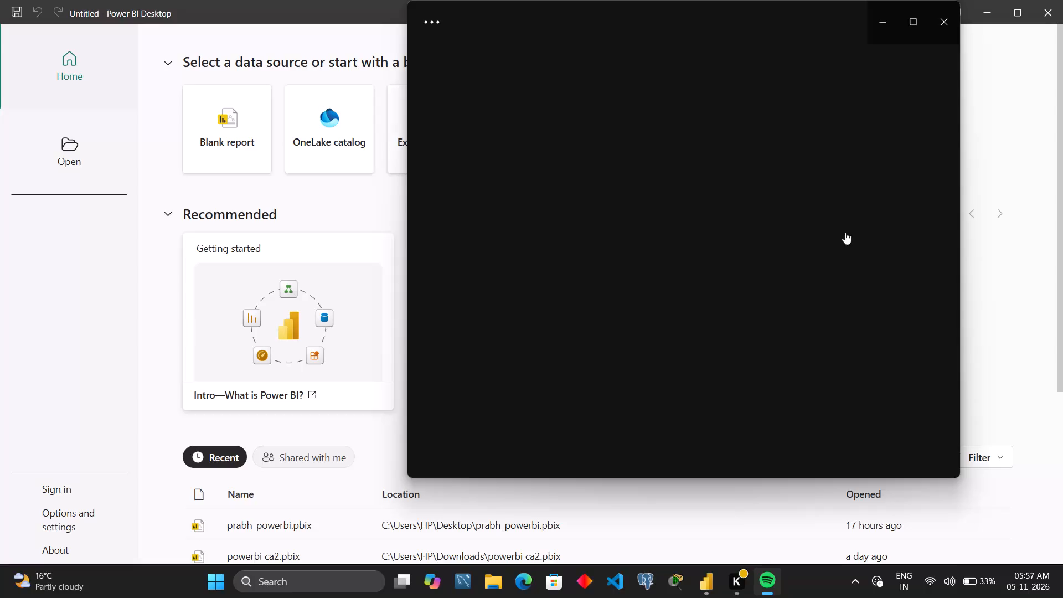
Close the Spotify window covering the start screen and minimize the untitled Power BI Desktop window.
{"action": "left_click", "coordinate": [948, 31]}
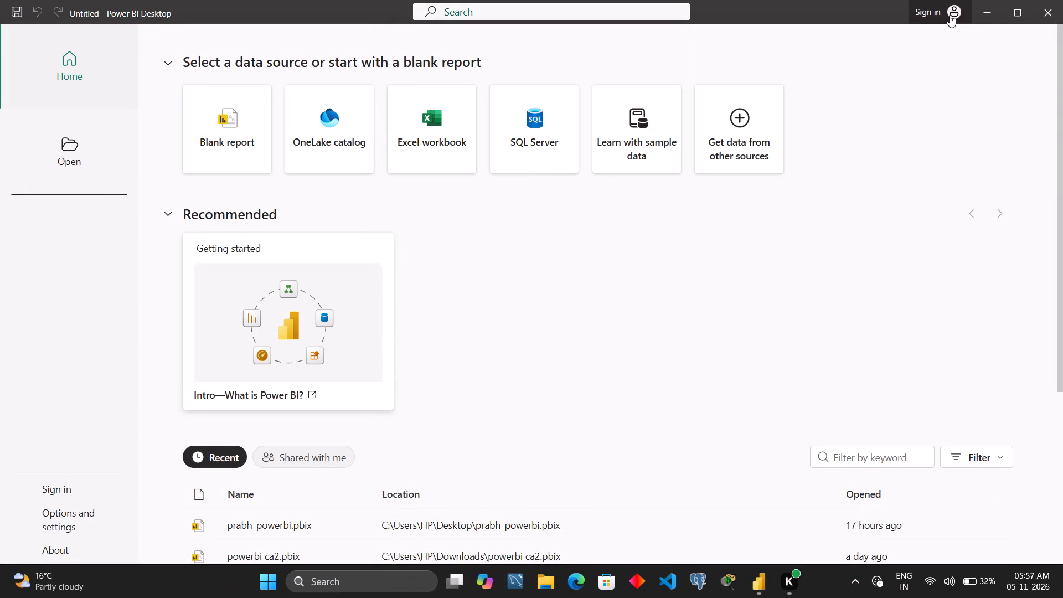
{"action": "left_click", "coordinate": [979, 16]}
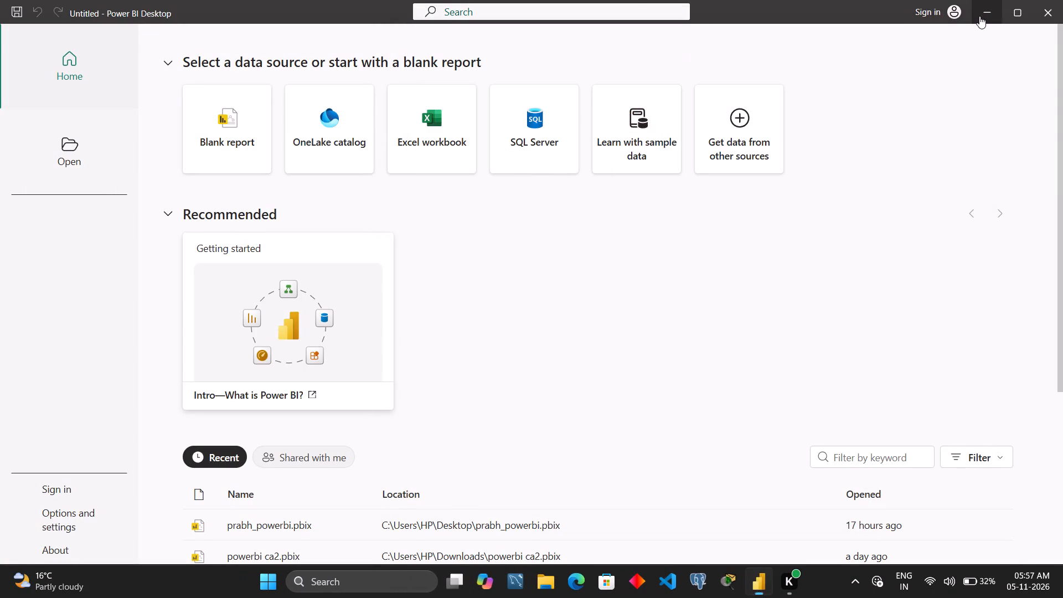
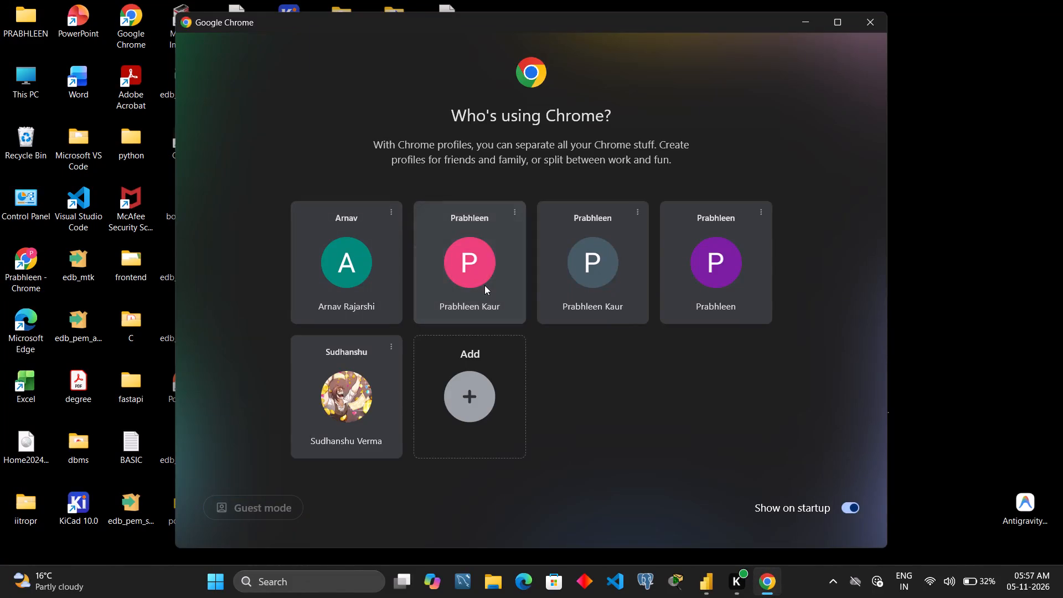
{"action": "type", "text": "cnh"}
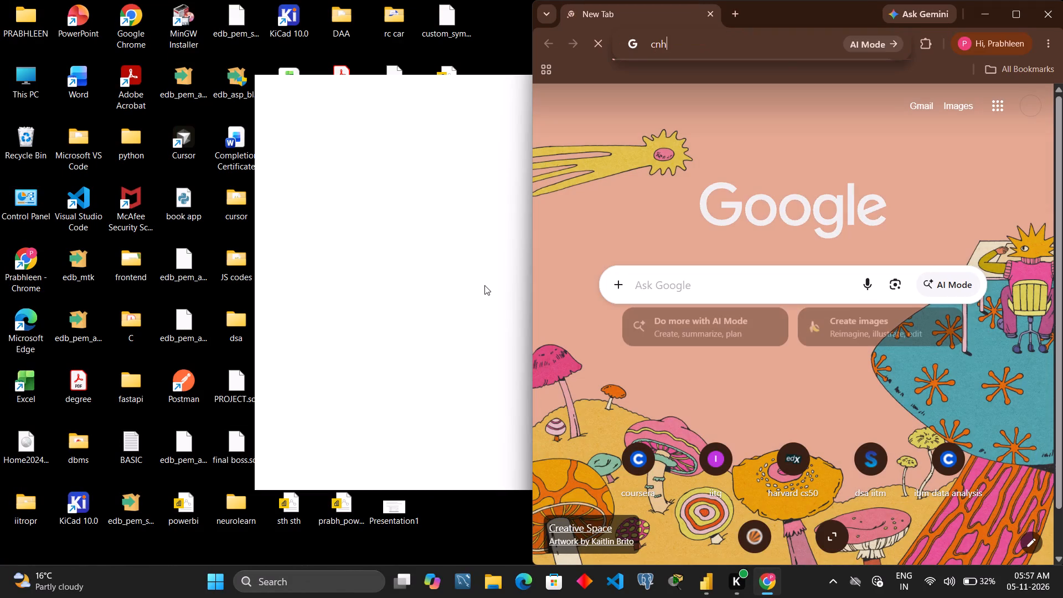
{"action": "key", "text": "BackSpace"}
{"action": "key", "text": "BackSpace"}
{"action": "key", "text": "BackSpace"}
{"action": "key", "text": "BackSpace"}
{"action": "type", "text": "ch"}
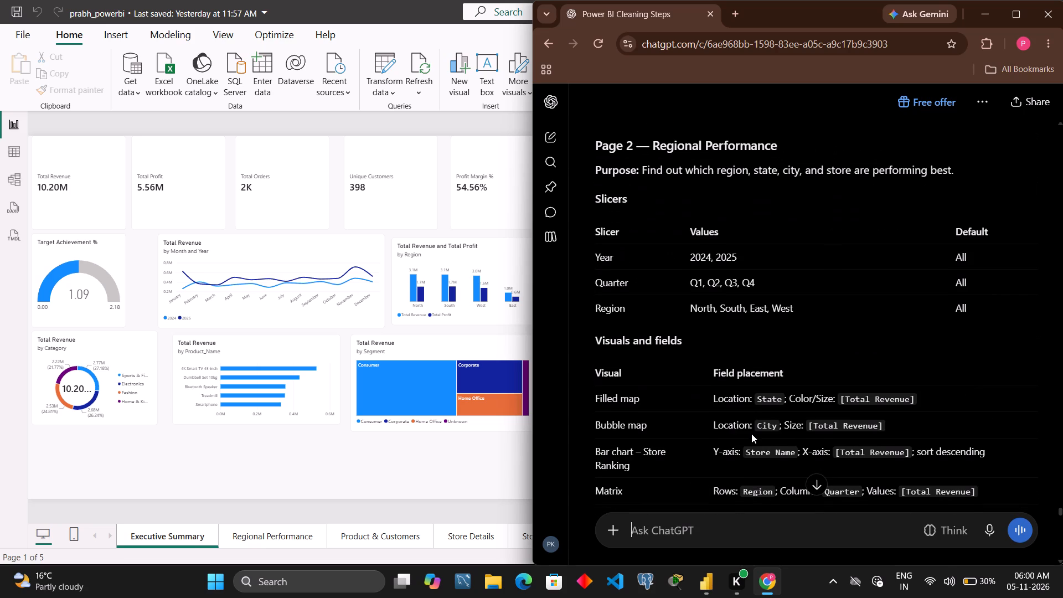
{"action": "scroll", "coordinate": [751, 434], "scroll_direction": "down", "scroll_amount": 1}
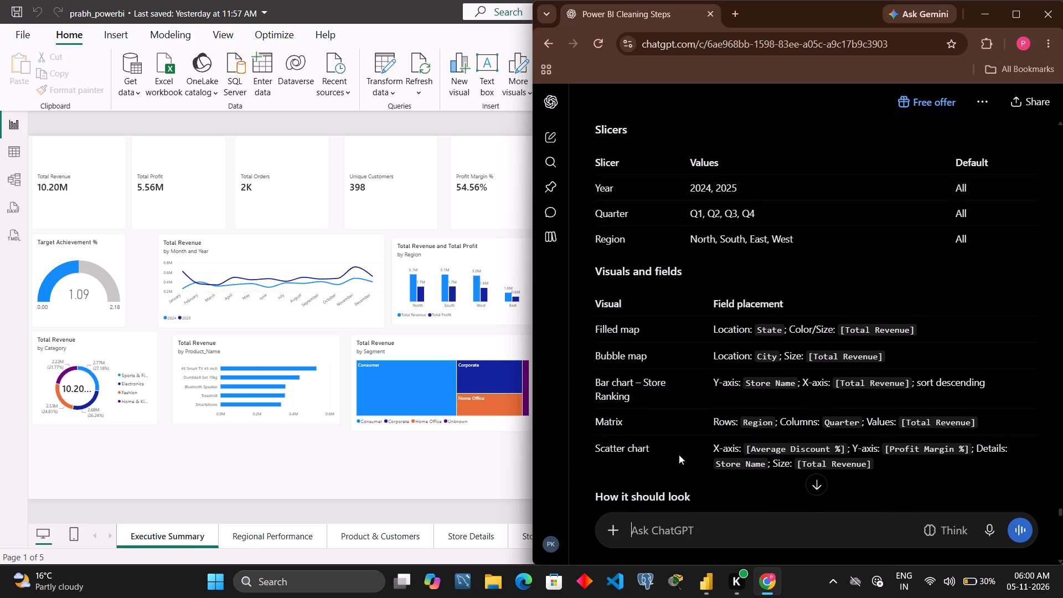
{"action": "scroll", "coordinate": [695, 446], "scroll_direction": "down", "scroll_amount": 4}
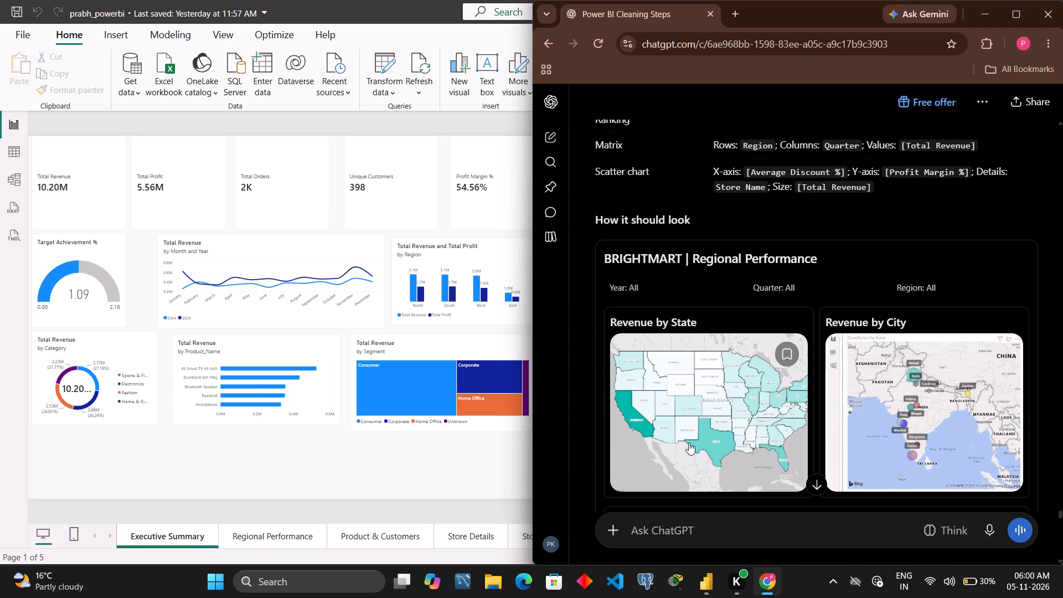
{"action": "scroll", "coordinate": [688, 442], "scroll_direction": "up", "scroll_amount": 2}
{"action": "scroll", "coordinate": [686, 441], "scroll_direction": "down", "scroll_amount": 4}
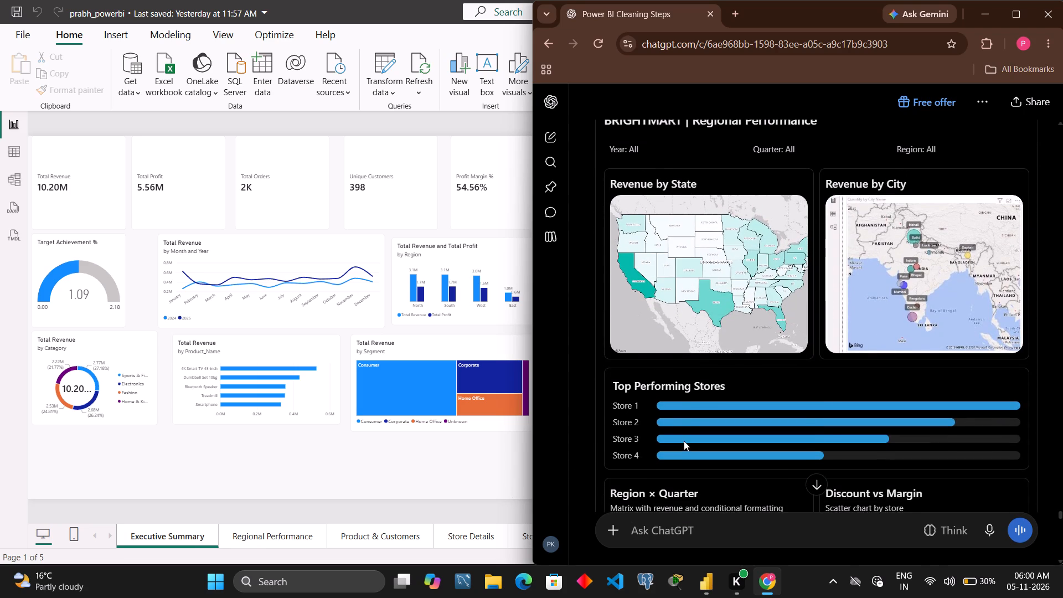
{"action": "scroll", "coordinate": [684, 441], "scroll_direction": "down", "scroll_amount": 2}
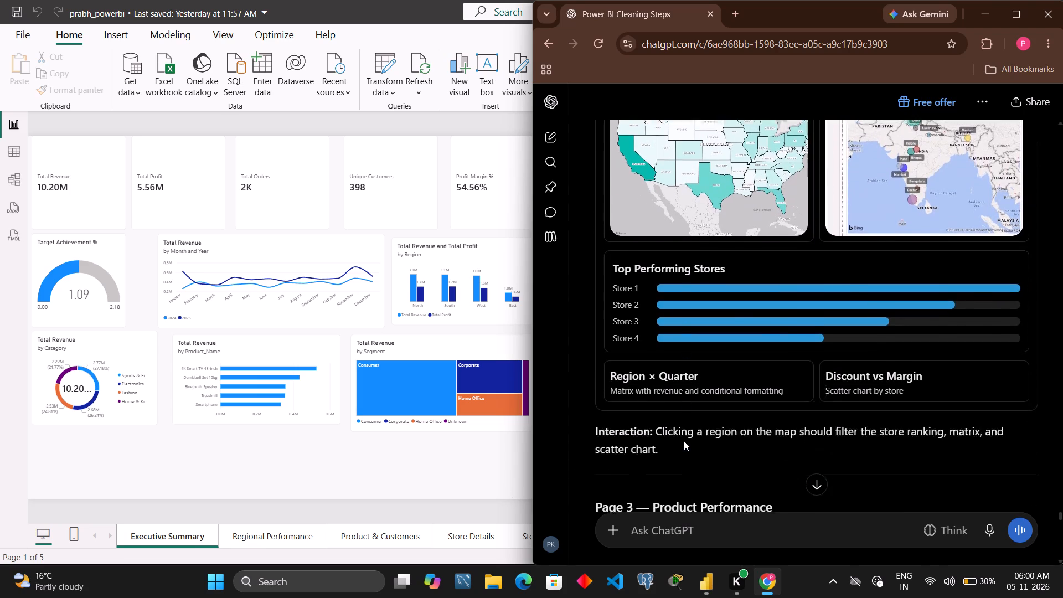
{"action": "scroll", "coordinate": [684, 441], "scroll_direction": "down", "scroll_amount": 1}
{"action": "scroll", "coordinate": [684, 441], "scroll_direction": "up", "scroll_amount": 6}
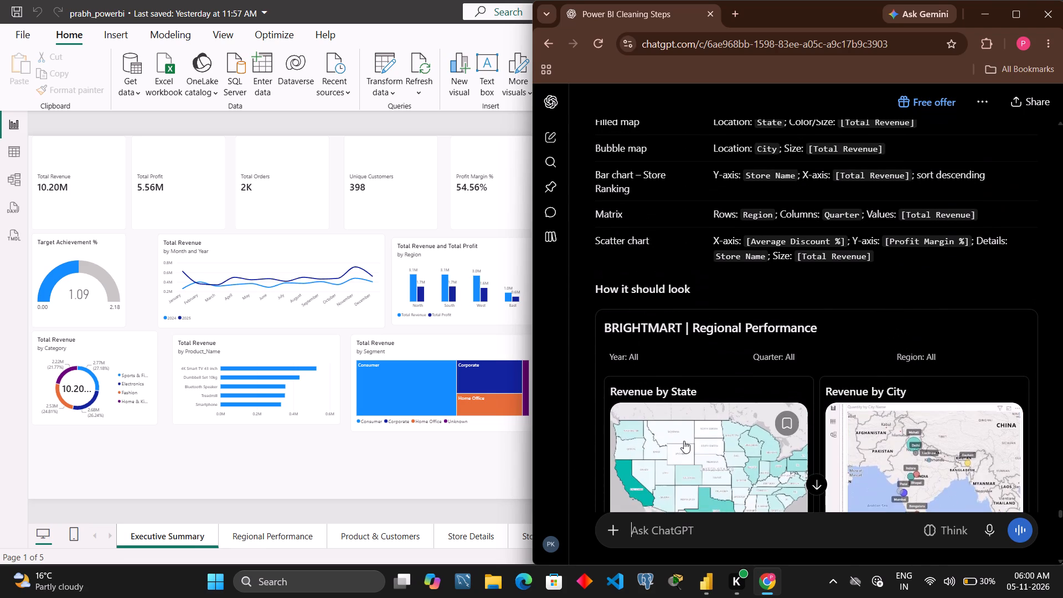
{"action": "scroll", "coordinate": [684, 441], "scroll_direction": "up", "scroll_amount": 2}
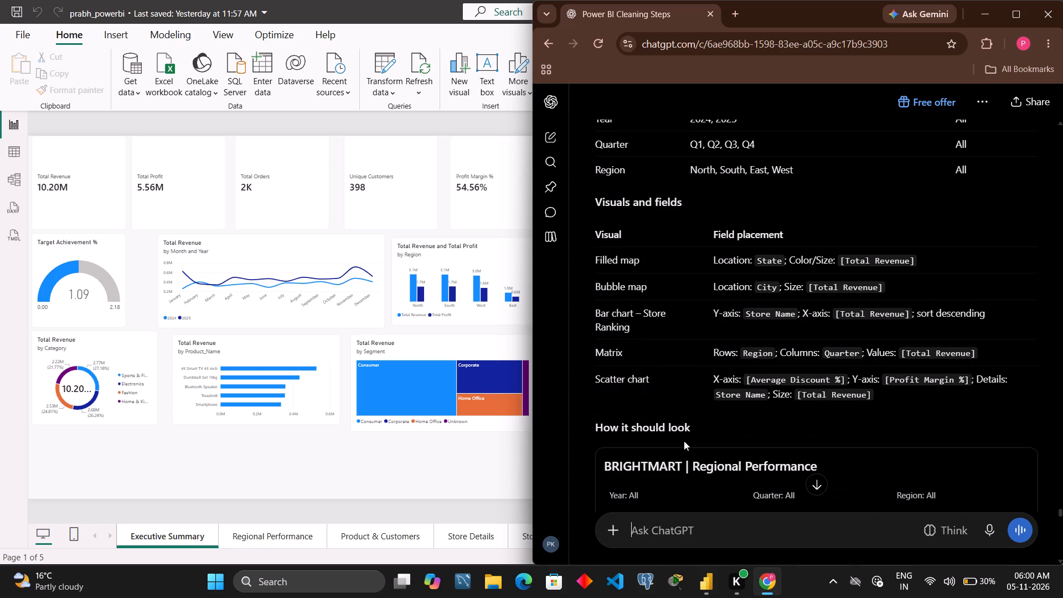
{"action": "scroll", "coordinate": [684, 441], "scroll_direction": "down", "scroll_amount": 2}
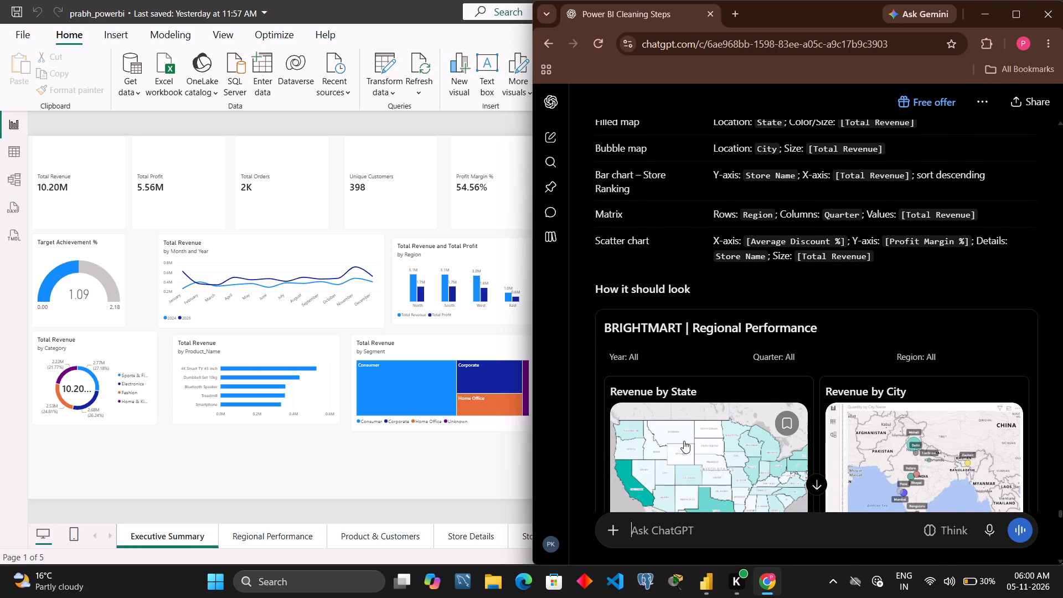
Go back to the Page 1 Executive Summary section and reread its slicers, exact field placements and layout mockup.
{"action": "scroll", "coordinate": [684, 441], "scroll_direction": "up", "scroll_amount": 3}
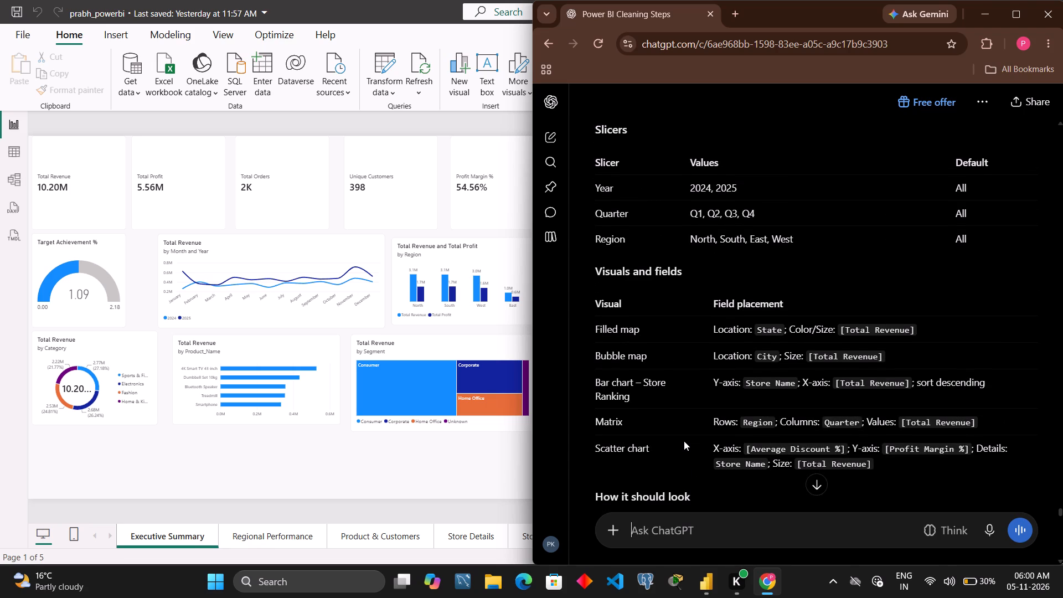
{"action": "scroll", "coordinate": [684, 441], "scroll_direction": "up", "scroll_amount": 1}
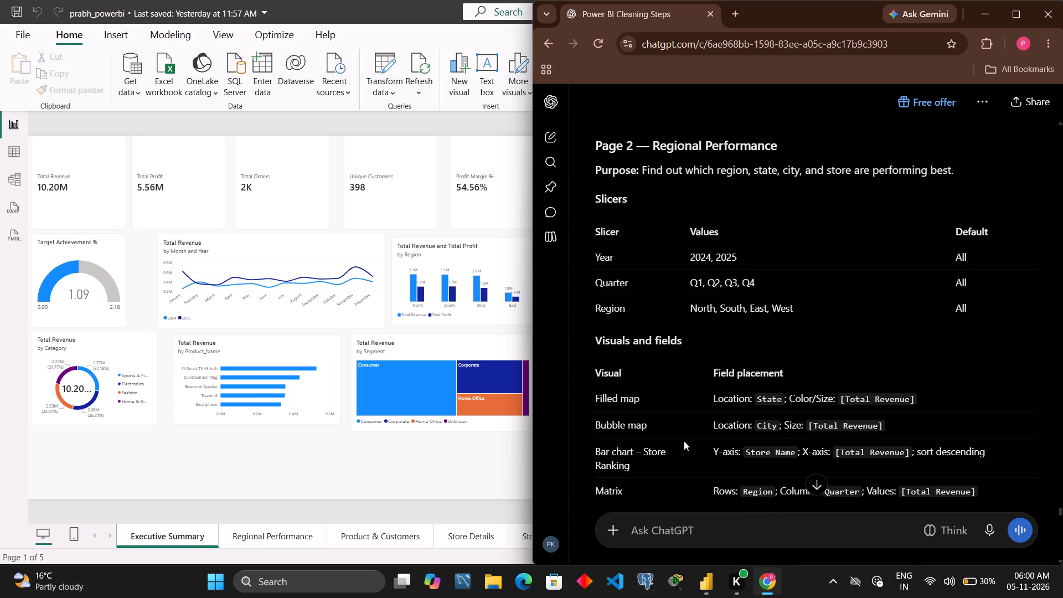
{"action": "scroll", "coordinate": [684, 441], "scroll_direction": "up", "scroll_amount": 3}
{"action": "scroll", "coordinate": [684, 441], "scroll_direction": "down", "scroll_amount": 2}
{"action": "scroll", "coordinate": [684, 441], "scroll_direction": "up", "scroll_amount": 4}
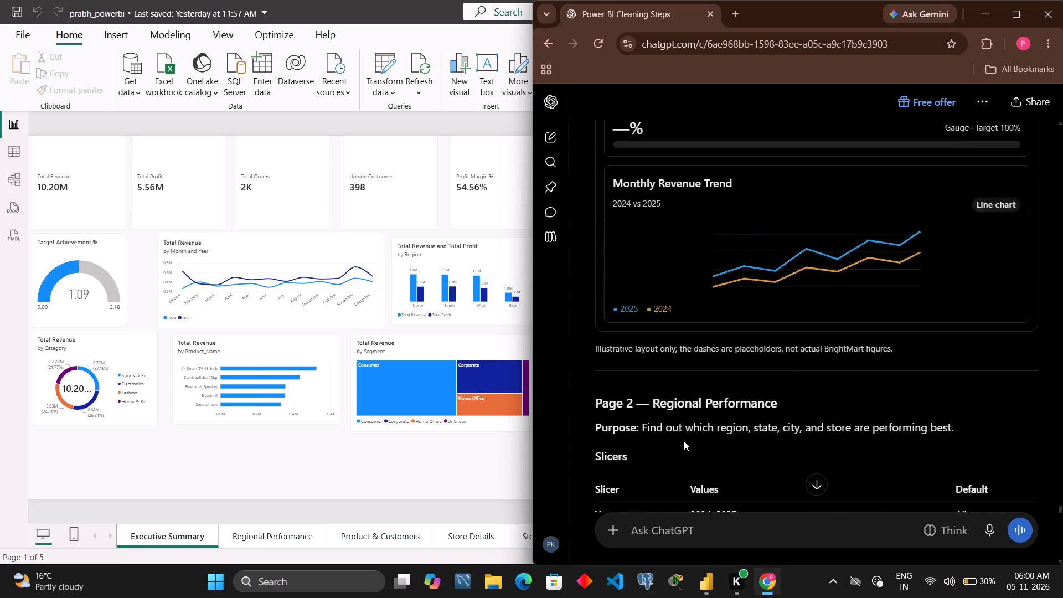
{"action": "scroll", "coordinate": [684, 441], "scroll_direction": "up", "scroll_amount": 7}
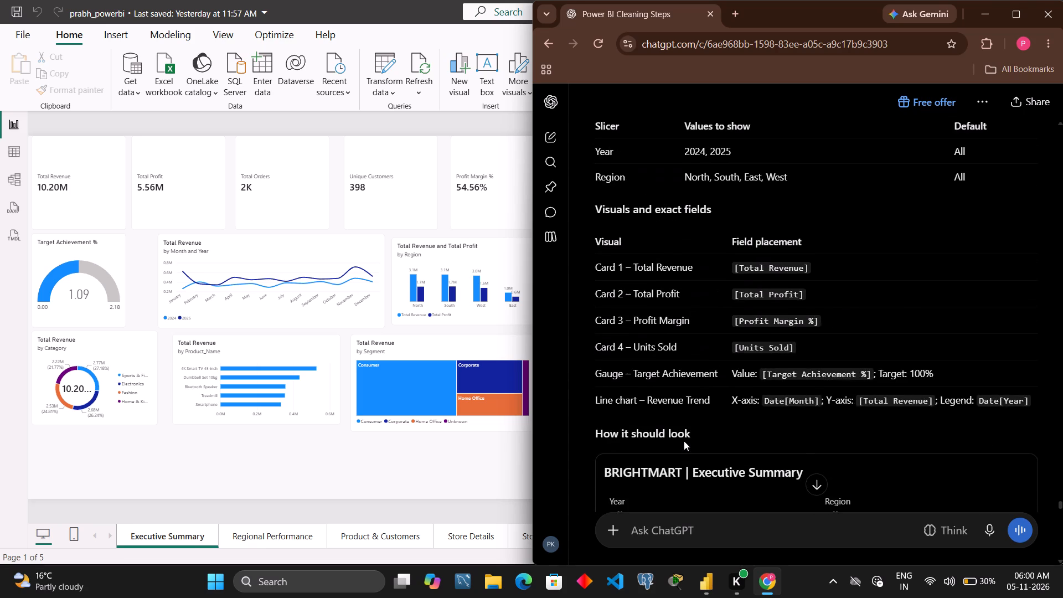
{"action": "scroll", "coordinate": [684, 441], "scroll_direction": "up", "scroll_amount": 1}
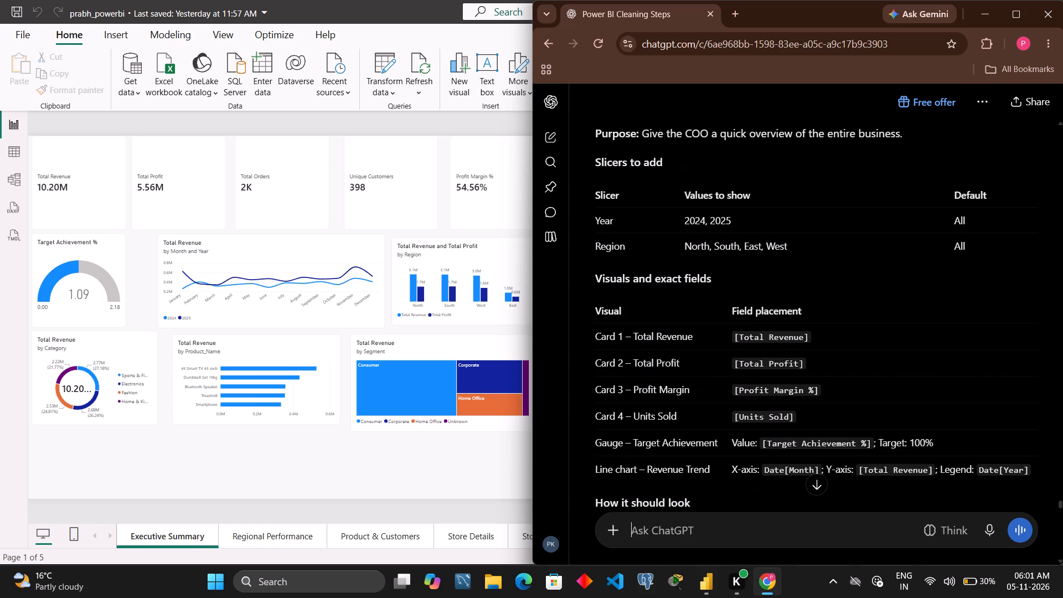
{"action": "scroll", "coordinate": [684, 441], "scroll_direction": "down", "scroll_amount": 5}
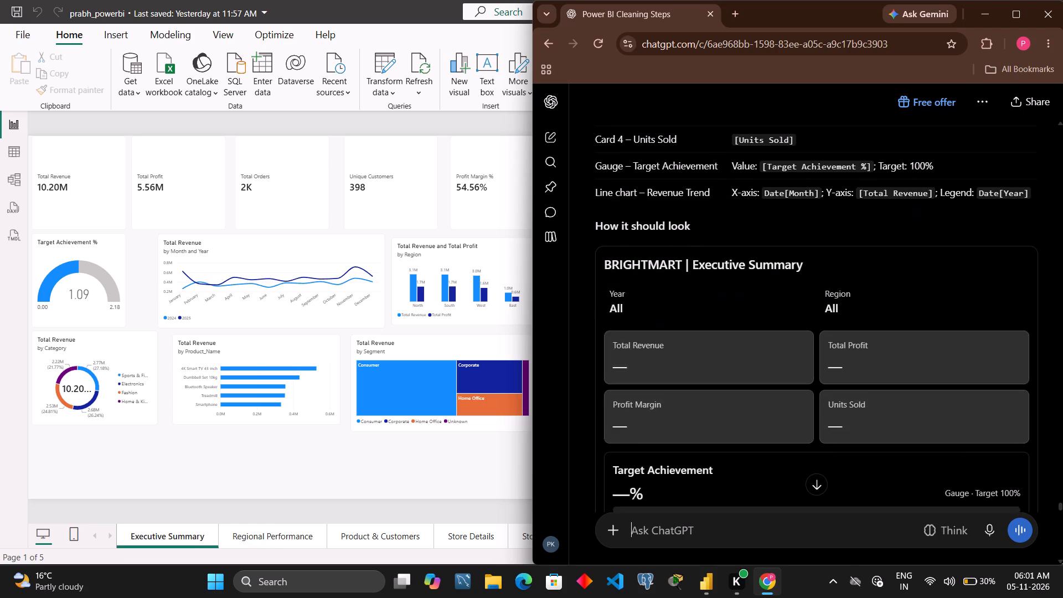
{"action": "scroll", "coordinate": [684, 441], "scroll_direction": "down", "scroll_amount": 5}
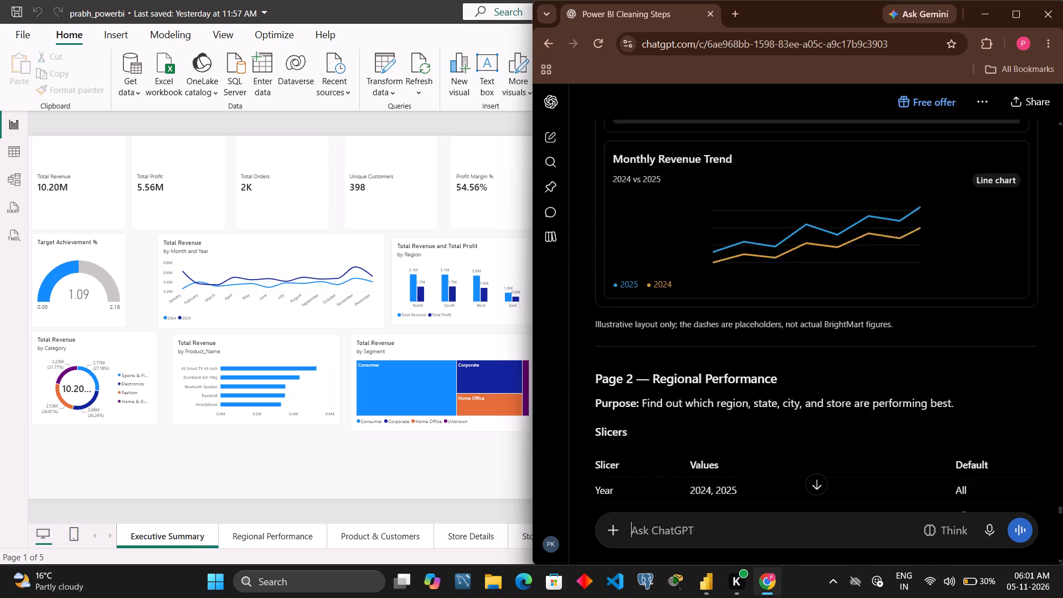
Reread the Page 2 Regional Performance slicers, visuals, field placements and layout mockup.
{"action": "scroll", "coordinate": [684, 441], "scroll_direction": "down", "scroll_amount": 1}
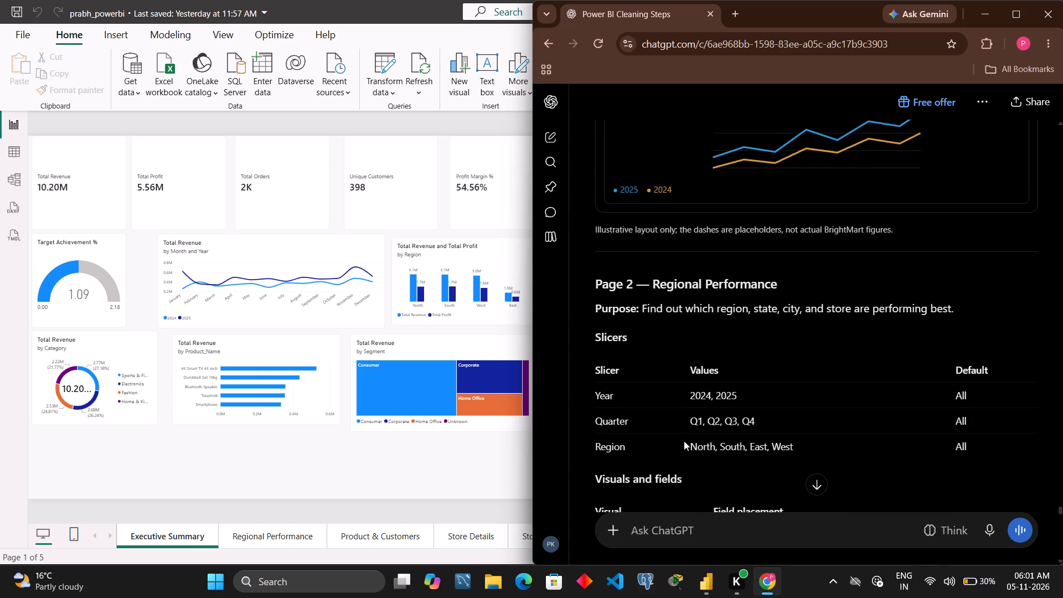
{"action": "scroll", "coordinate": [684, 441], "scroll_direction": "down", "scroll_amount": 1}
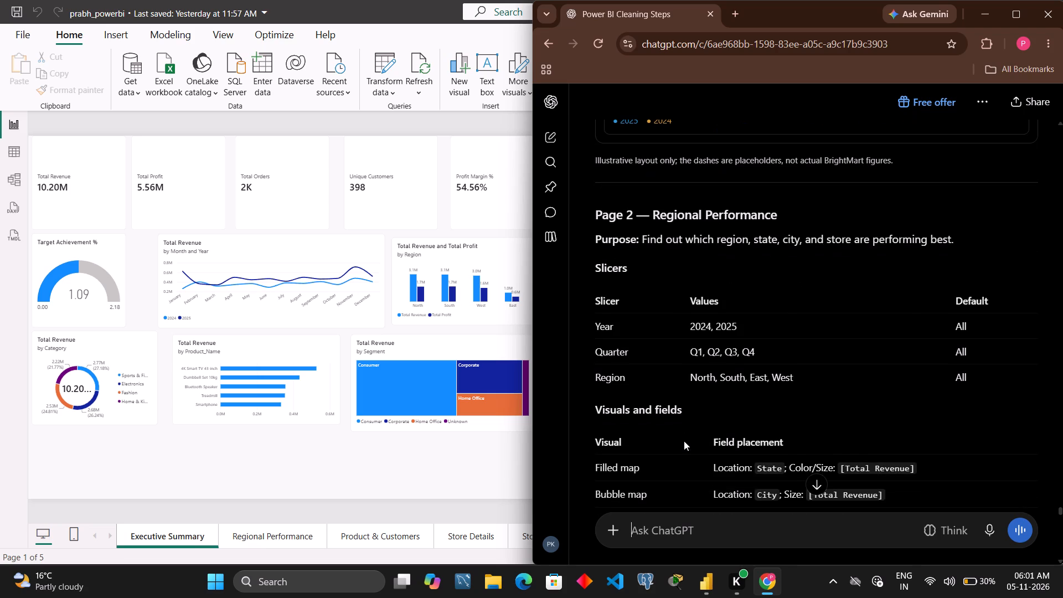
{"action": "scroll", "coordinate": [684, 441], "scroll_direction": "down", "scroll_amount": 3}
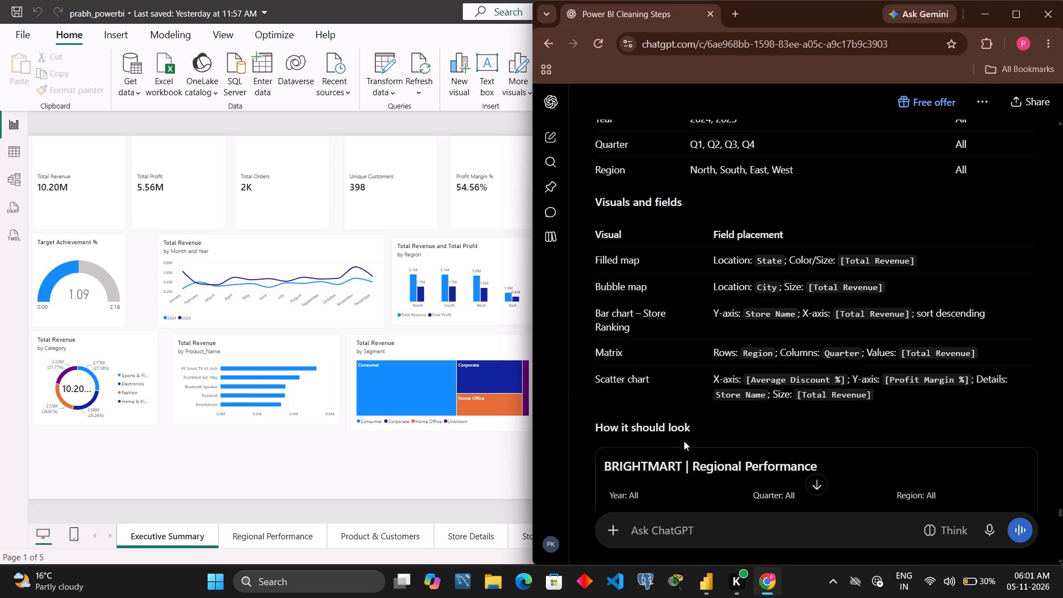
{"action": "scroll", "coordinate": [684, 441], "scroll_direction": "down", "scroll_amount": 3}
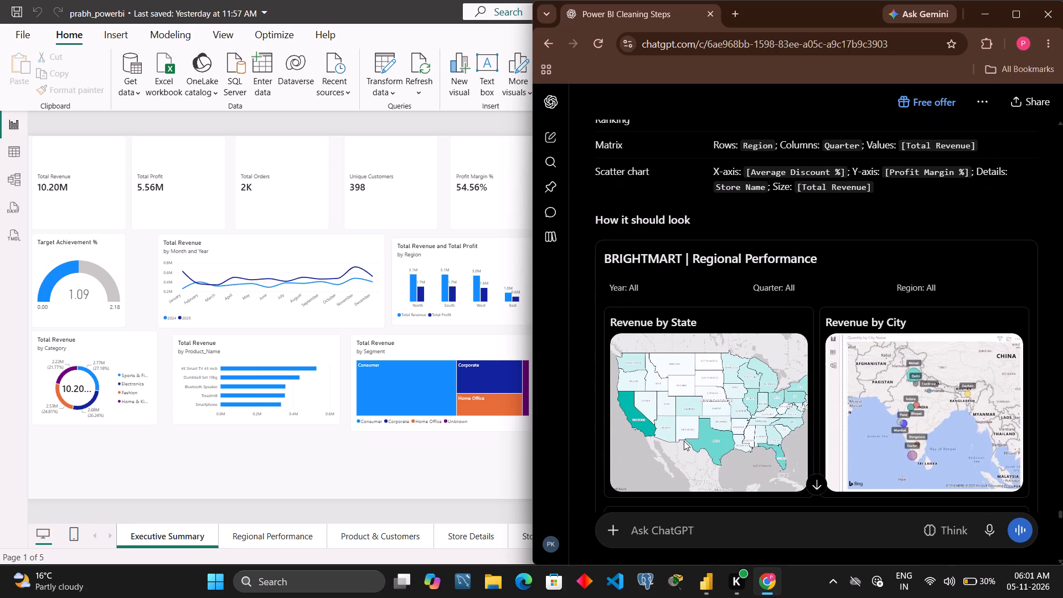
{"action": "scroll", "coordinate": [684, 441], "scroll_direction": "down", "scroll_amount": 4}
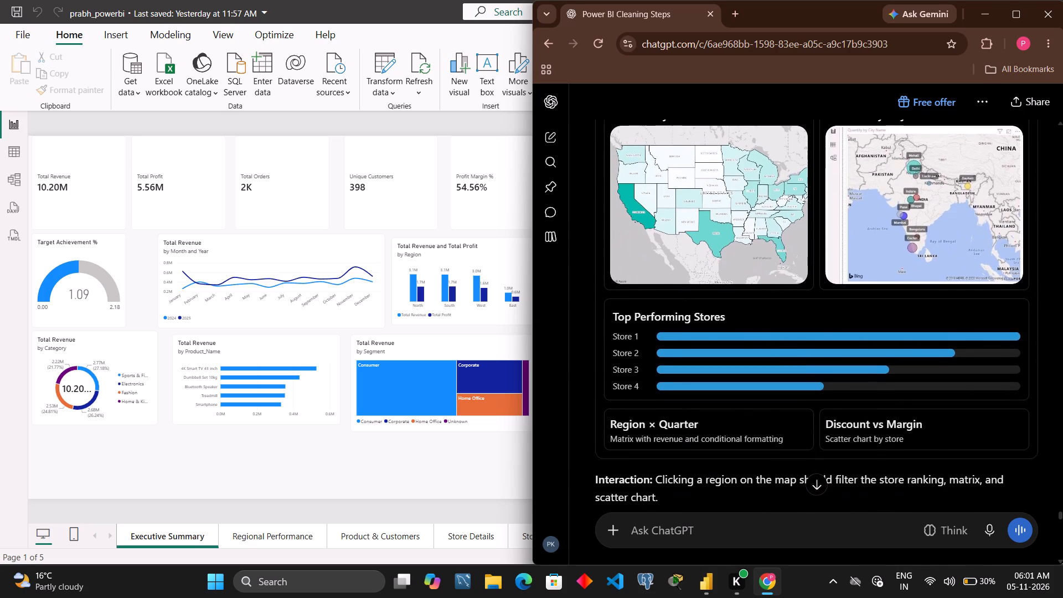
Read the Page 3 Product Performance section, examining its slicers, field placements, chart mockups and treemap interaction.
{"action": "scroll", "coordinate": [684, 441], "scroll_direction": "down", "scroll_amount": 5}
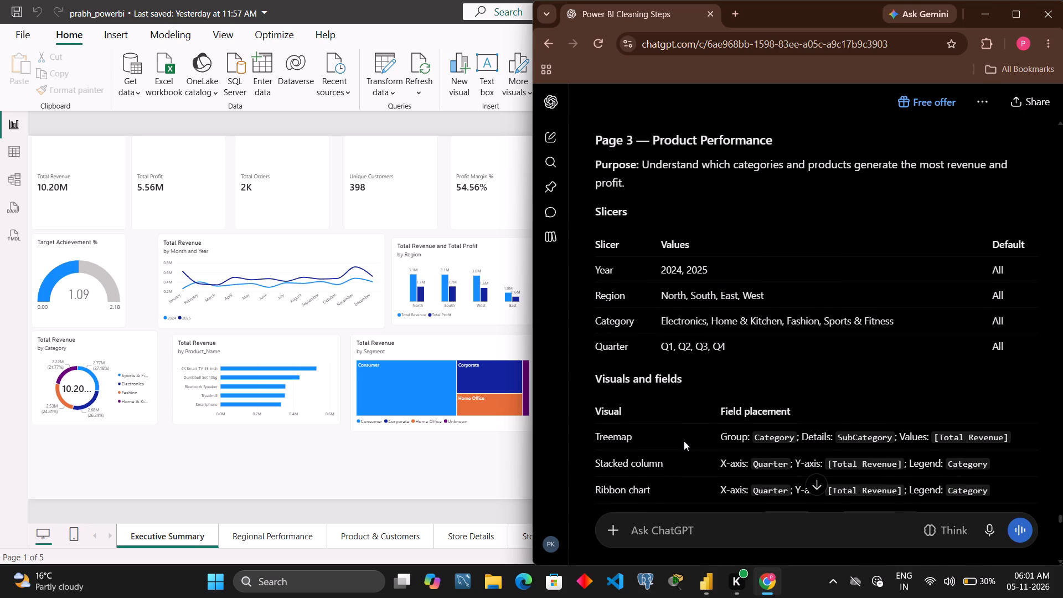
{"action": "scroll", "coordinate": [684, 441], "scroll_direction": "down", "scroll_amount": 3}
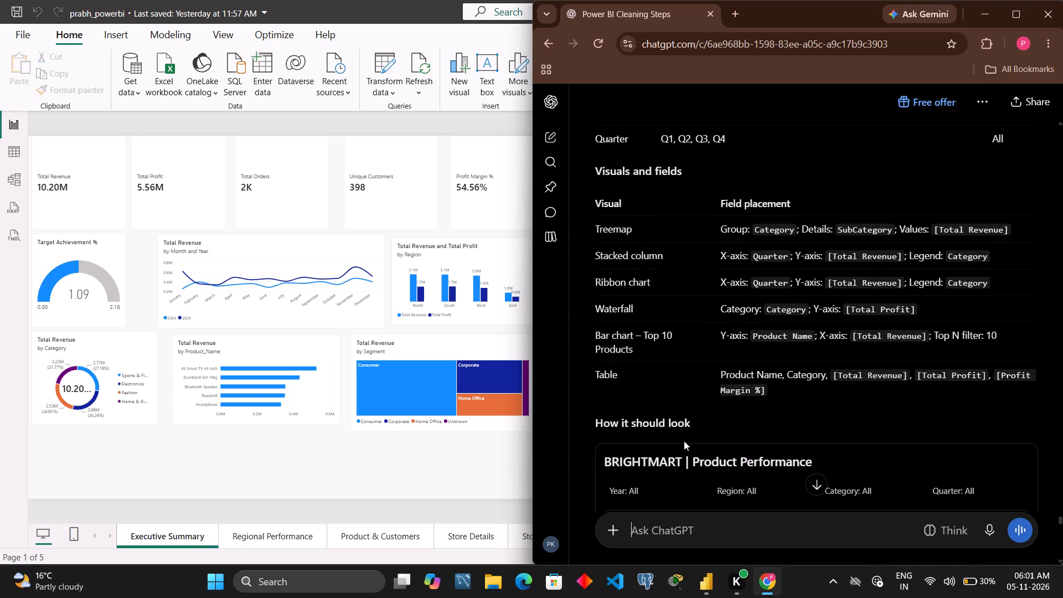
{"action": "scroll", "coordinate": [684, 441], "scroll_direction": "down", "scroll_amount": 4}
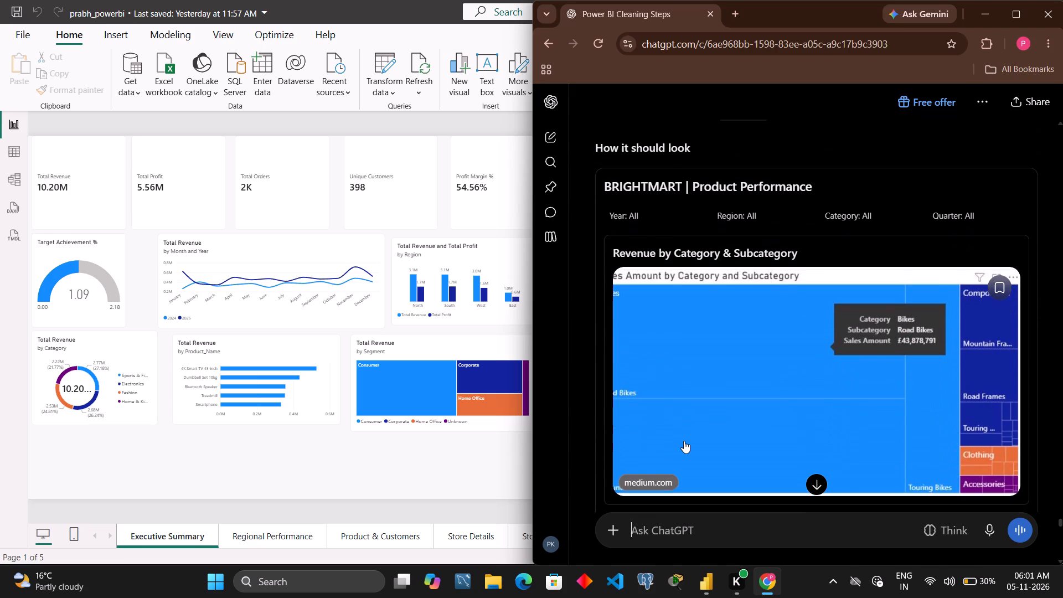
{"action": "scroll", "coordinate": [684, 441], "scroll_direction": "down", "scroll_amount": 4}
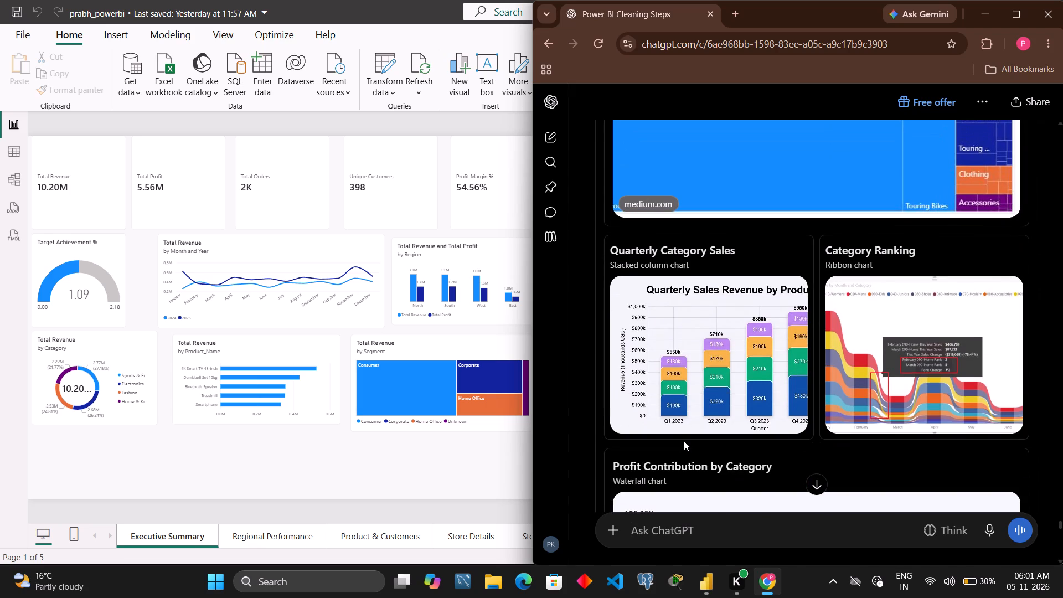
{"action": "scroll", "coordinate": [684, 441], "scroll_direction": "down", "scroll_amount": 5}
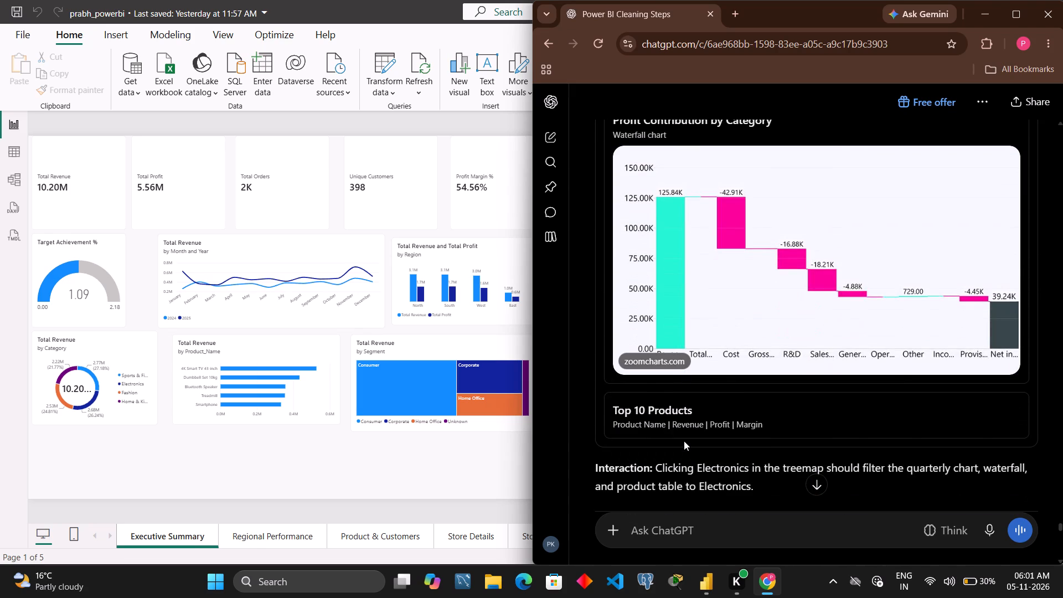
{"action": "left_click", "coordinate": [1009, 11]}
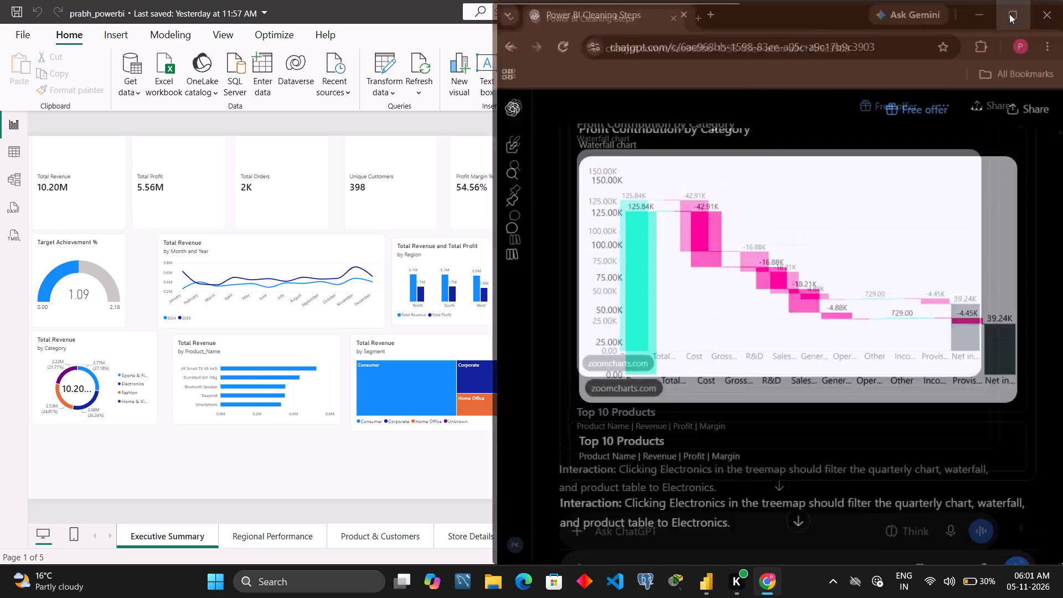
{"action": "scroll", "coordinate": [721, 209], "scroll_direction": "up", "scroll_amount": 2}
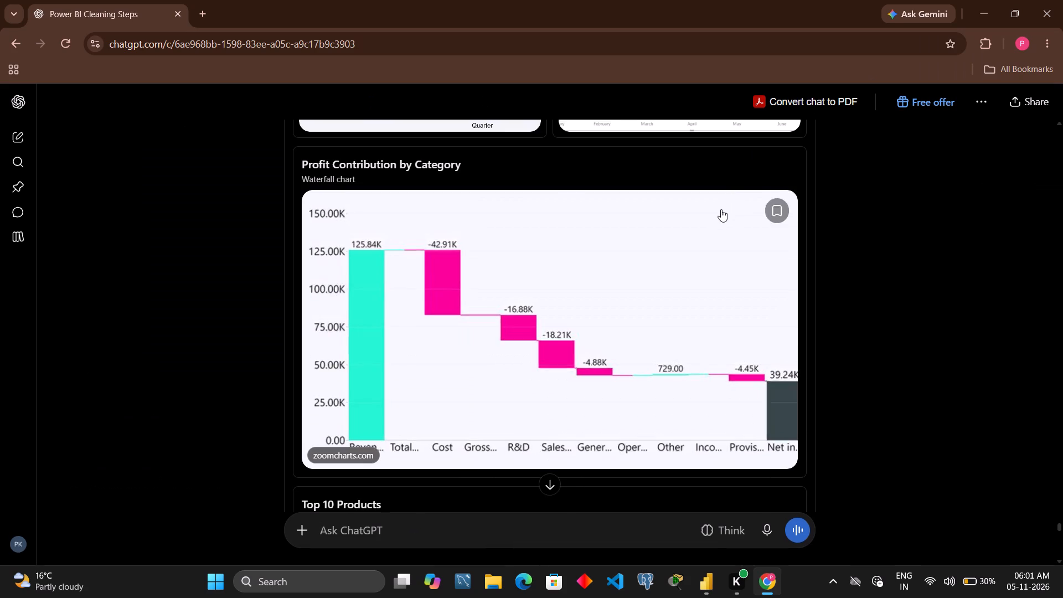
{"action": "scroll", "coordinate": [721, 209], "scroll_direction": "up", "scroll_amount": 2}
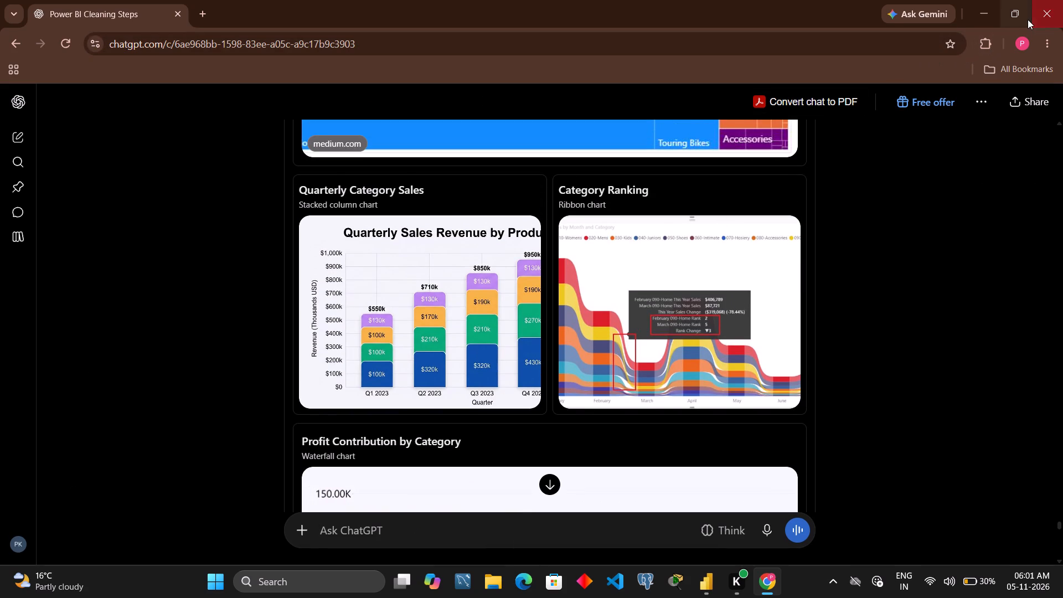
{"action": "left_click", "coordinate": [1025, 20]}
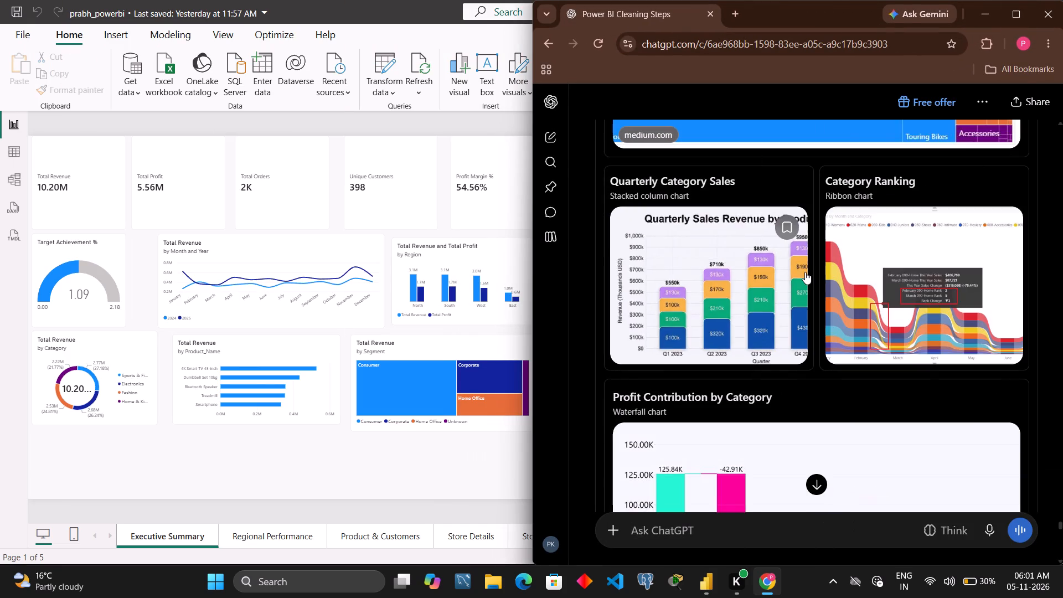
Read the Page 4 Store Detail section, covering its drill-through setup, filters, and visuals with their field placements.
{"action": "scroll", "coordinate": [805, 272], "scroll_direction": "down", "scroll_amount": 9}
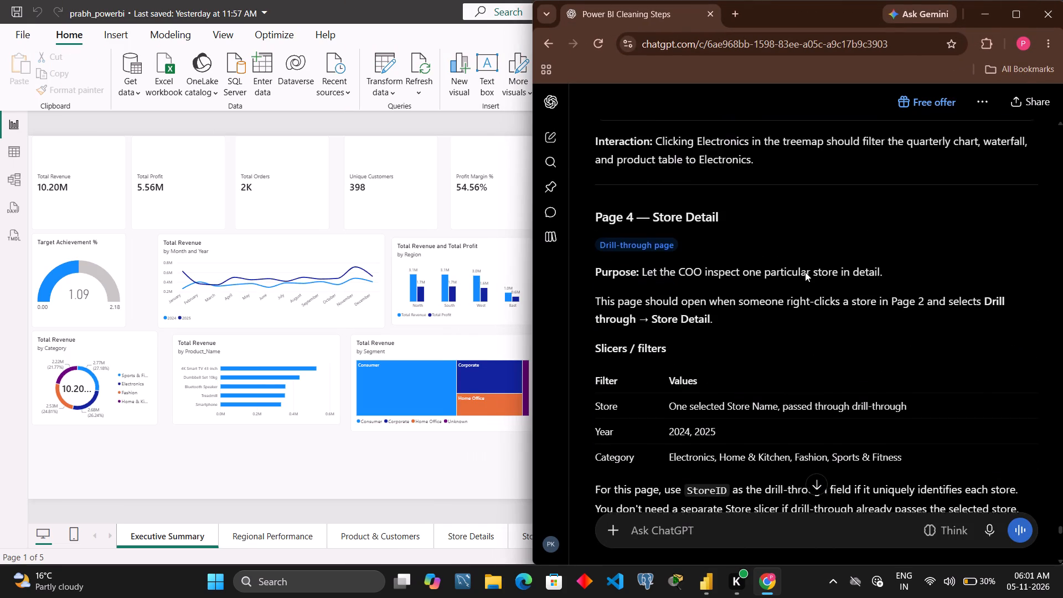
{"action": "scroll", "coordinate": [805, 272], "scroll_direction": "down", "scroll_amount": 4}
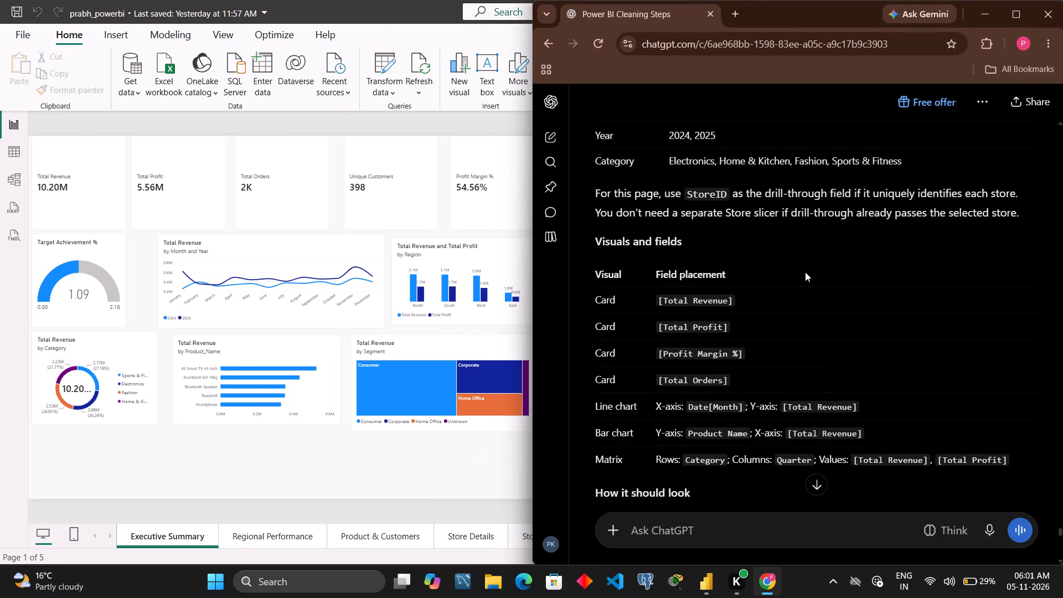
{"action": "scroll", "coordinate": [805, 272], "scroll_direction": "up", "scroll_amount": 2}
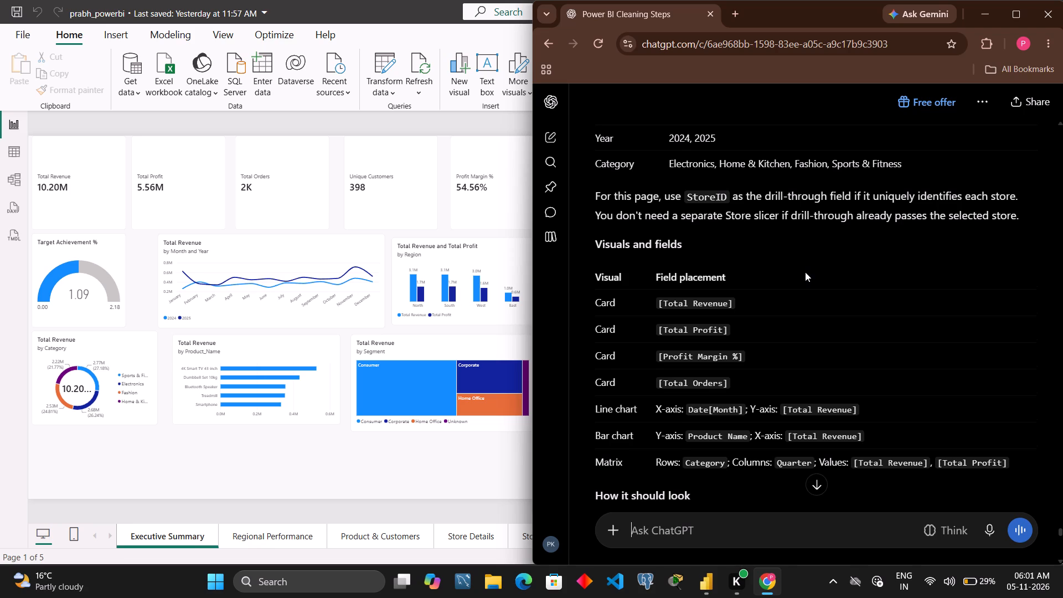
{"action": "scroll", "coordinate": [805, 272], "scroll_direction": "up", "scroll_amount": 2}
{"action": "scroll", "coordinate": [805, 272], "scroll_direction": "down", "scroll_amount": 2}
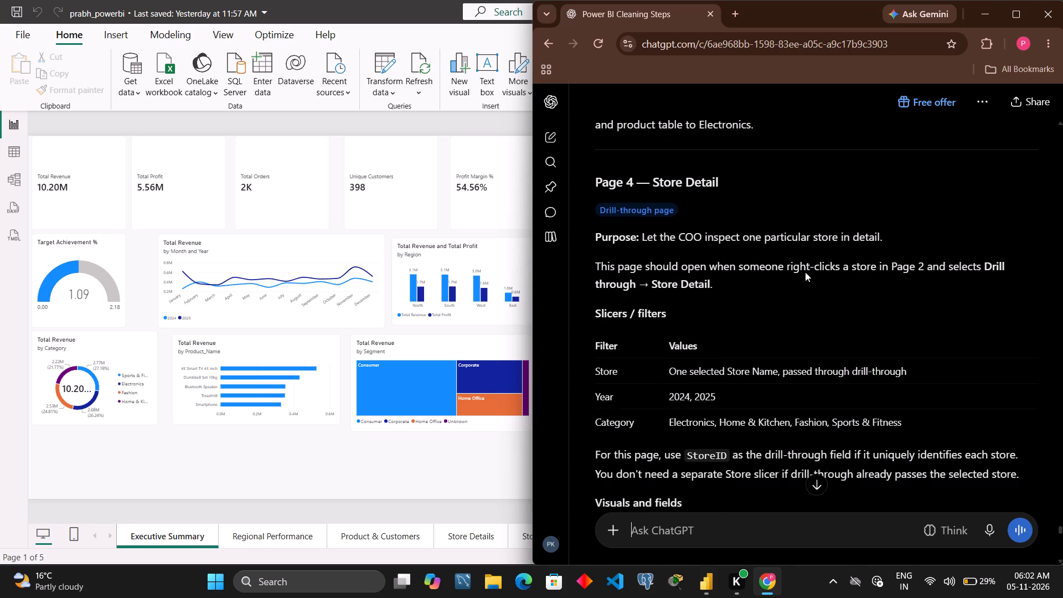
{"action": "scroll", "coordinate": [805, 272], "scroll_direction": "down", "scroll_amount": 1}
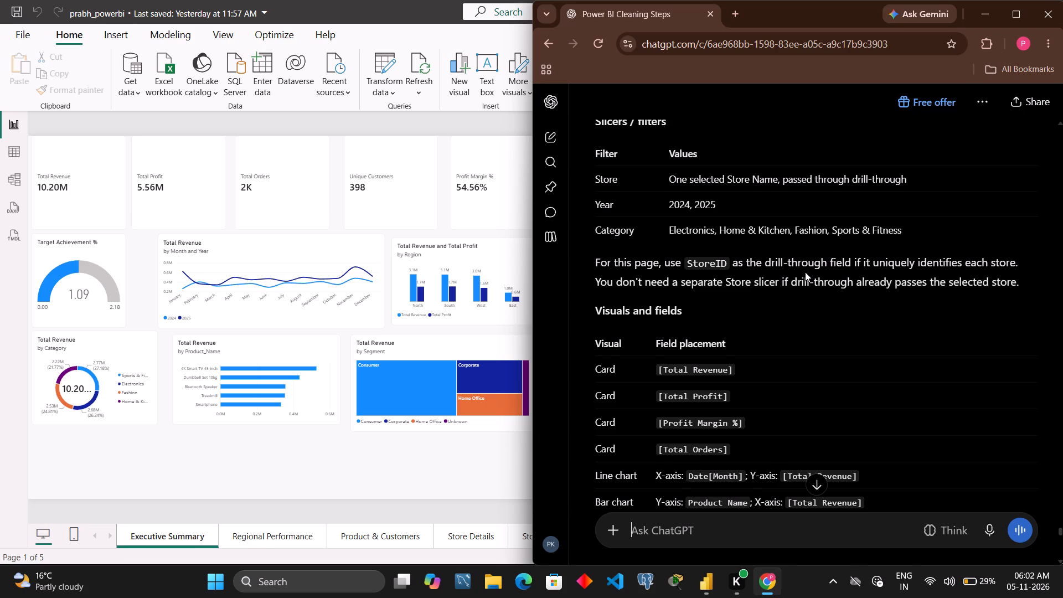
{"action": "scroll", "coordinate": [805, 272], "scroll_direction": "down", "scroll_amount": 1}
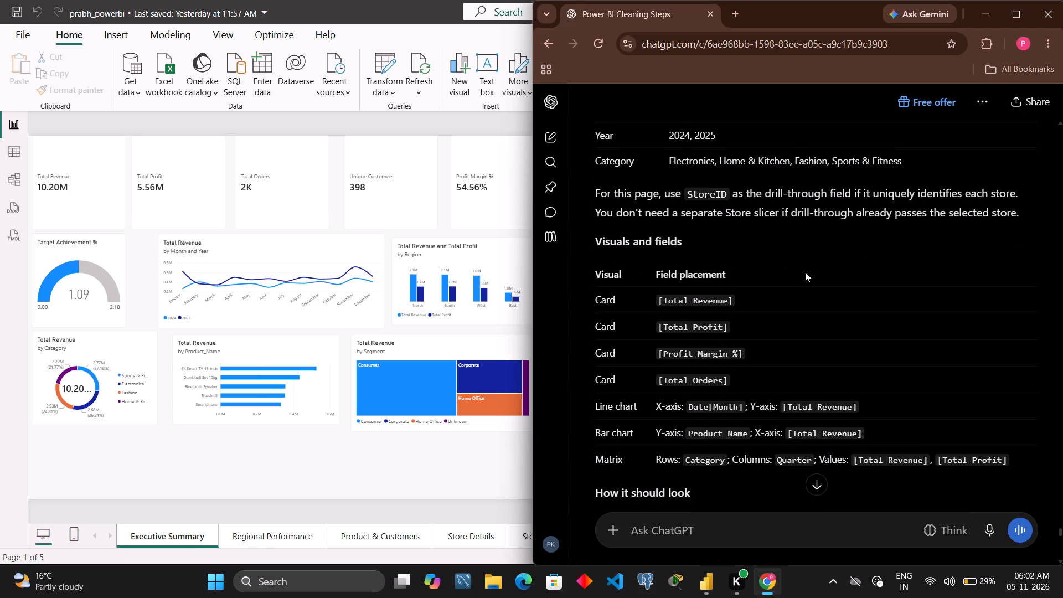
{"action": "scroll", "coordinate": [807, 279], "scroll_direction": "up", "scroll_amount": 3}
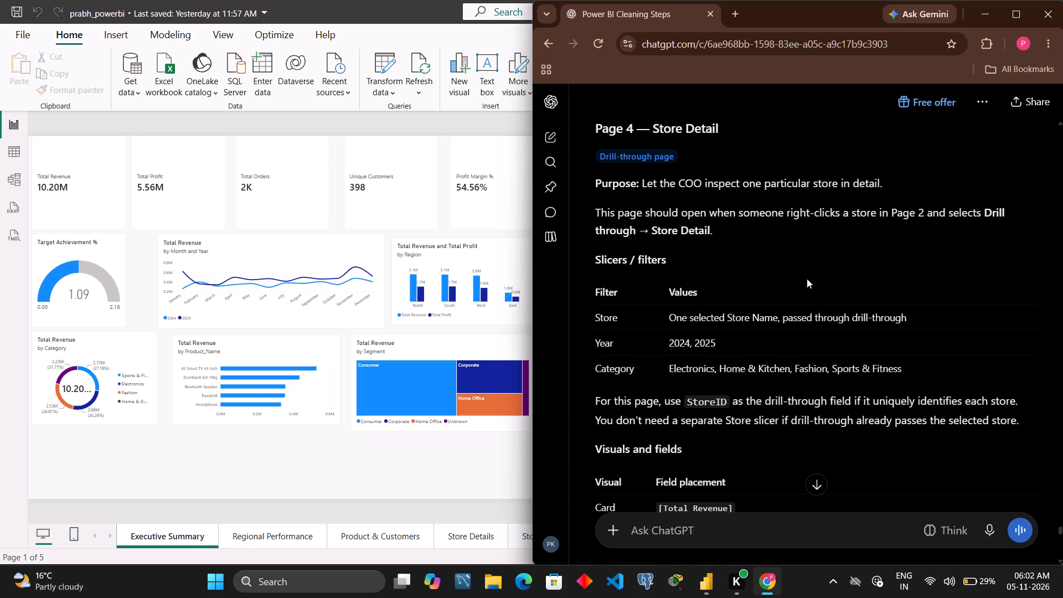
{"action": "scroll", "coordinate": [807, 279], "scroll_direction": "down", "scroll_amount": 3}
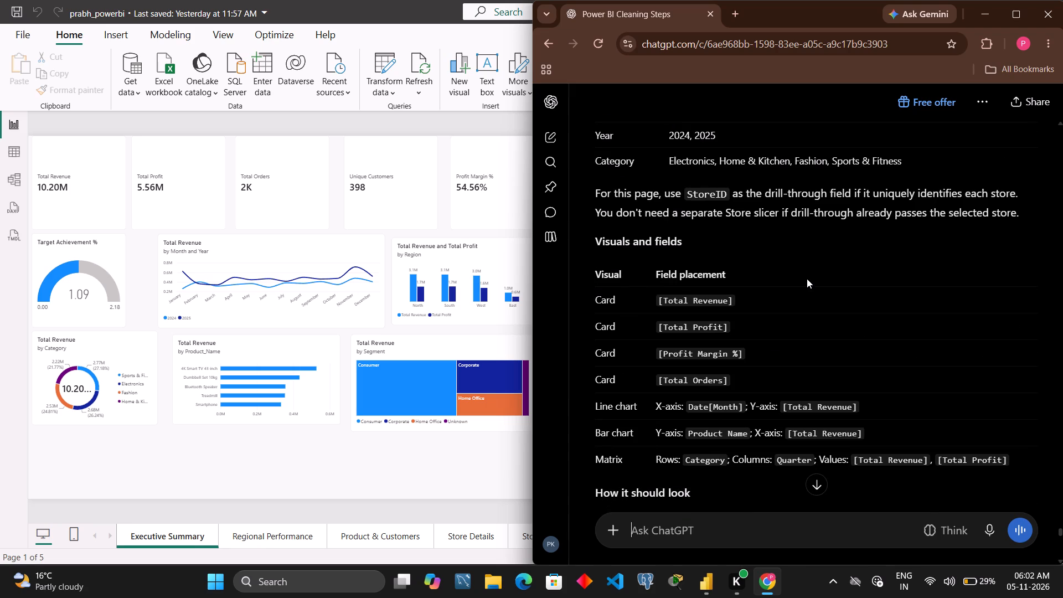
Open the BrightMart_Case_Study PDF from the recent files and read its business background and questions.
{"action": "left_click", "coordinate": [498, 586]}
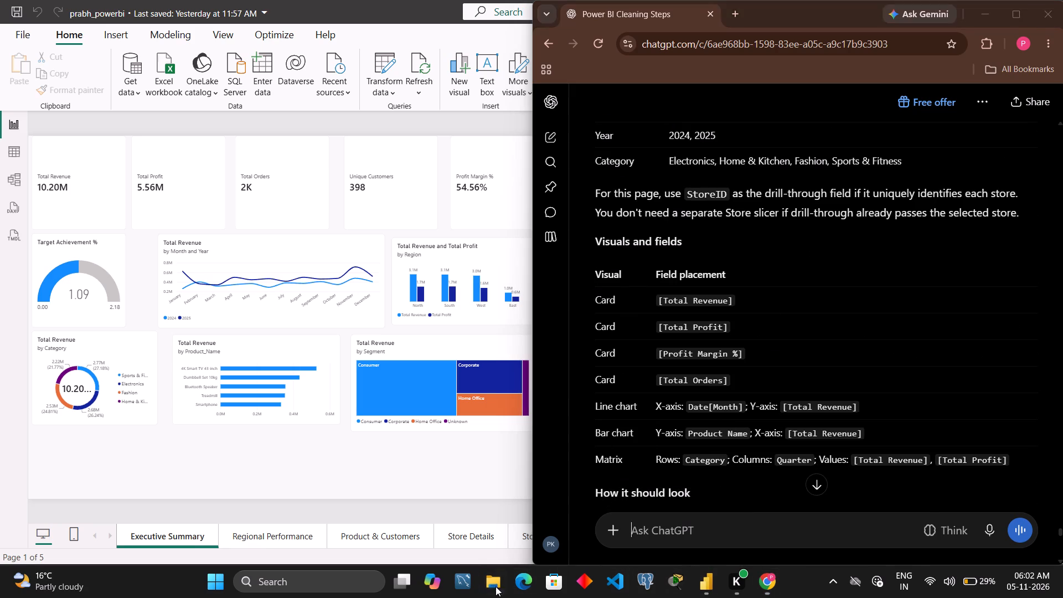
{"action": "left_click", "coordinate": [283, 348]}
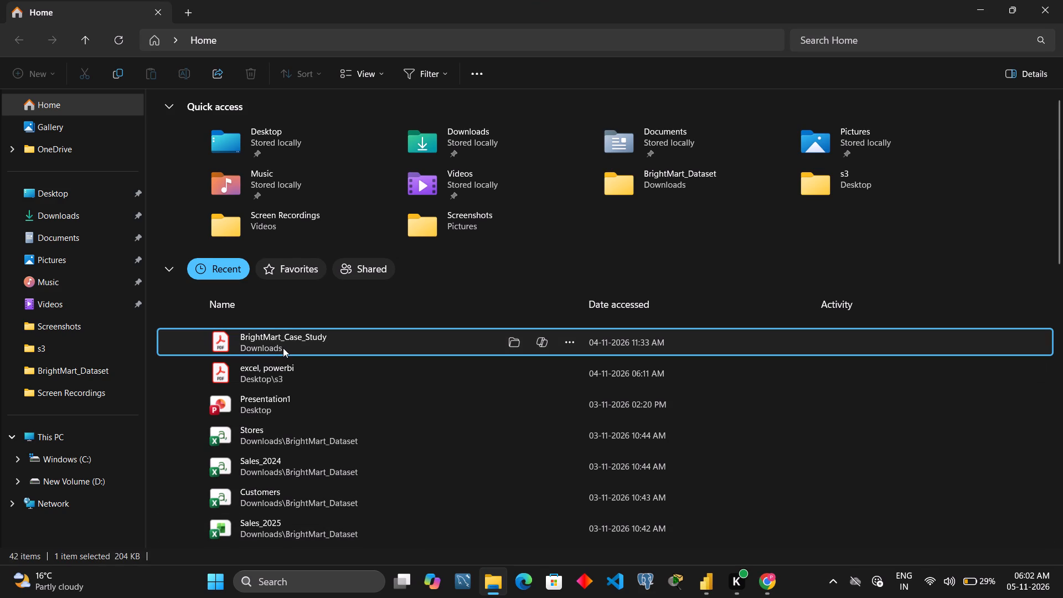
{"action": "double_click", "coordinate": [283, 348]}
{"action": "double_click", "coordinate": [332, 349]}
{"action": "scroll", "coordinate": [559, 403], "scroll_direction": "down", "scroll_amount": 6}
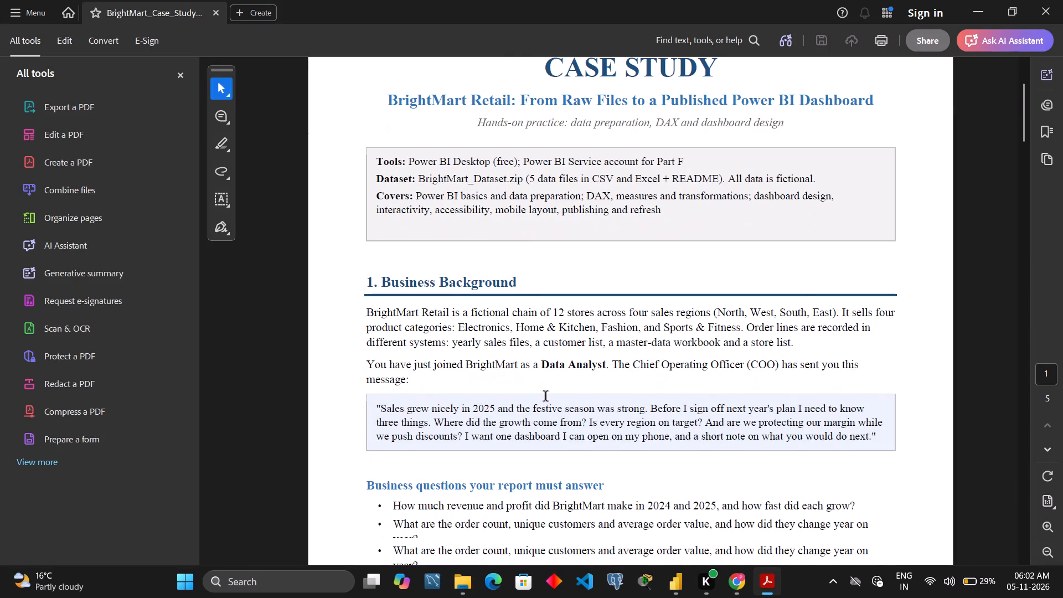
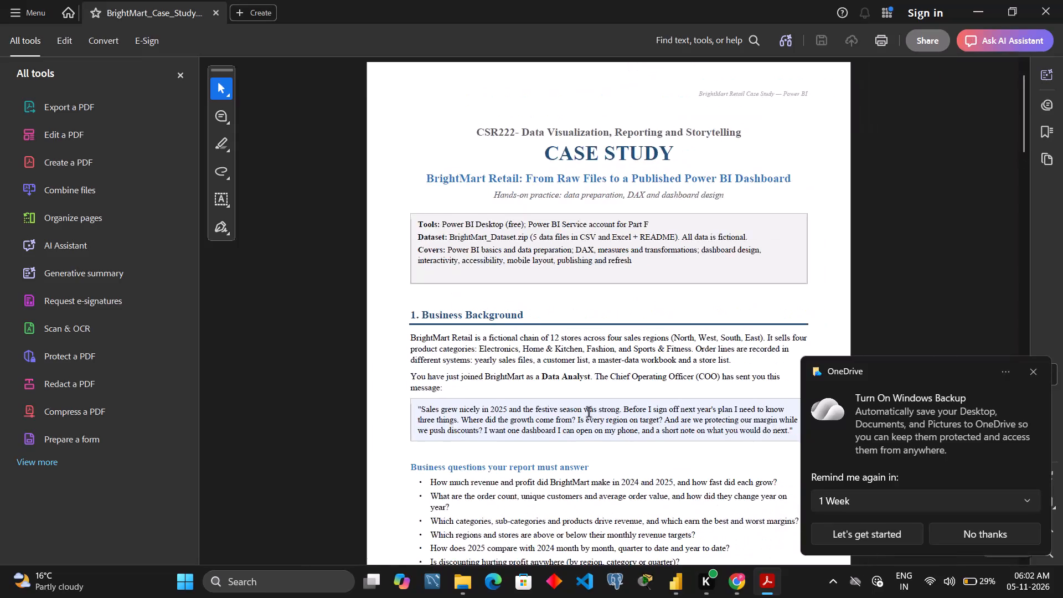
Read through the case study's data, Power Query, data model and DAX requirements to the Part E dashboard page table.
{"action": "scroll", "coordinate": [589, 413], "scroll_direction": "down", "scroll_amount": 1, "text": "ctrl"}
{"action": "left_click", "coordinate": [1032, 374]}
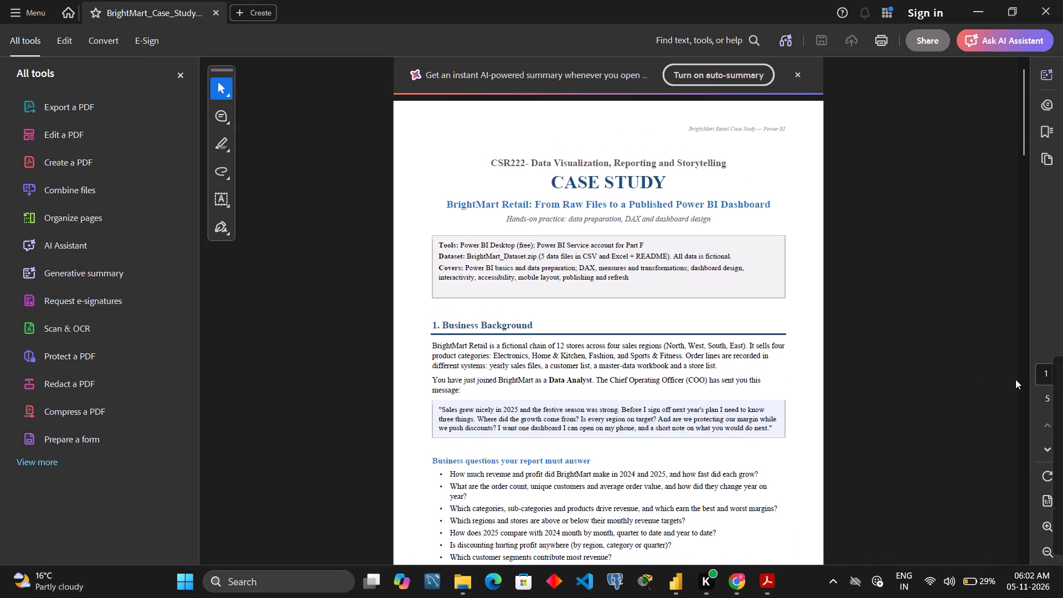
{"action": "scroll", "coordinate": [668, 368], "scroll_direction": "down", "scroll_amount": 17}
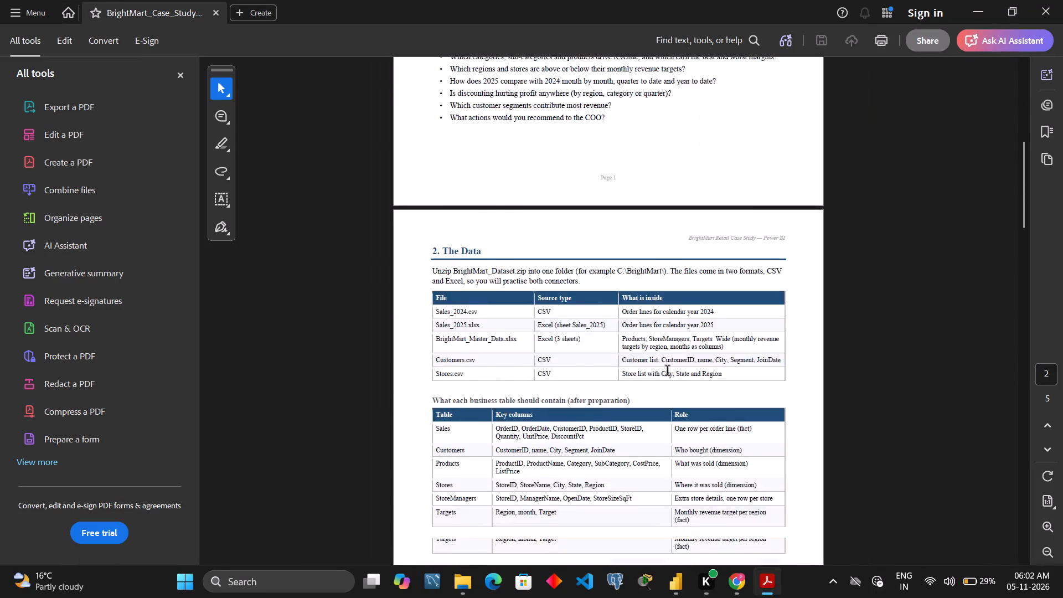
{"action": "scroll", "coordinate": [668, 372], "scroll_direction": "down", "scroll_amount": 16}
{"action": "scroll", "coordinate": [667, 372], "scroll_direction": "down", "scroll_amount": 12}
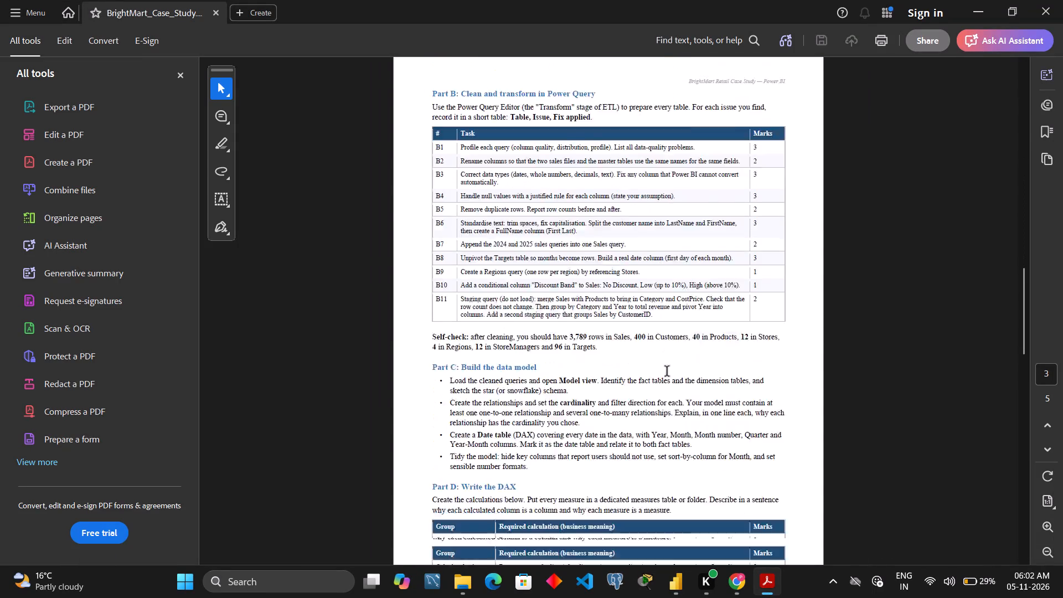
{"action": "scroll", "coordinate": [667, 372], "scroll_direction": "down", "scroll_amount": 18}
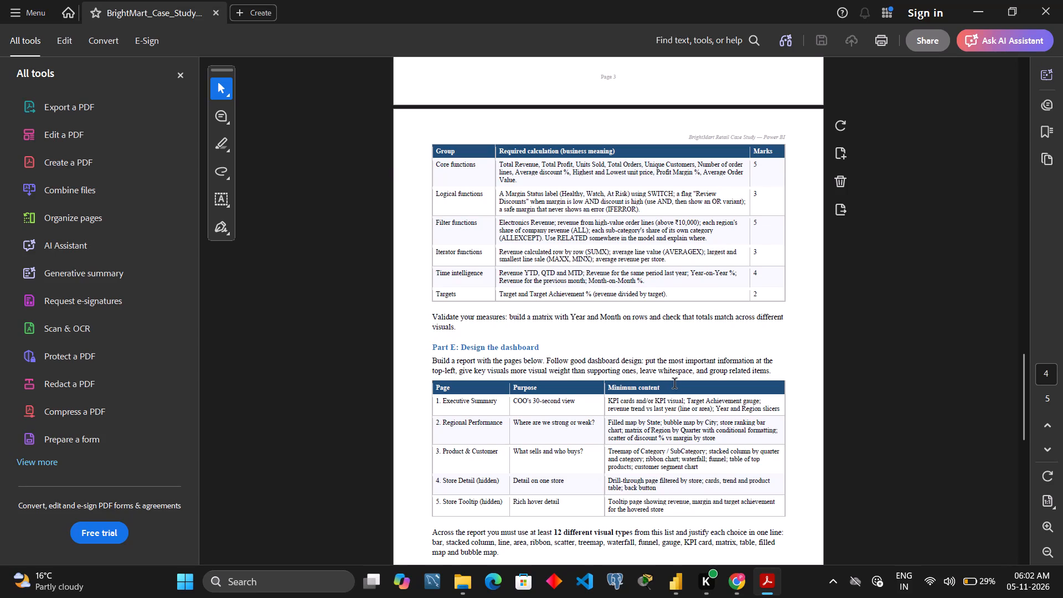
{"action": "scroll", "coordinate": [681, 414], "scroll_direction": "down", "scroll_amount": 2}
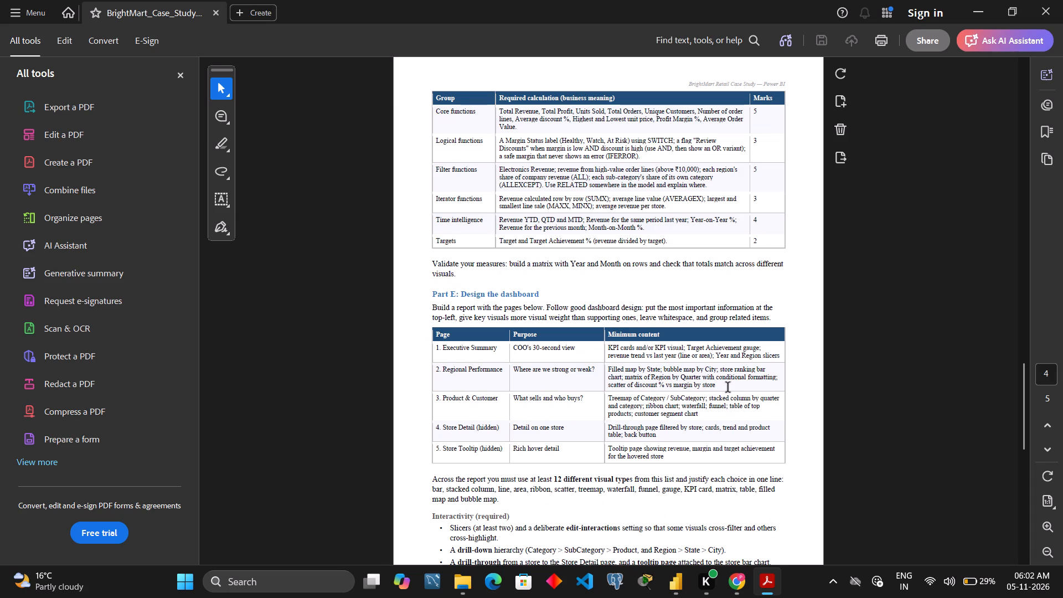
Copy the Regional Performance row's purpose and minimum content text from the Part E page table.
{"action": "left_click_drag", "start_coordinate": [728, 388], "coordinate": [620, 391]}
{"action": "left_click", "coordinate": [550, 389]}
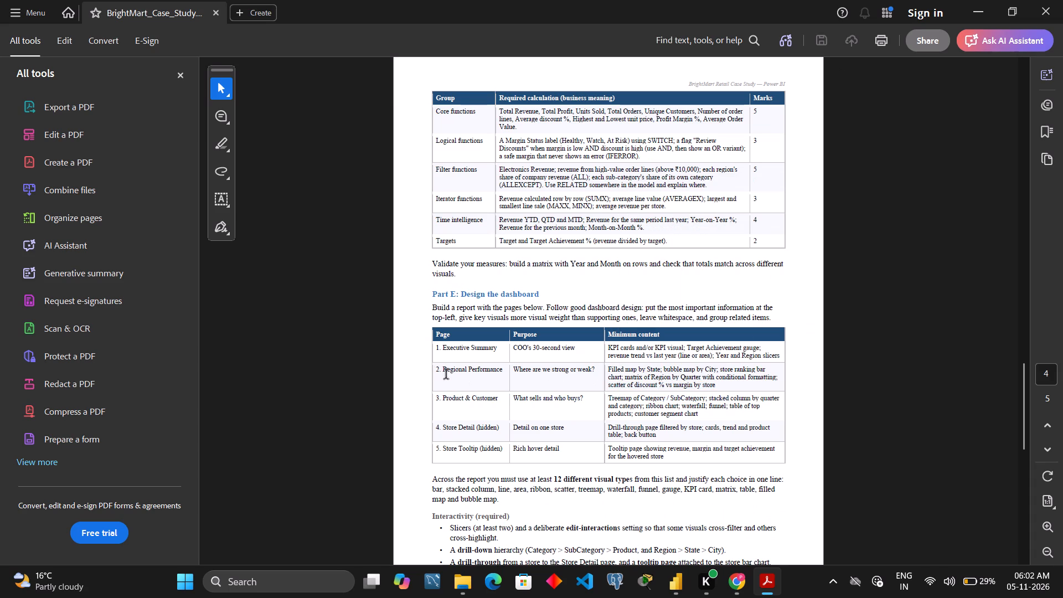
{"action": "left_click_drag", "start_coordinate": [443, 372], "coordinate": [741, 378]}
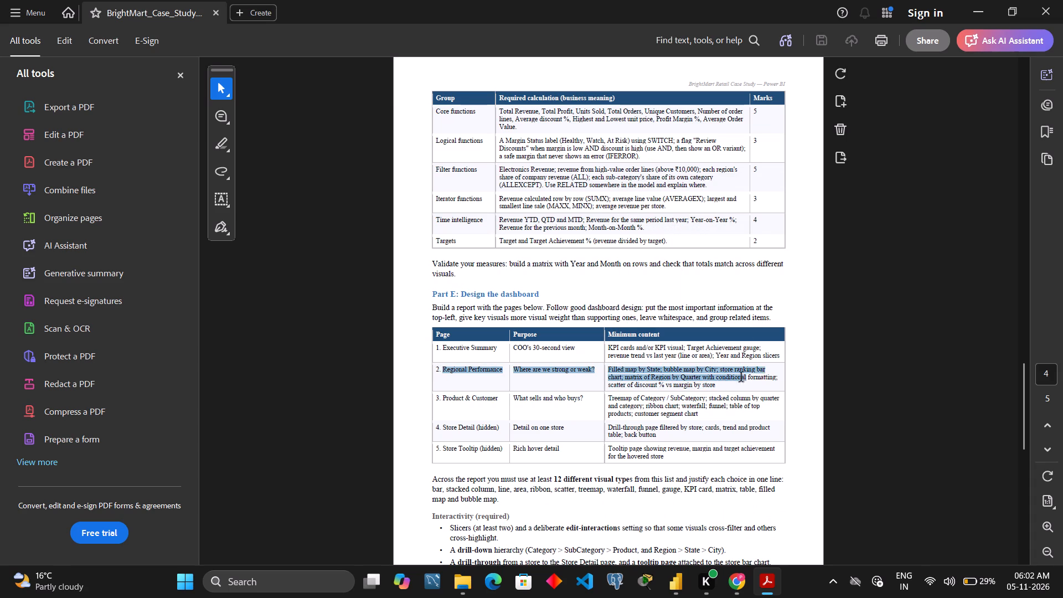
{"action": "left_click_drag", "start_coordinate": [741, 378], "coordinate": [716, 389]}
{"action": "key", "text": "ctrl+c"}
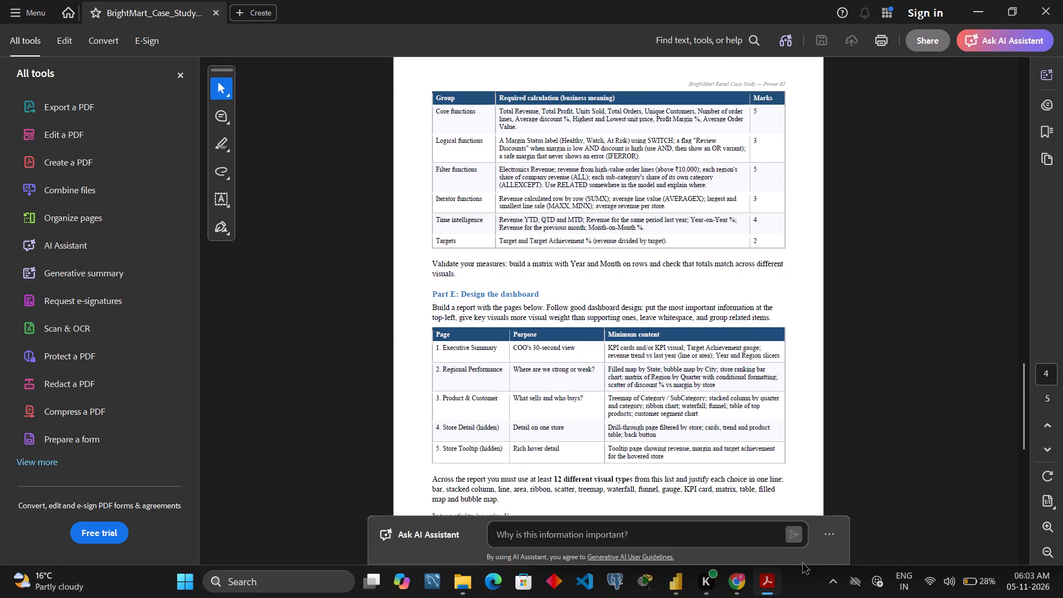
{"action": "left_click", "coordinate": [737, 587]}
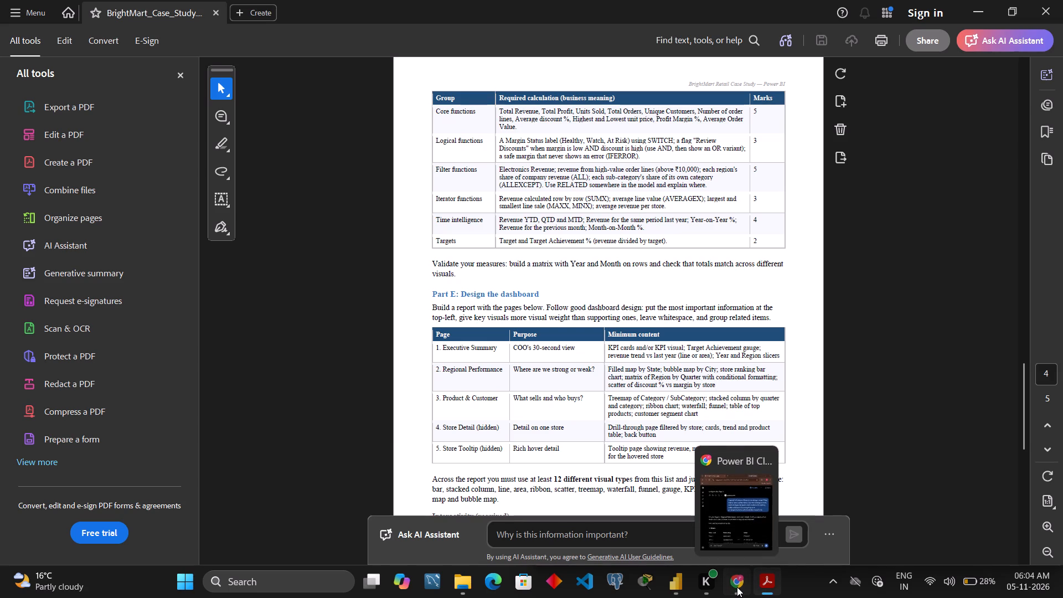
{"action": "scroll", "coordinate": [729, 378], "scroll_direction": "down", "scroll_amount": 1}
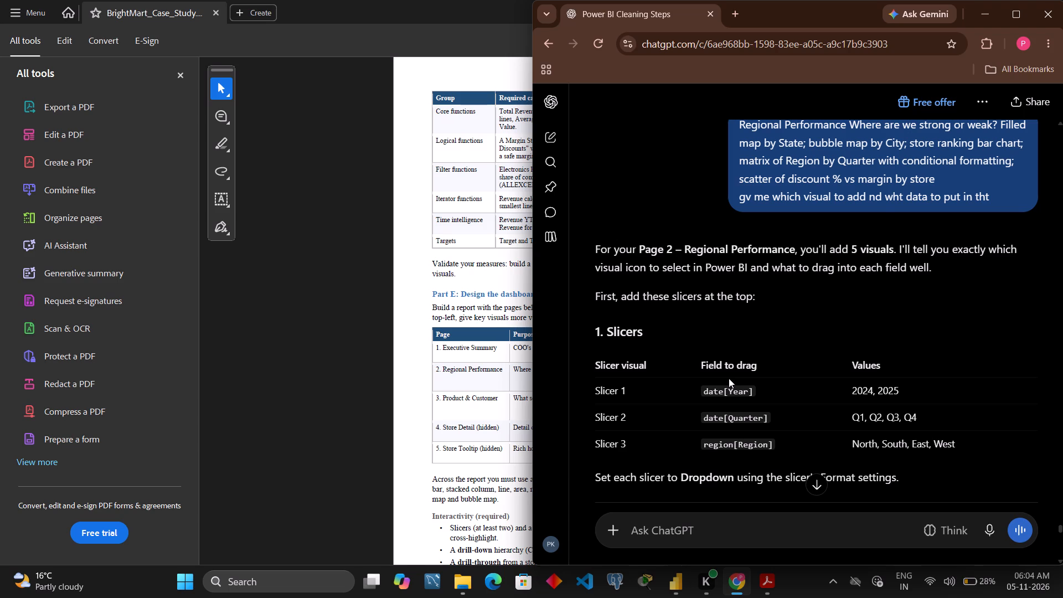
{"action": "scroll", "coordinate": [729, 378], "scroll_direction": "down", "scroll_amount": 4}
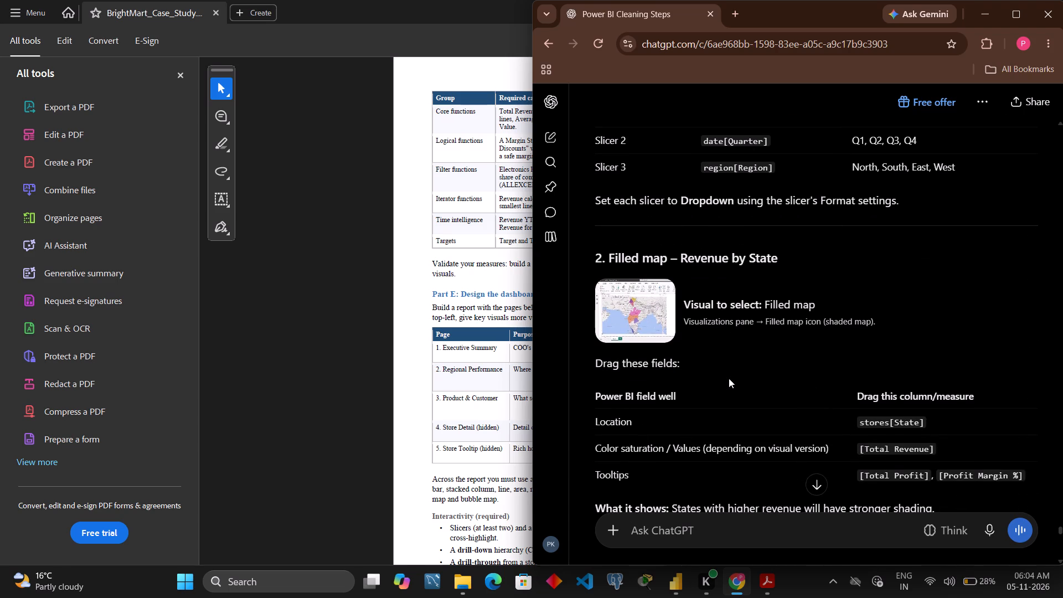
{"action": "scroll", "coordinate": [729, 378], "scroll_direction": "down", "scroll_amount": 1}
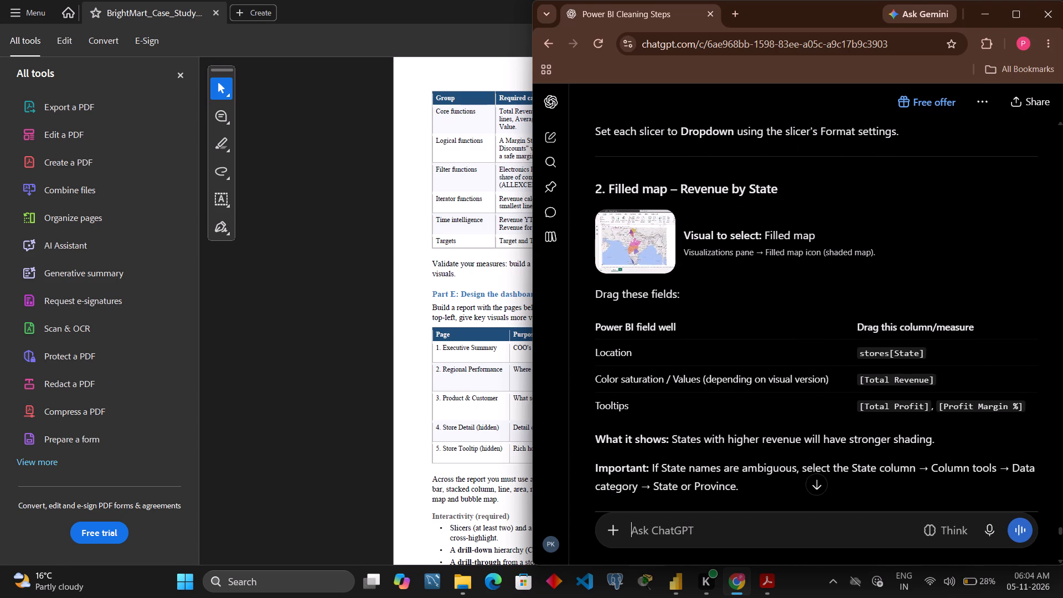
{"action": "scroll", "coordinate": [729, 378], "scroll_direction": "down", "scroll_amount": 1}
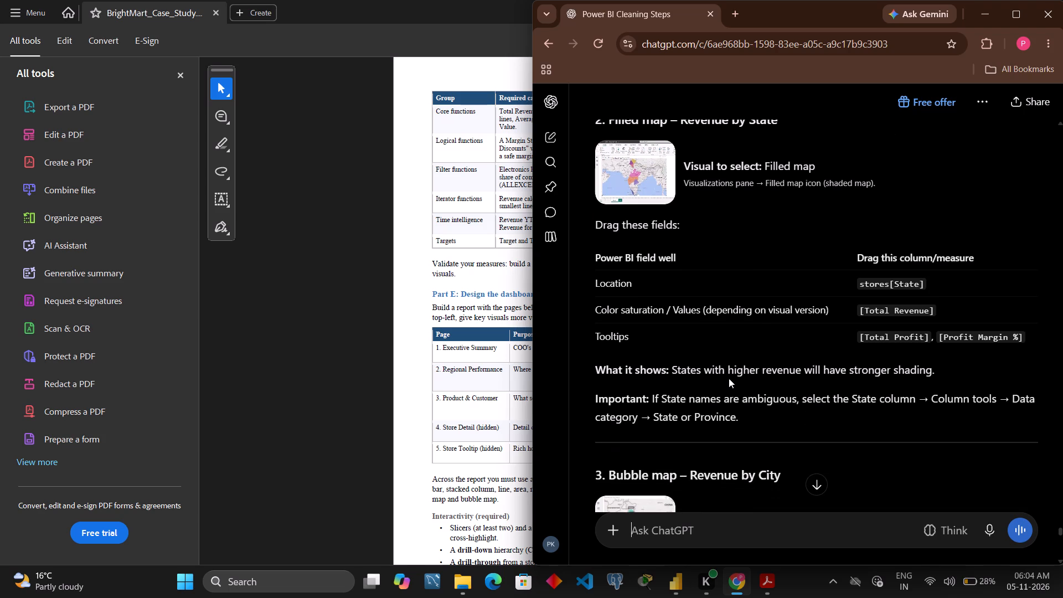
Read the instructions for the bubble map, store ranking bar chart, matrix, scatter chart and final page layout.
{"action": "scroll", "coordinate": [729, 378], "scroll_direction": "down", "scroll_amount": 3}
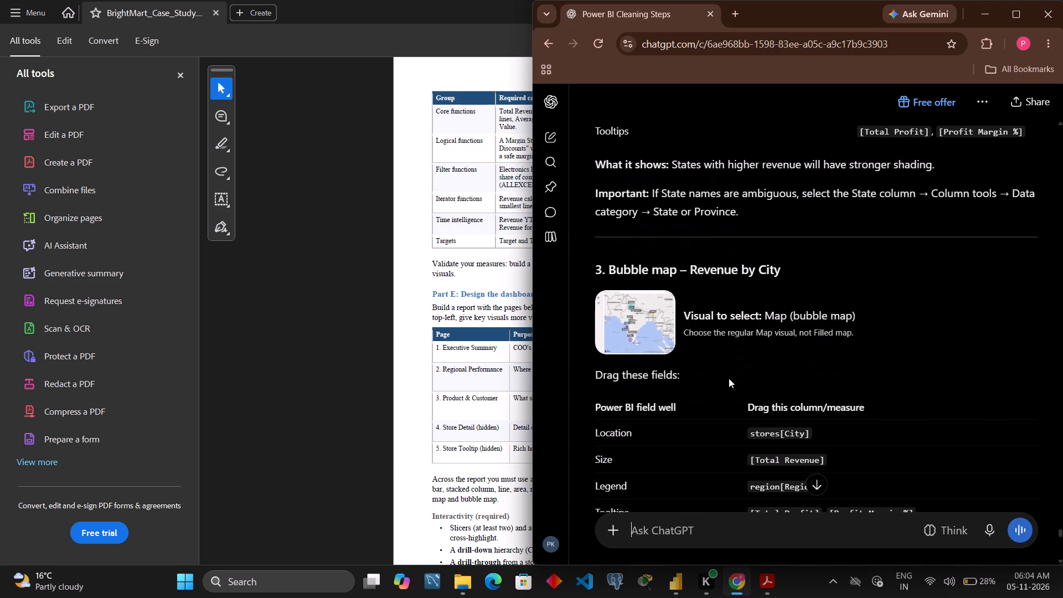
{"action": "scroll", "coordinate": [729, 378], "scroll_direction": "down", "scroll_amount": 8}
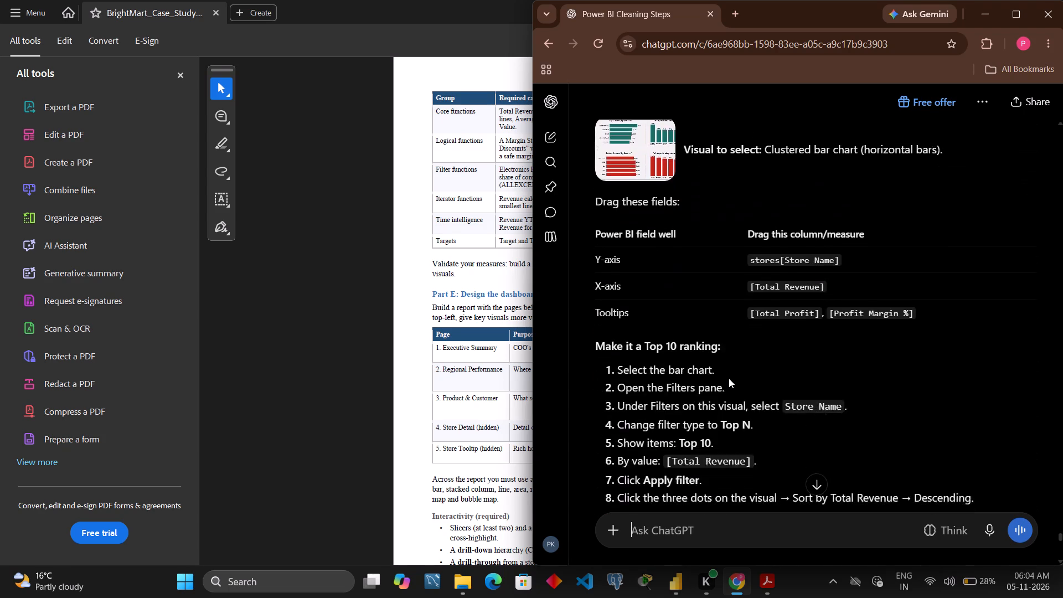
{"action": "scroll", "coordinate": [729, 378], "scroll_direction": "down", "scroll_amount": 7}
{"action": "scroll", "coordinate": [729, 378], "scroll_direction": "up", "scroll_amount": 1}
{"action": "scroll", "coordinate": [729, 378], "scroll_direction": "down", "scroll_amount": 3}
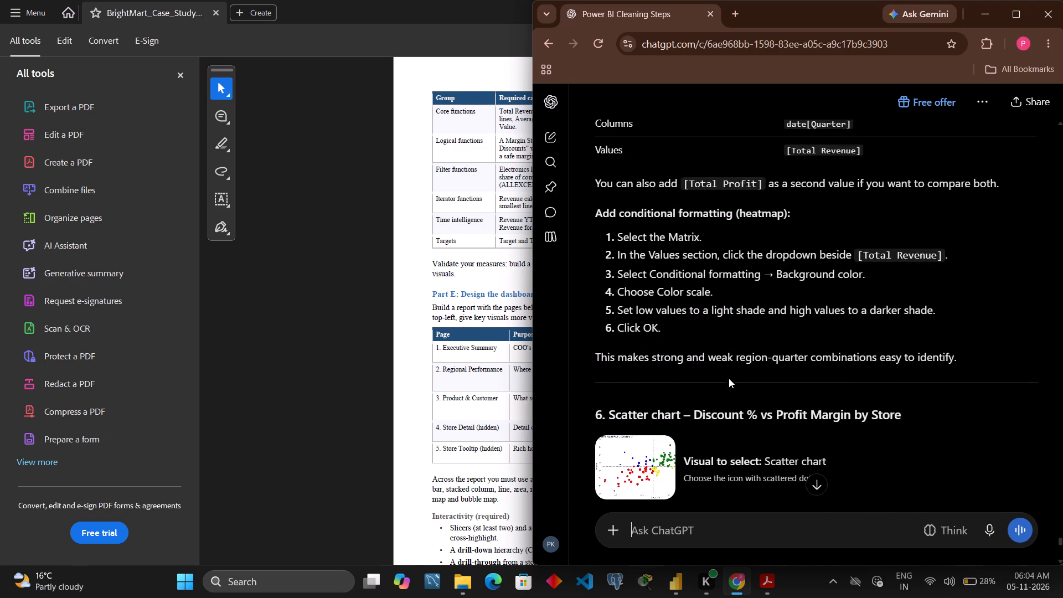
{"action": "scroll", "coordinate": [729, 378], "scroll_direction": "down", "scroll_amount": 11}
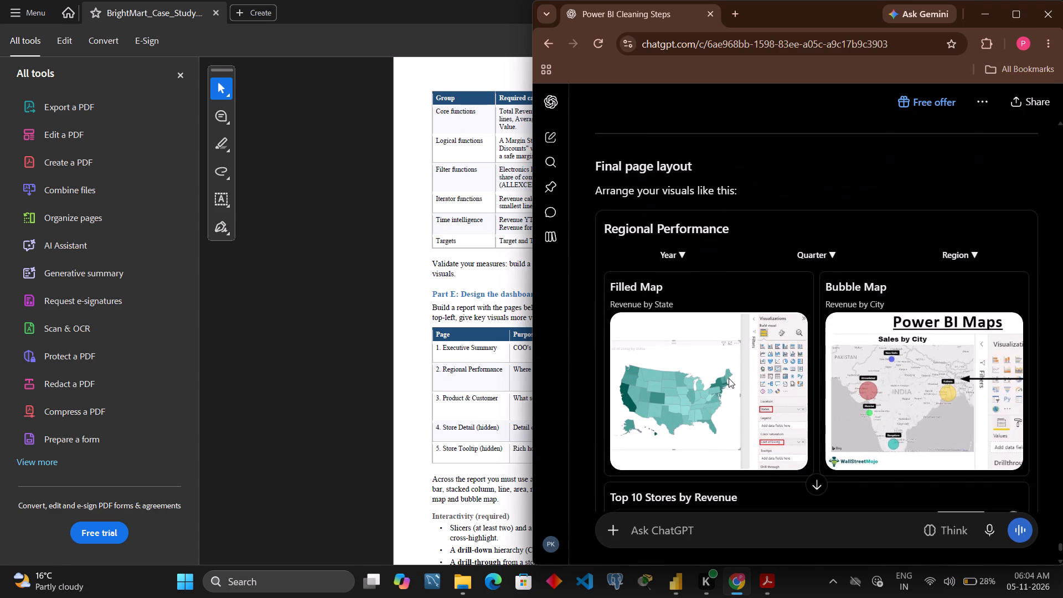
{"action": "scroll", "coordinate": [729, 378], "scroll_direction": "up", "scroll_amount": 8}
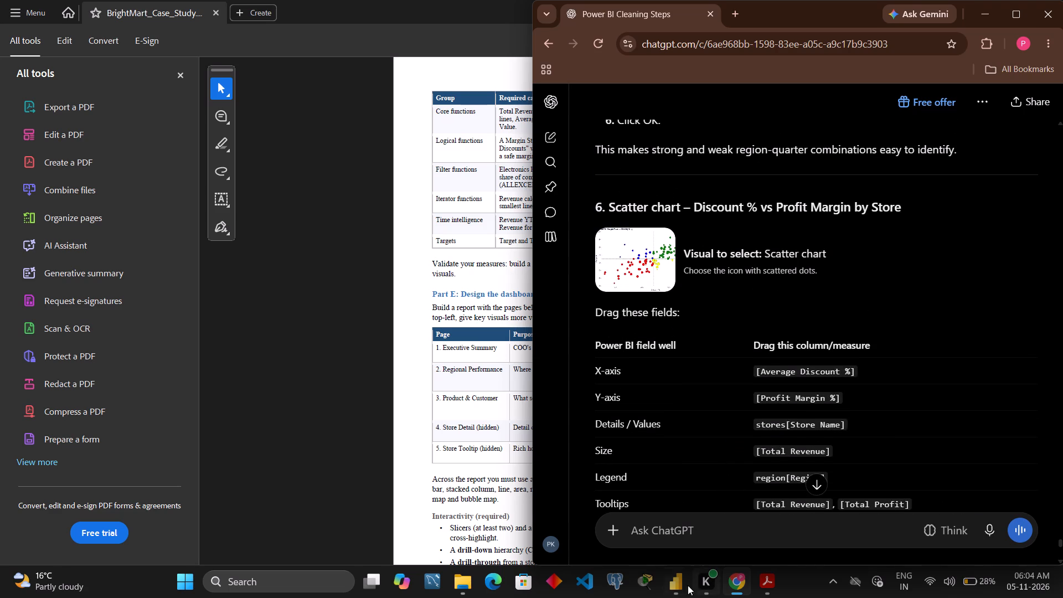
Switch to Power BI Desktop and open the Regional Performance report page.
{"action": "left_click", "coordinate": [678, 579]}
{"action": "left_click", "coordinate": [743, 593]}
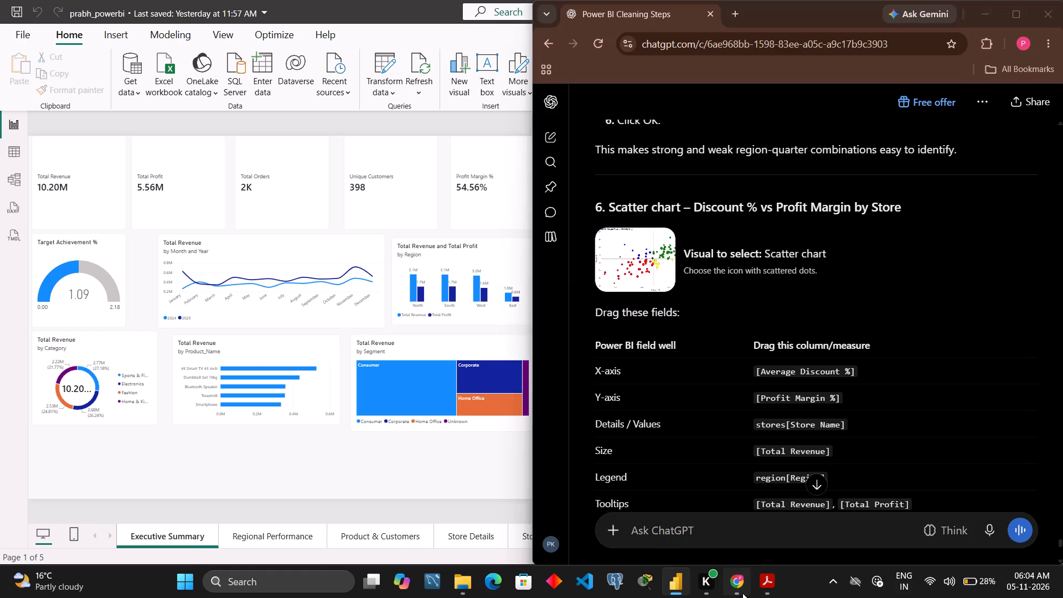
{"action": "scroll", "coordinate": [811, 335], "scroll_direction": "up", "scroll_amount": 15}
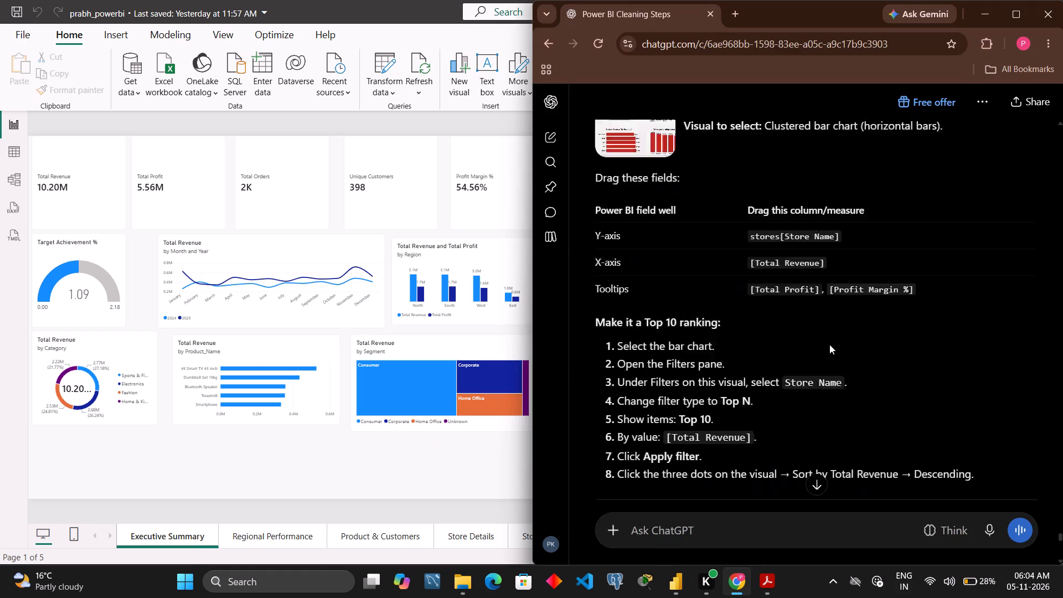
{"action": "scroll", "coordinate": [829, 344], "scroll_direction": "up", "scroll_amount": 3}
{"action": "left_click", "coordinate": [286, 539]}
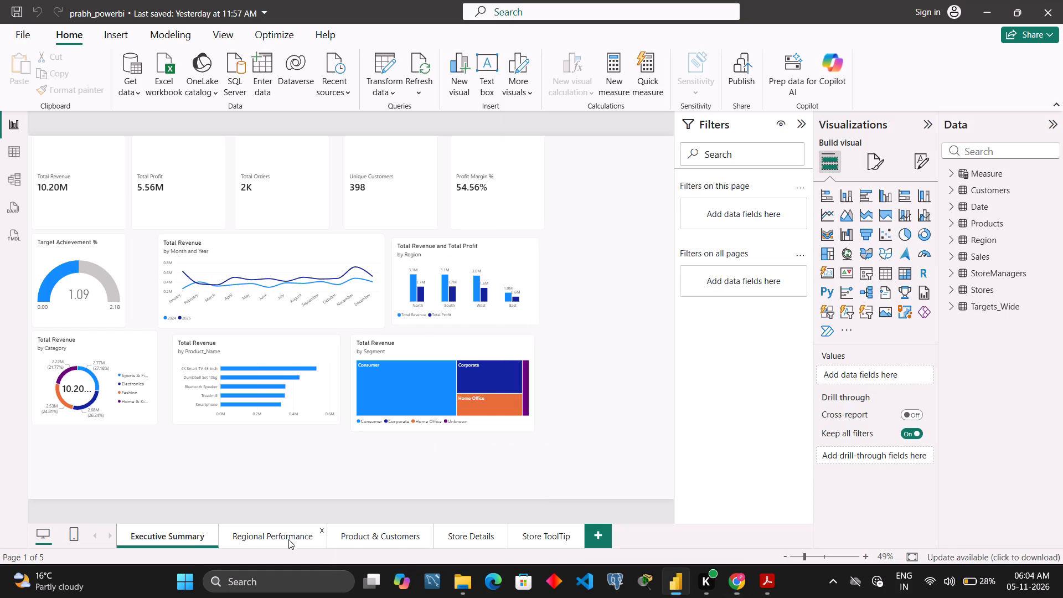
Reposition the ChatGPT window to uncover Power BI's Visualizations and Data panes, and return to the Page 2 slicer instructions.
{"action": "left_click", "coordinate": [734, 589]}
{"action": "left_click_drag", "start_coordinate": [768, 20], "coordinate": [477, 140]}
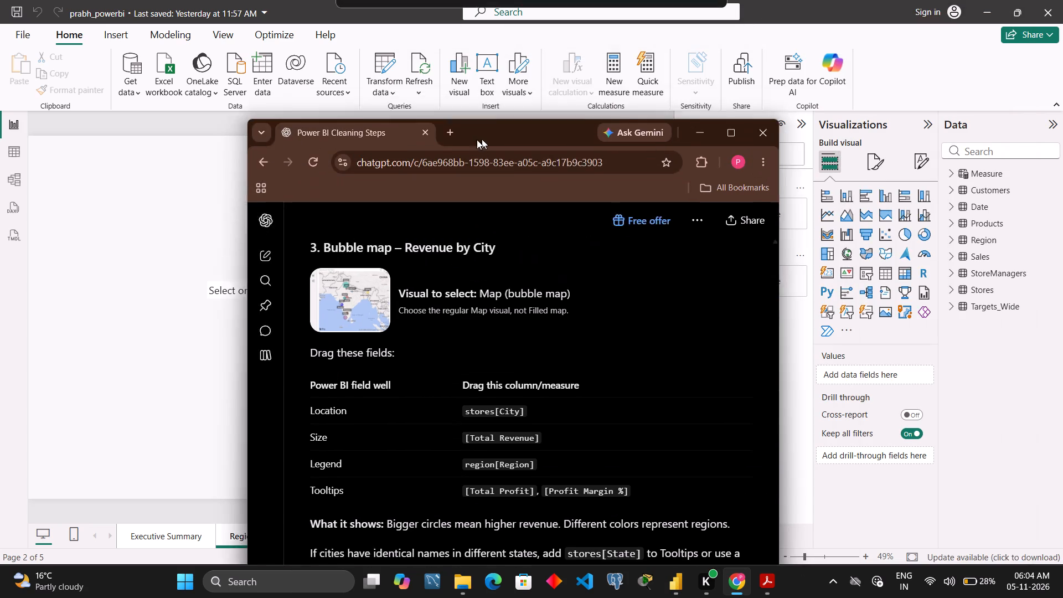
{"action": "left_click_drag", "start_coordinate": [477, 140], "coordinate": [224, 25]}
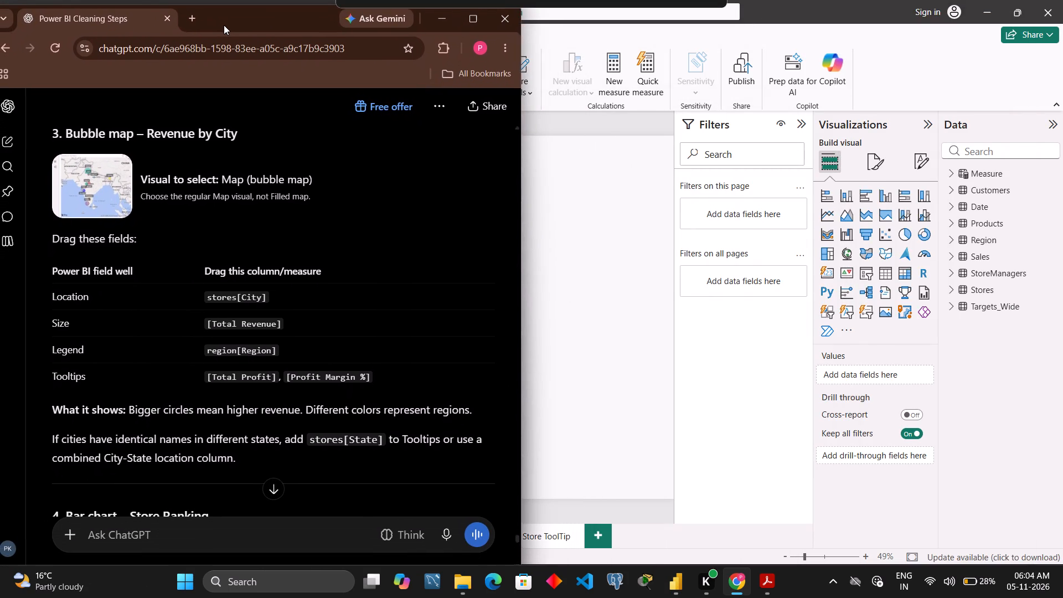
{"action": "left_click_drag", "start_coordinate": [224, 25], "coordinate": [234, 17]}
{"action": "scroll", "coordinate": [171, 323], "scroll_direction": "up", "scroll_amount": 5}
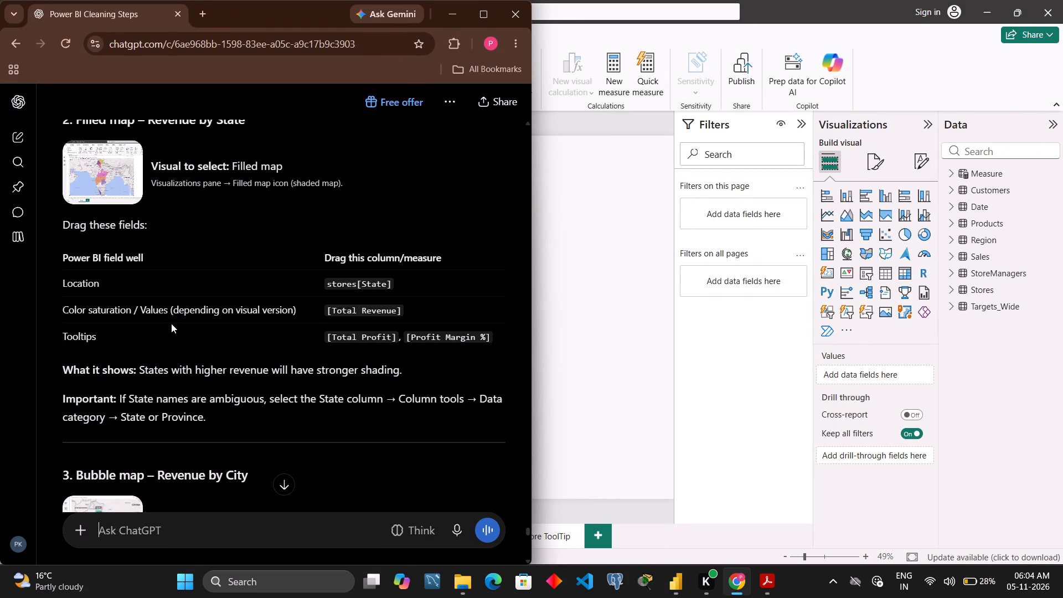
{"action": "scroll", "coordinate": [171, 323], "scroll_direction": "up", "scroll_amount": 6}
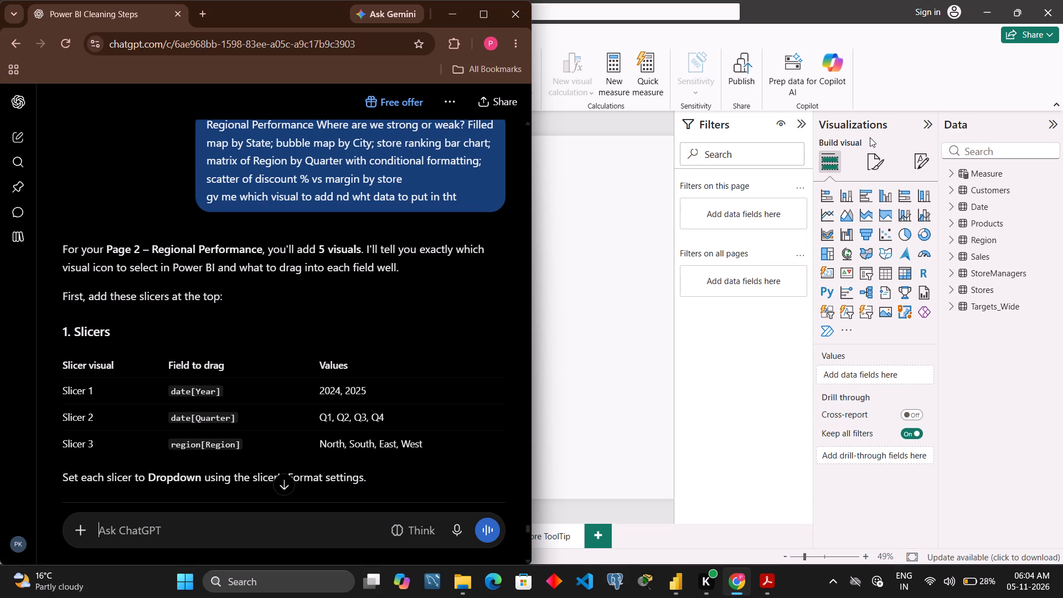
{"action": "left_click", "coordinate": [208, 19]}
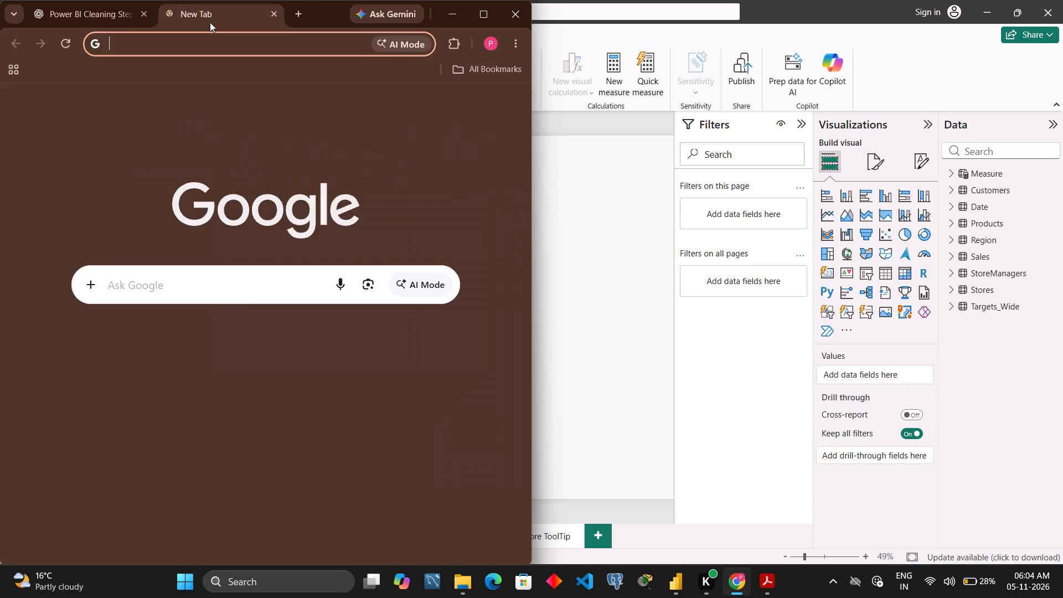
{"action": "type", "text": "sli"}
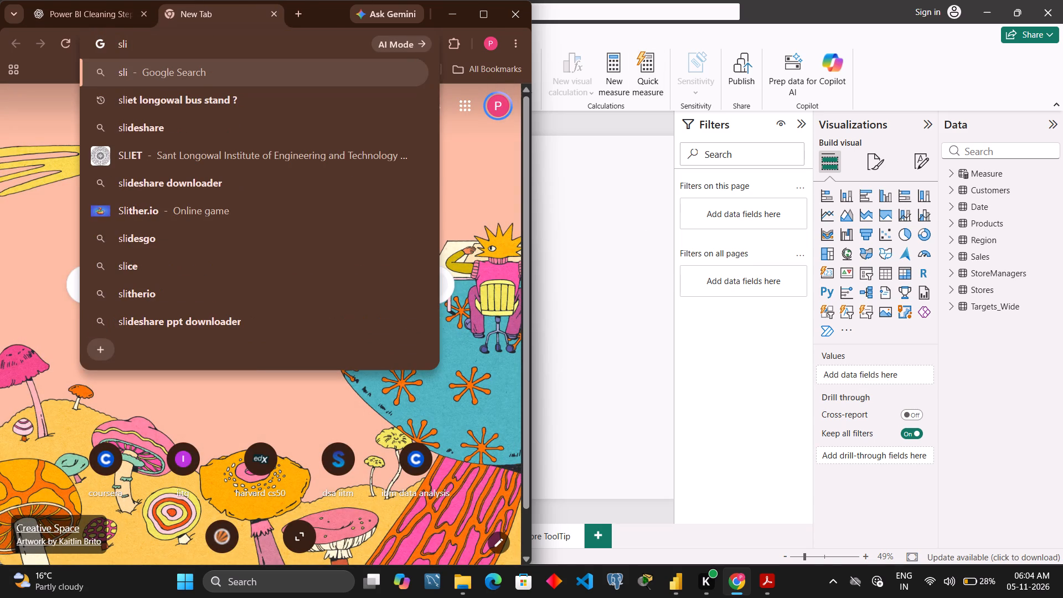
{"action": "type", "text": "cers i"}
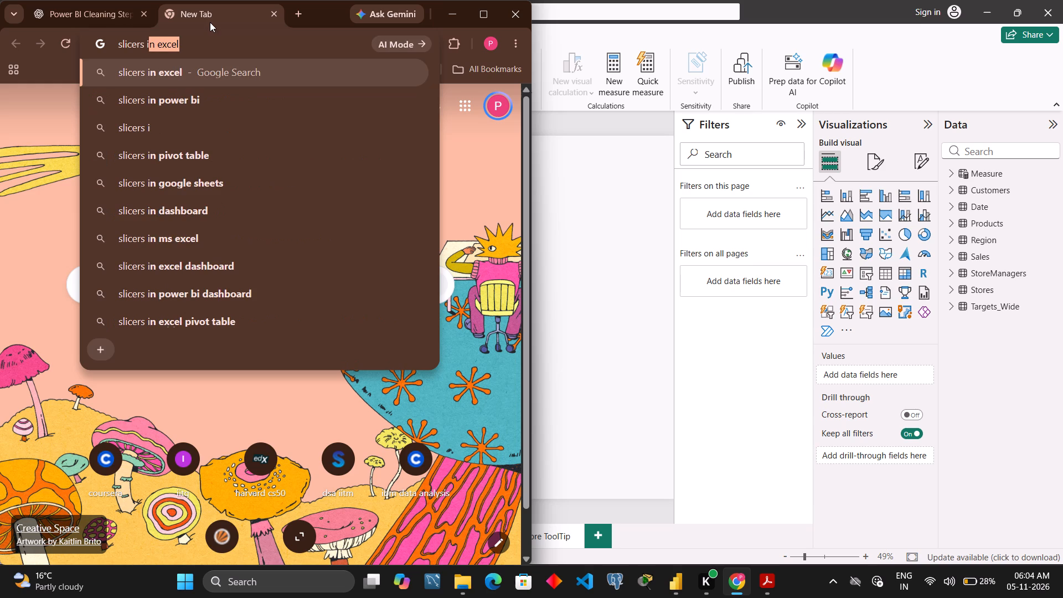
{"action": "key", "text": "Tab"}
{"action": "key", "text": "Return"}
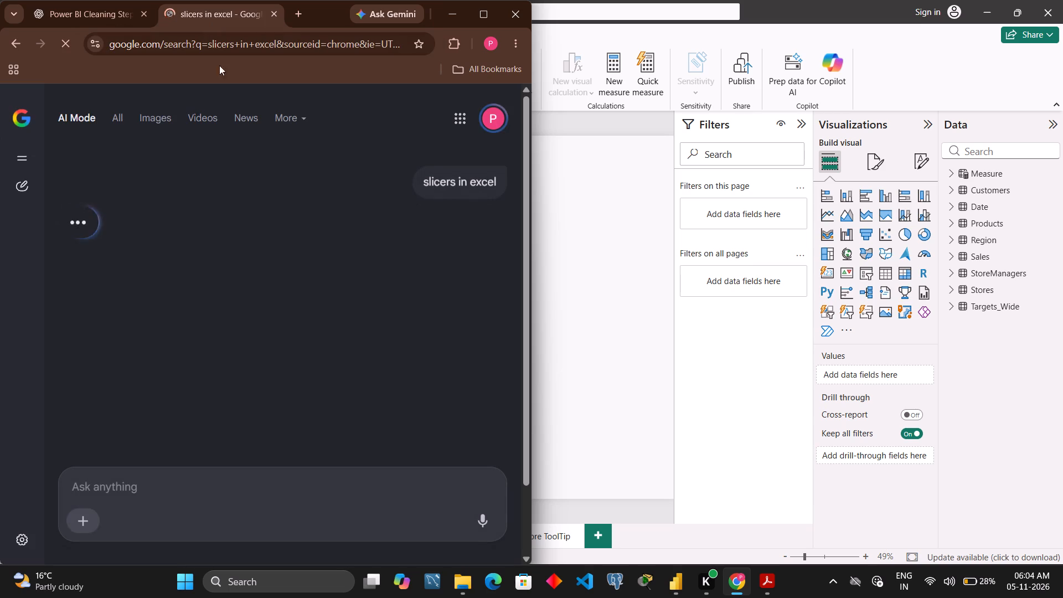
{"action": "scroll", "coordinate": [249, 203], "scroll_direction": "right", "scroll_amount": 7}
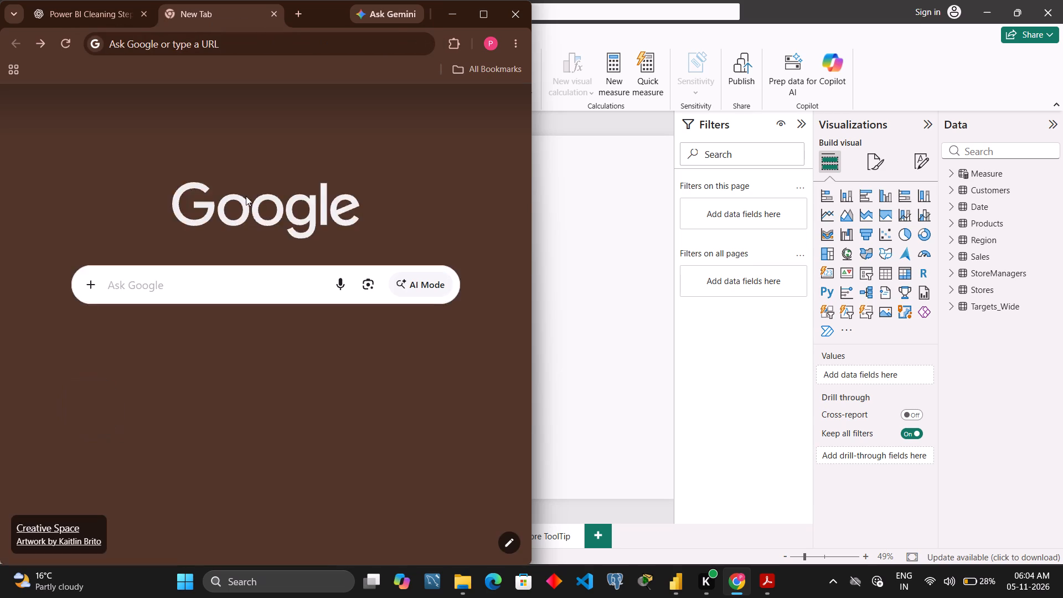
Search the web for "slicers in power bi" and show the image results.
{"action": "left_click", "coordinate": [221, 45]}
{"action": "type", "text": "slicers"}
{"action": "key", "text": "space"}
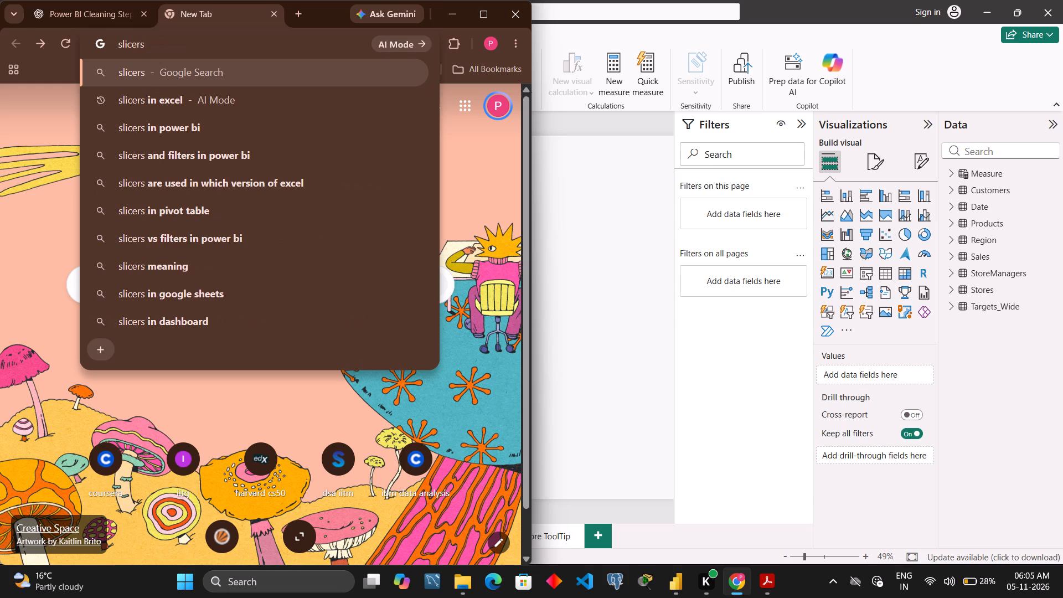
{"action": "left_click", "coordinate": [207, 121]}
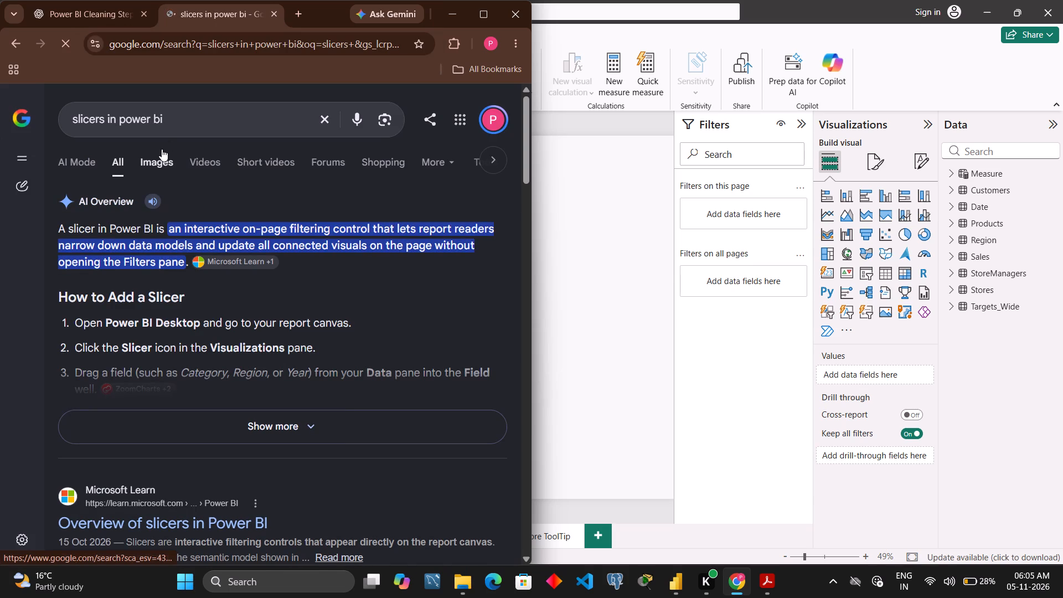
{"action": "left_click", "coordinate": [152, 164]}
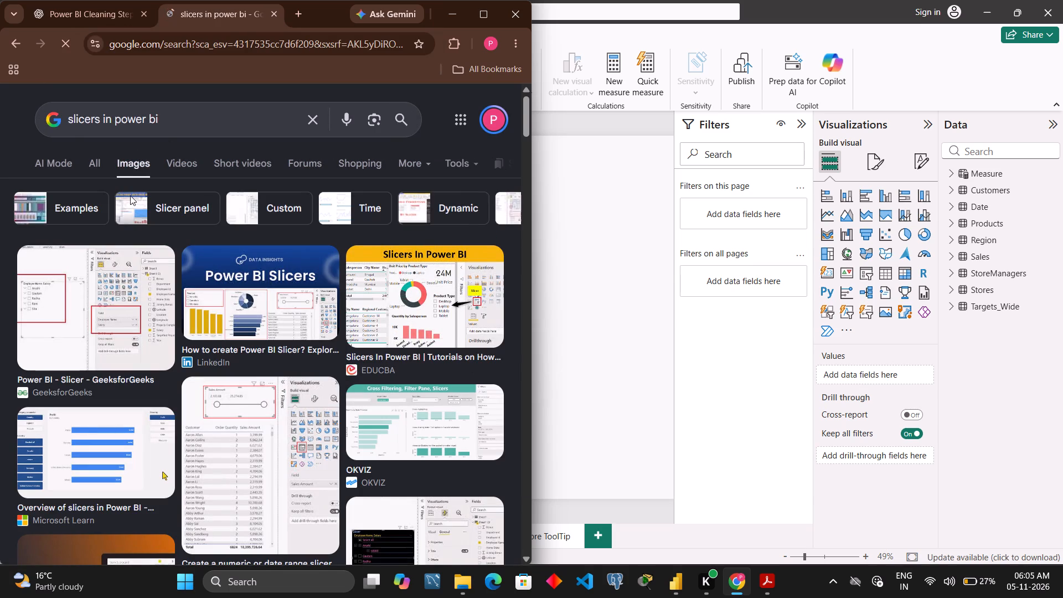
{"action": "left_click", "coordinate": [116, 294]}
{"action": "scroll", "coordinate": [362, 342], "scroll_direction": "up", "scroll_amount": 1}
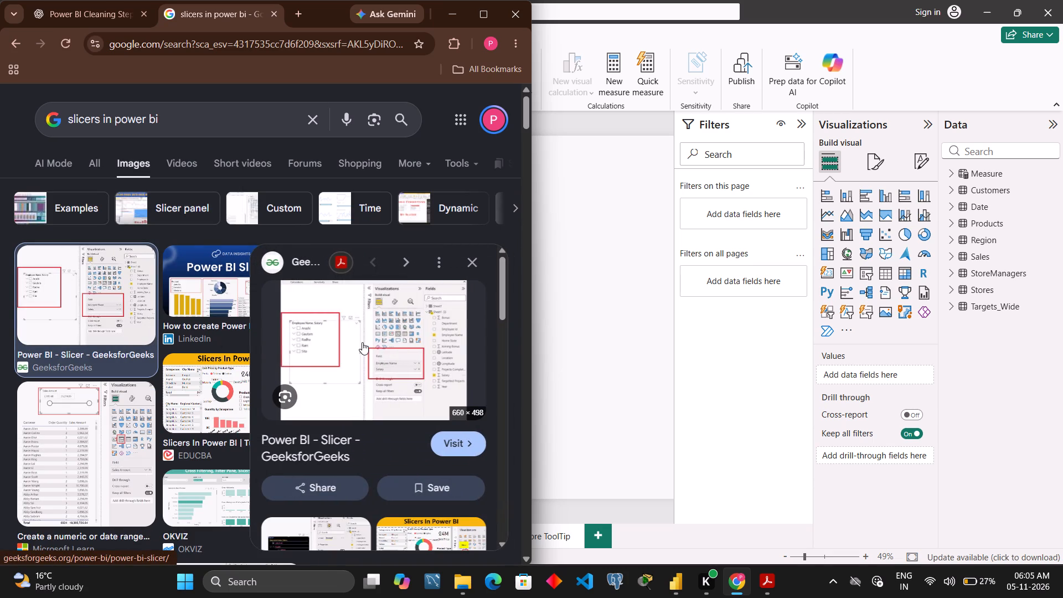
{"action": "scroll", "coordinate": [362, 342], "scroll_direction": "up", "scroll_amount": 1}
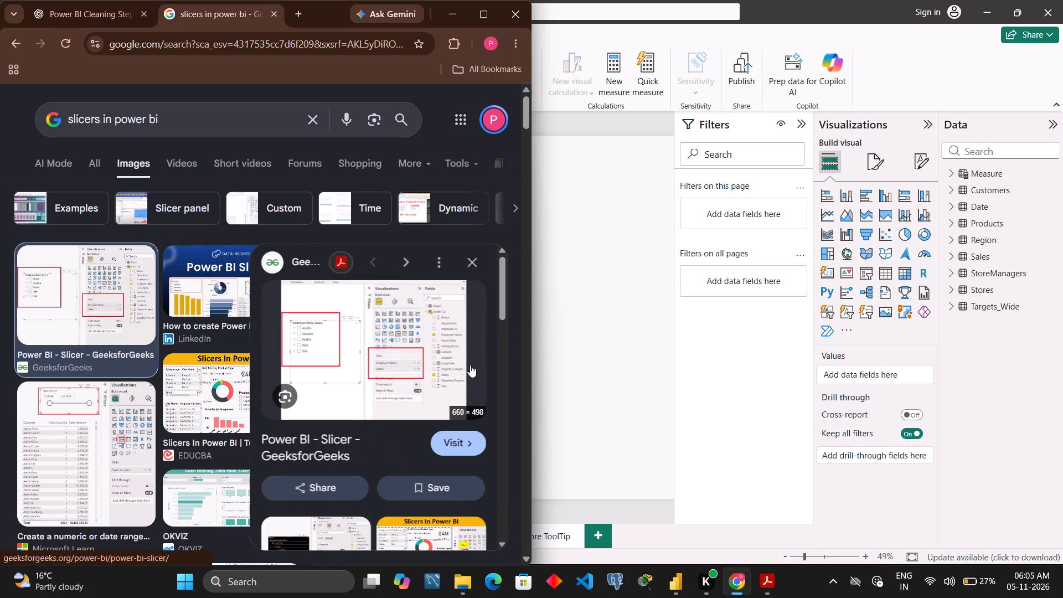
{"action": "key", "text": "Right"}
{"action": "key", "text": "Right"}
{"action": "key", "text": "Right"}
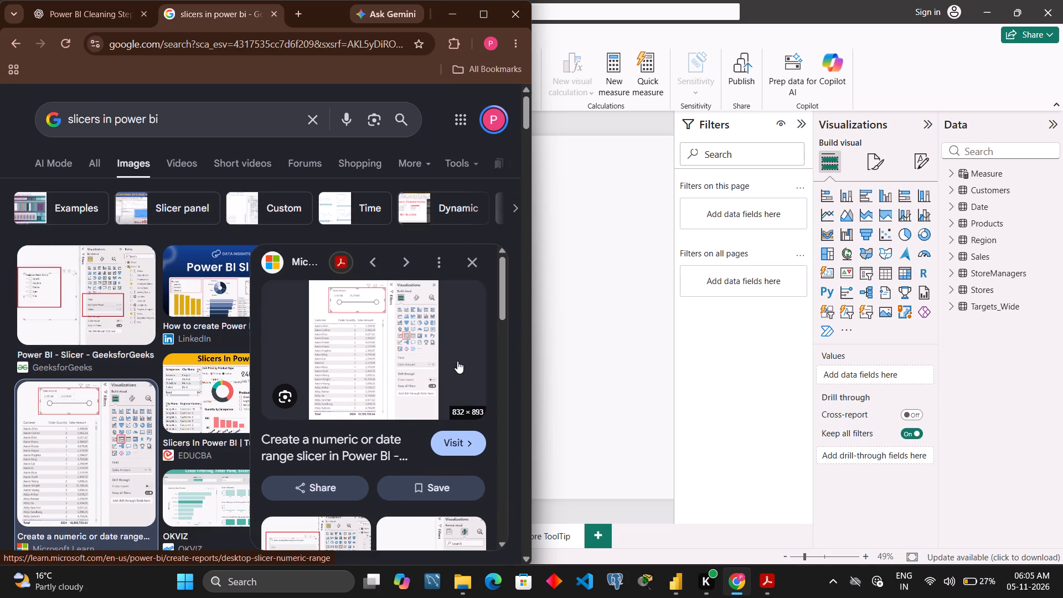
{"action": "key", "text": "Right"}
{"action": "key", "text": "Right"}
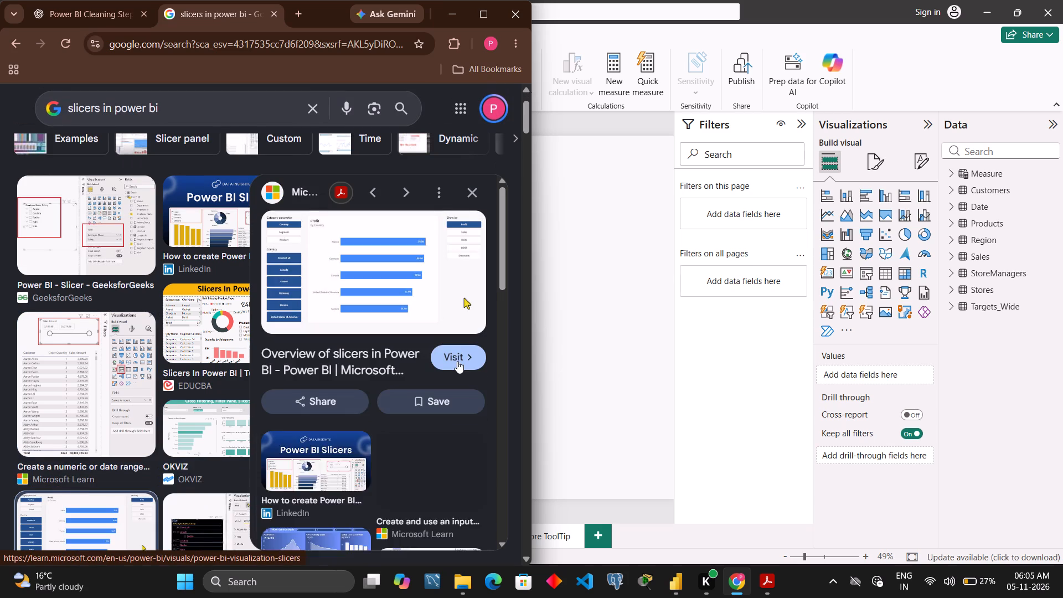
{"action": "key", "text": "Right"}
{"action": "key", "text": "Right"}
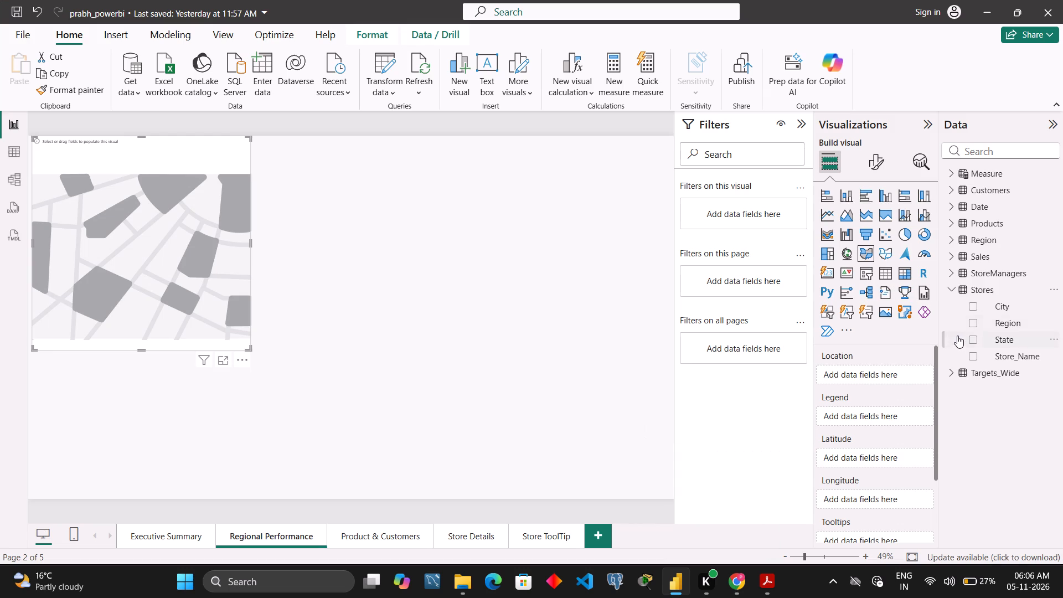
{"action": "left_click", "coordinate": [973, 341]}
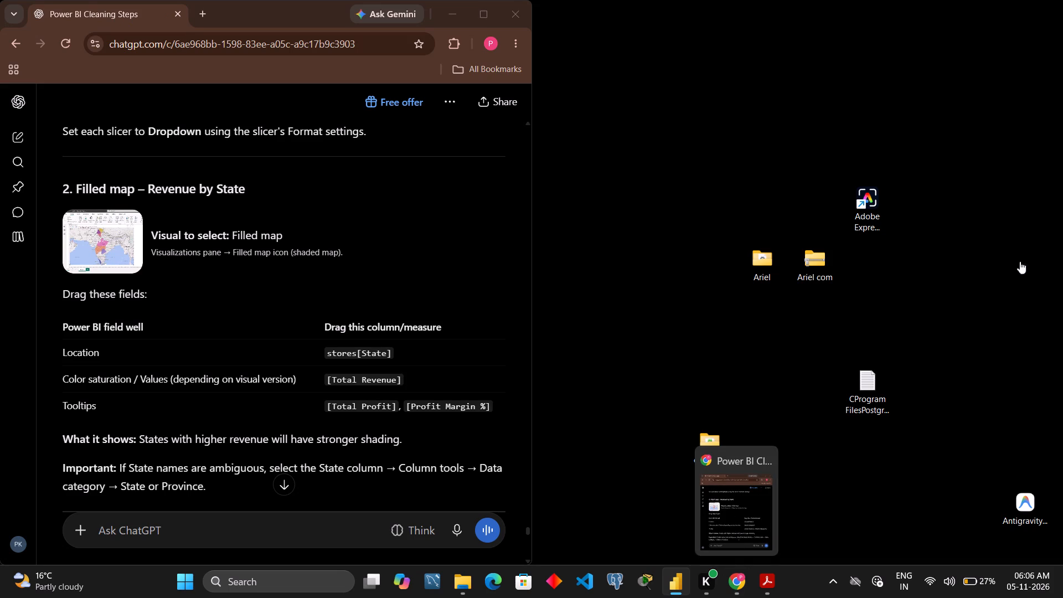
Search the data fields for "total reve" and check the filled map's field wells for a suitable place for the measure.
{"action": "left_click", "coordinate": [990, 153]}
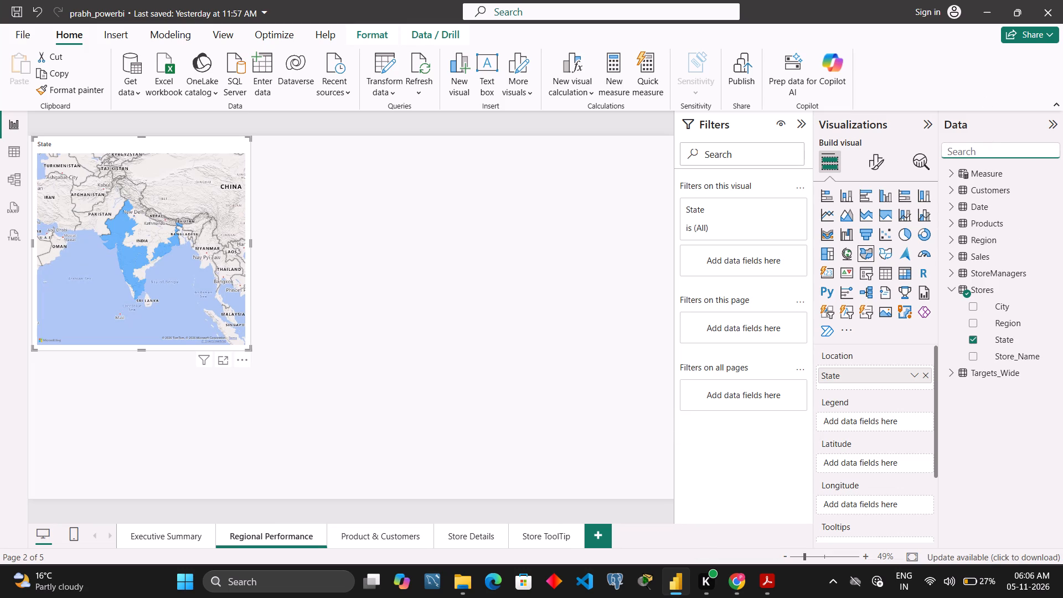
{"action": "type", "text": "total reve"}
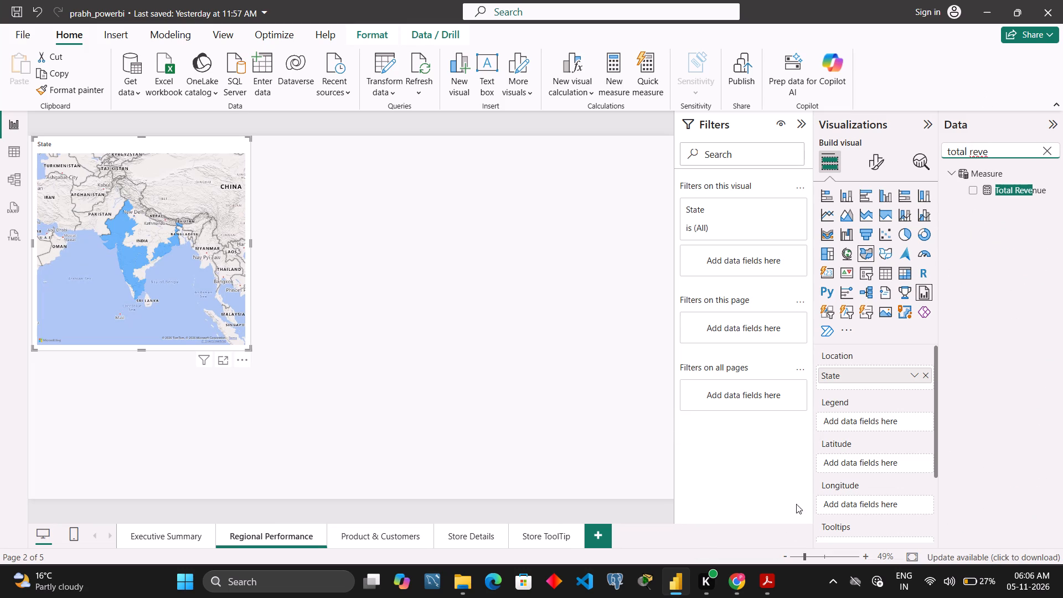
{"action": "scroll", "coordinate": [875, 419], "scroll_direction": "down", "scroll_amount": 2}
{"action": "scroll", "coordinate": [875, 419], "scroll_direction": "up", "scroll_amount": 4}
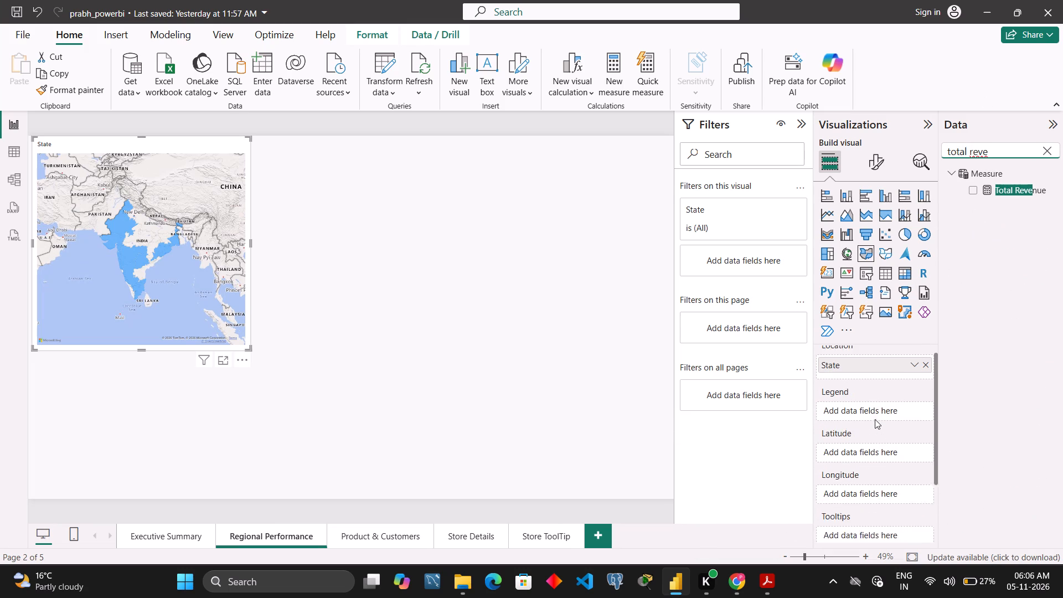
{"action": "scroll", "coordinate": [875, 419], "scroll_direction": "up", "scroll_amount": 2}
{"action": "scroll", "coordinate": [875, 419], "scroll_direction": "down", "scroll_amount": 4}
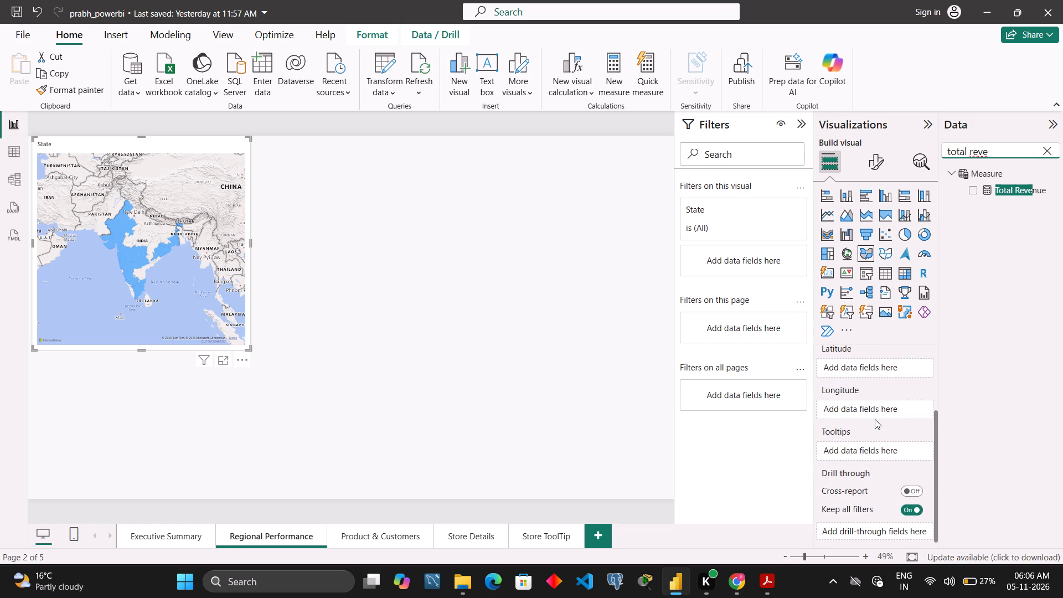
{"action": "scroll", "coordinate": [875, 419], "scroll_direction": "up", "scroll_amount": 3}
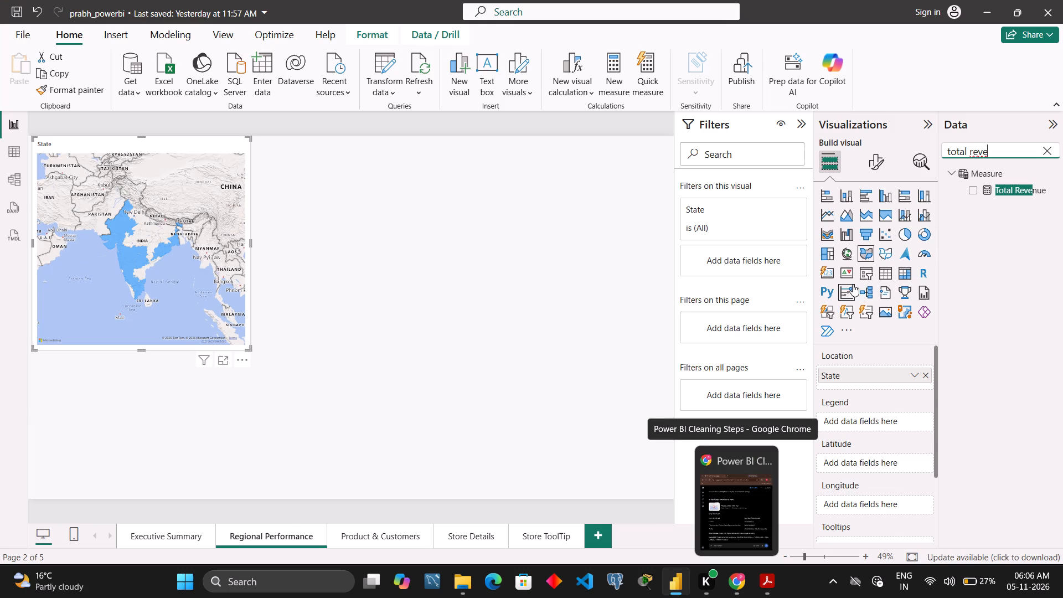
{"action": "scroll", "coordinate": [846, 429], "scroll_direction": "down", "scroll_amount": 1}
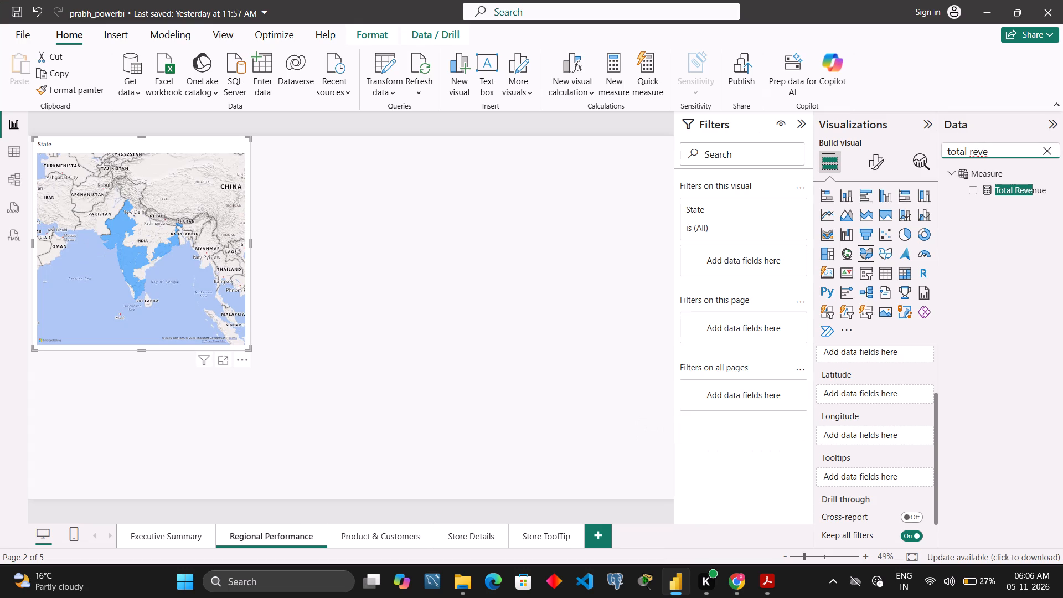
Find the Total Profit and Profit Margin % measures and add both to the filled map's Tooltips.
{"action": "key", "text": "BackSpace"}
{"action": "key", "text": "BackSpace"}
{"action": "key", "text": "BackSpace"}
{"action": "key", "text": "BackSpace"}
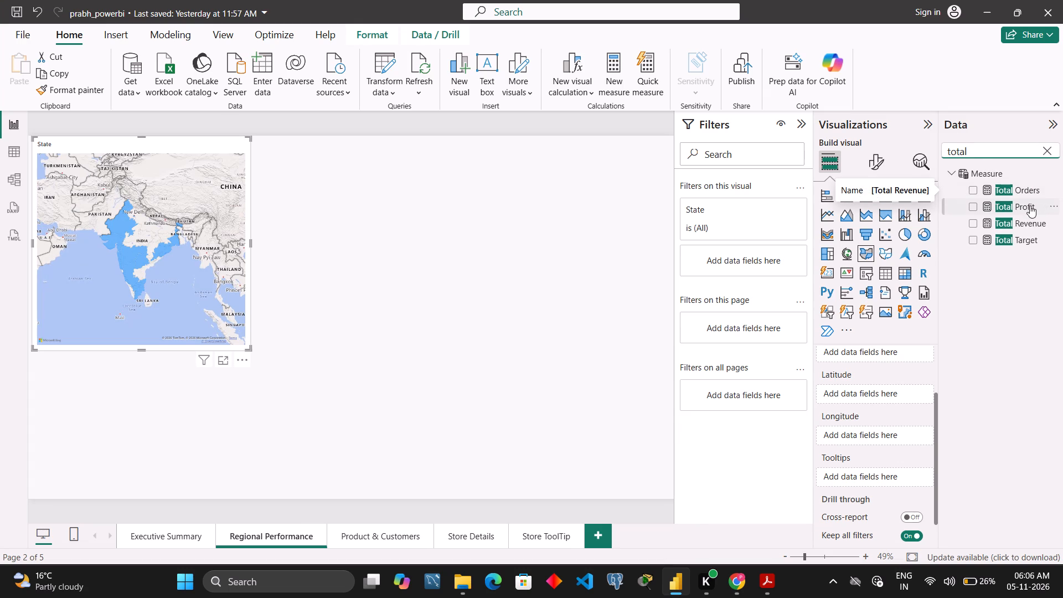
{"action": "left_click_drag", "start_coordinate": [1030, 205], "coordinate": [901, 475]}
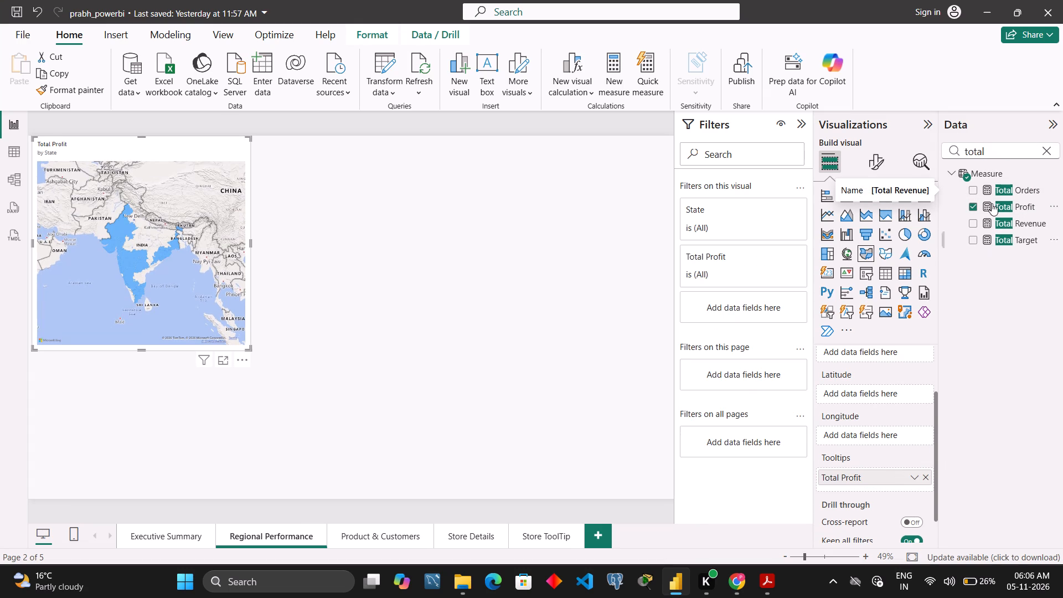
{"action": "left_click", "coordinate": [1044, 154]}
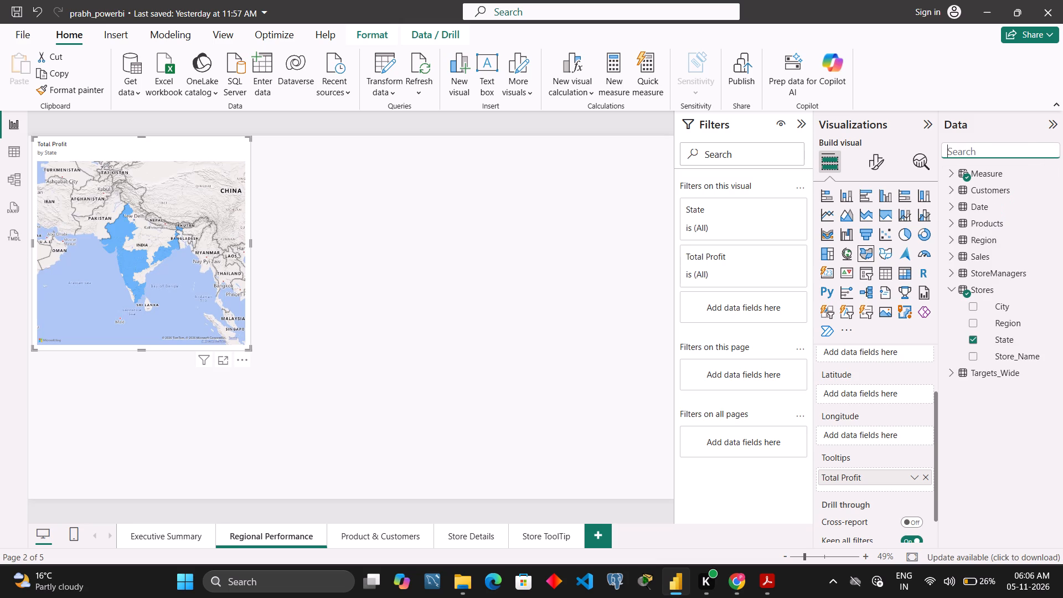
{"action": "type", "text": "margin"}
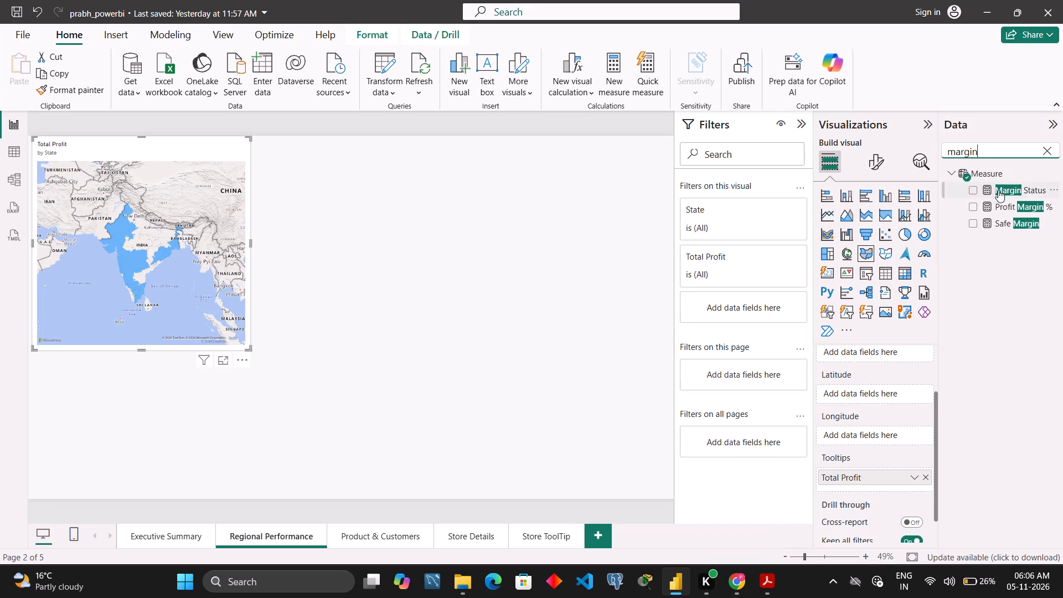
{"action": "left_click_drag", "start_coordinate": [1004, 207], "coordinate": [867, 476]}
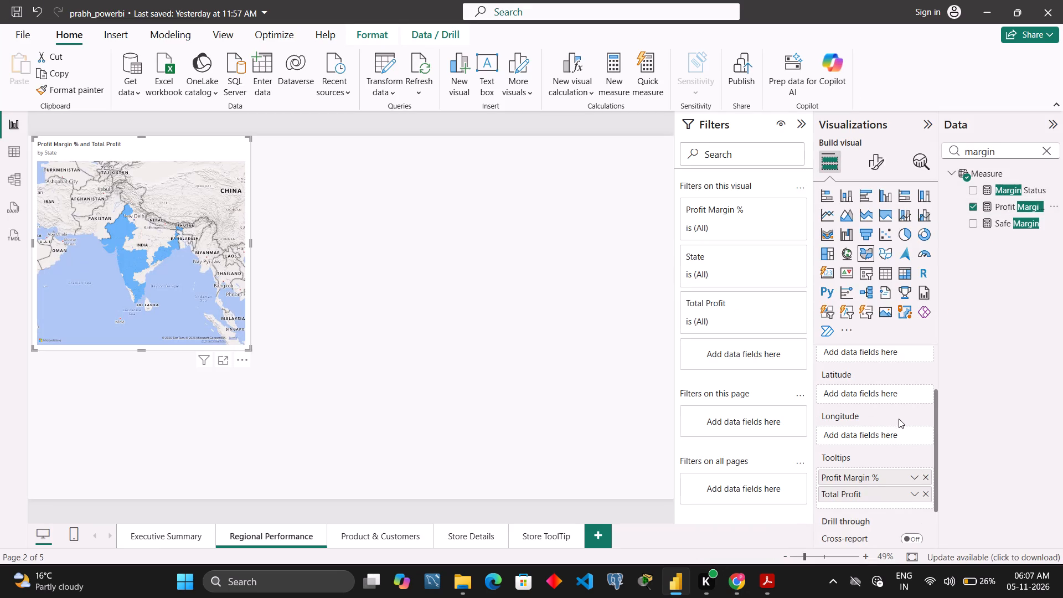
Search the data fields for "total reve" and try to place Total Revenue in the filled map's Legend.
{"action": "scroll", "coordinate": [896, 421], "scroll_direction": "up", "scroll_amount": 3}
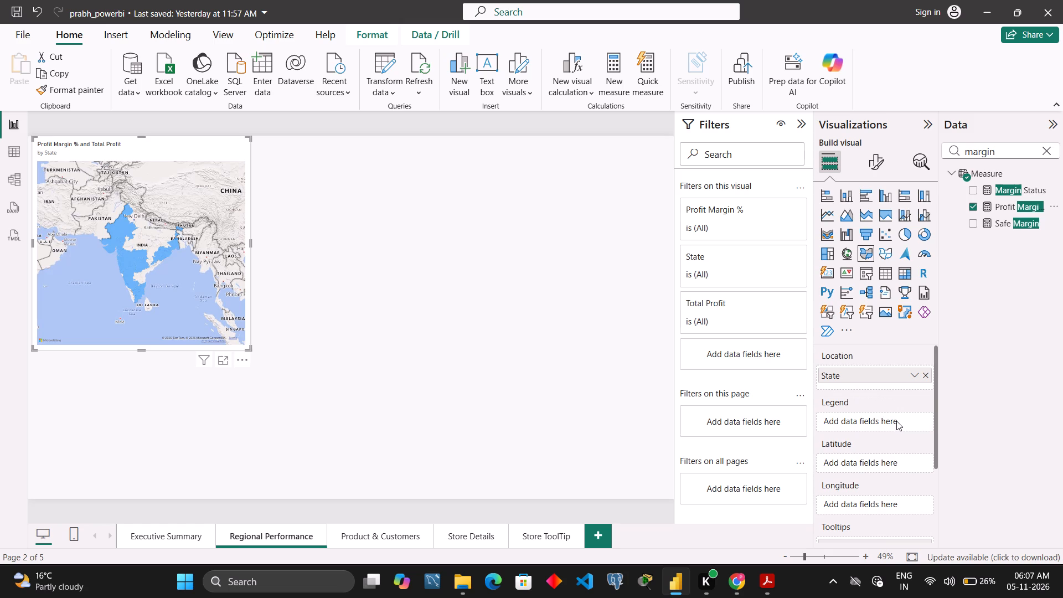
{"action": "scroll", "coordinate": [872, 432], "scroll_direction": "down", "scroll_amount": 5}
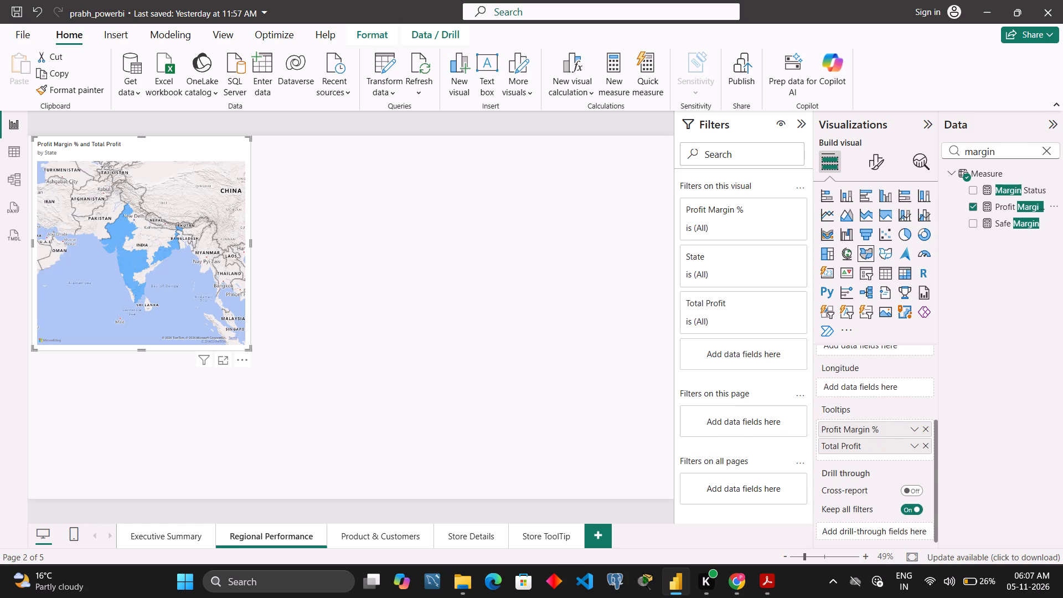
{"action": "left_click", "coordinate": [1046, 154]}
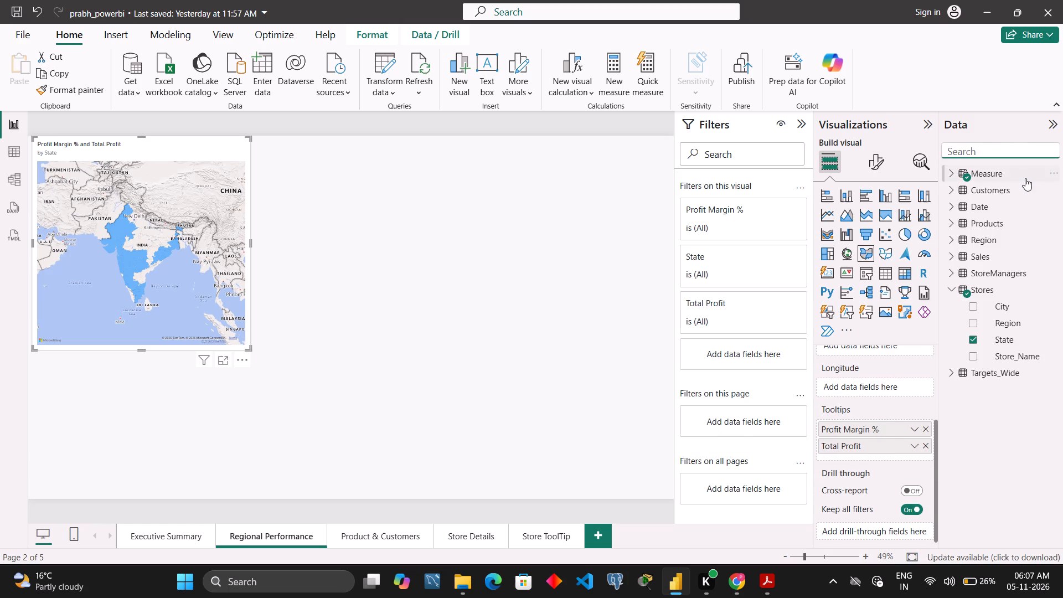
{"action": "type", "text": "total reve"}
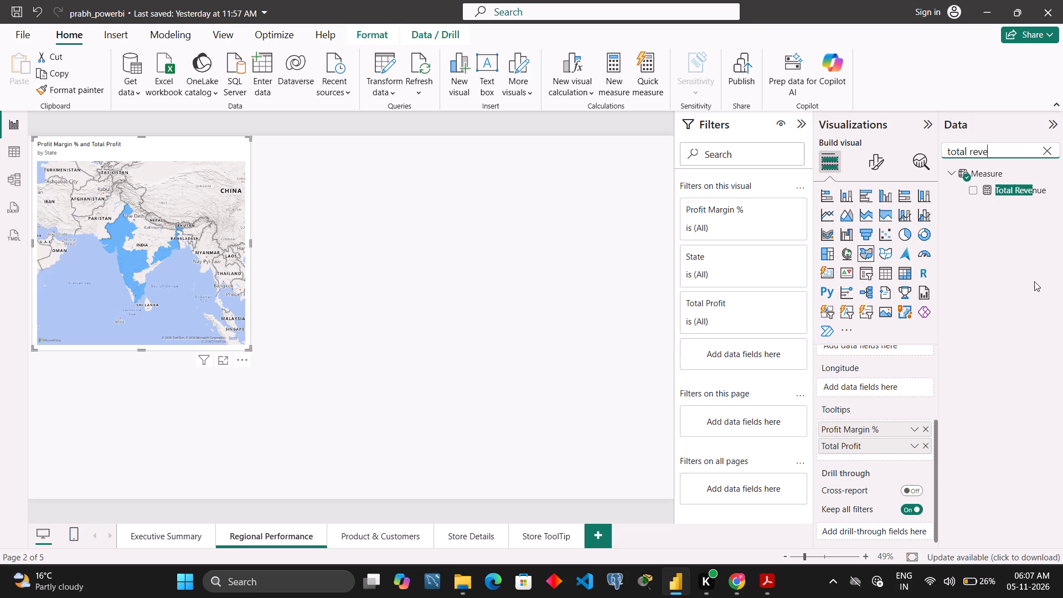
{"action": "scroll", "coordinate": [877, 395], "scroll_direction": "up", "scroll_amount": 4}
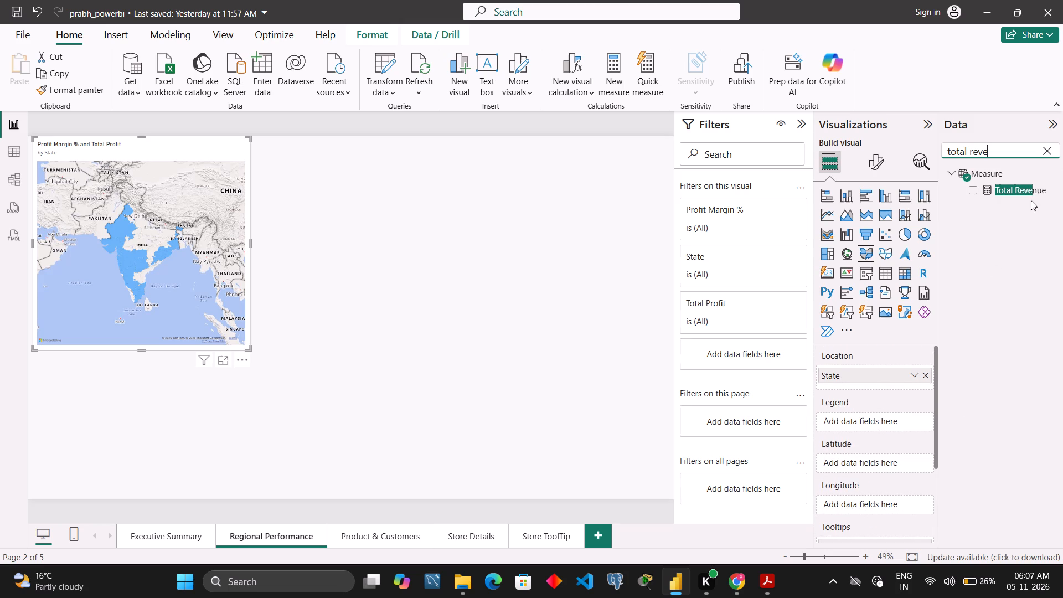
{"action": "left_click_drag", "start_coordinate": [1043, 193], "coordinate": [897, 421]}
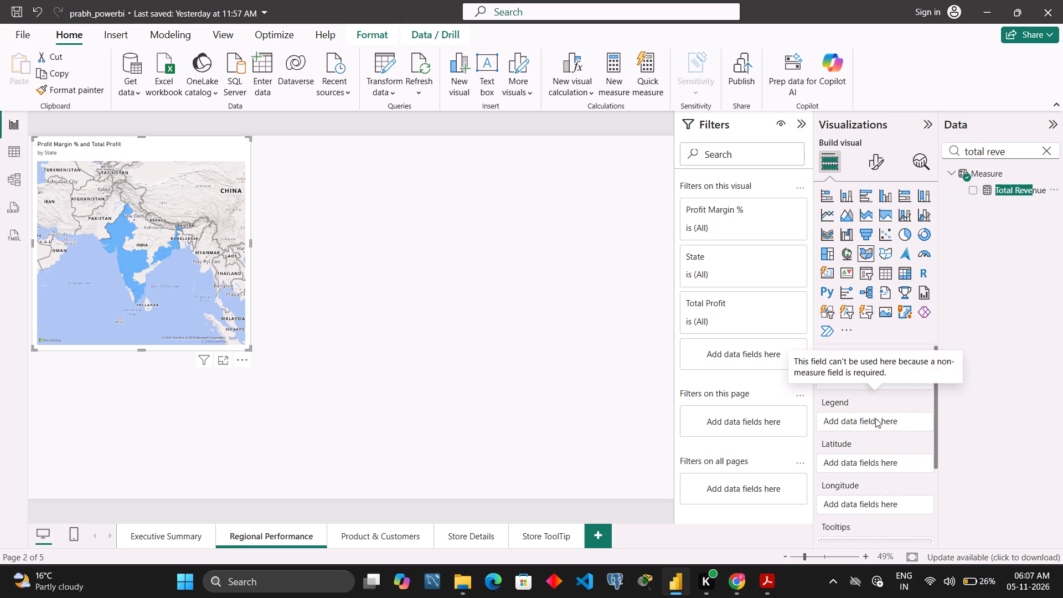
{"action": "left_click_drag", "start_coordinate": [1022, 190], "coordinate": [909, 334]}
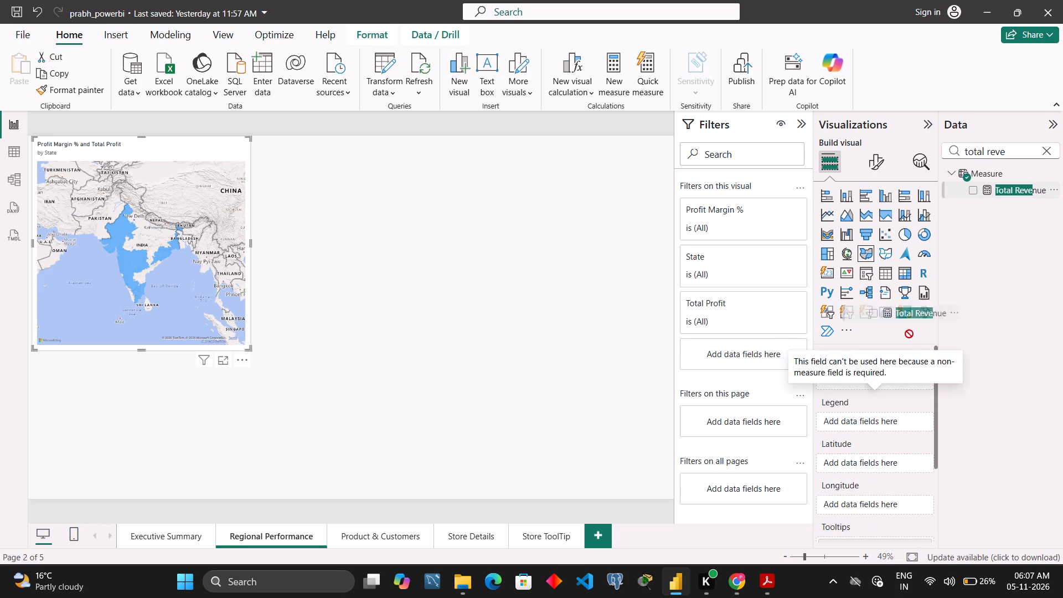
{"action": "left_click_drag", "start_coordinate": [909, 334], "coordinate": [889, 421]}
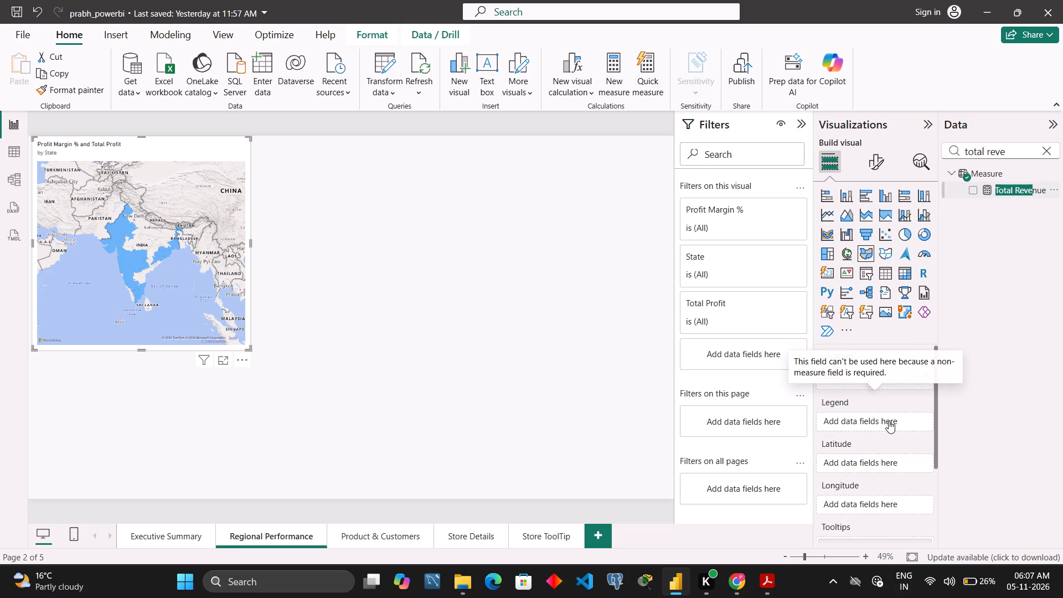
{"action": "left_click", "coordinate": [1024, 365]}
Look through the filled map's field wells, from Location to Drill through, for a place that suits Total Revenue.
{"action": "scroll", "coordinate": [916, 436], "scroll_direction": "up", "scroll_amount": 2}
{"action": "scroll", "coordinate": [884, 437], "scroll_direction": "down", "scroll_amount": 1}
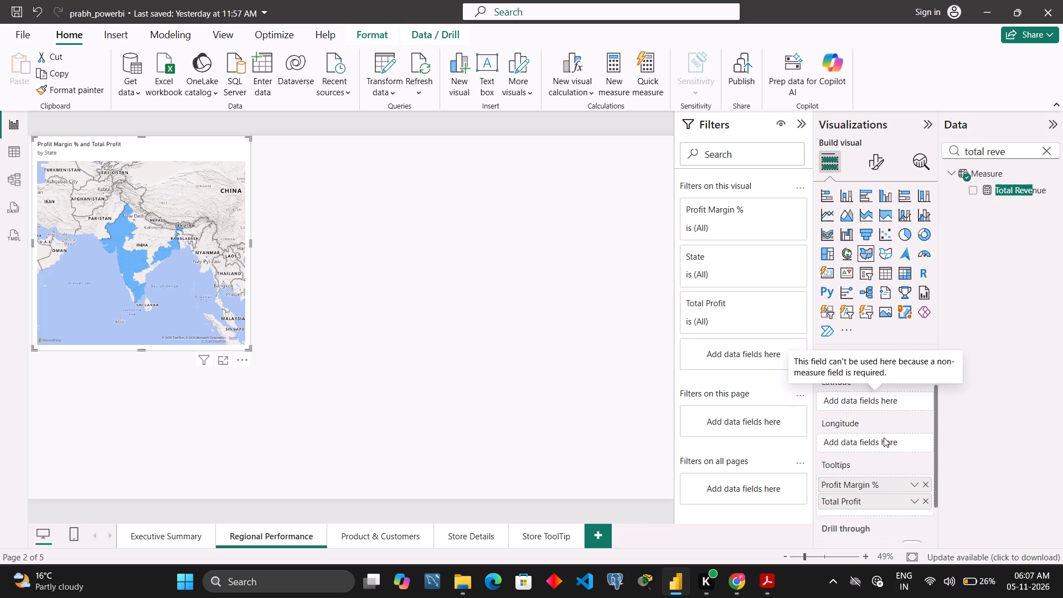
{"action": "scroll", "coordinate": [884, 437], "scroll_direction": "down", "scroll_amount": 3}
{"action": "scroll", "coordinate": [884, 437], "scroll_direction": "up", "scroll_amount": 3}
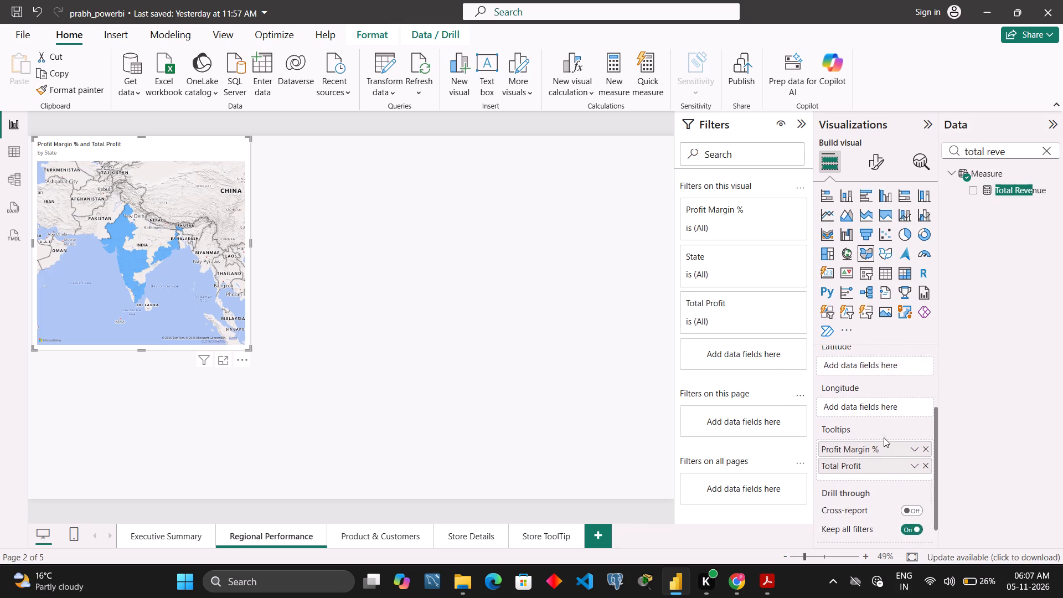
{"action": "scroll", "coordinate": [884, 437], "scroll_direction": "up", "scroll_amount": 3}
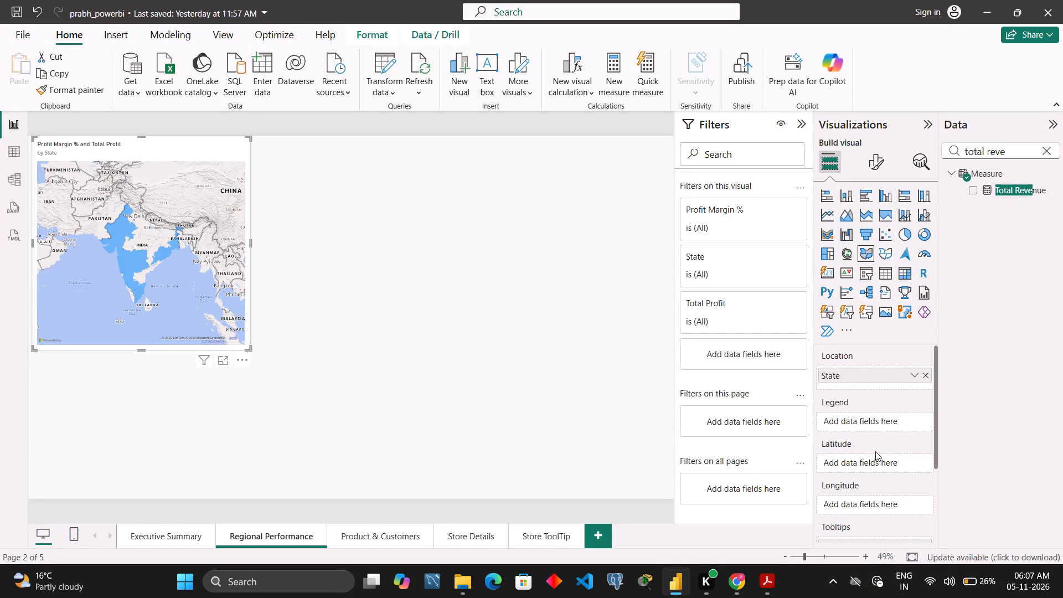
{"action": "scroll", "coordinate": [875, 451], "scroll_direction": "down", "scroll_amount": 1}
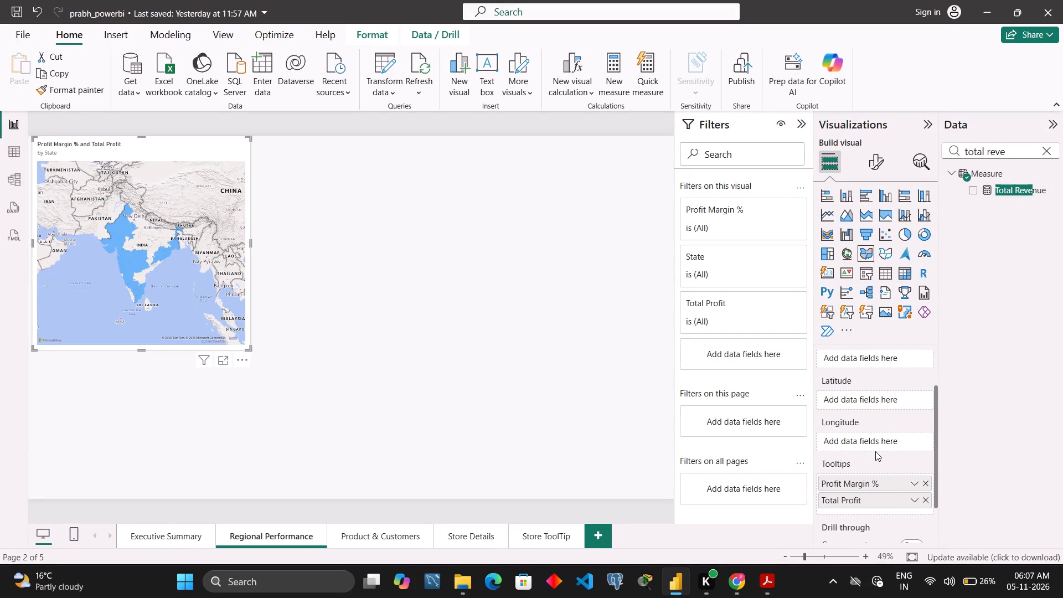
{"action": "scroll", "coordinate": [875, 451], "scroll_direction": "down", "scroll_amount": 1}
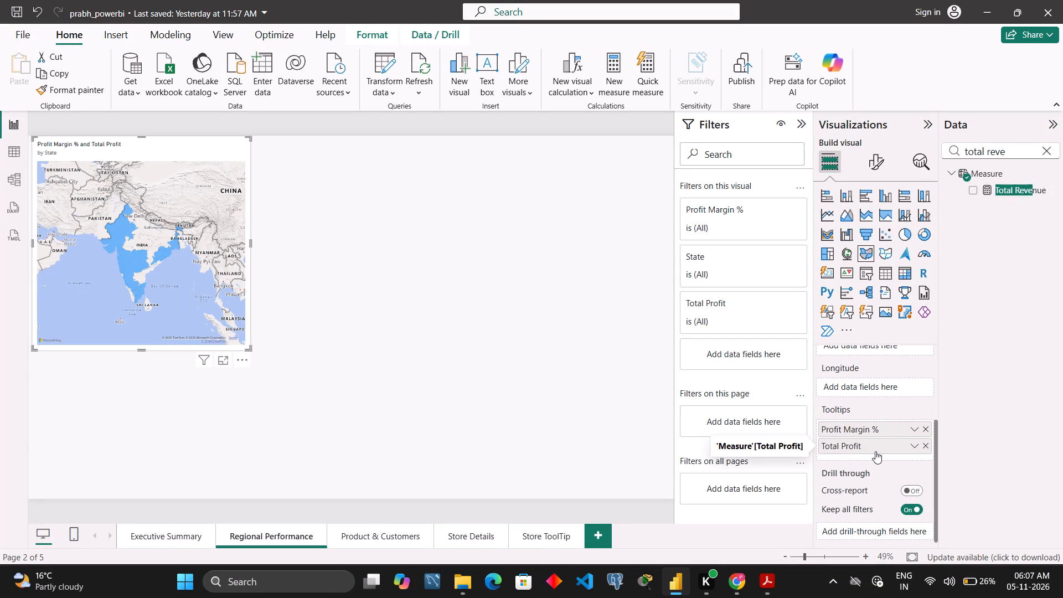
{"action": "scroll", "coordinate": [875, 451], "scroll_direction": "down", "scroll_amount": 1}
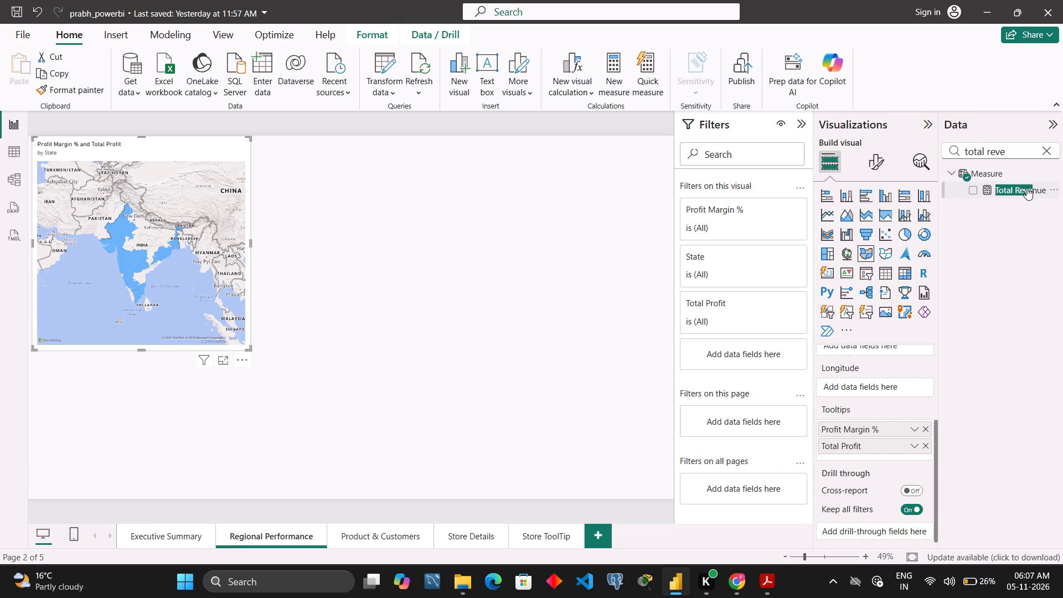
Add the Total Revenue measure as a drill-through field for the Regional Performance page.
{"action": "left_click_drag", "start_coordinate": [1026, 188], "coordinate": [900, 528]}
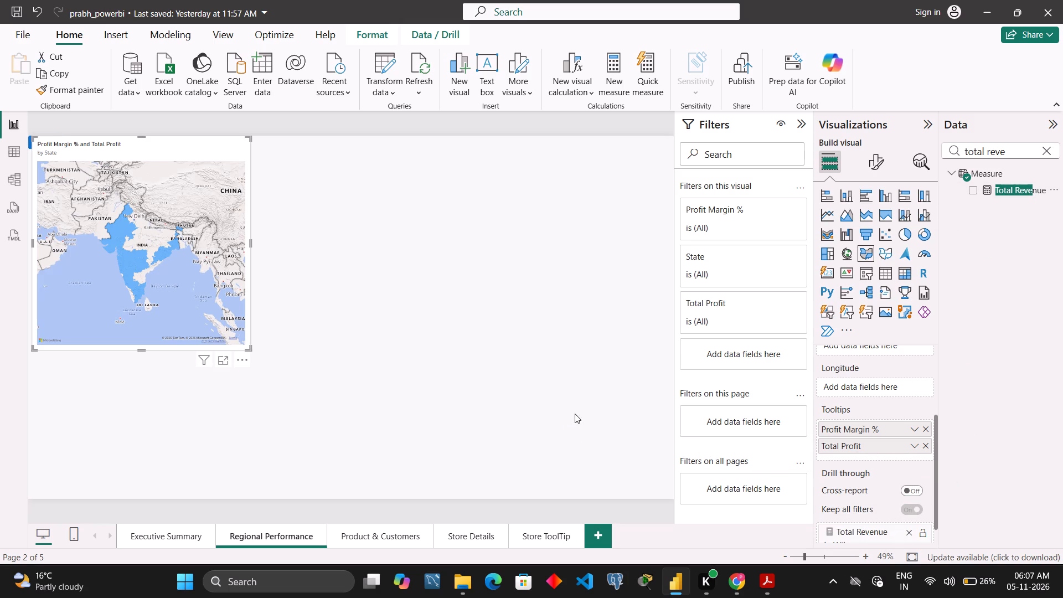
Move the filled map horizontally away from the page's edge, clear of the back button in the corner.
{"action": "left_click_drag", "start_coordinate": [199, 152], "coordinate": [268, 152]}
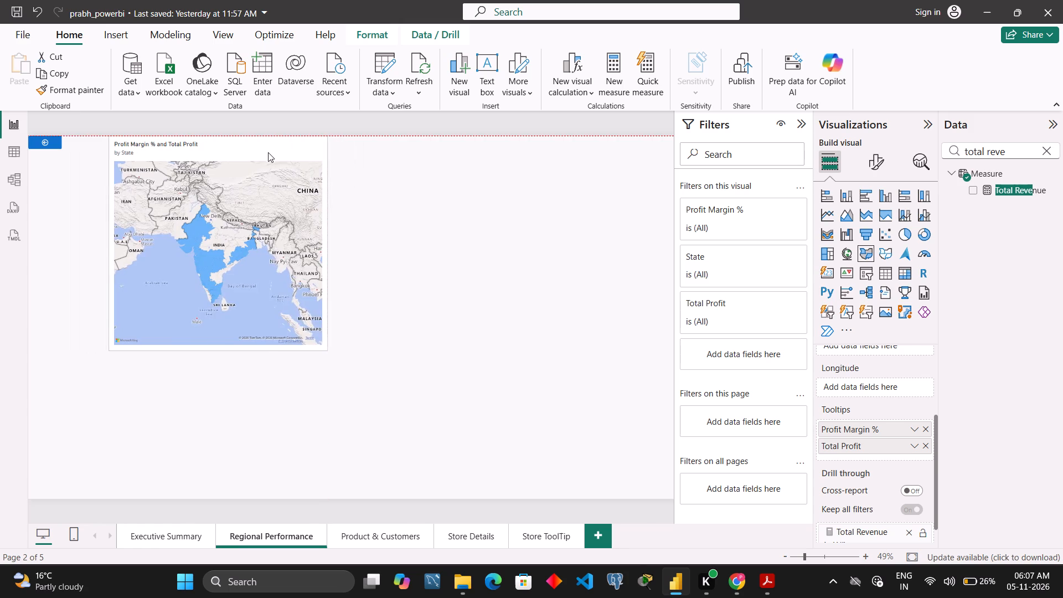
{"action": "left_click_drag", "start_coordinate": [268, 152], "coordinate": [267, 152]}
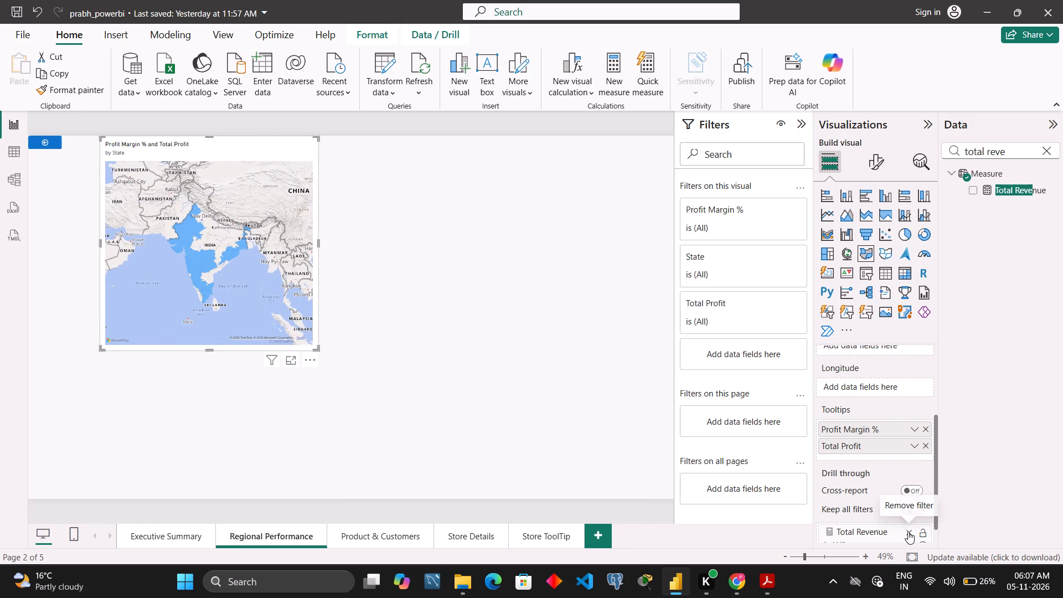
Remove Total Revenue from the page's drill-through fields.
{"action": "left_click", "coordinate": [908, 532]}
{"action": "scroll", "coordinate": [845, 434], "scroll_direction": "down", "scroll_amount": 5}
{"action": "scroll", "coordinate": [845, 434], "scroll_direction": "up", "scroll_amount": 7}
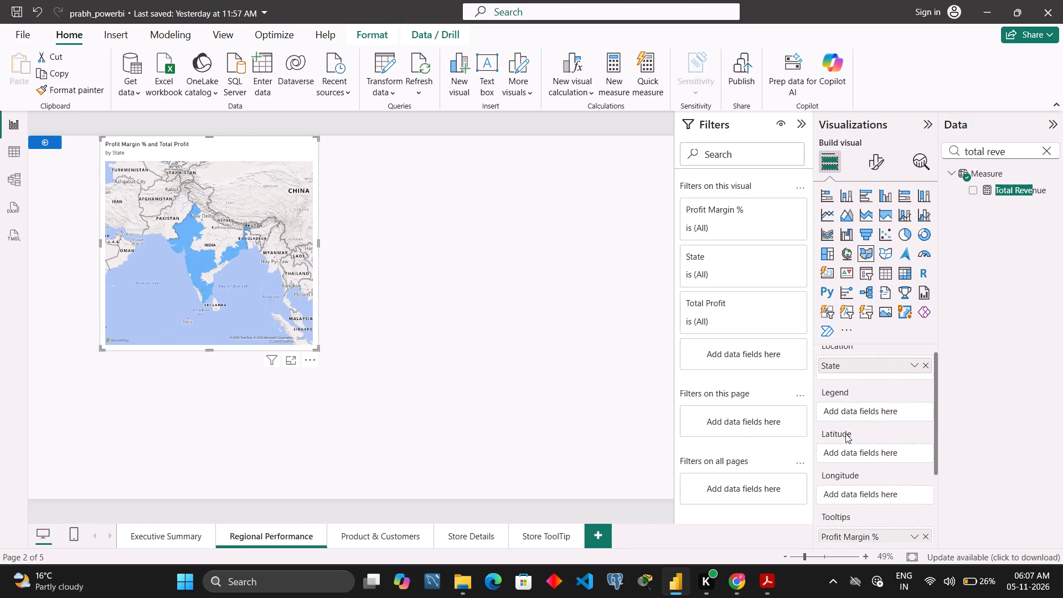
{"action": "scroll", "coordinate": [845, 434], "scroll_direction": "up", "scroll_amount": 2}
Turn on Cross-report drill through for the Regional Performance page.
{"action": "left_click", "coordinate": [910, 378]}
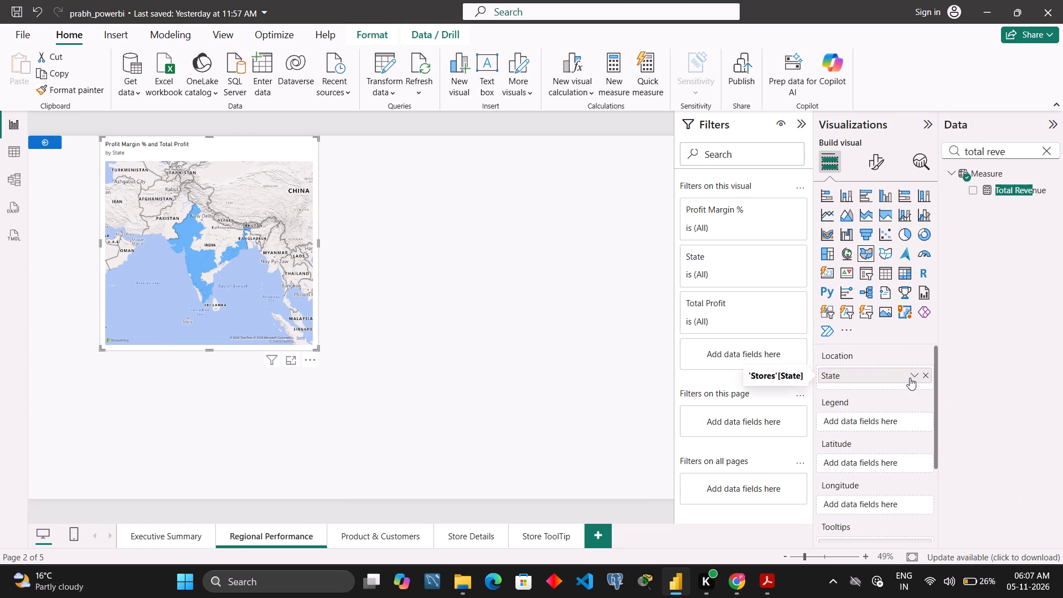
{"action": "left_click", "coordinate": [980, 336]}
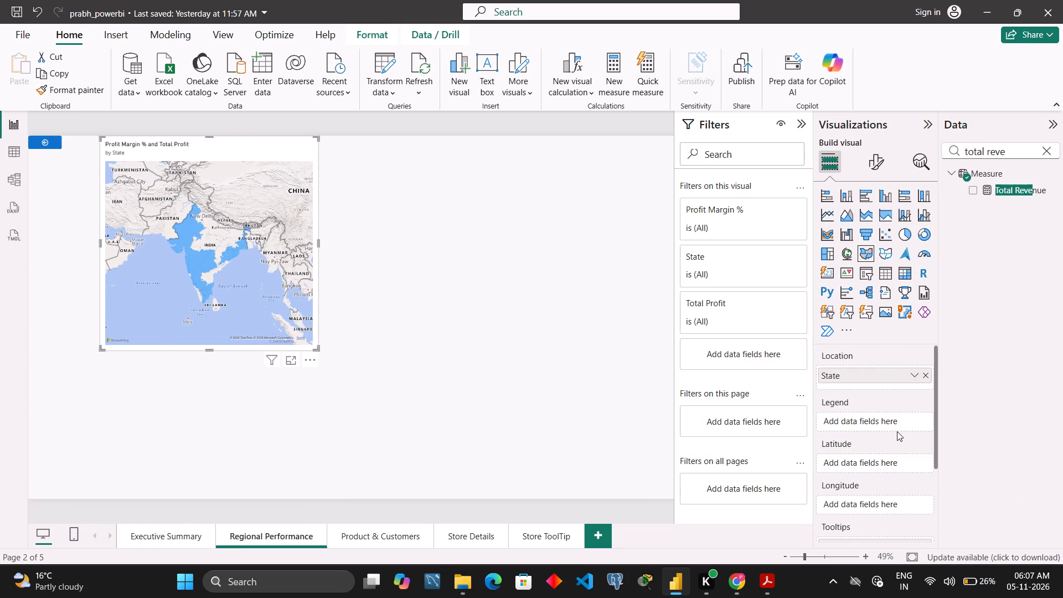
{"action": "scroll", "coordinate": [897, 431], "scroll_direction": "down", "scroll_amount": 5}
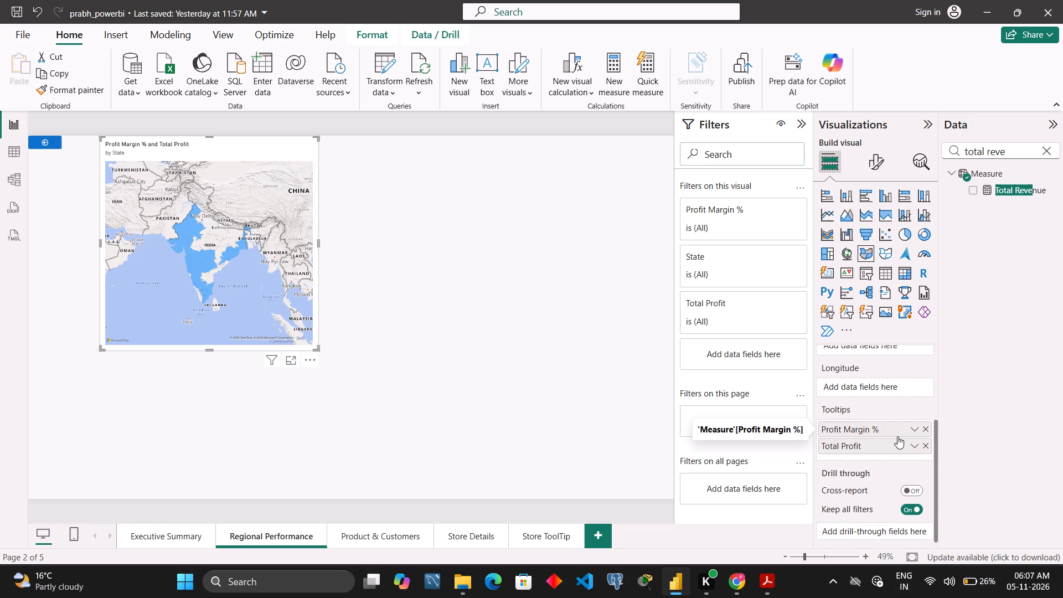
{"action": "left_click", "coordinate": [911, 494]}
{"action": "scroll", "coordinate": [907, 450], "scroll_direction": "up", "scroll_amount": 4}
{"action": "scroll", "coordinate": [907, 450], "scroll_direction": "down", "scroll_amount": 3}
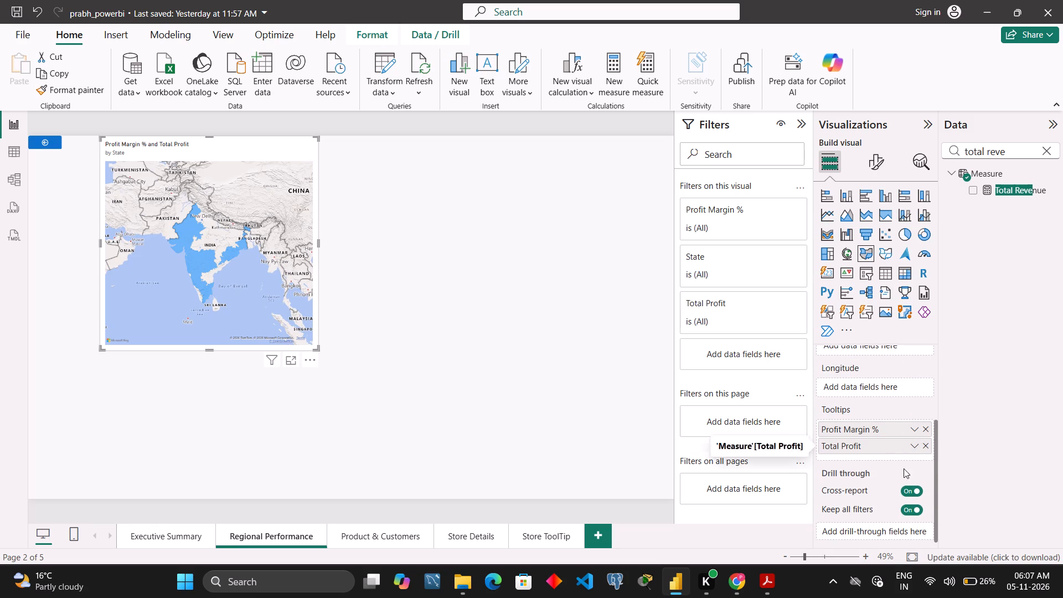
{"action": "left_click", "coordinate": [902, 491]}
{"action": "left_click", "coordinate": [903, 491]}
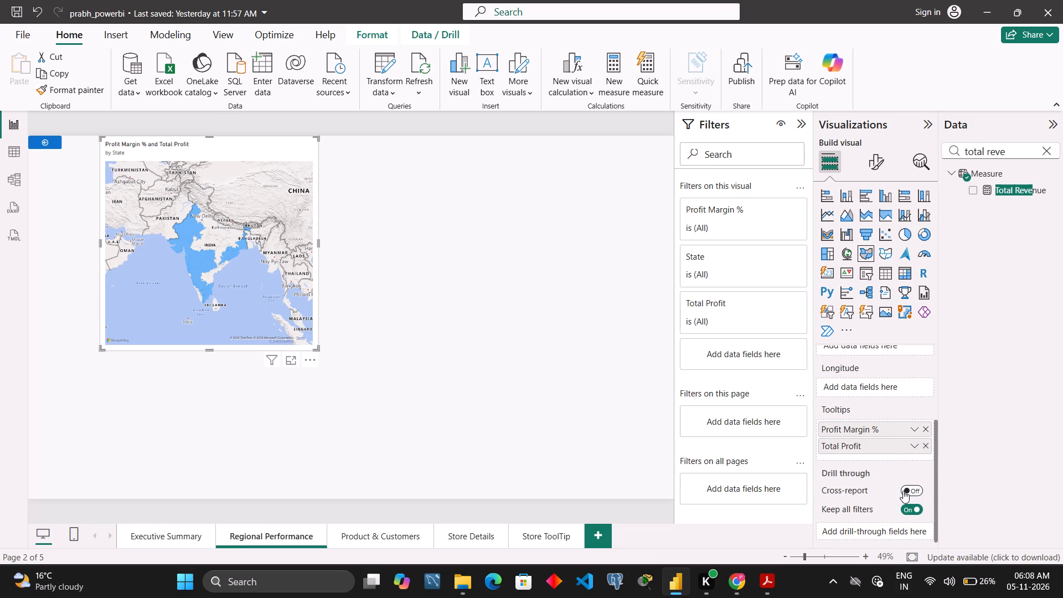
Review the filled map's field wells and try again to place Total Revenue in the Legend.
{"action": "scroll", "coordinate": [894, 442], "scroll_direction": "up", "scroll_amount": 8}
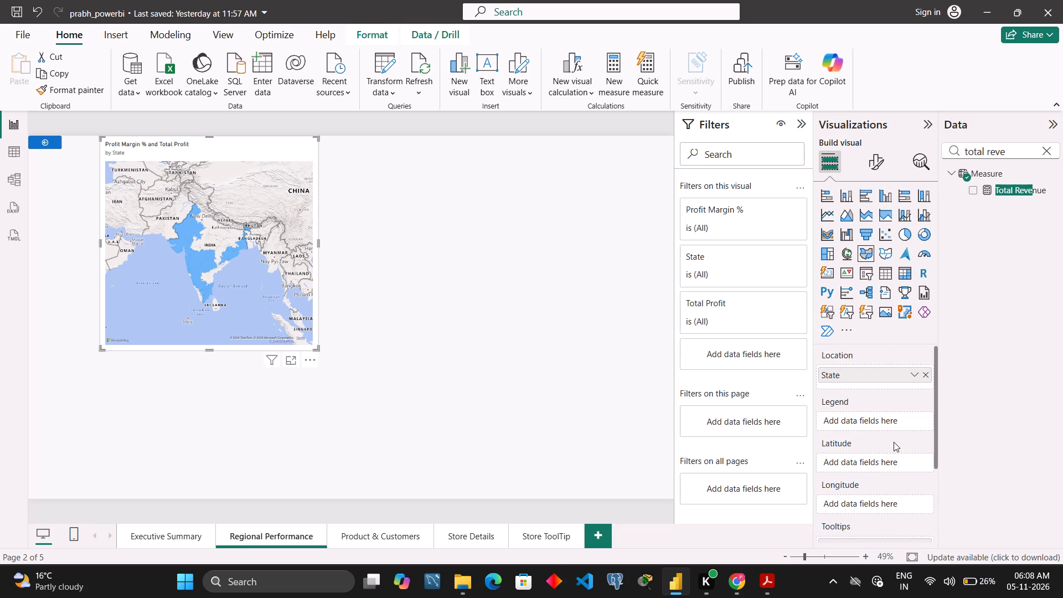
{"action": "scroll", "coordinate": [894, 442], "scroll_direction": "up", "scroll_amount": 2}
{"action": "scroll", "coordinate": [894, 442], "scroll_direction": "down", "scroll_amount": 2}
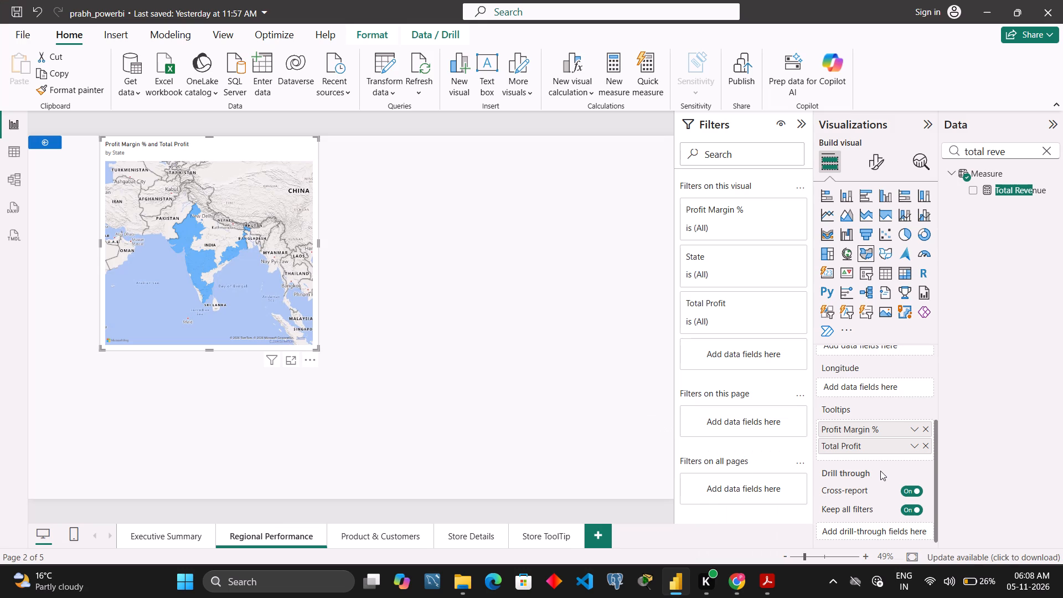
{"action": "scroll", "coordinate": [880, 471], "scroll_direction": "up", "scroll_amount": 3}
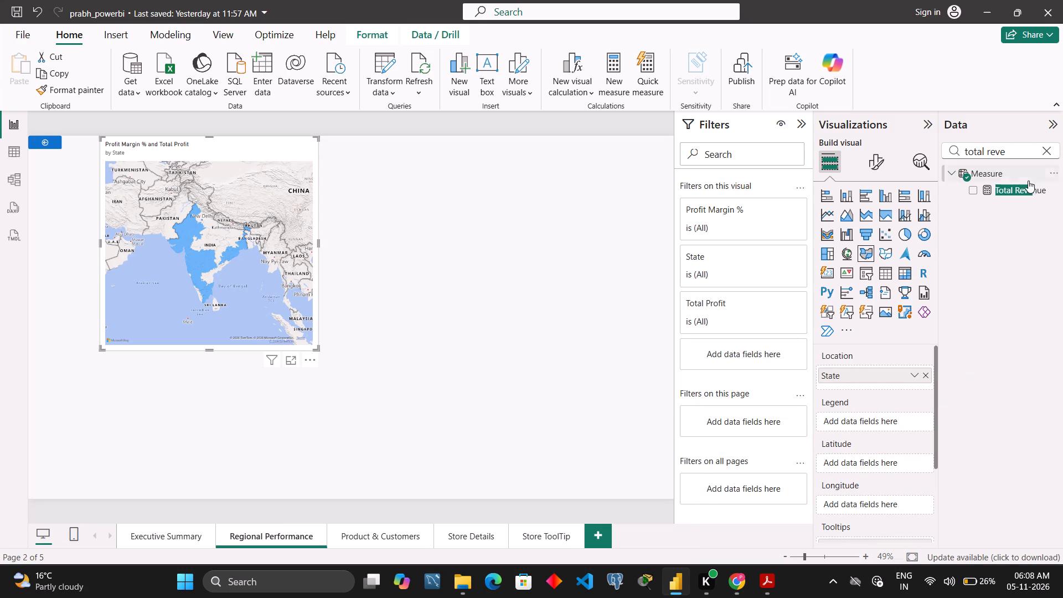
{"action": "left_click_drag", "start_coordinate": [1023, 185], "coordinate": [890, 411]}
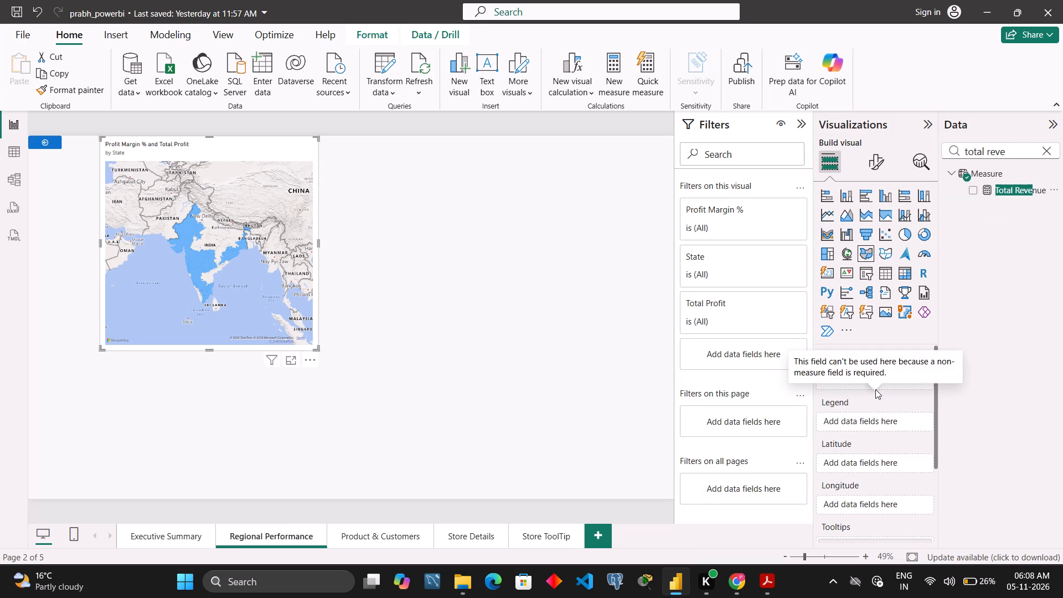
Add the Total Revenue measure to the filled map's Latitude.
{"action": "scroll", "coordinate": [875, 389], "scroll_direction": "down", "scroll_amount": 2}
{"action": "scroll", "coordinate": [854, 461], "scroll_direction": "down", "scroll_amount": 2}
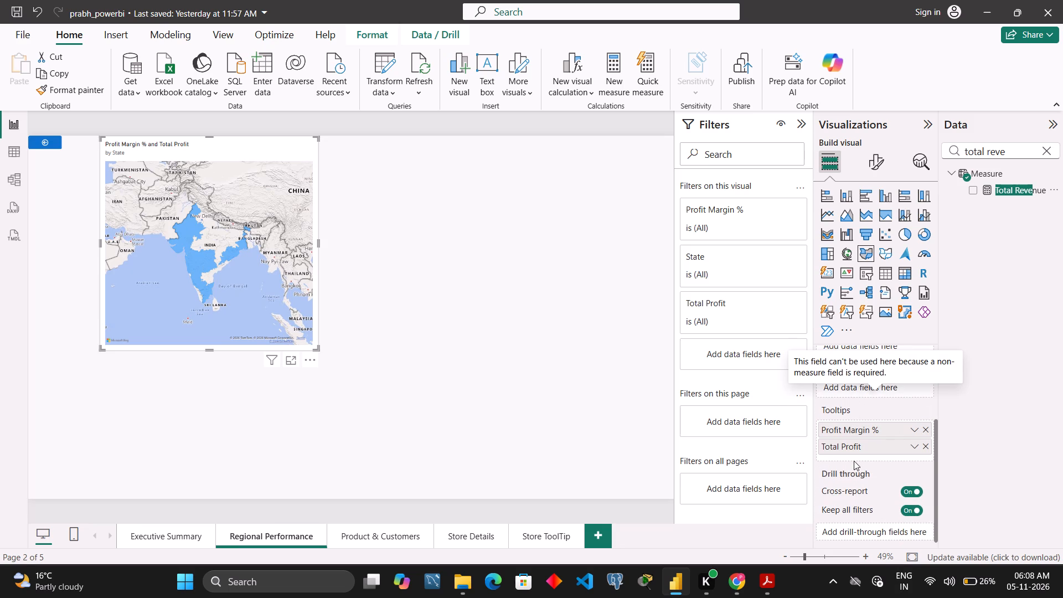
{"action": "scroll", "coordinate": [854, 461], "scroll_direction": "down", "scroll_amount": 1}
{"action": "scroll", "coordinate": [854, 461], "scroll_direction": "up", "scroll_amount": 4}
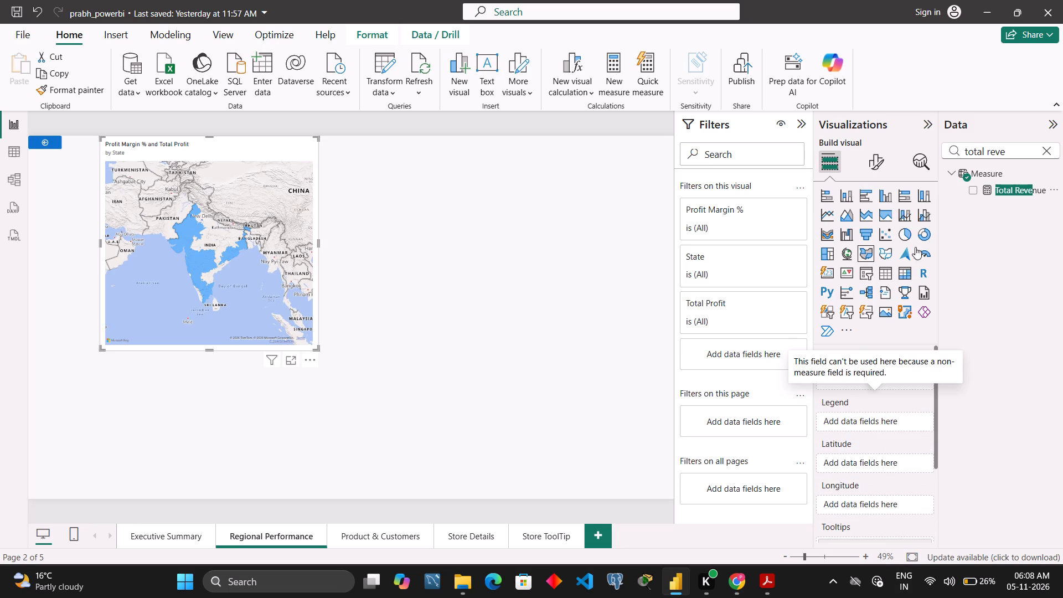
{"action": "left_click_drag", "start_coordinate": [1026, 186], "coordinate": [895, 459]}
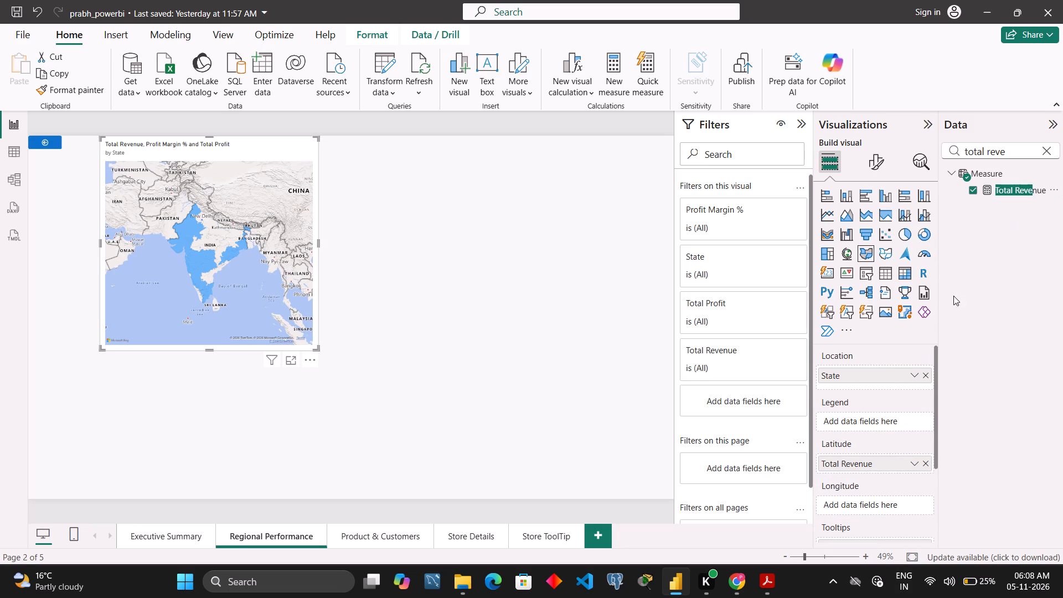
Move Total Revenue from the filled map's Latitude to its Longitude.
{"action": "scroll", "coordinate": [851, 424], "scroll_direction": "down", "scroll_amount": 1}
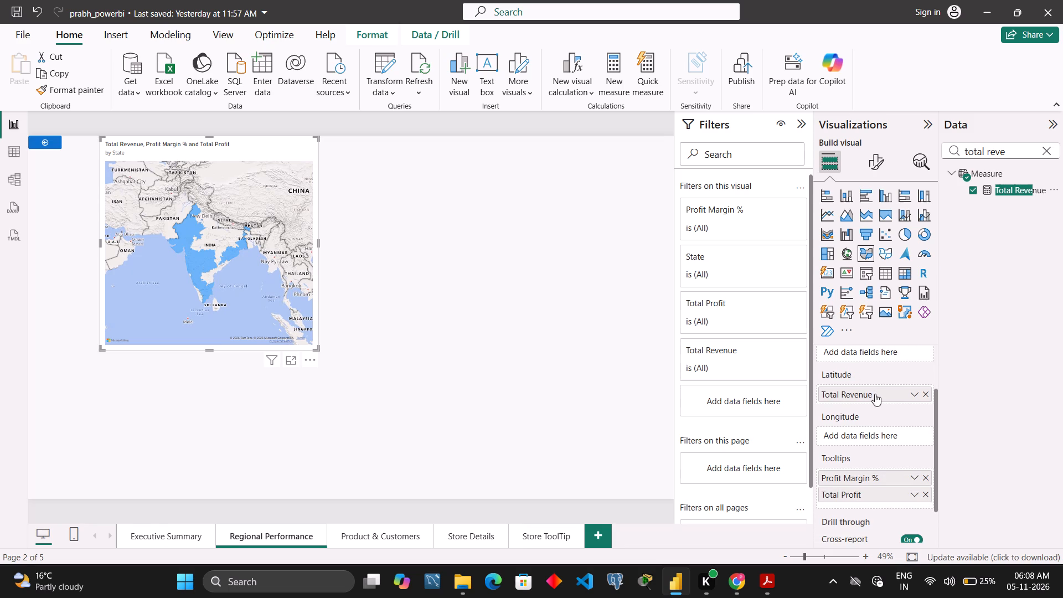
{"action": "left_click_drag", "start_coordinate": [875, 394], "coordinate": [876, 439]}
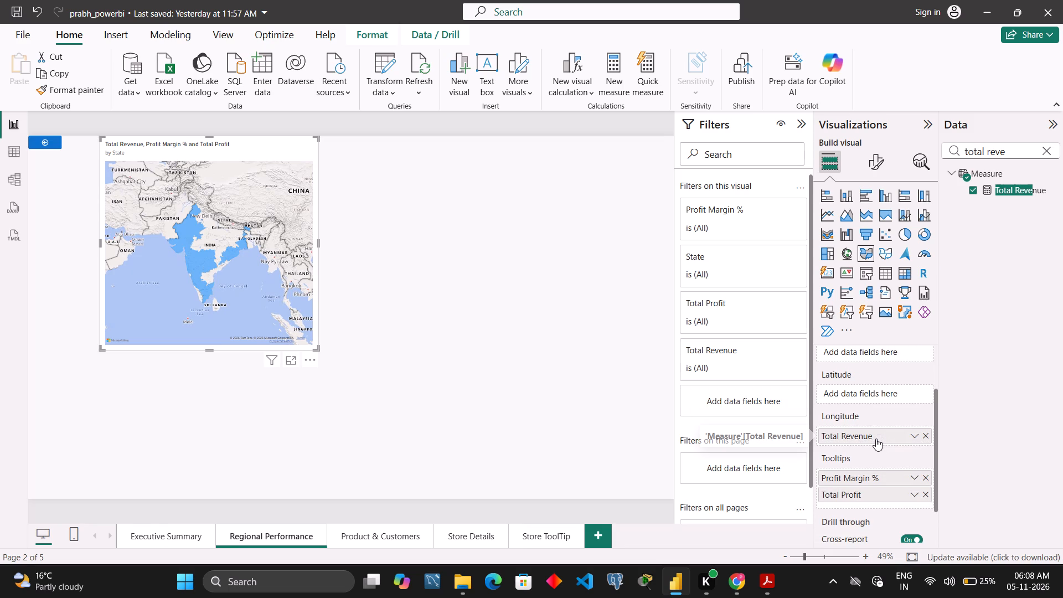
{"action": "left_click", "coordinate": [961, 391]}
{"action": "scroll", "coordinate": [867, 419], "scroll_direction": "up", "scroll_amount": 4}
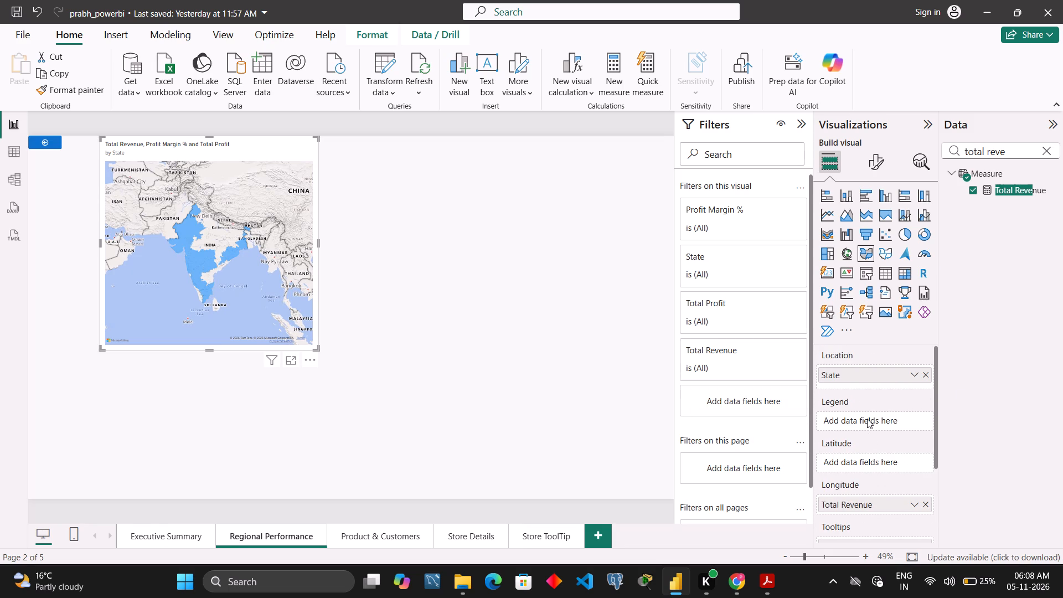
Check the filled map's field wells against the ChatGPT guide in Chrome and read its Bubble map – Revenue by City section.
{"action": "scroll", "coordinate": [867, 419], "scroll_direction": "down", "scroll_amount": 2}
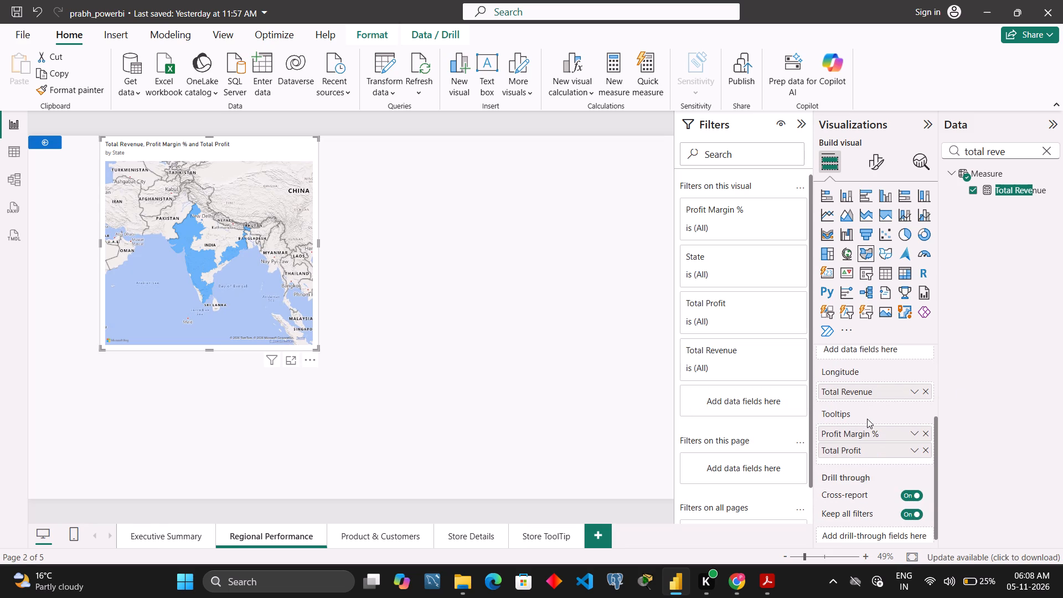
{"action": "scroll", "coordinate": [867, 419], "scroll_direction": "up", "scroll_amount": 4}
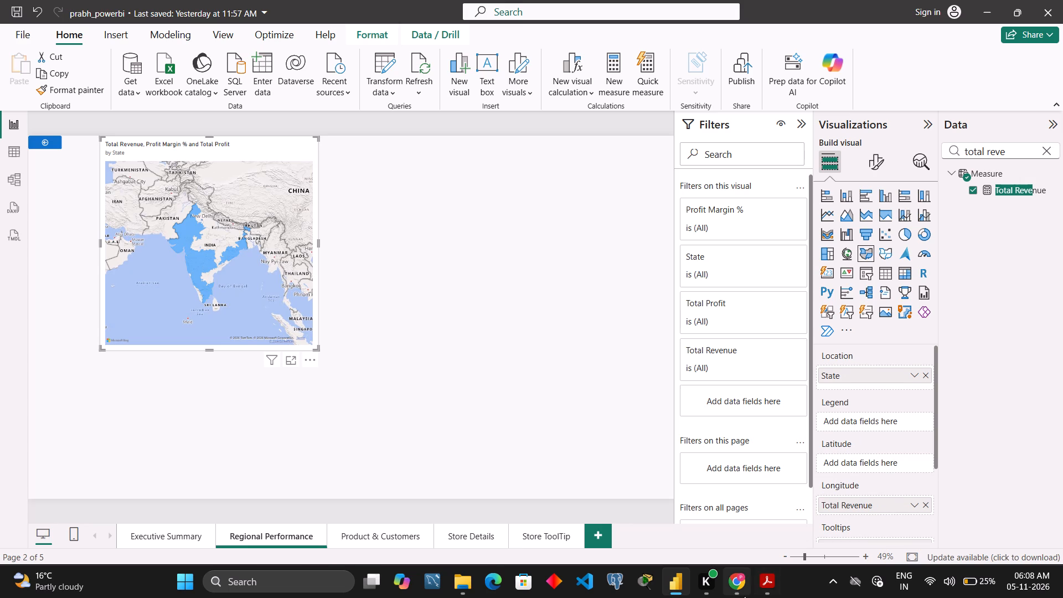
{"action": "left_click", "coordinate": [742, 593]}
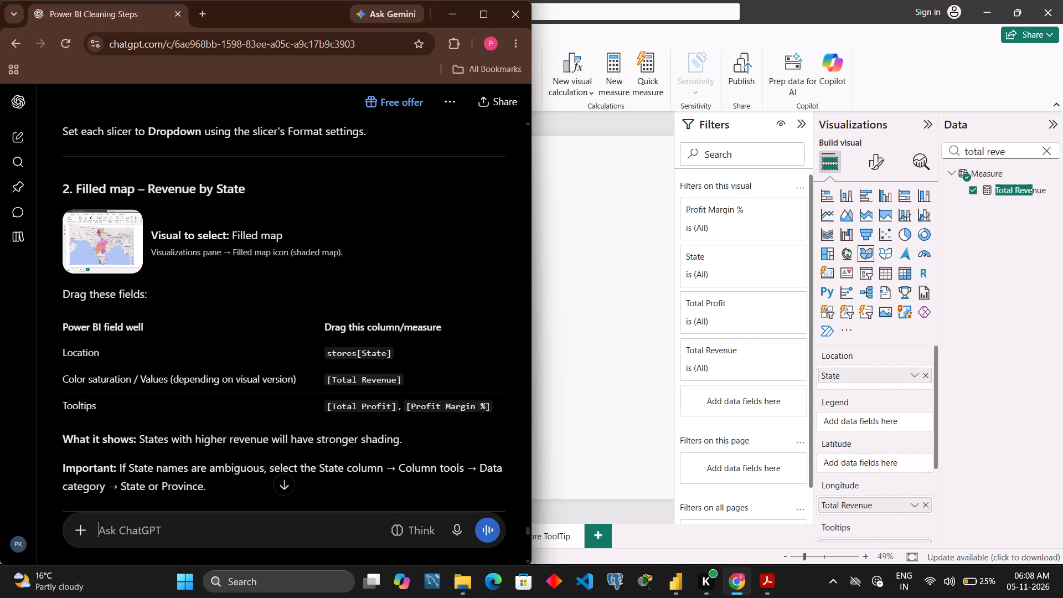
{"action": "scroll", "coordinate": [383, 350], "scroll_direction": "up", "scroll_amount": 2}
{"action": "scroll", "coordinate": [383, 350], "scroll_direction": "down", "scroll_amount": 3}
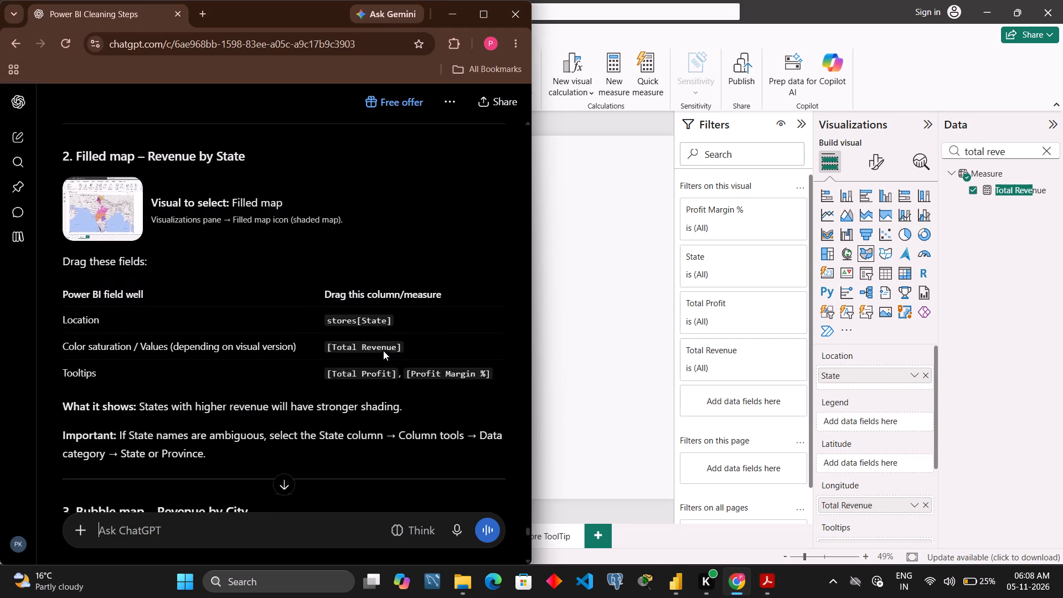
{"action": "scroll", "coordinate": [383, 350], "scroll_direction": "down", "scroll_amount": 3}
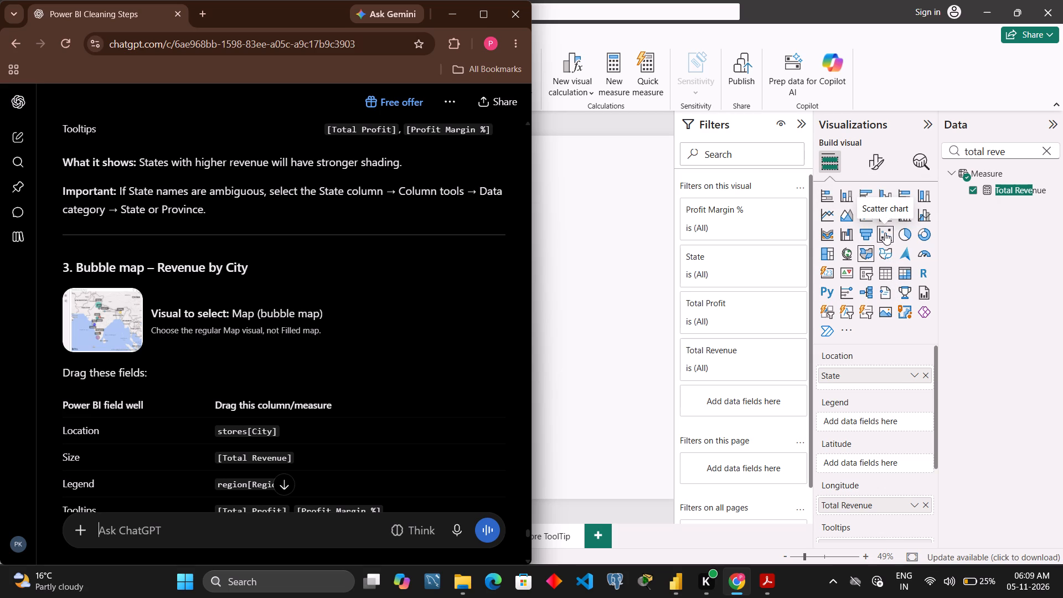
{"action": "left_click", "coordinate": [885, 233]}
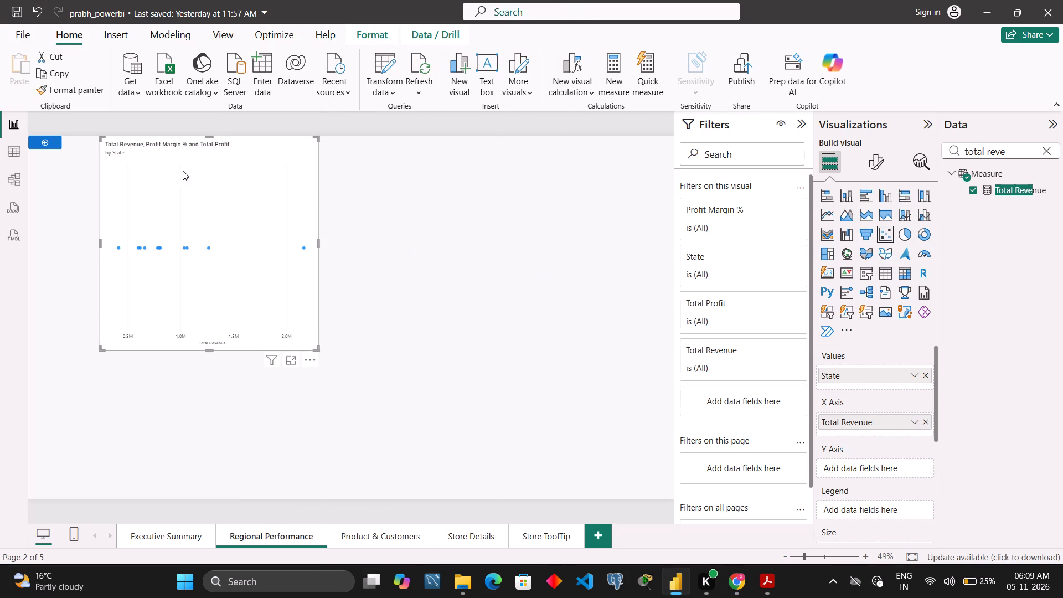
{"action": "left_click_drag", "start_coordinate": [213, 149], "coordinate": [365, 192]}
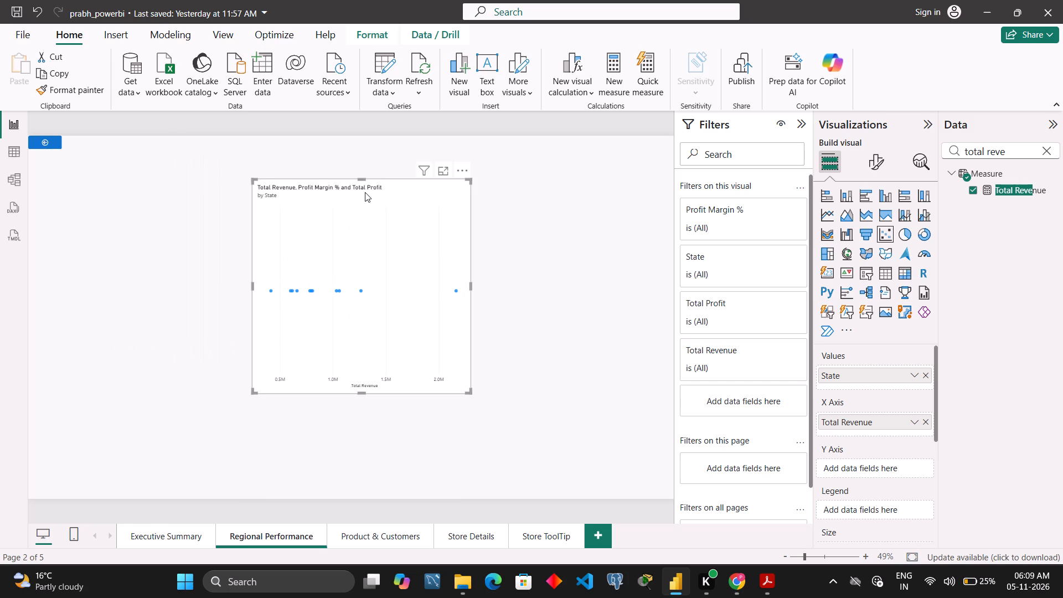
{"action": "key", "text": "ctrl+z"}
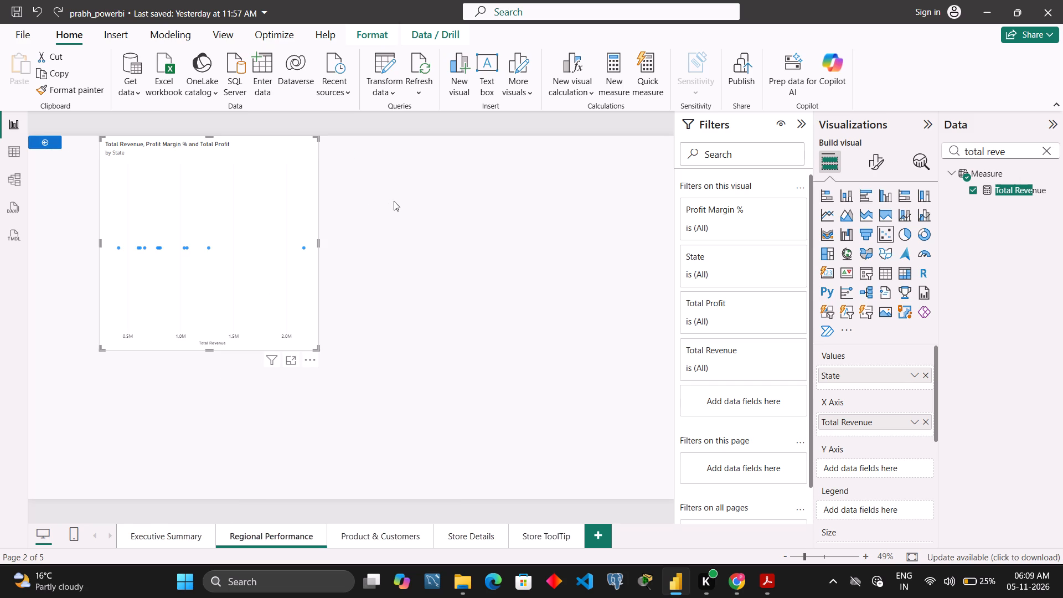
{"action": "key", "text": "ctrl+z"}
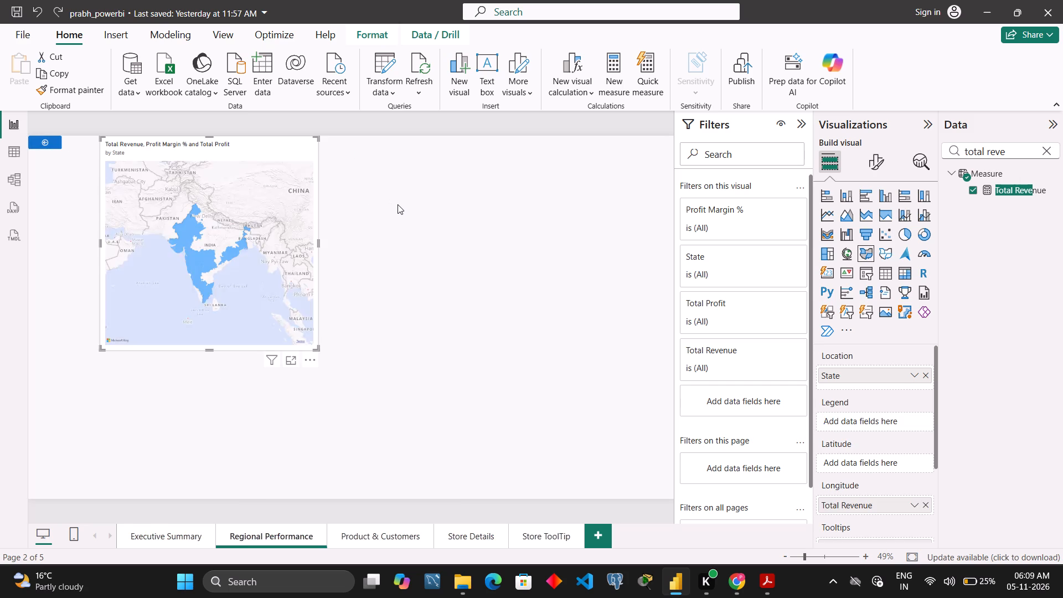
Add a separate Map visual beside the filled map on the Regional Performance page and enlarge it to a similar size.
{"action": "left_click", "coordinate": [398, 204]}
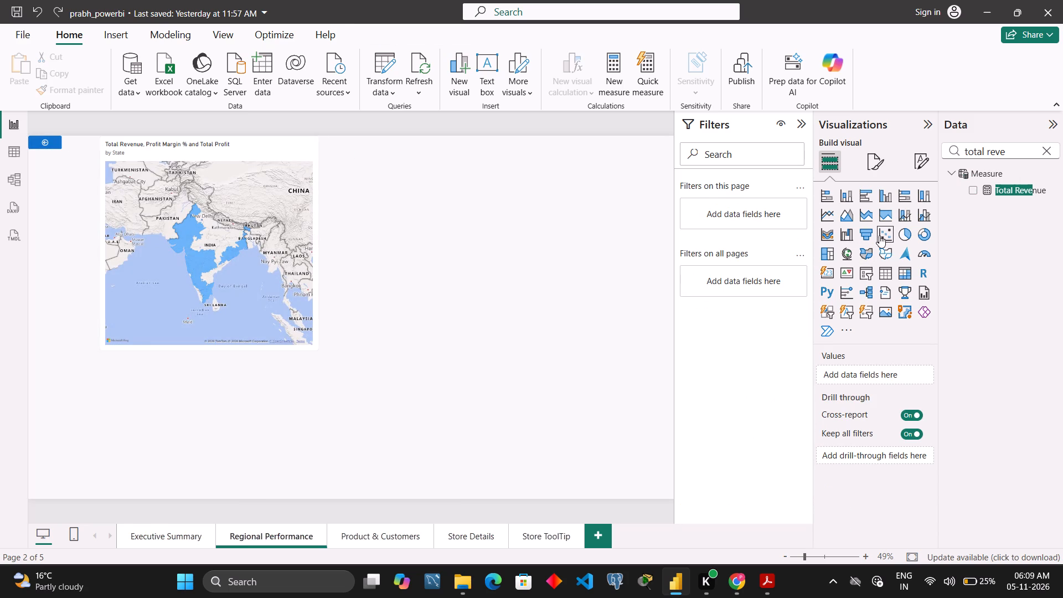
{"action": "left_click", "coordinate": [880, 235]}
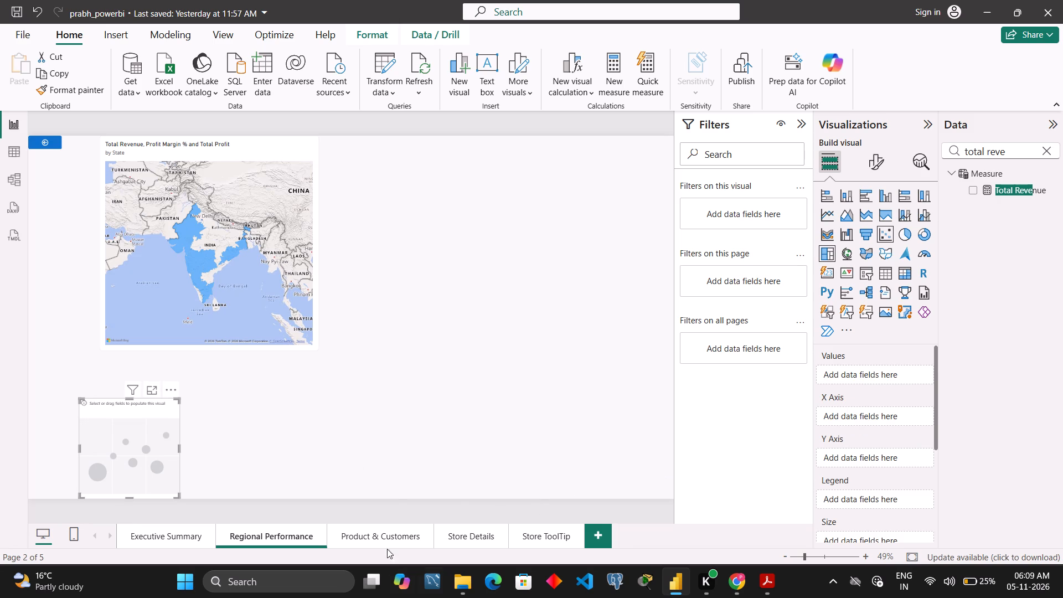
{"action": "left_click", "coordinate": [735, 581]}
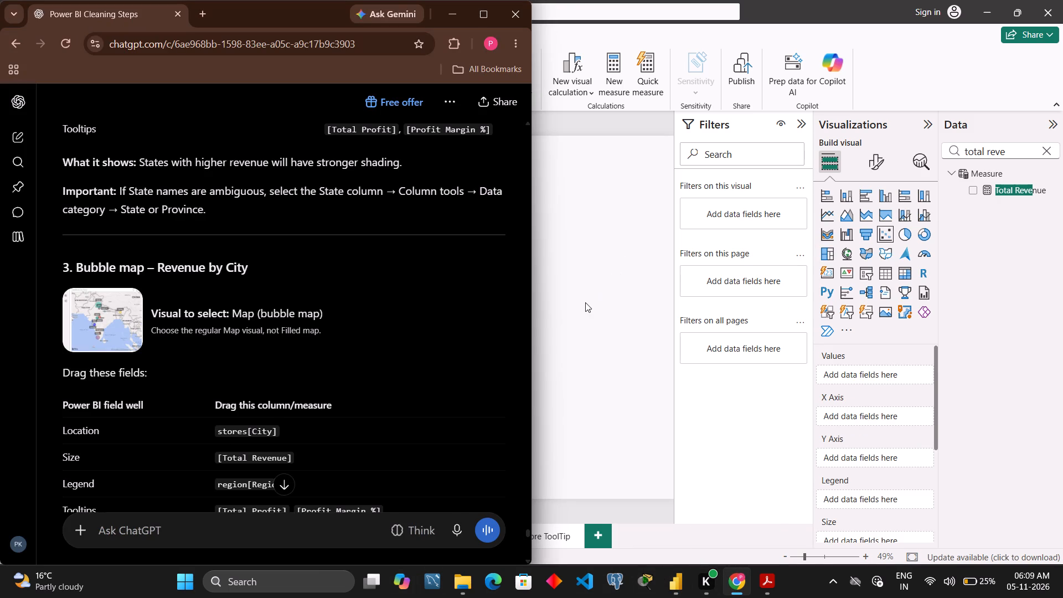
{"action": "left_click", "coordinate": [843, 259]}
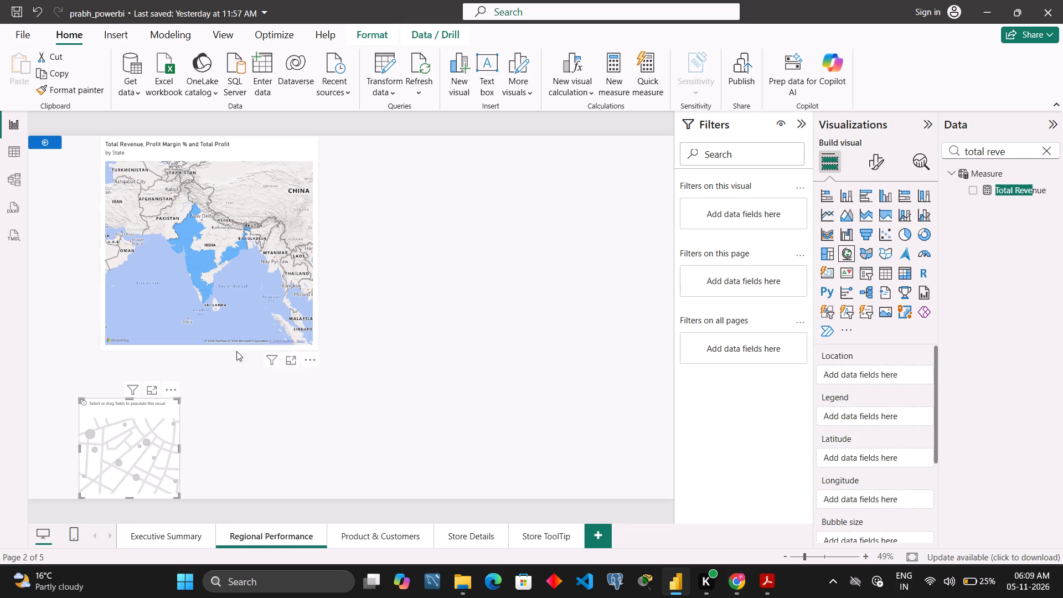
{"action": "left_click_drag", "start_coordinate": [115, 432], "coordinate": [421, 200]}
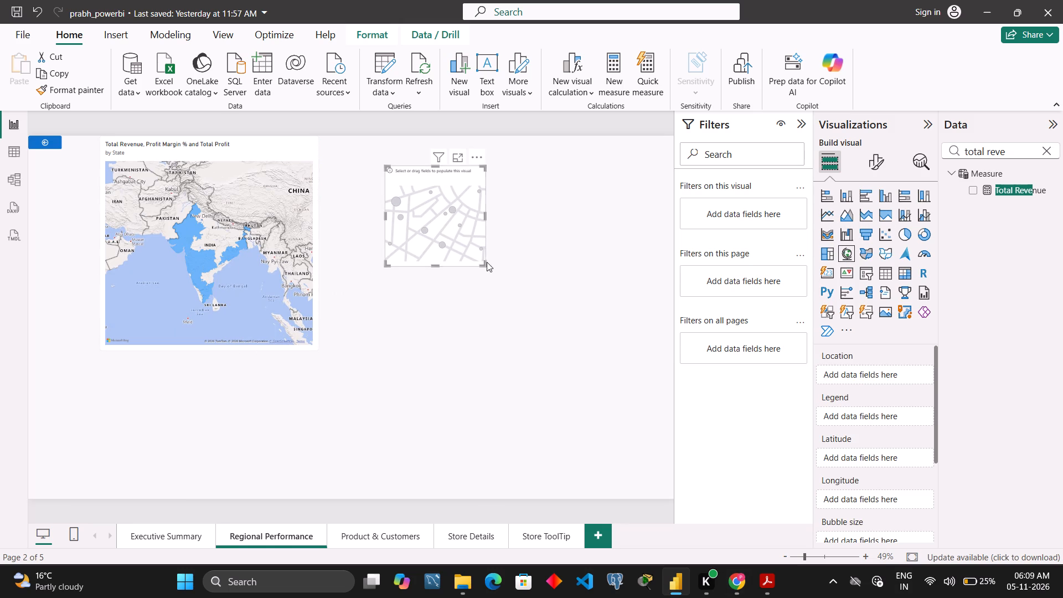
{"action": "left_click_drag", "start_coordinate": [483, 265], "coordinate": [572, 389]}
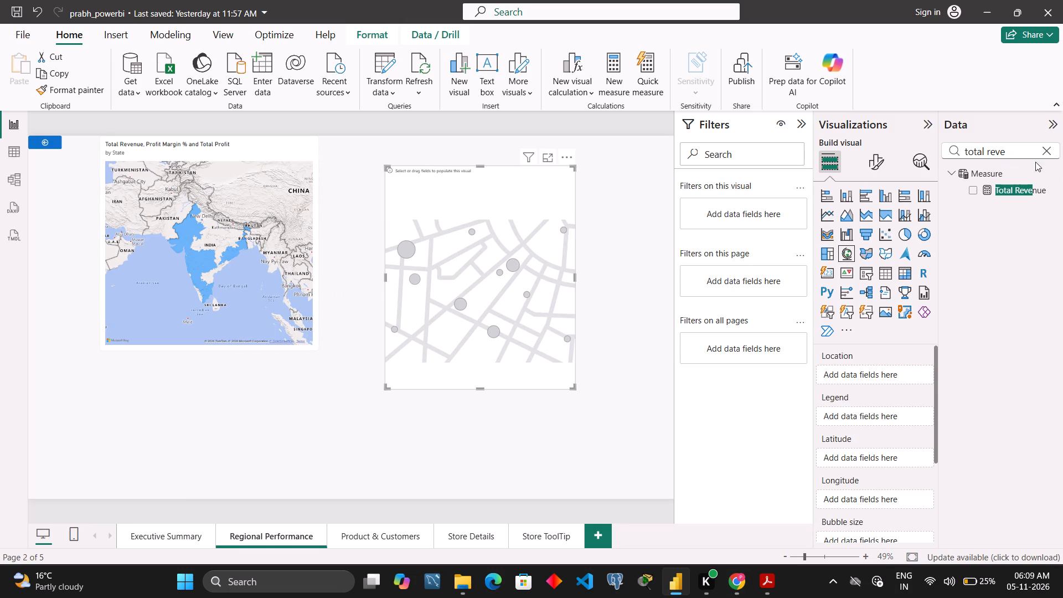
Add the City field from the Stores table to the new map's Location.
{"action": "left_click", "coordinate": [1047, 153]}
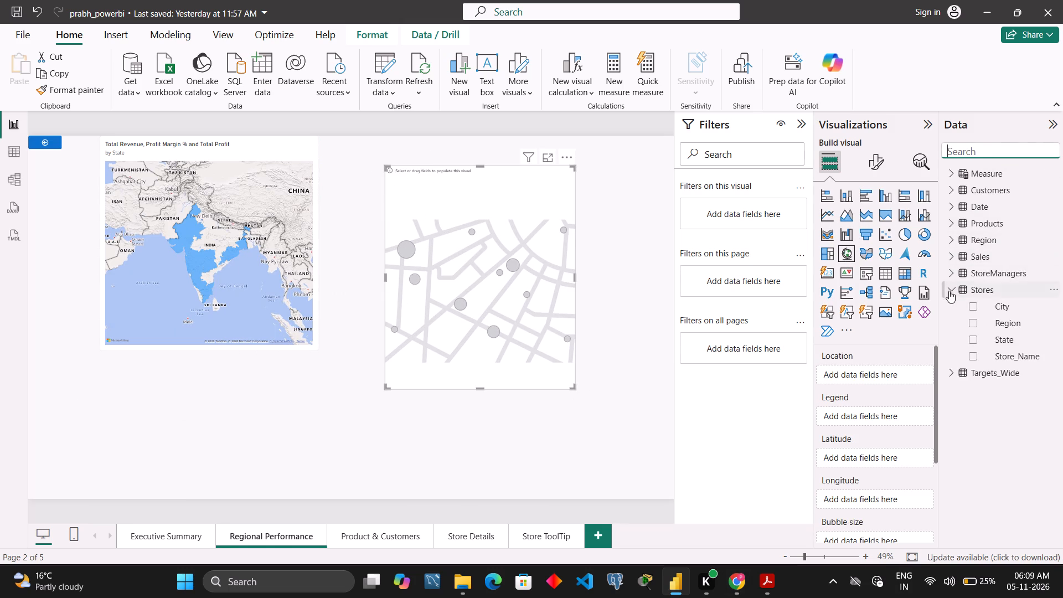
{"action": "left_click", "coordinate": [969, 310]}
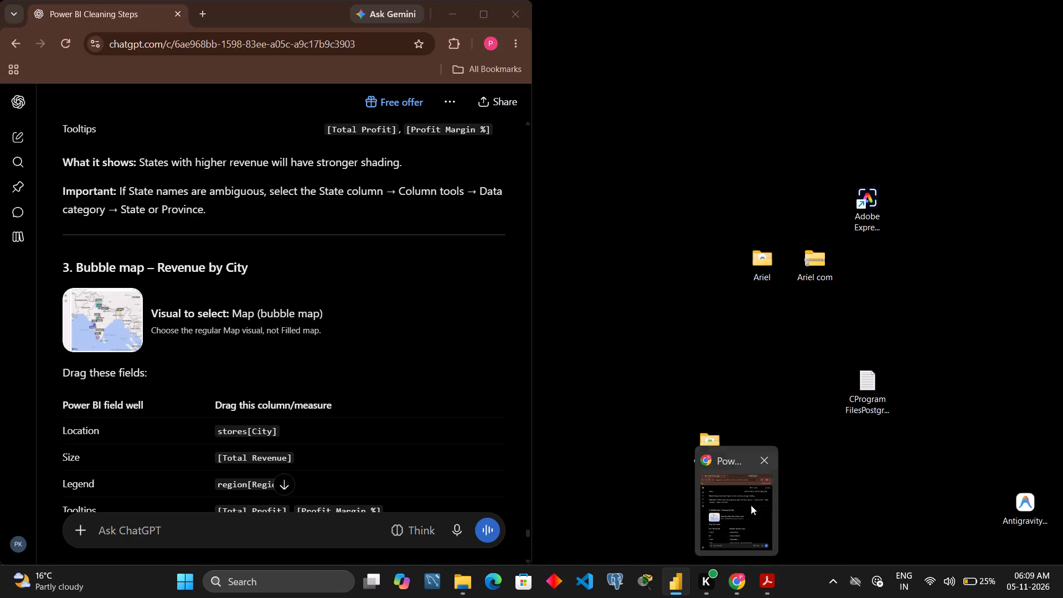
Find the Total Revenue measure and assign it to the city map's Bubble size.
{"action": "scroll", "coordinate": [904, 396], "scroll_direction": "down", "scroll_amount": 1}
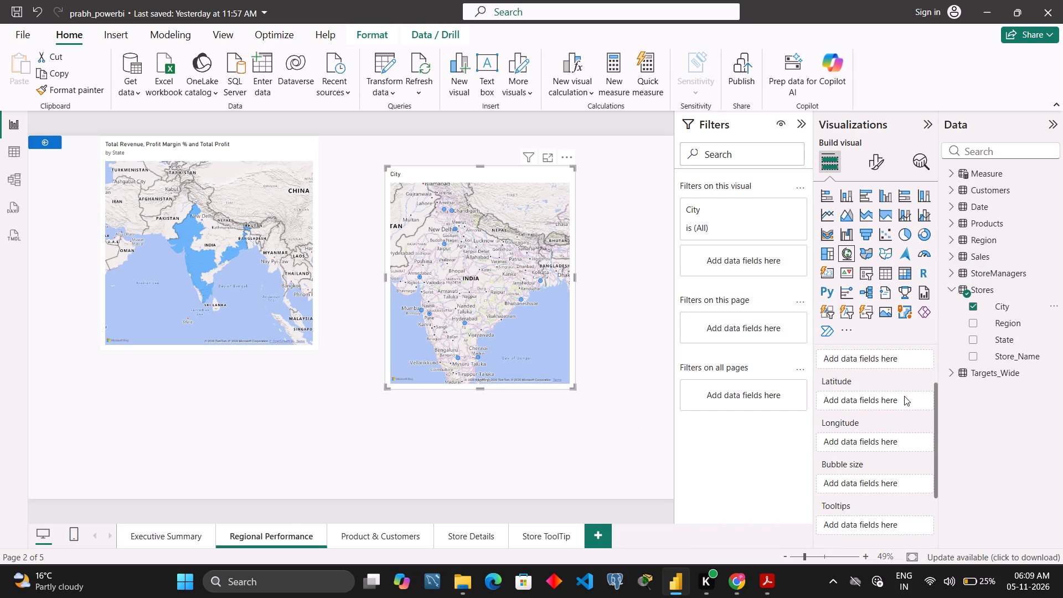
{"action": "scroll", "coordinate": [904, 396], "scroll_direction": "down", "scroll_amount": 1}
{"action": "left_click", "coordinate": [1019, 153]}
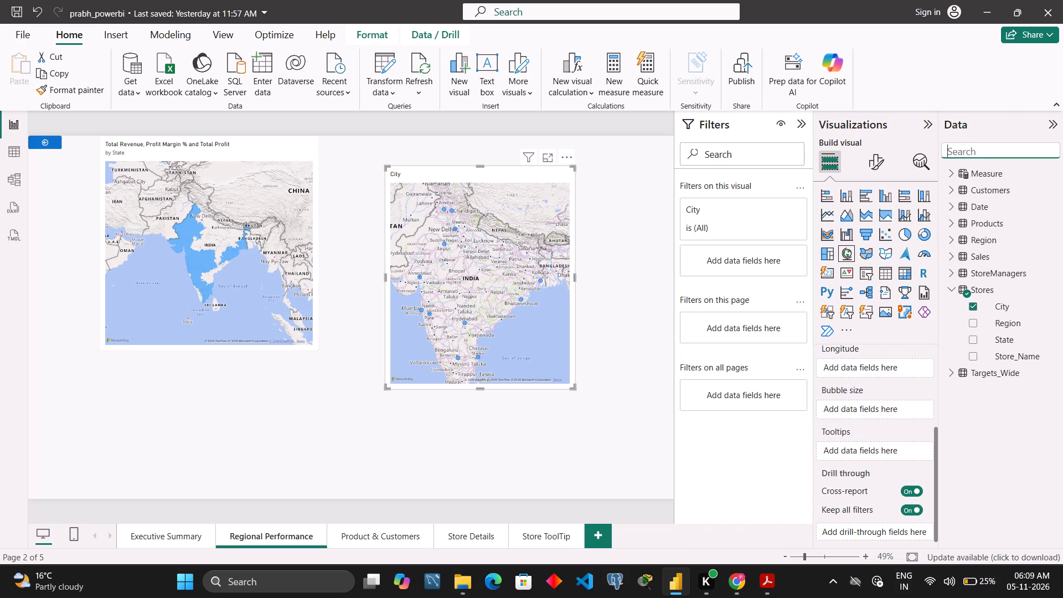
{"action": "key", "text": "t"}
{"action": "key", "text": "o"}
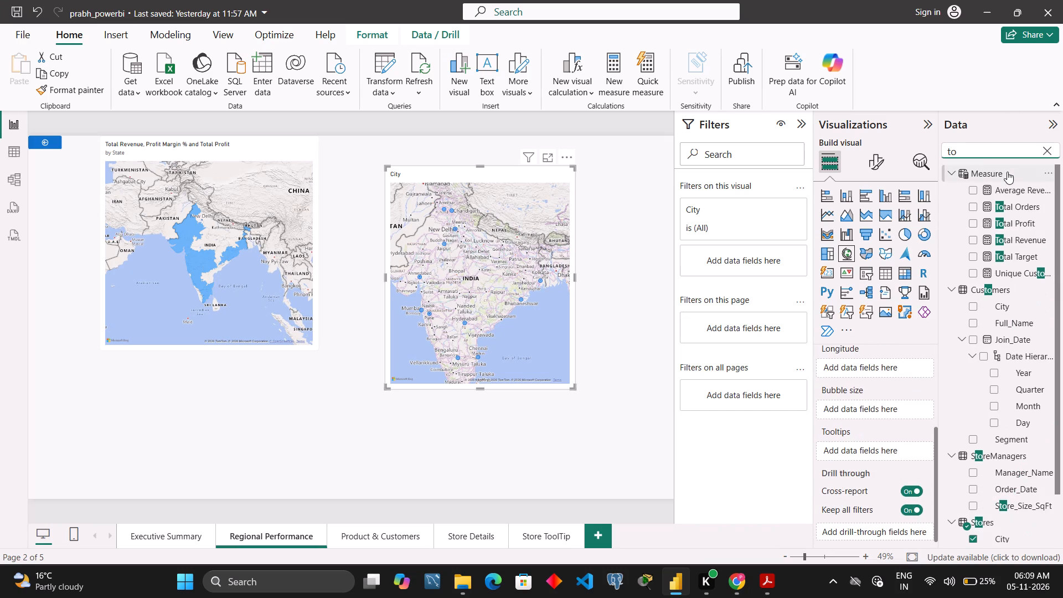
{"action": "key", "text": "t"}
{"action": "left_click_drag", "start_coordinate": [1021, 223], "coordinate": [954, 313]}
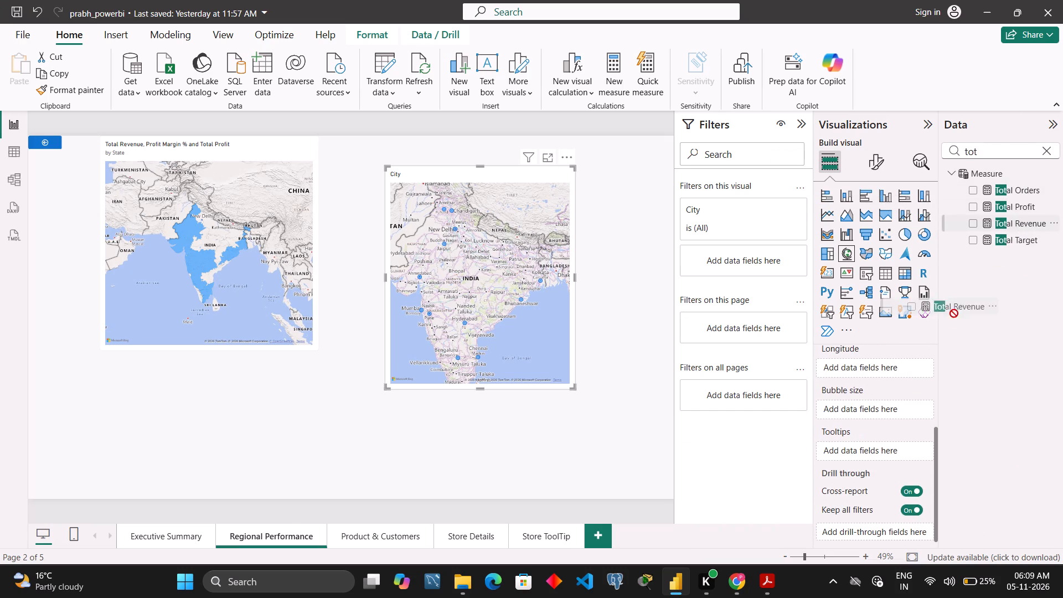
{"action": "left_click_drag", "start_coordinate": [954, 313], "coordinate": [886, 406]}
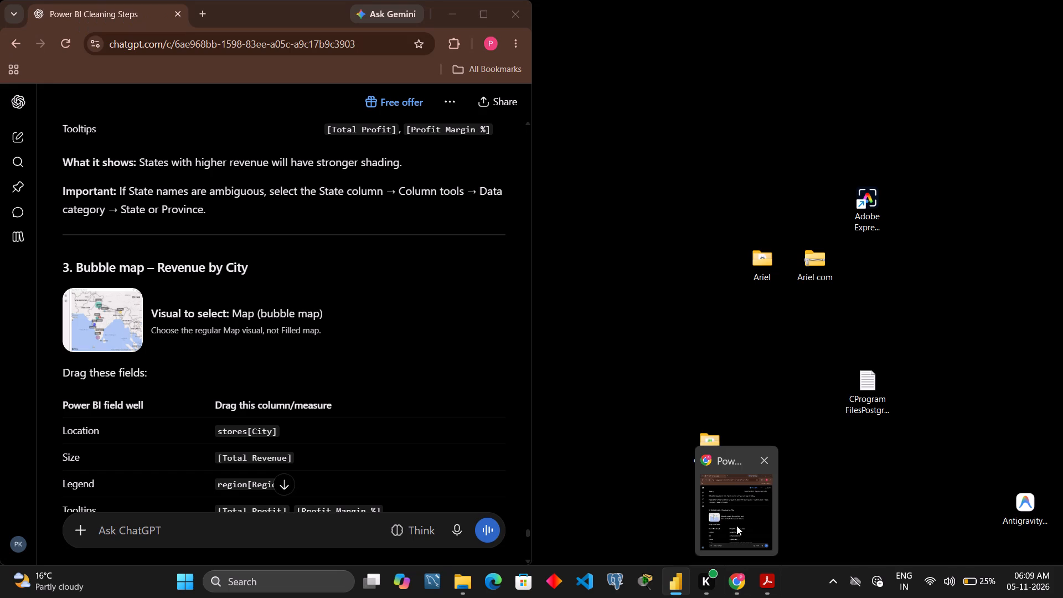
Check the guide's bubble map fields and place Region from the Region table in the city map's Legend.
{"action": "left_click", "coordinate": [736, 525]}
{"action": "scroll", "coordinate": [307, 421], "scroll_direction": "down", "scroll_amount": 1}
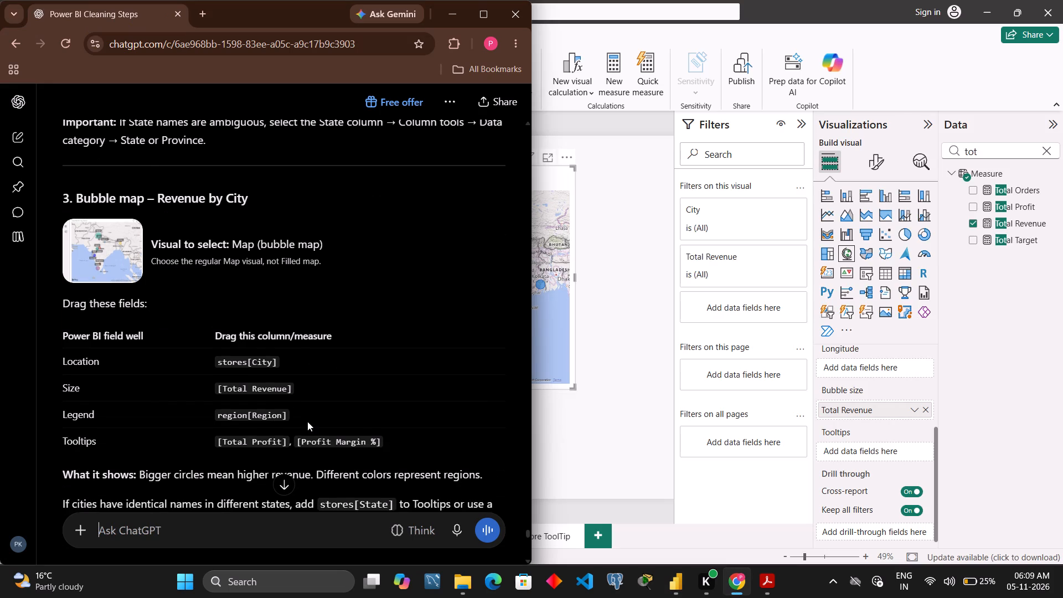
{"action": "scroll", "coordinate": [307, 421], "scroll_direction": "down", "scroll_amount": 1}
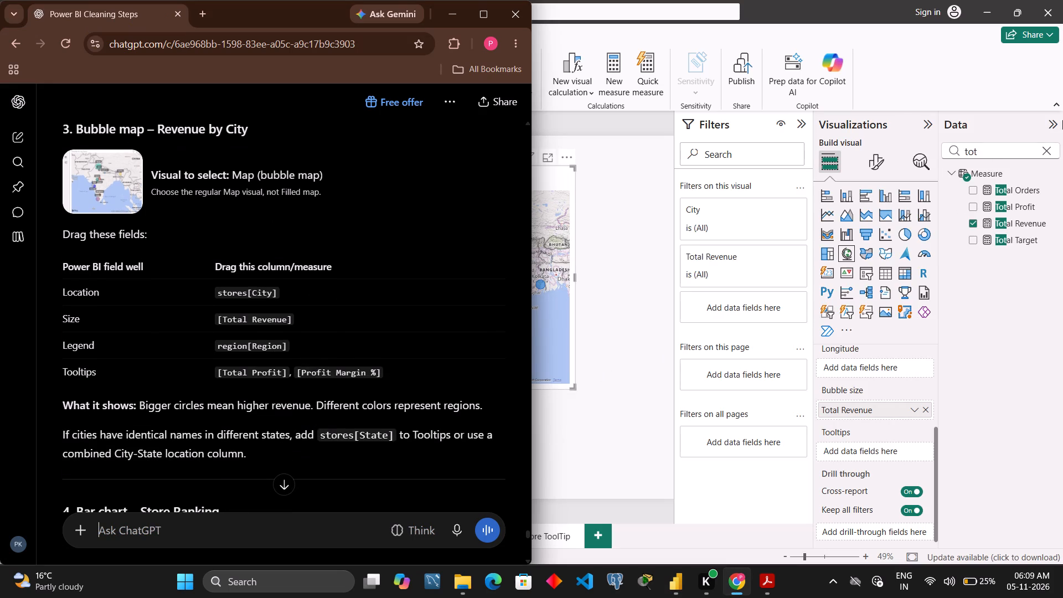
{"action": "left_click", "coordinate": [1045, 151]}
{"action": "type", "text": "re"}
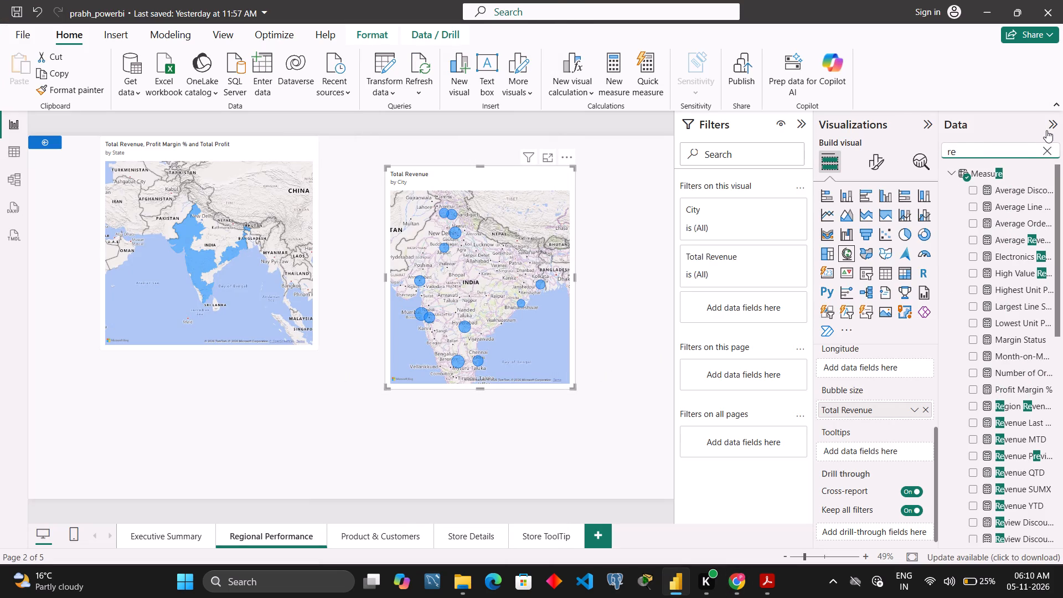
{"action": "left_click", "coordinate": [1041, 148]}
{"action": "left_click", "coordinate": [951, 289]}
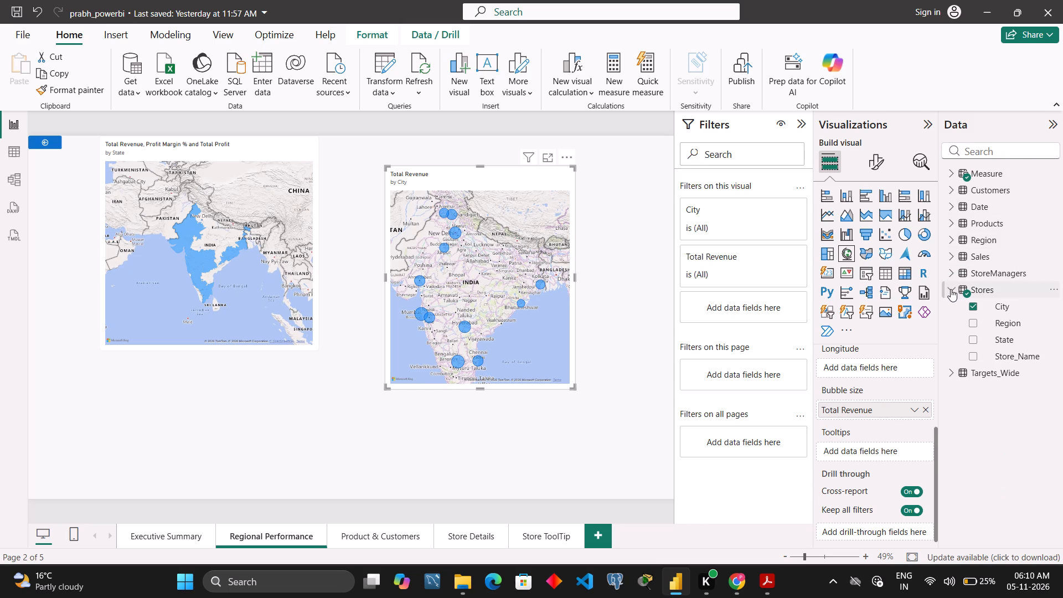
{"action": "left_click", "coordinate": [950, 241]}
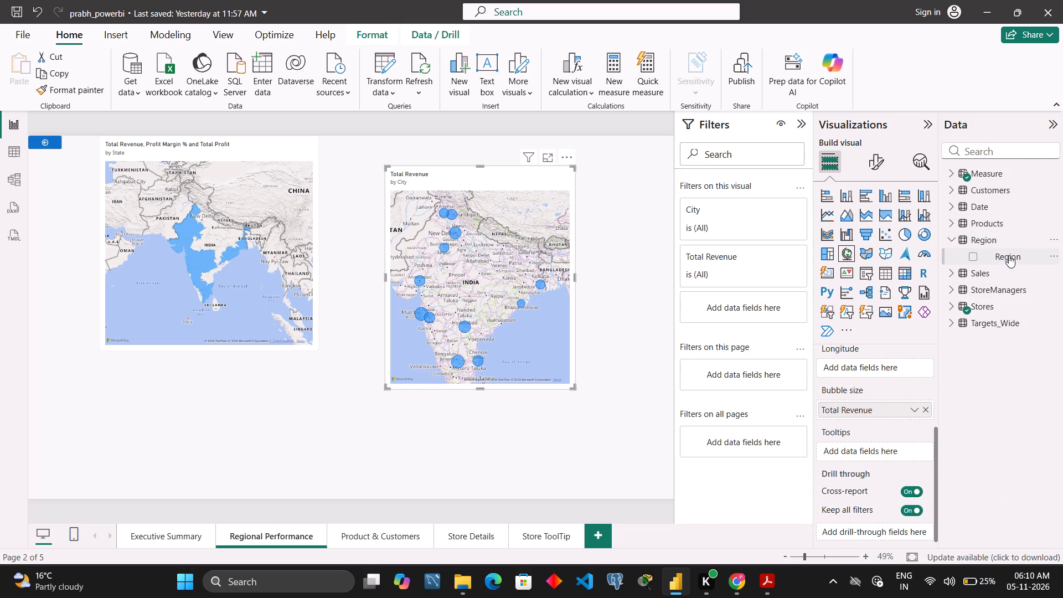
{"action": "left_click", "coordinate": [1009, 255]}
{"action": "scroll", "coordinate": [869, 399], "scroll_direction": "up", "scroll_amount": 4}
{"action": "left_click_drag", "start_coordinate": [1016, 253], "coordinate": [922, 395]}
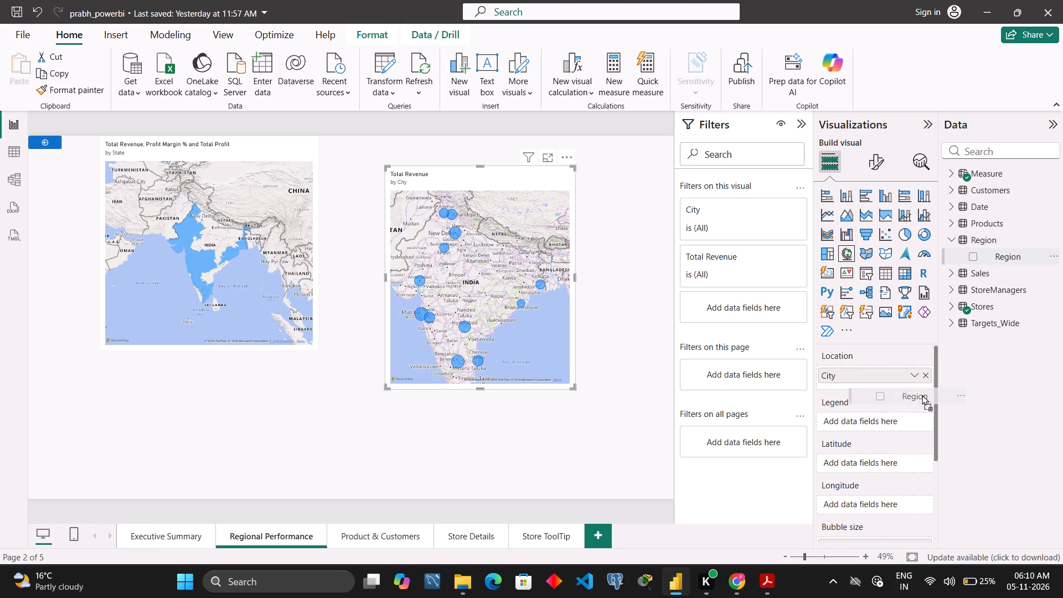
{"action": "left_click_drag", "start_coordinate": [922, 395], "coordinate": [895, 417]}
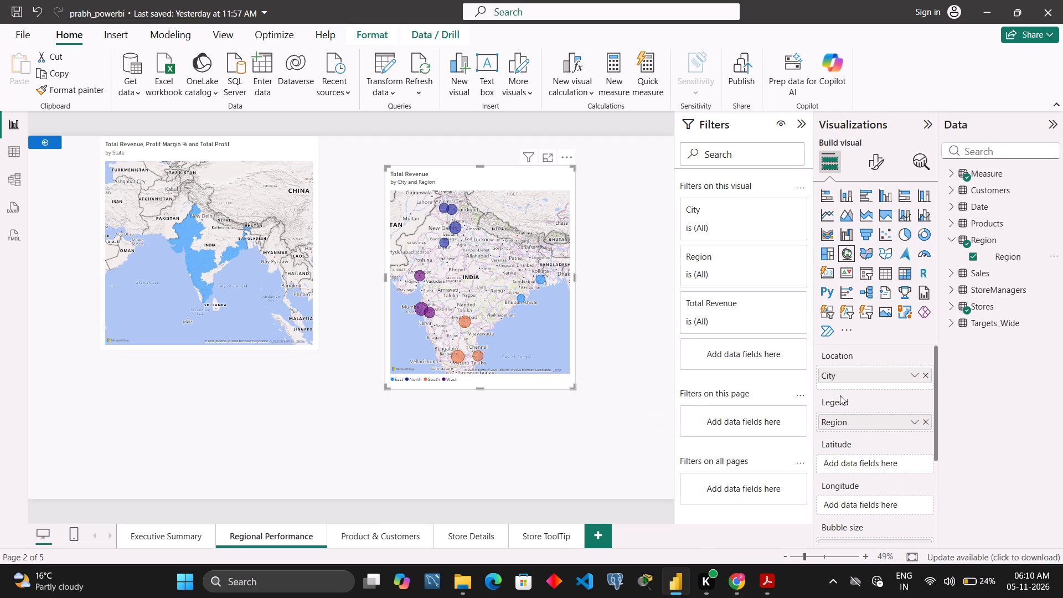
Add the Total Profit and Profit Margin % measures to the city map's Tooltips.
{"action": "scroll", "coordinate": [826, 422], "scroll_direction": "down", "scroll_amount": 2}
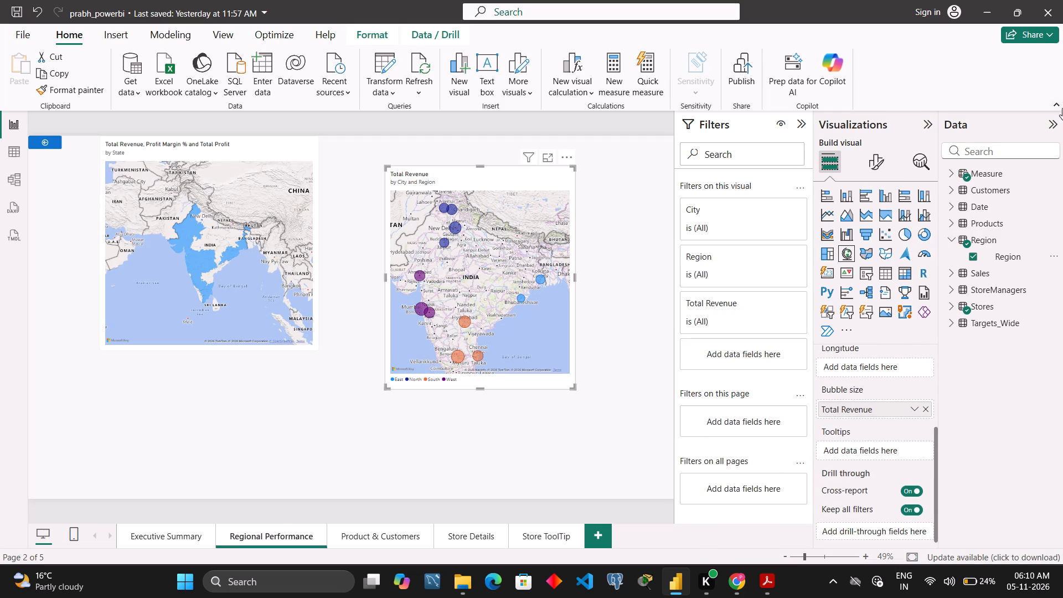
{"action": "left_click", "coordinate": [1044, 149]}
{"action": "type", "text": "profi"}
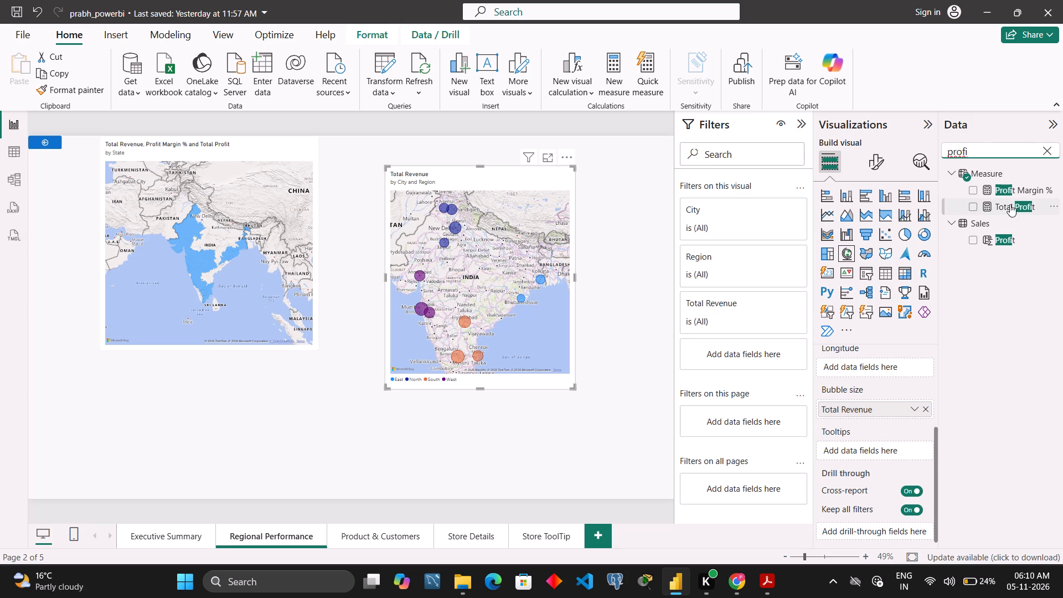
{"action": "left_click_drag", "start_coordinate": [1018, 206], "coordinate": [861, 448]}
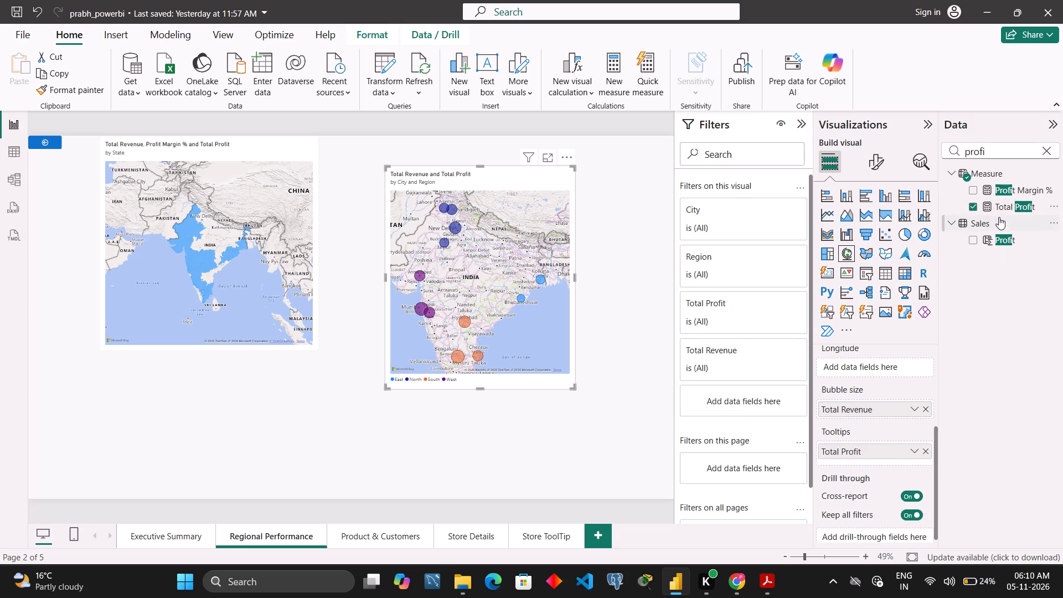
{"action": "left_click_drag", "start_coordinate": [1012, 189], "coordinate": [884, 456]}
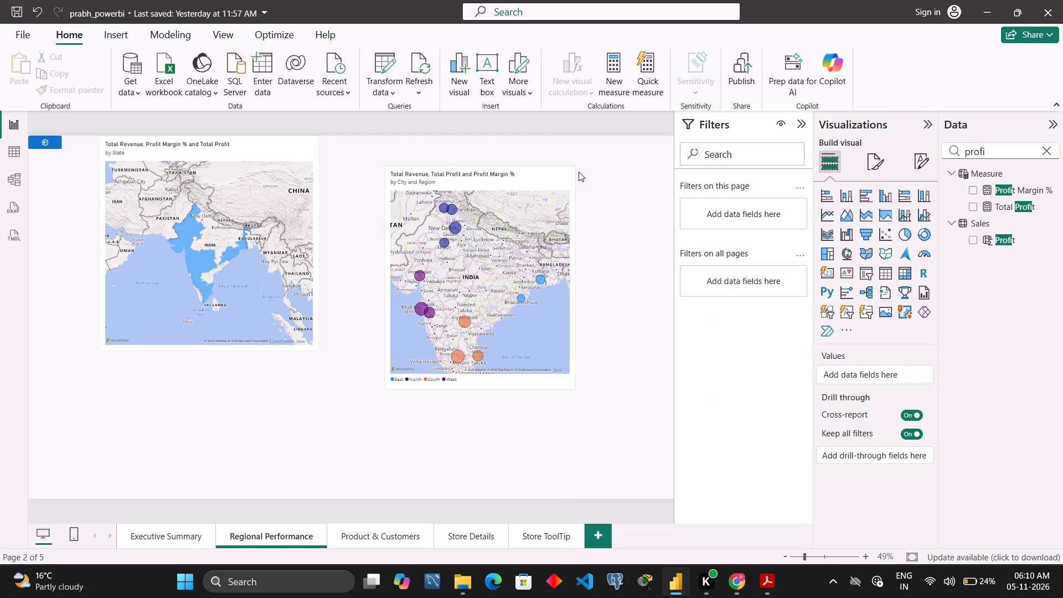
{"action": "left_click_drag", "start_coordinate": [579, 172], "coordinate": [624, 156]}
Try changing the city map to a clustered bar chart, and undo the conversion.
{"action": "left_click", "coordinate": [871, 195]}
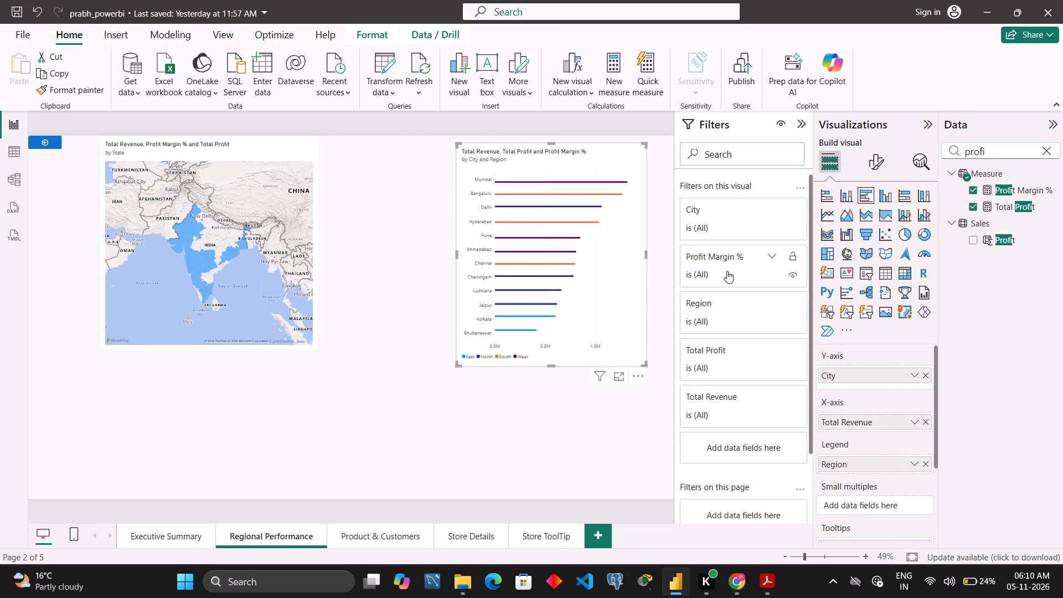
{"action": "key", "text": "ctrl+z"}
Add a new clustered bar chart to the page, enlarge it and place it below the state map.
{"action": "left_click", "coordinate": [383, 238]}
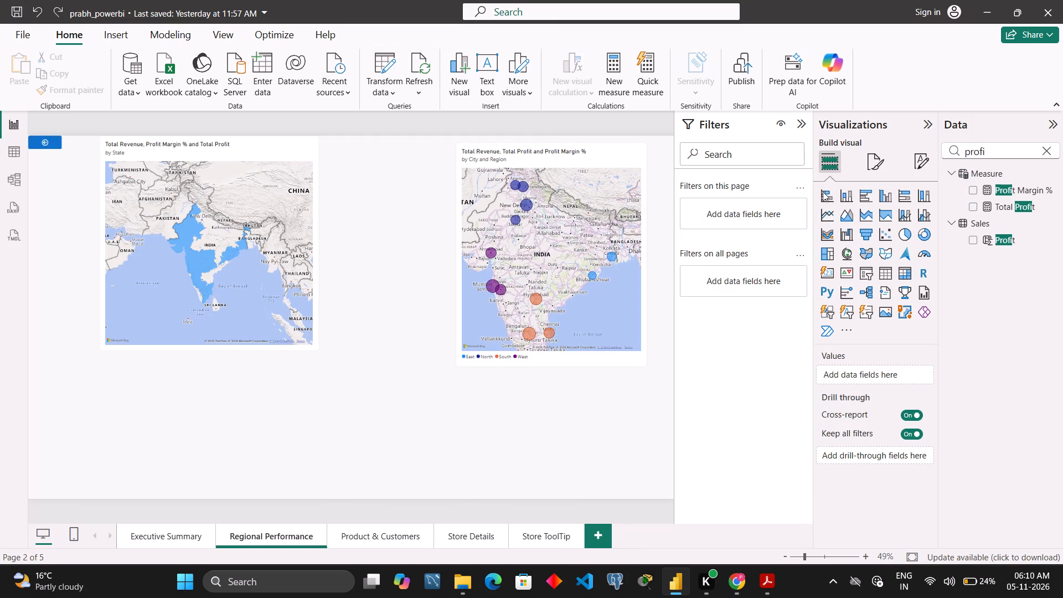
{"action": "left_click", "coordinate": [861, 193]}
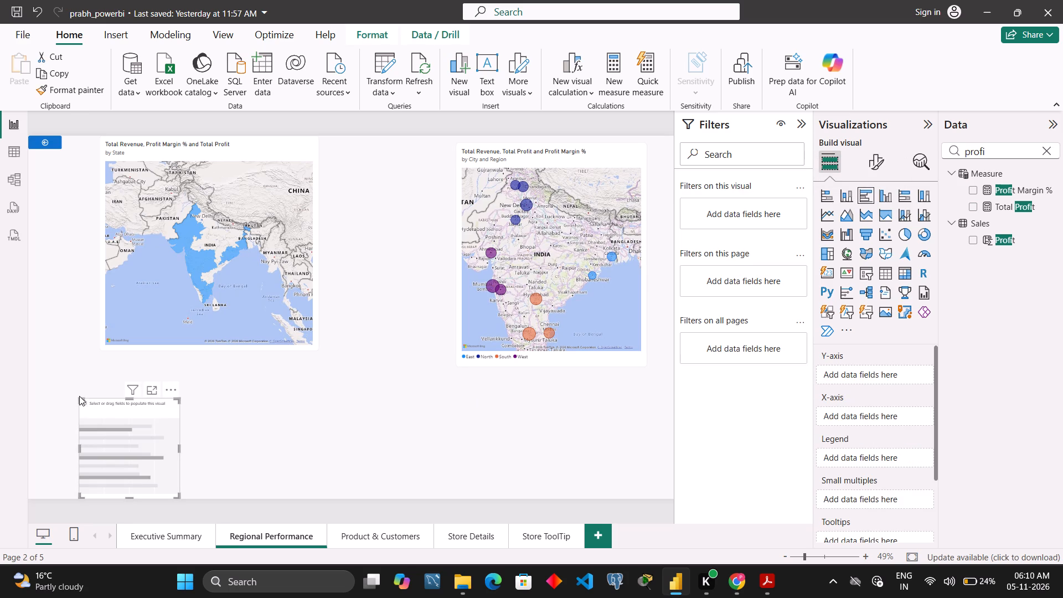
{"action": "left_click_drag", "start_coordinate": [81, 401], "coordinate": [40, 345]}
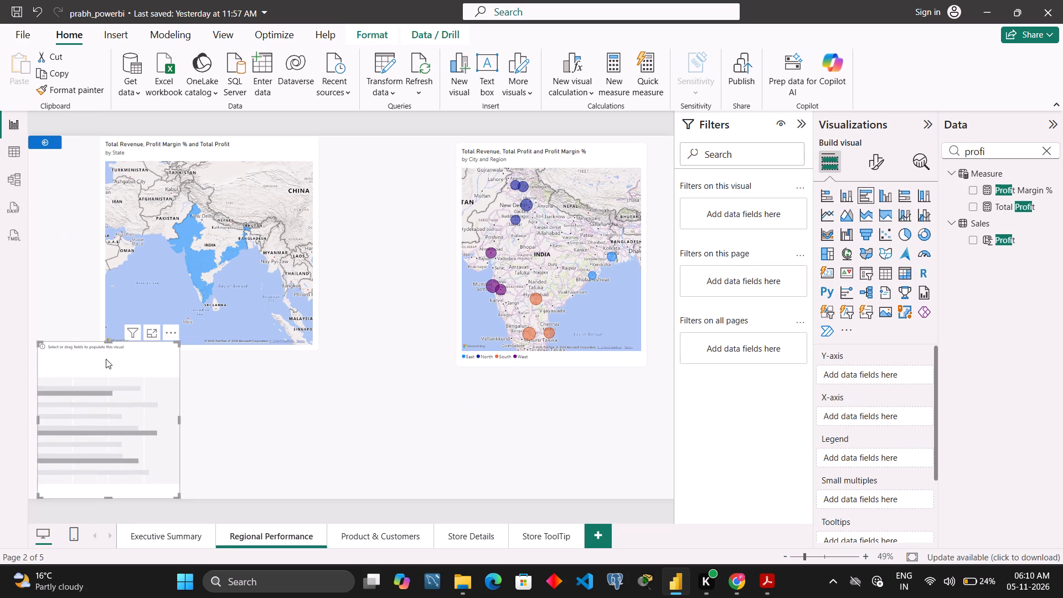
{"action": "left_click_drag", "start_coordinate": [109, 359], "coordinate": [249, 350]}
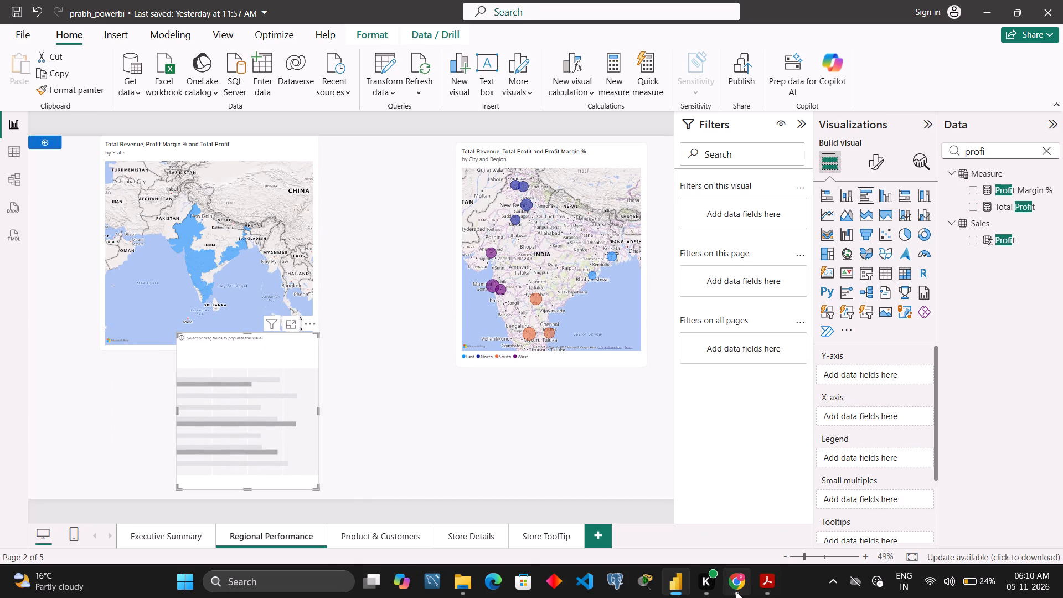
Check the guide's bar chart fields and assign the Total Revenue measure to the new chart's X-axis.
{"action": "left_click", "coordinate": [736, 591]}
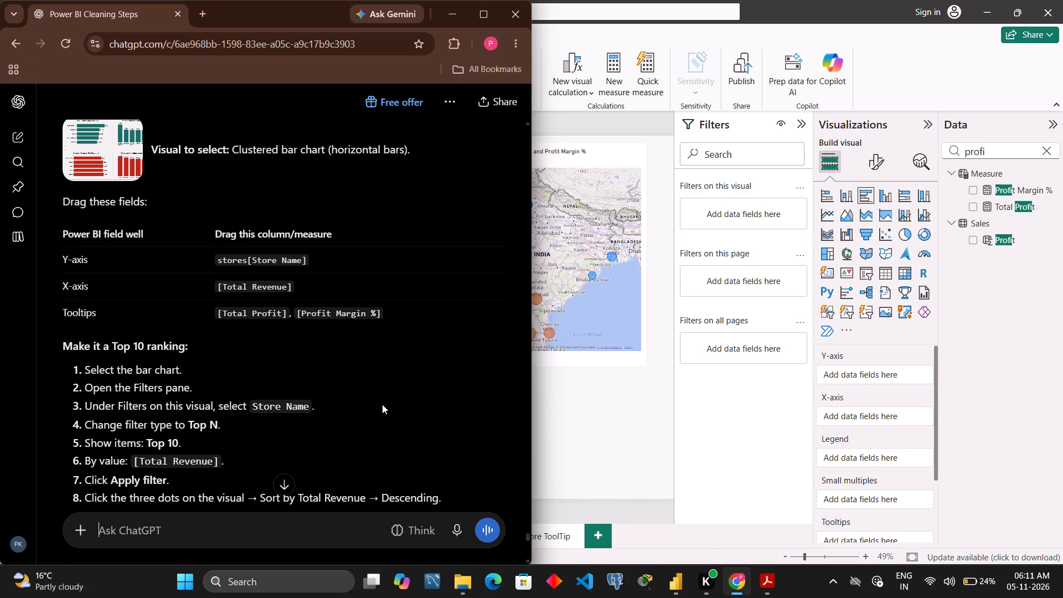
{"action": "left_click", "coordinate": [1042, 154]}
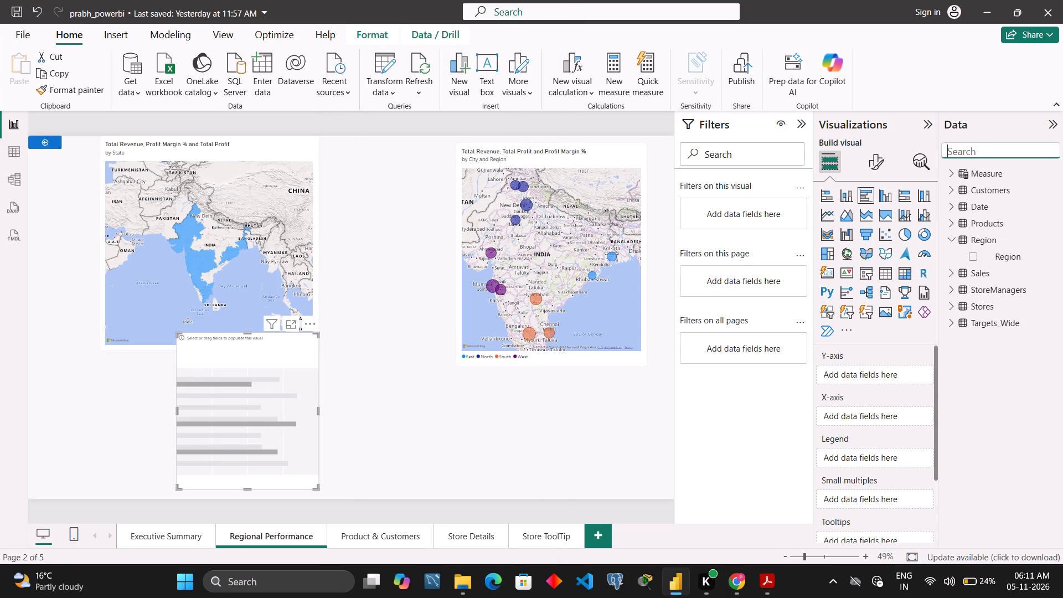
{"action": "type", "text": "re"}
{"action": "key", "text": "BackSpace"}
{"action": "key", "text": "BackSpace"}
{"action": "key", "text": "BackSpace"}
{"action": "key", "text": "BackSpace"}
{"action": "type", "text": "total"}
{"action": "key", "text": "space"}
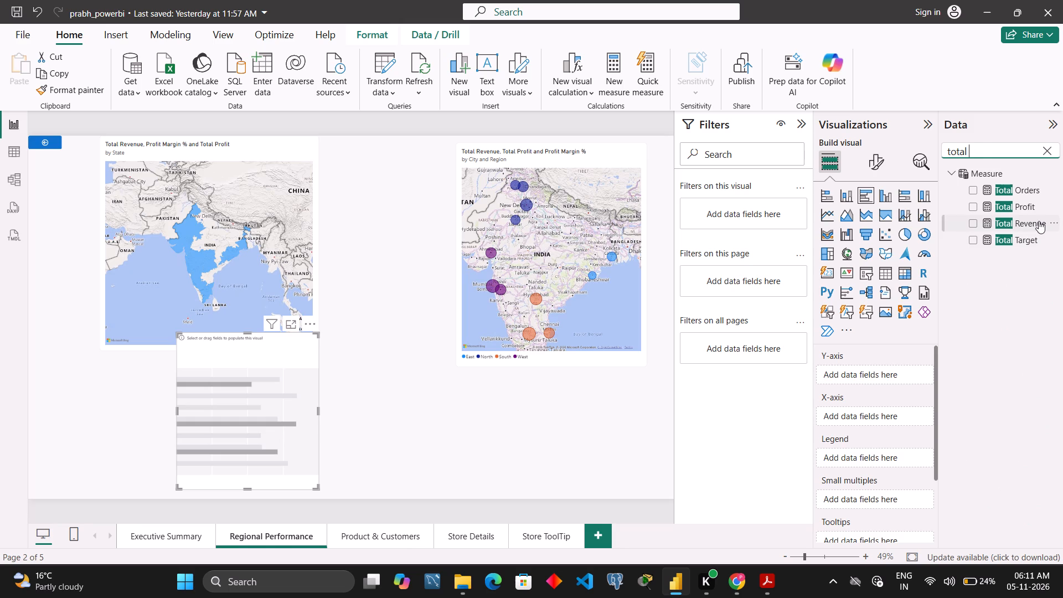
{"action": "left_click_drag", "start_coordinate": [1039, 221], "coordinate": [886, 410]}
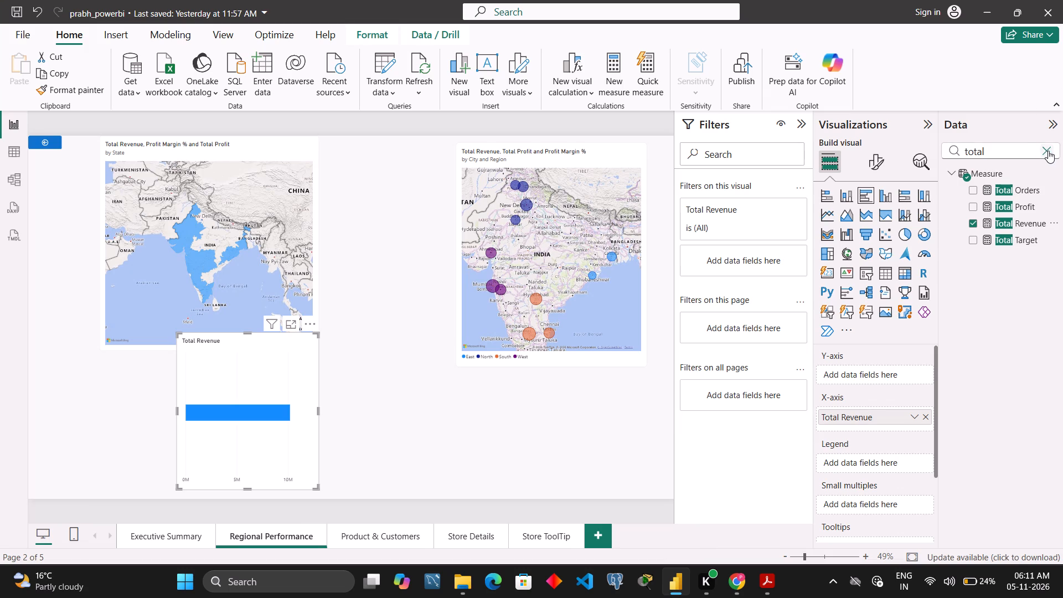
Assign Store_Name from the Stores table to the bar chart's Y-axis.
{"action": "left_click", "coordinate": [1050, 149]}
{"action": "left_click", "coordinate": [951, 237]}
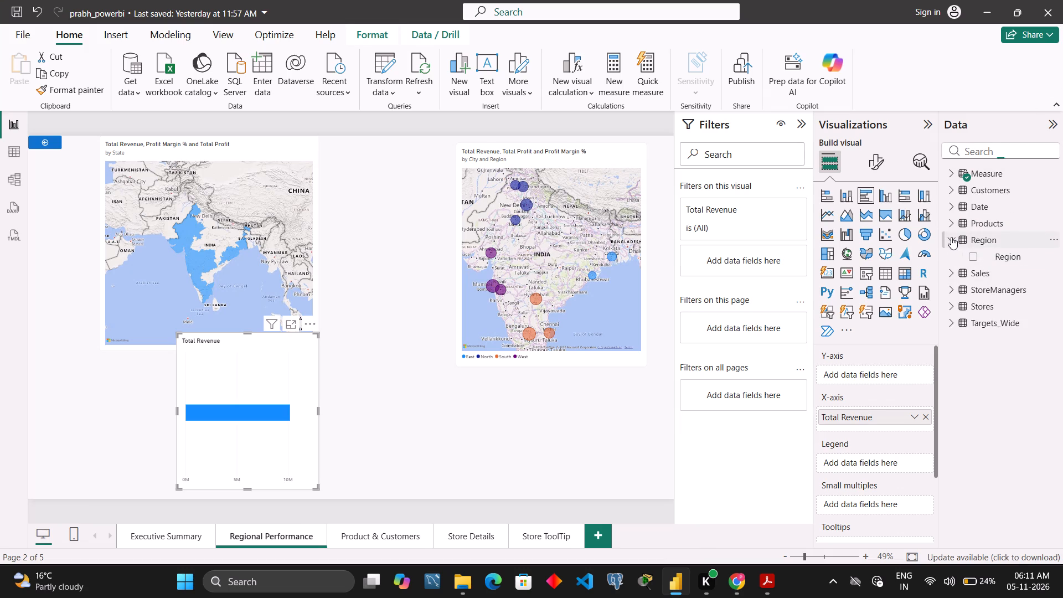
{"action": "left_click", "coordinate": [953, 292]}
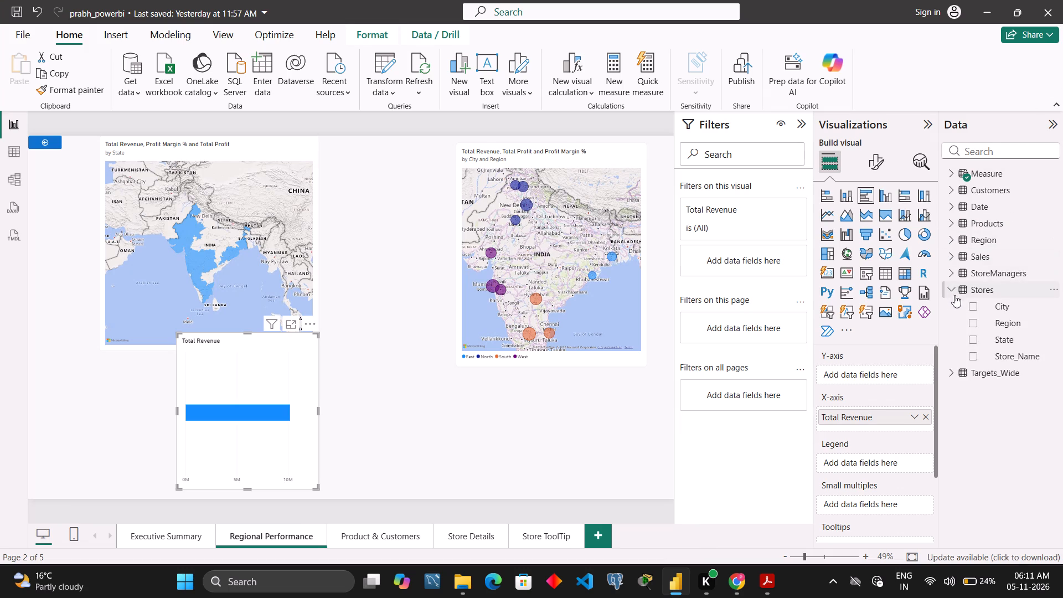
{"action": "left_click_drag", "start_coordinate": [1020, 356], "coordinate": [887, 364]}
{"action": "left_click_drag", "start_coordinate": [887, 364], "coordinate": [895, 374]}
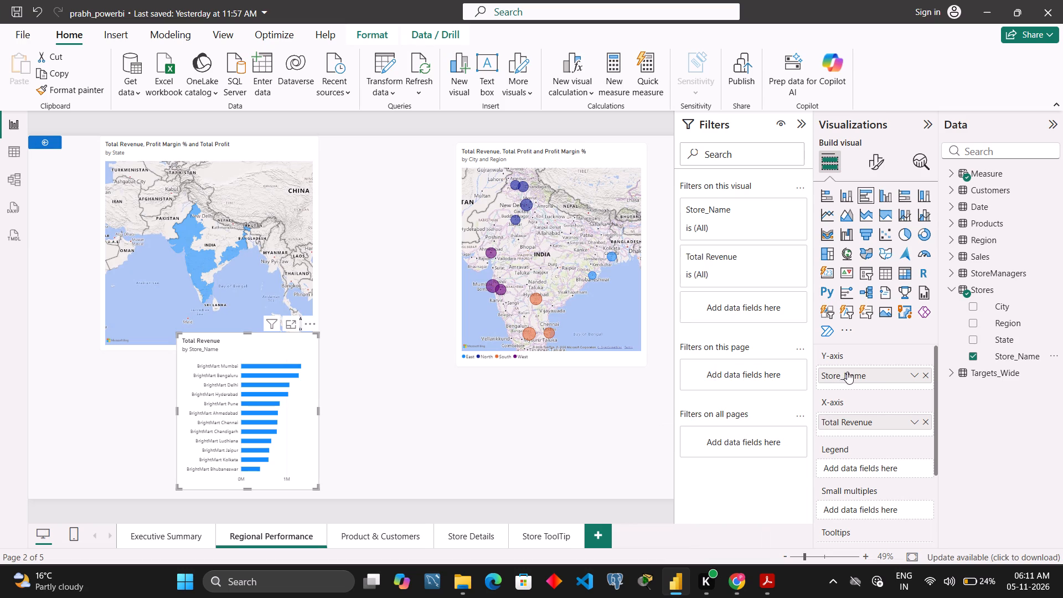
Add the Total Profit and Profit Margin % measures to the store bar chart's Tooltips.
{"action": "scroll", "coordinate": [847, 372], "scroll_direction": "down", "scroll_amount": 3}
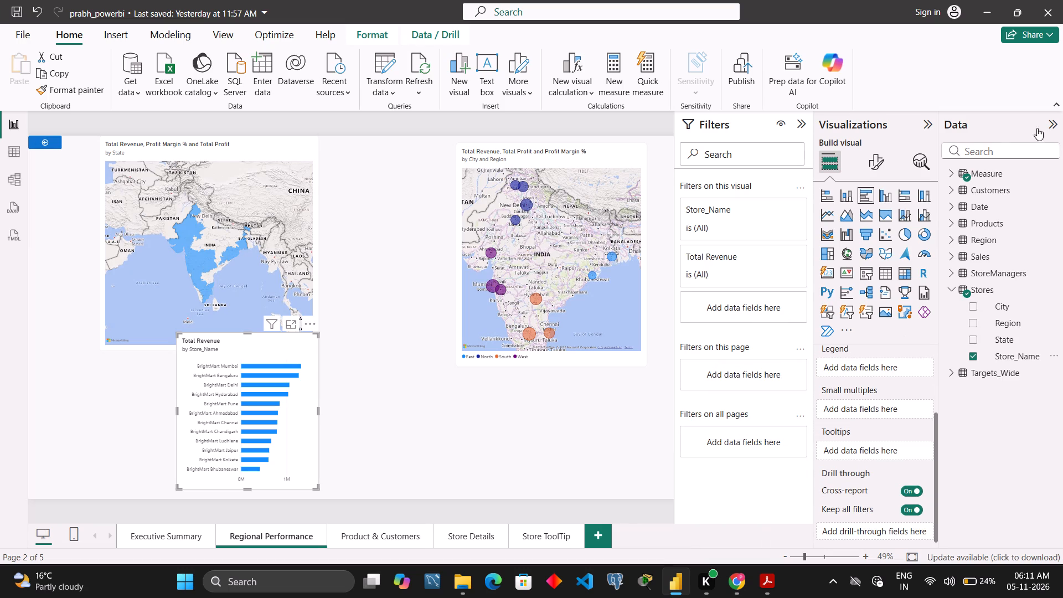
{"action": "left_click", "coordinate": [1004, 149]}
{"action": "type", "text": "profi"}
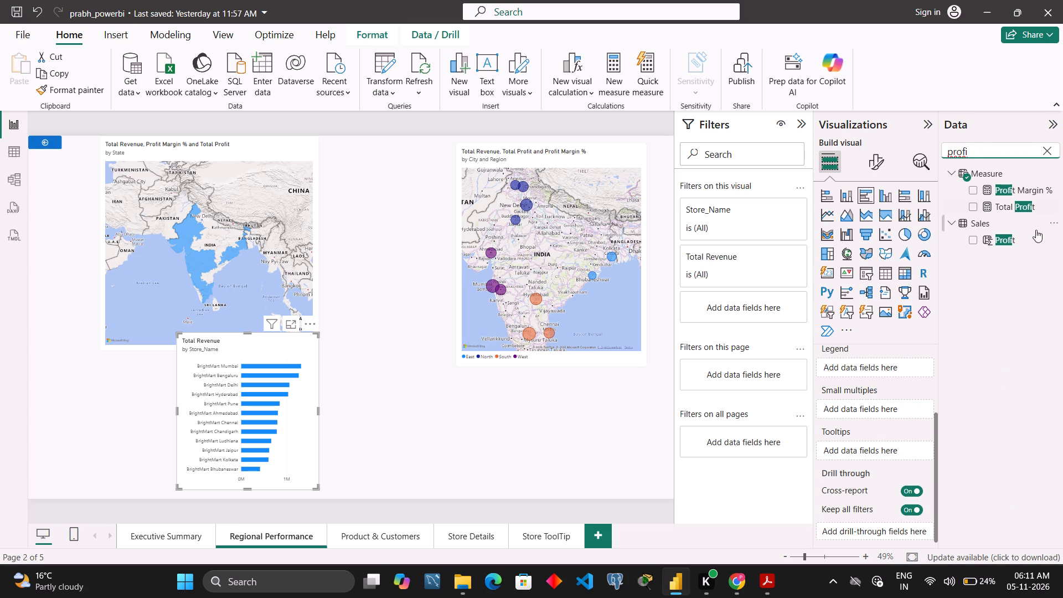
{"action": "left_click_drag", "start_coordinate": [1000, 203], "coordinate": [875, 448]}
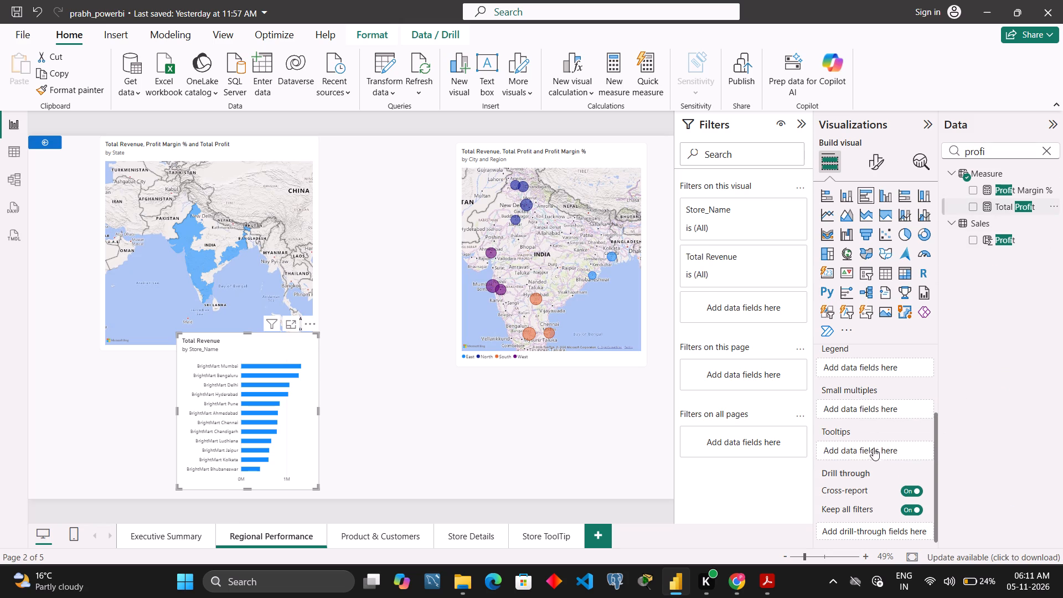
{"action": "left_click_drag", "start_coordinate": [1016, 189], "coordinate": [891, 450]}
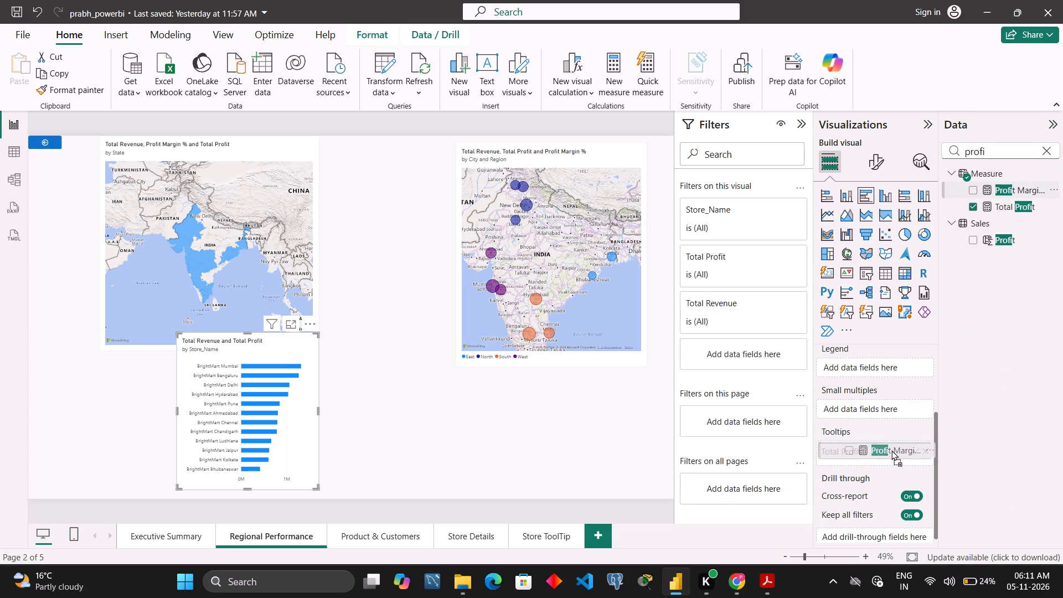
{"action": "left_click_drag", "start_coordinate": [891, 450], "coordinate": [887, 456]}
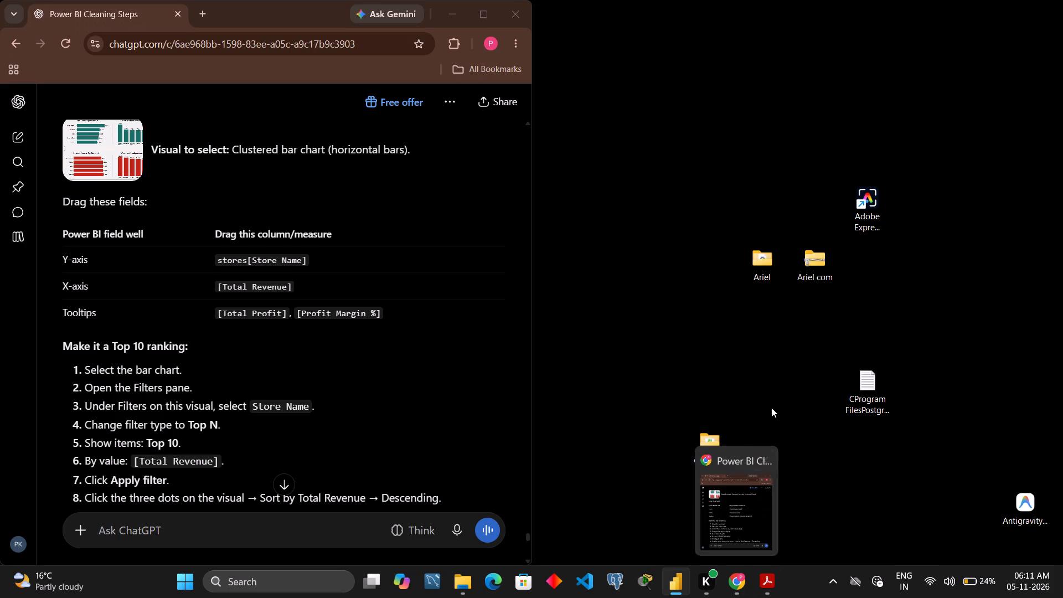
Consult the guide's Region vs Quarter section and add an enlarged Matrix visual beside the store bar chart, below the city map.
{"action": "left_click", "coordinate": [580, 477]}
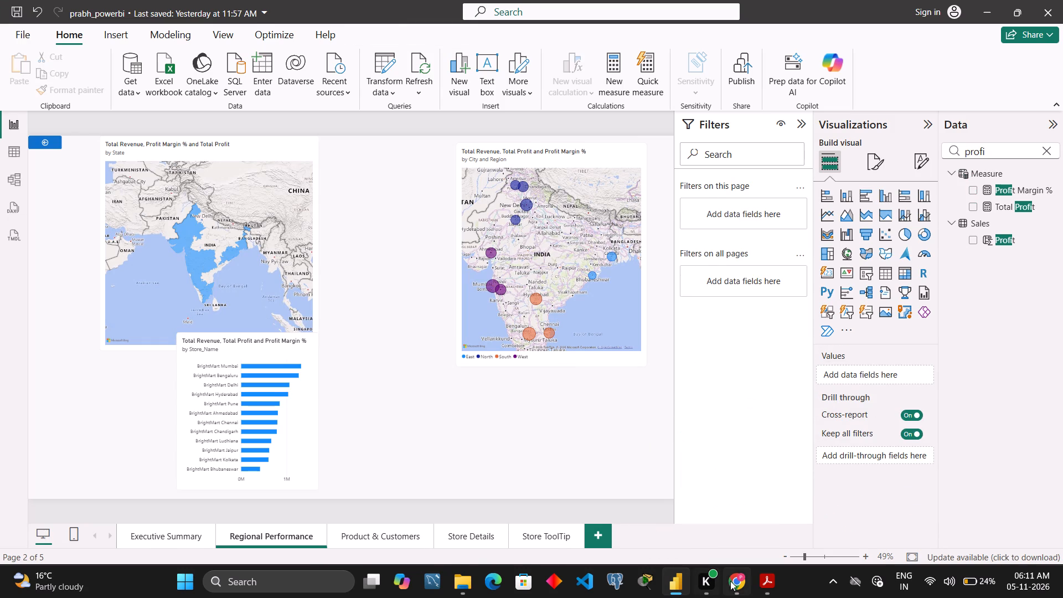
{"action": "left_click", "coordinate": [730, 581]}
{"action": "scroll", "coordinate": [405, 329], "scroll_direction": "down", "scroll_amount": 3}
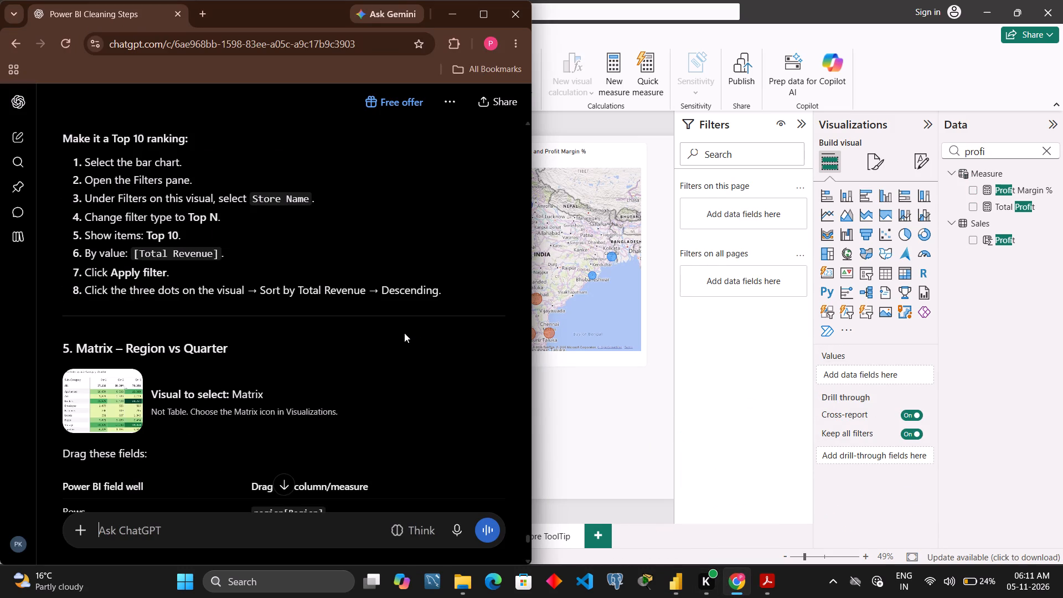
{"action": "scroll", "coordinate": [404, 333], "scroll_direction": "down", "scroll_amount": 2}
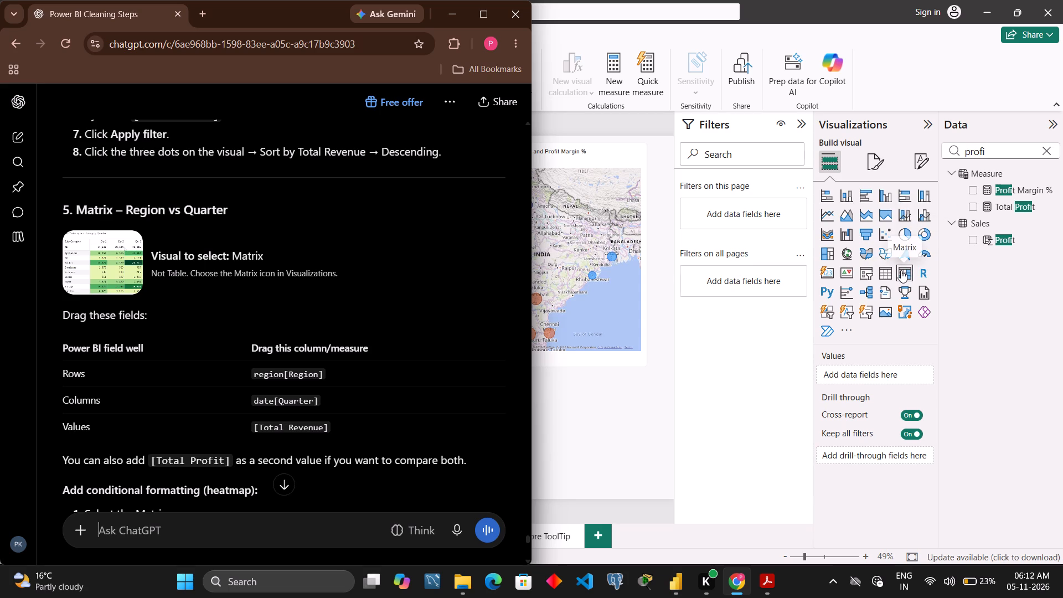
{"action": "left_click", "coordinate": [618, 419]}
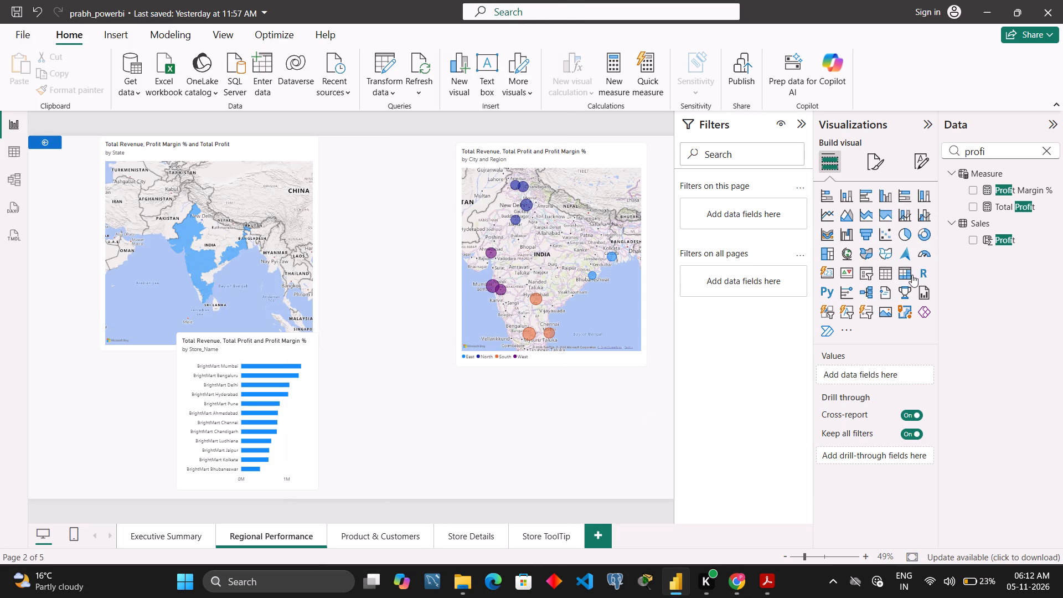
{"action": "left_click", "coordinate": [899, 274]}
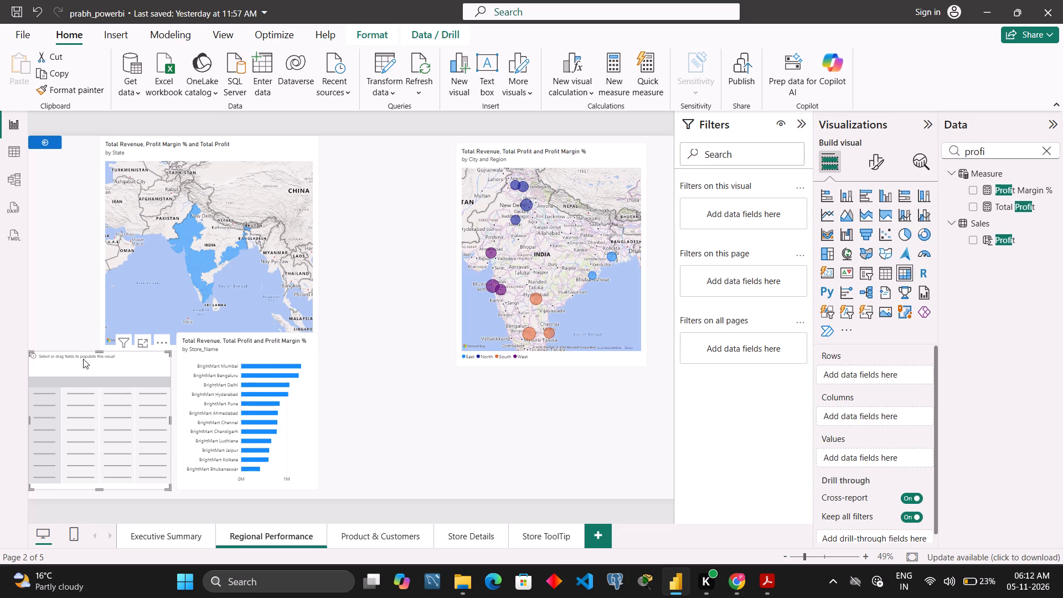
{"action": "left_click_drag", "start_coordinate": [109, 358], "coordinate": [440, 336]}
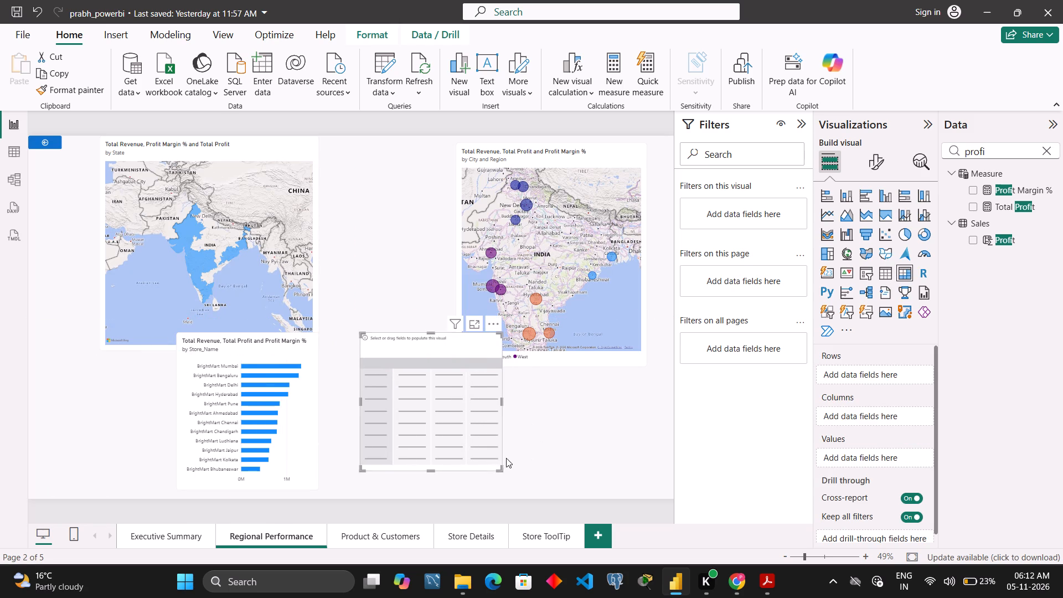
{"action": "left_click_drag", "start_coordinate": [498, 471], "coordinate": [549, 485]}
Check the guide's Region vs Quarter matrix fields and assign the Total Revenue measure to the matrix's Values.
{"action": "left_click", "coordinate": [731, 590]}
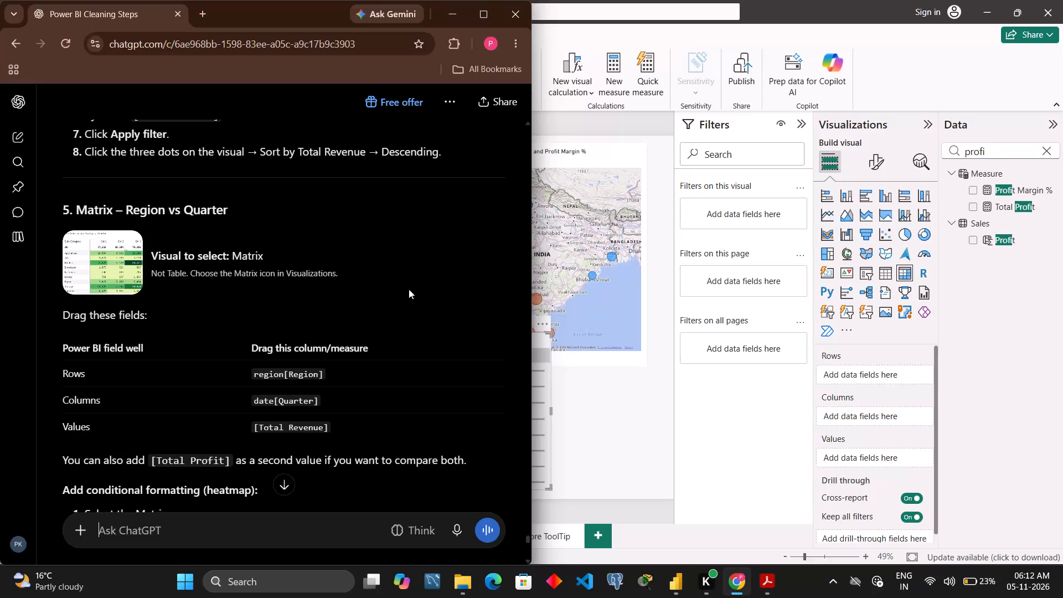
{"action": "scroll", "coordinate": [409, 289], "scroll_direction": "down", "scroll_amount": 1}
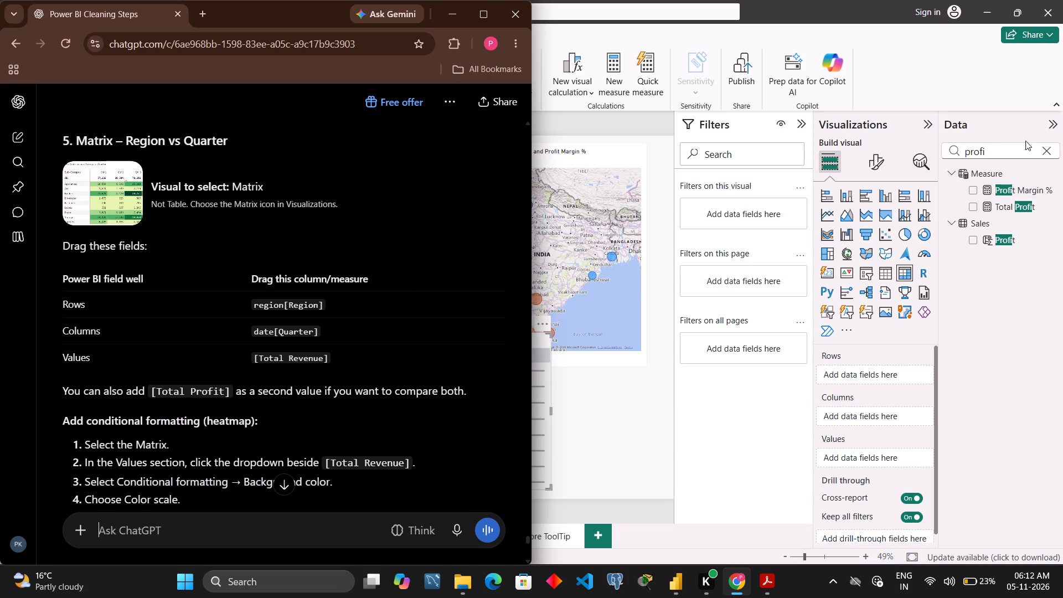
{"action": "left_click", "coordinate": [1043, 154]}
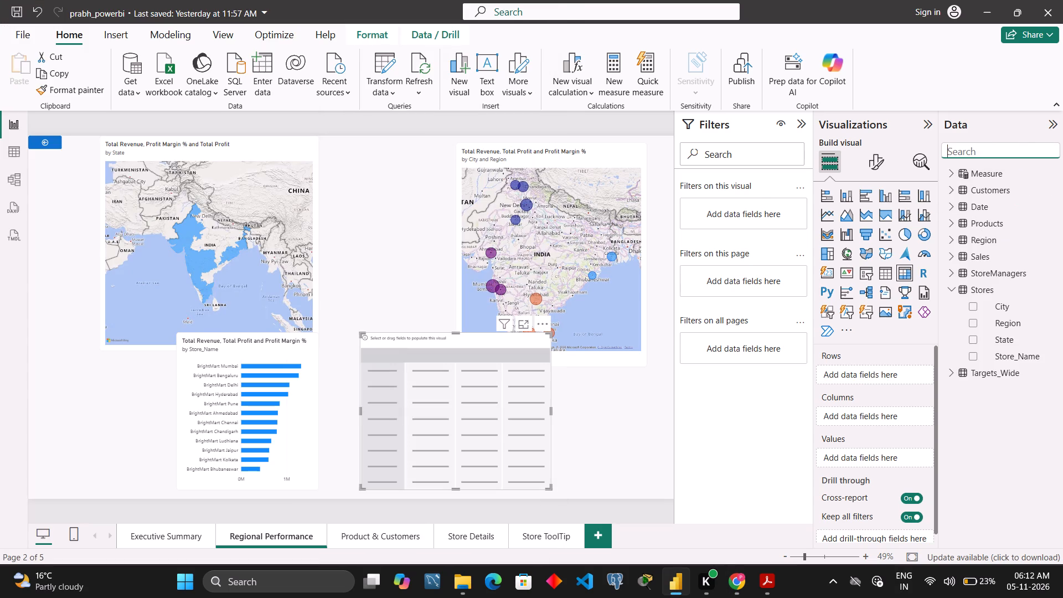
{"action": "type", "text": "re"}
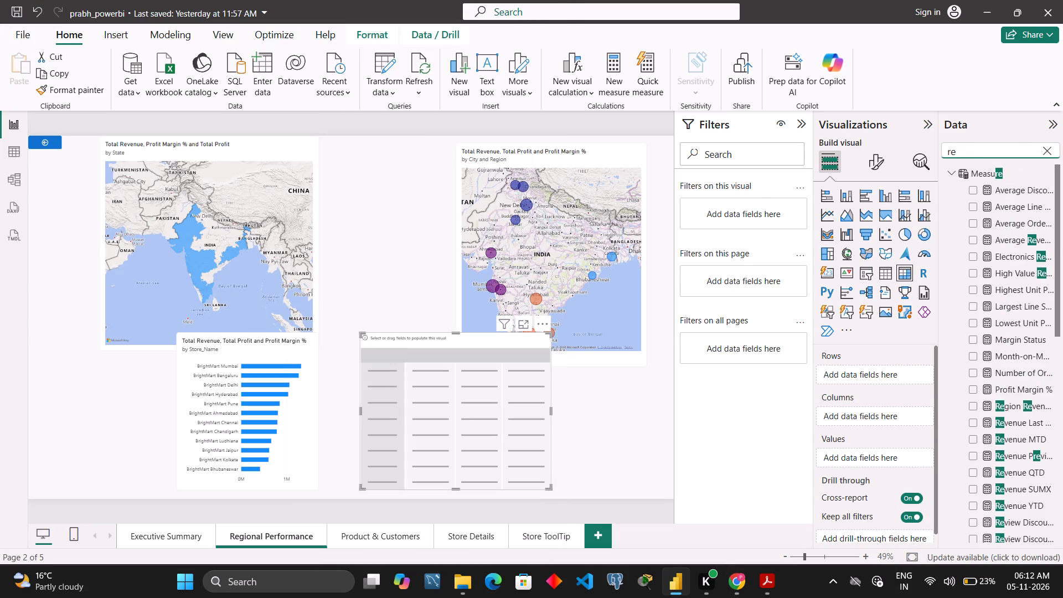
{"action": "key", "text": "BackSpace"}
{"action": "key", "text": "BackSpace"}
{"action": "key", "text": "BackSpace"}
{"action": "type", "text": "total"}
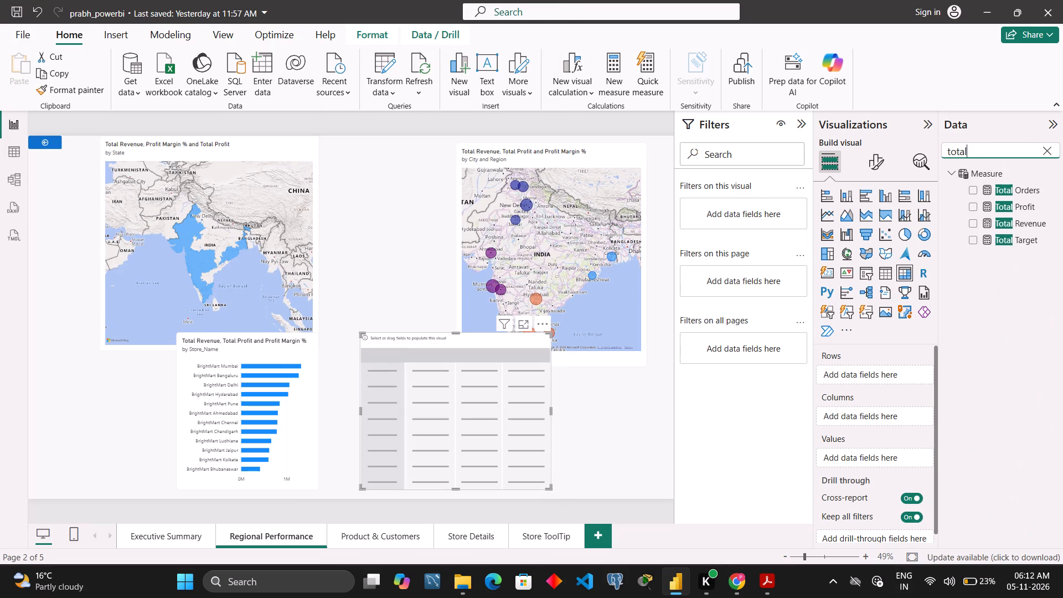
{"action": "left_click_drag", "start_coordinate": [1028, 222], "coordinate": [895, 465]}
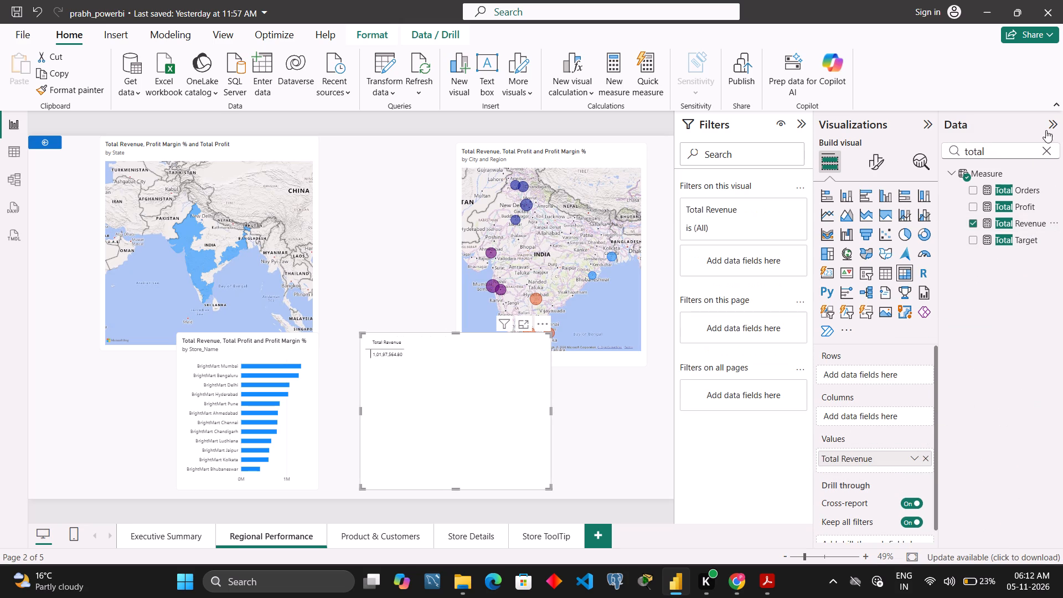
Assign Region from the Region table to the matrix's Rows.
{"action": "left_click", "coordinate": [1045, 148]}
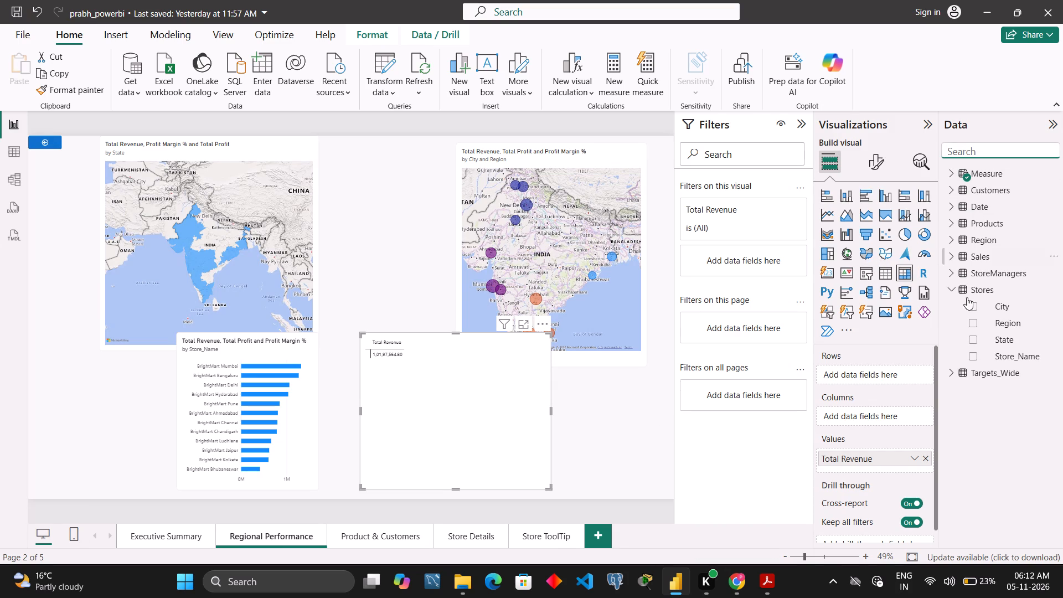
{"action": "left_click", "coordinate": [947, 286]}
{"action": "left_click", "coordinate": [950, 238]}
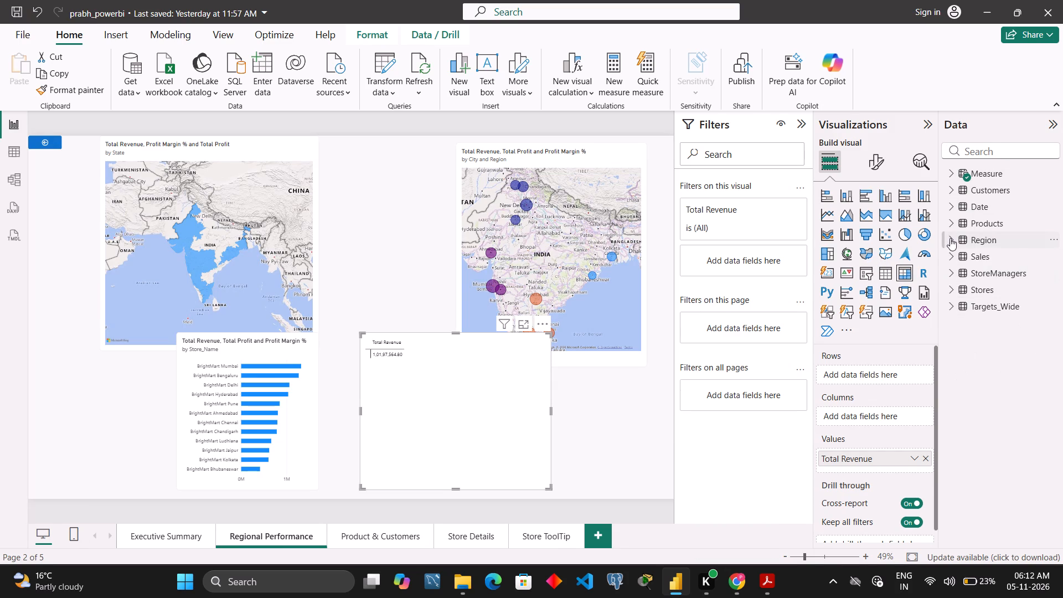
{"action": "left_click_drag", "start_coordinate": [998, 261], "coordinate": [854, 377]}
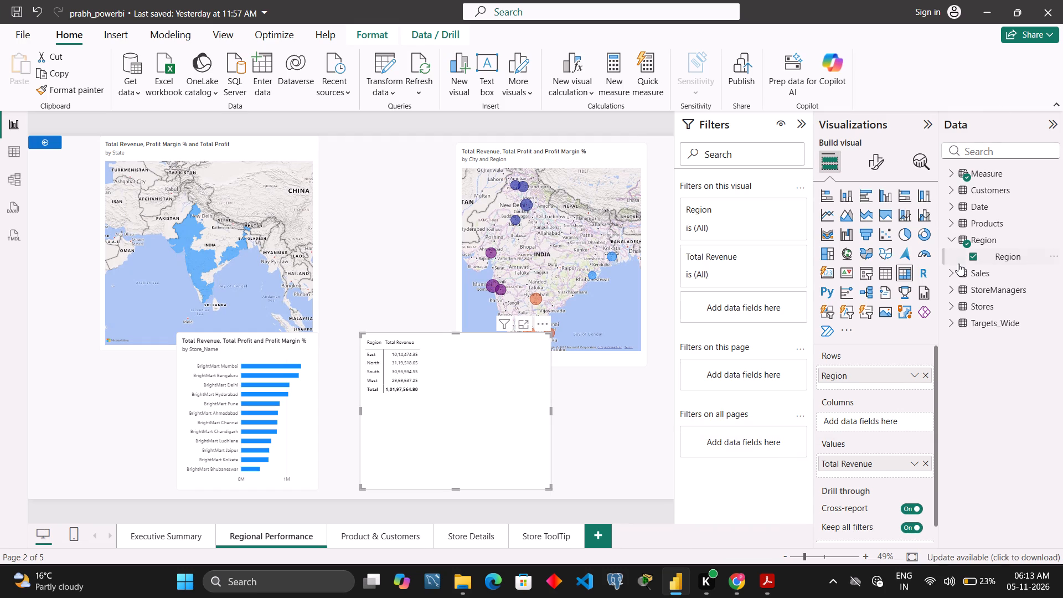
Assign Quarter from the Customers table's Join_Date date hierarchy to the matrix's Columns.
{"action": "left_click", "coordinate": [943, 205]}
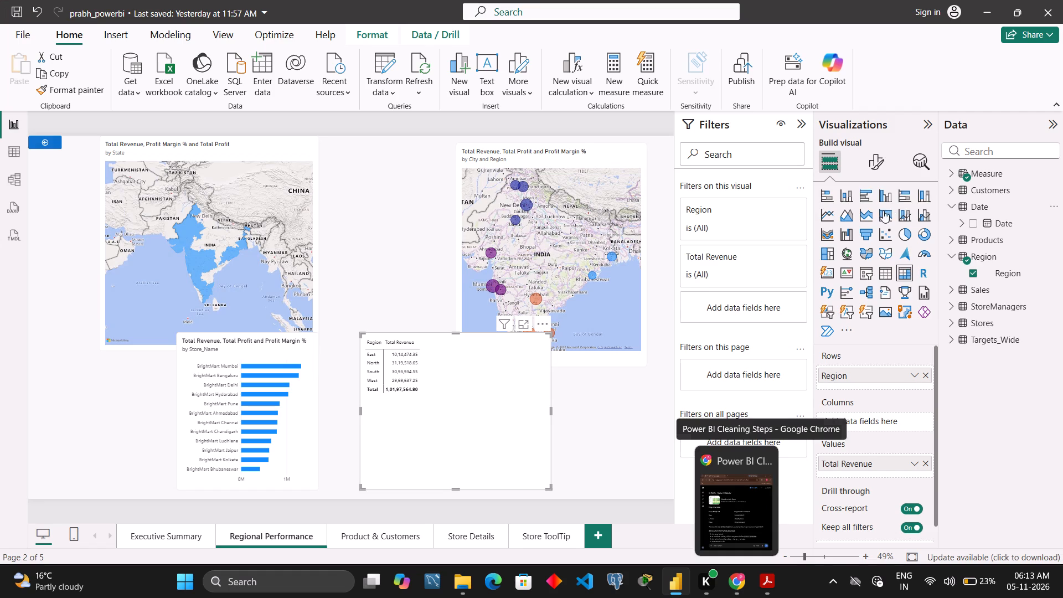
{"action": "left_click", "coordinate": [1000, 153]}
{"action": "type", "text": "quarter"}
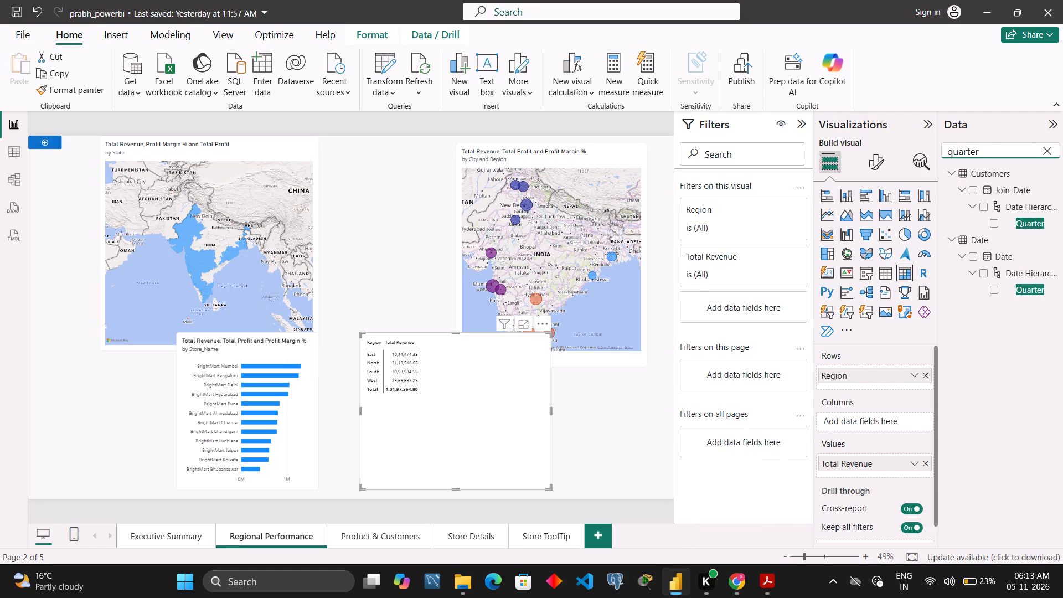
{"action": "left_click_drag", "start_coordinate": [1030, 225], "coordinate": [890, 420]}
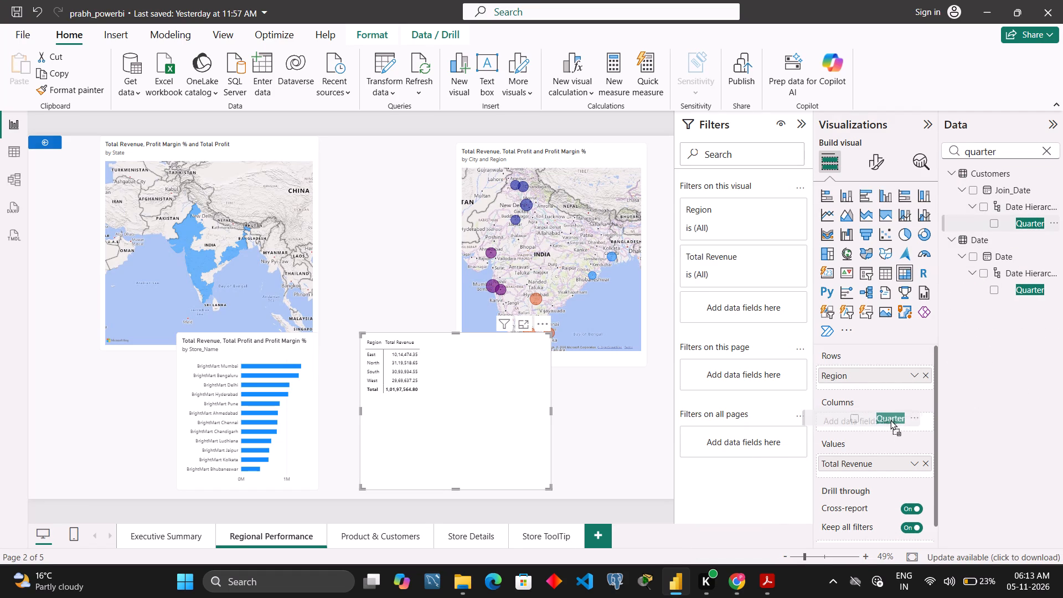
{"action": "left_click_drag", "start_coordinate": [890, 420], "coordinate": [890, 420]}
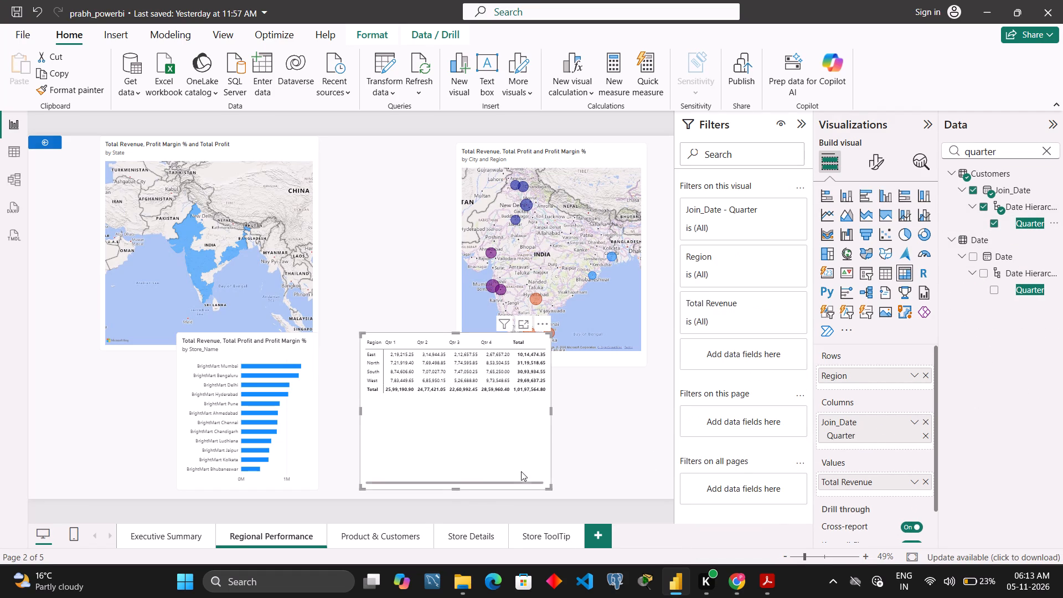
Shorten the matrix to fit its rows and move it down clear of the city map, widening it slightly.
{"action": "left_click_drag", "start_coordinate": [458, 489], "coordinate": [474, 409]}
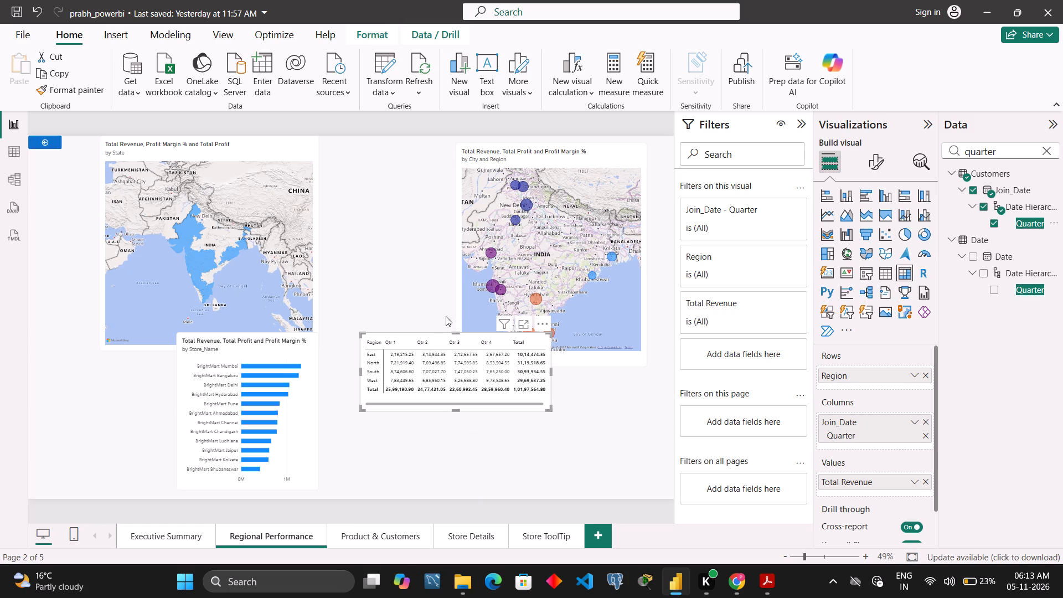
{"action": "left_click_drag", "start_coordinate": [404, 338], "coordinate": [410, 334]}
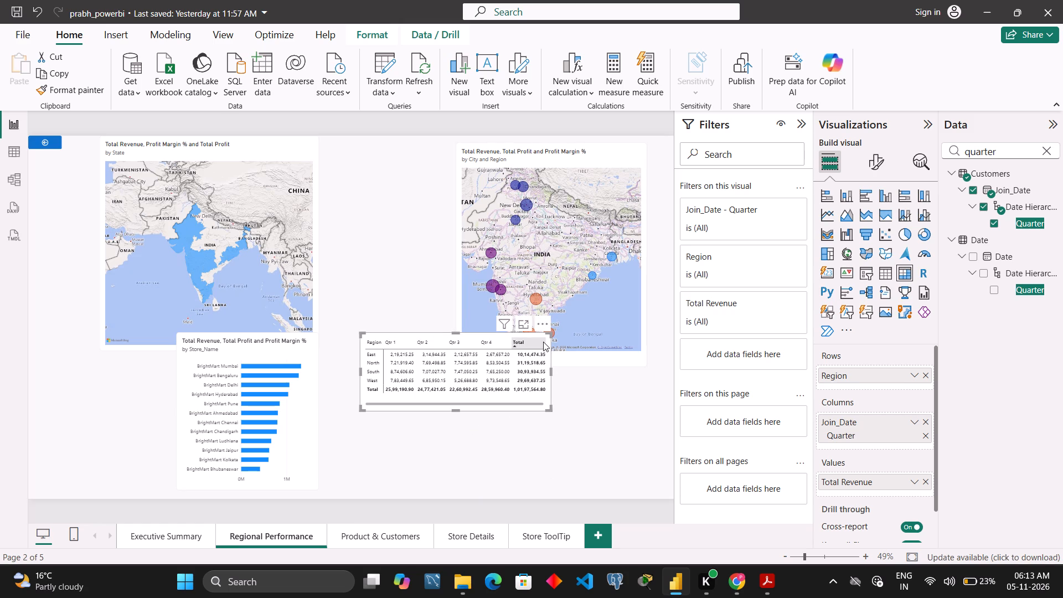
{"action": "left_click_drag", "start_coordinate": [548, 341], "coordinate": [535, 389]}
{"action": "left_click_drag", "start_coordinate": [539, 457], "coordinate": [580, 467]}
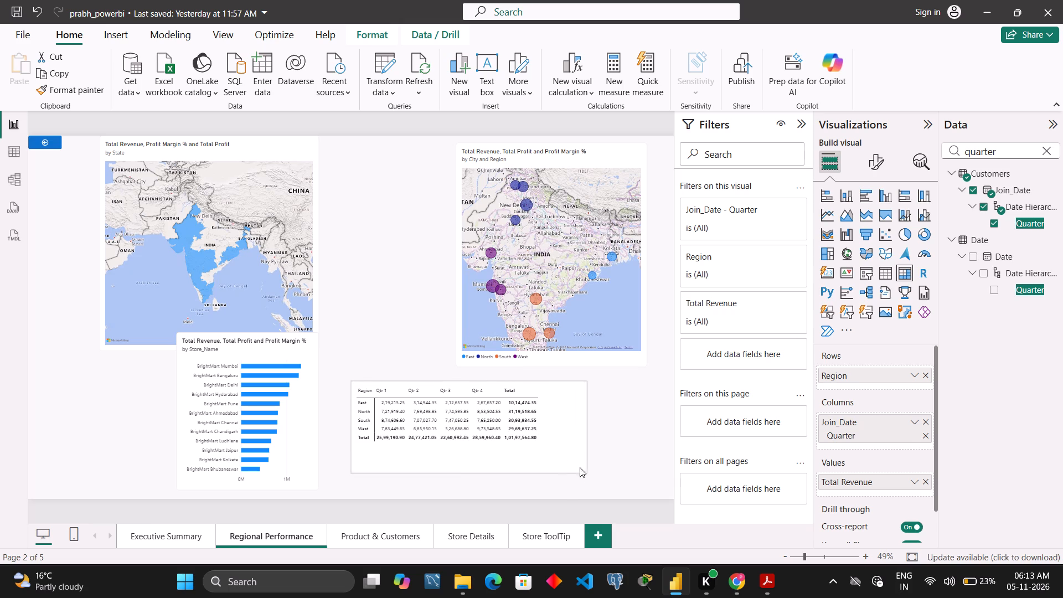
{"action": "left_click_drag", "start_coordinate": [580, 467], "coordinate": [553, 450]}
Consult the guide's Discount % vs Profit Margin by Store section and add a Scatter chart visual to the page.
{"action": "left_click", "coordinate": [737, 578]}
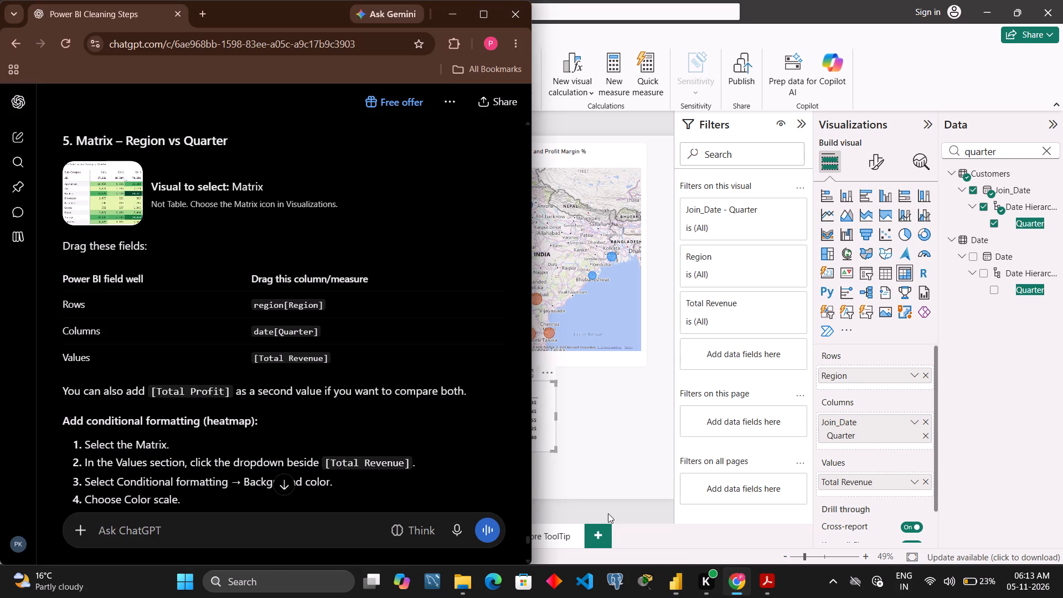
{"action": "scroll", "coordinate": [394, 416], "scroll_direction": "down", "scroll_amount": 1}
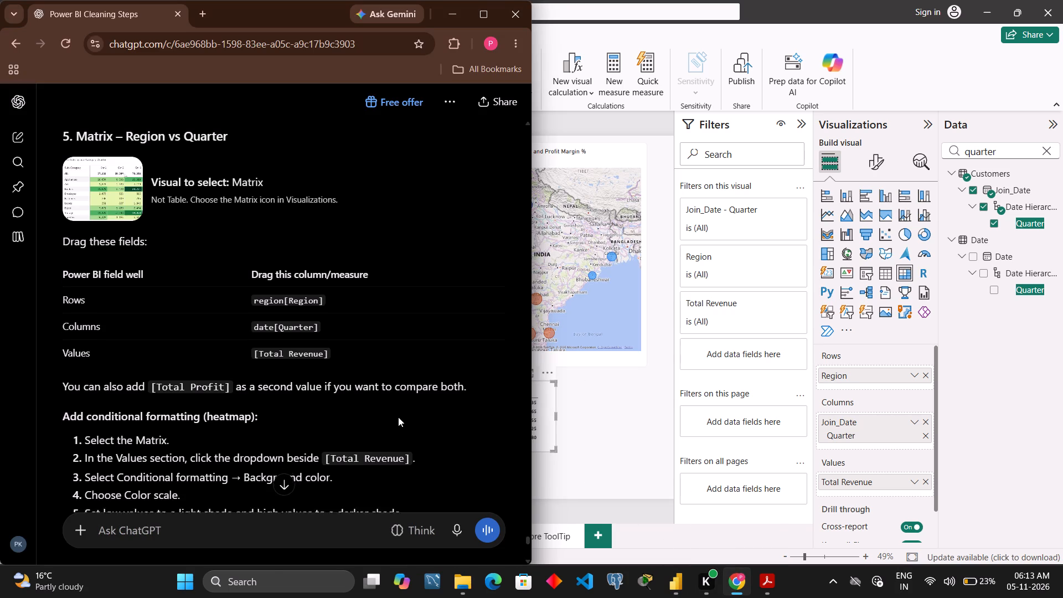
{"action": "scroll", "coordinate": [398, 417], "scroll_direction": "down", "scroll_amount": 4}
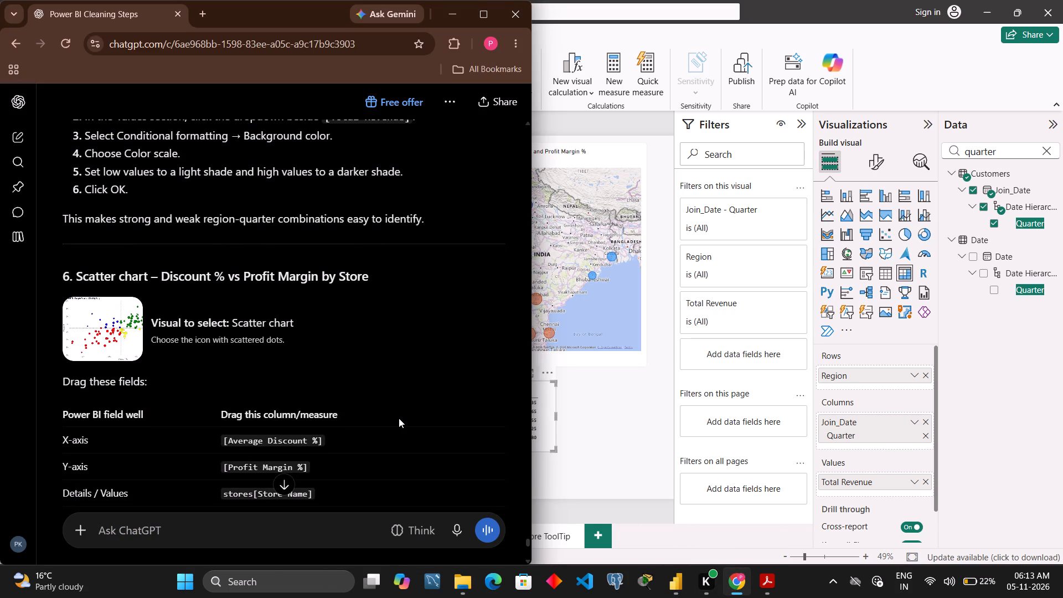
{"action": "scroll", "coordinate": [399, 418], "scroll_direction": "down", "scroll_amount": 1}
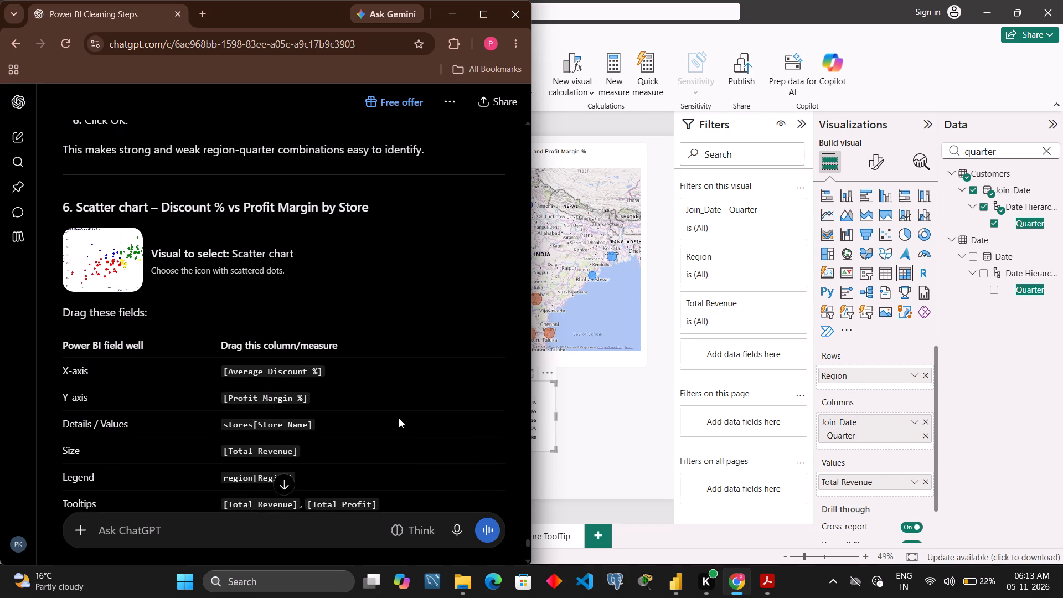
{"action": "scroll", "coordinate": [399, 418], "scroll_direction": "down", "scroll_amount": 1}
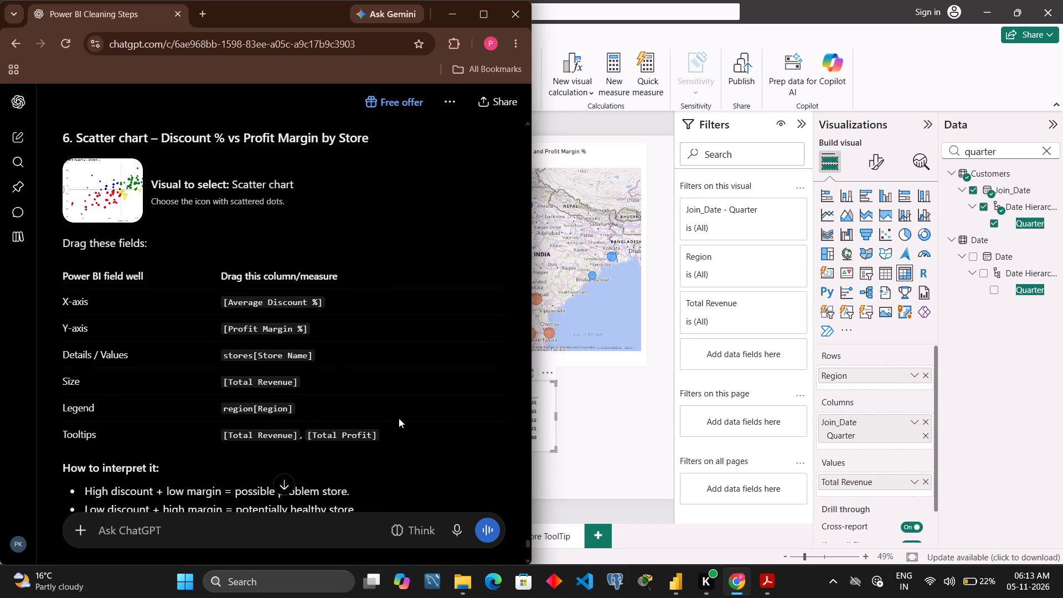
{"action": "scroll", "coordinate": [399, 418], "scroll_direction": "down", "scroll_amount": 1}
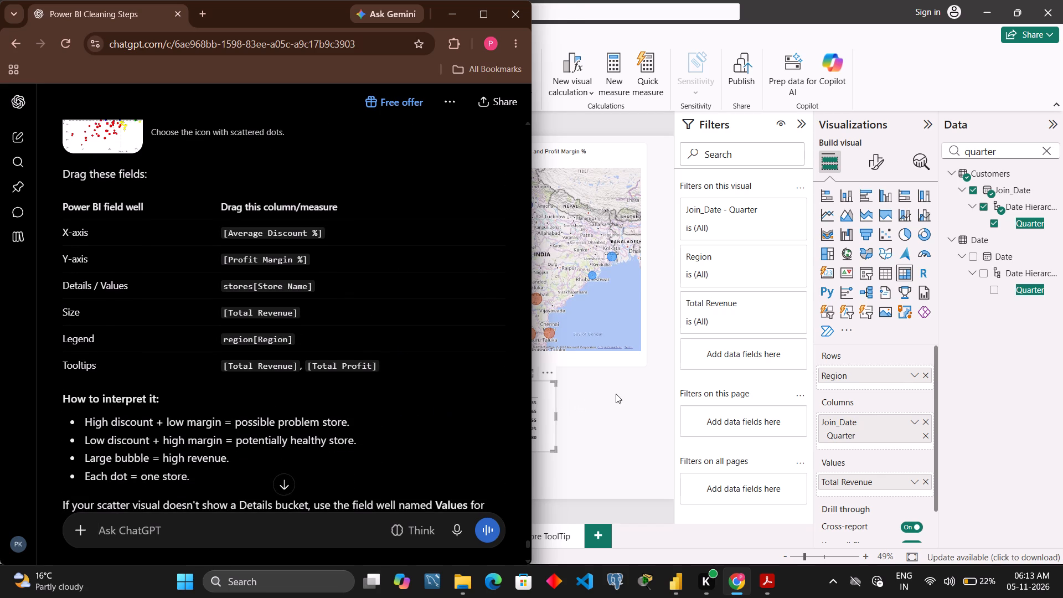
{"action": "left_click", "coordinate": [617, 393]}
{"action": "left_click", "coordinate": [612, 390]}
{"action": "left_click", "coordinate": [885, 233]}
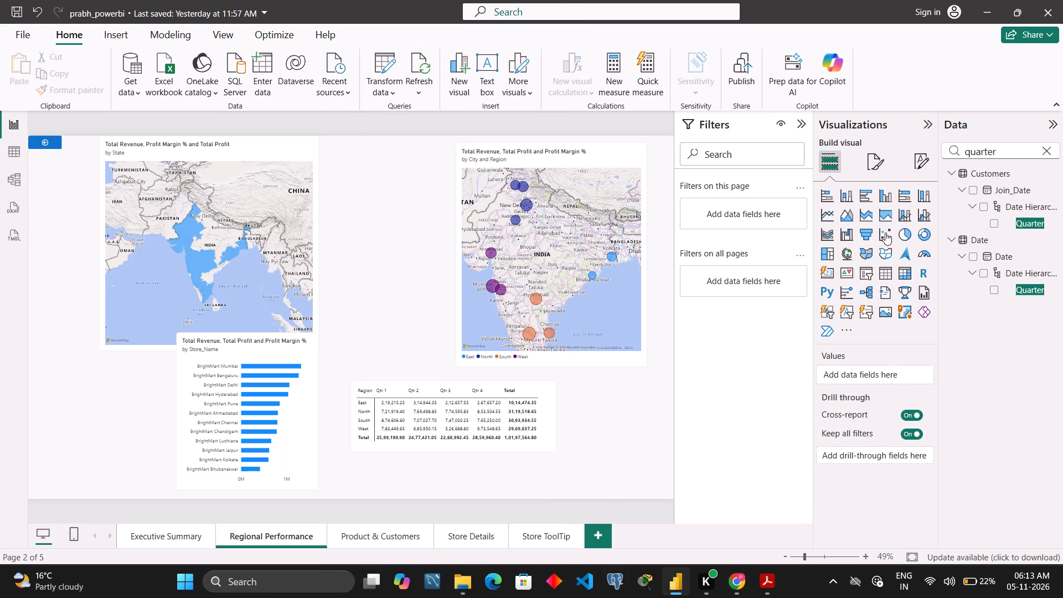
Assign the Average Discount % measure to the scatter chart's X Axis.
{"action": "left_click", "coordinate": [1052, 151]}
{"action": "type", "text": "aver"}
{"action": "type", "text": "age"}
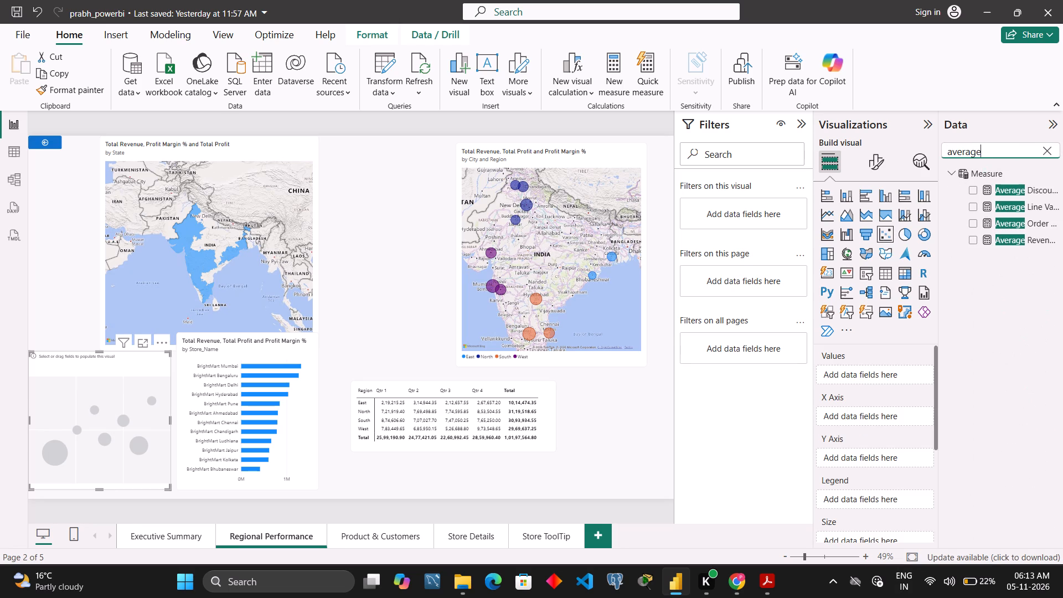
{"action": "left_click_drag", "start_coordinate": [1021, 187], "coordinate": [895, 387]}
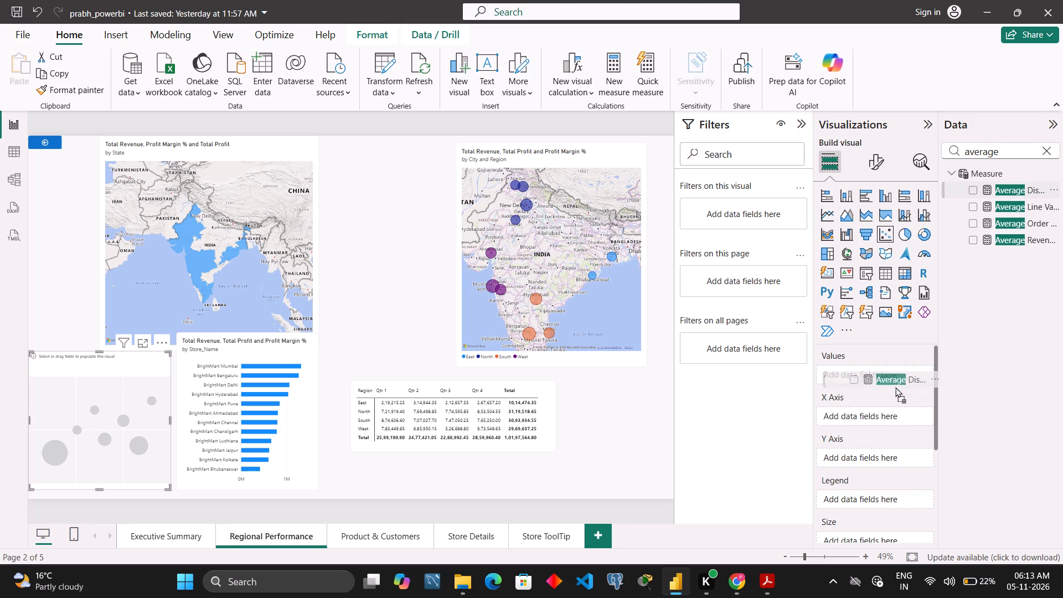
{"action": "left_click_drag", "start_coordinate": [895, 387], "coordinate": [885, 410]}
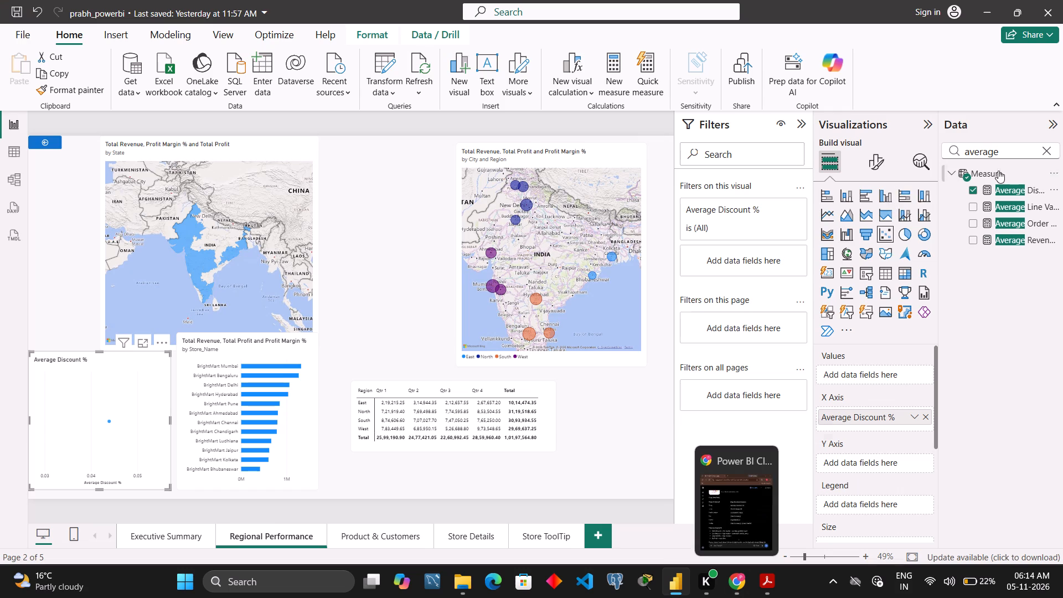
Assign the Profit Margin % measure to the scatter chart's Y Axis.
{"action": "left_click", "coordinate": [1047, 152]}
{"action": "type", "text": "profi"}
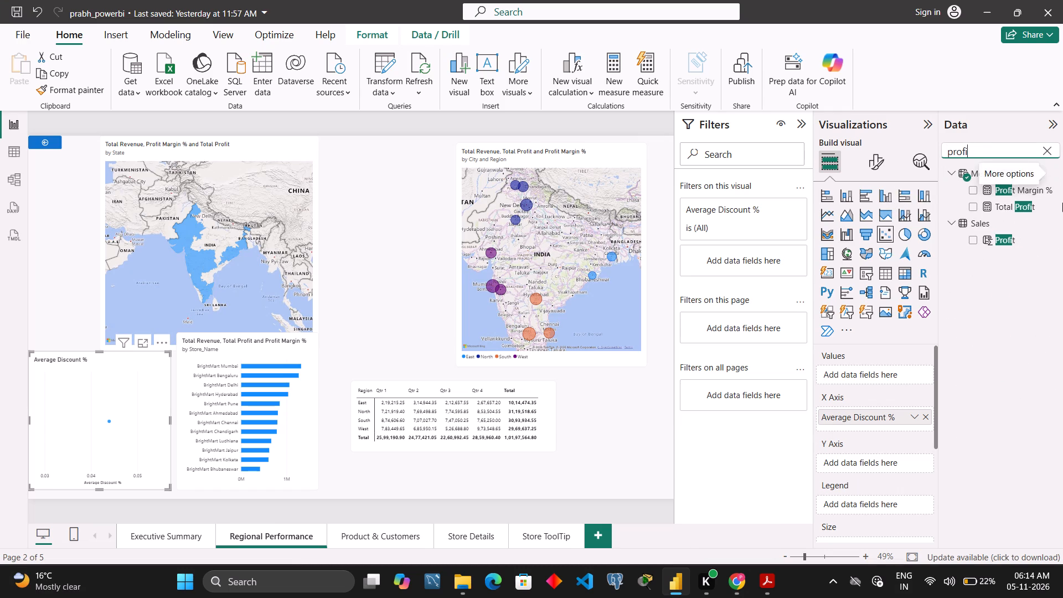
{"action": "left_click_drag", "start_coordinate": [1021, 185], "coordinate": [889, 446]}
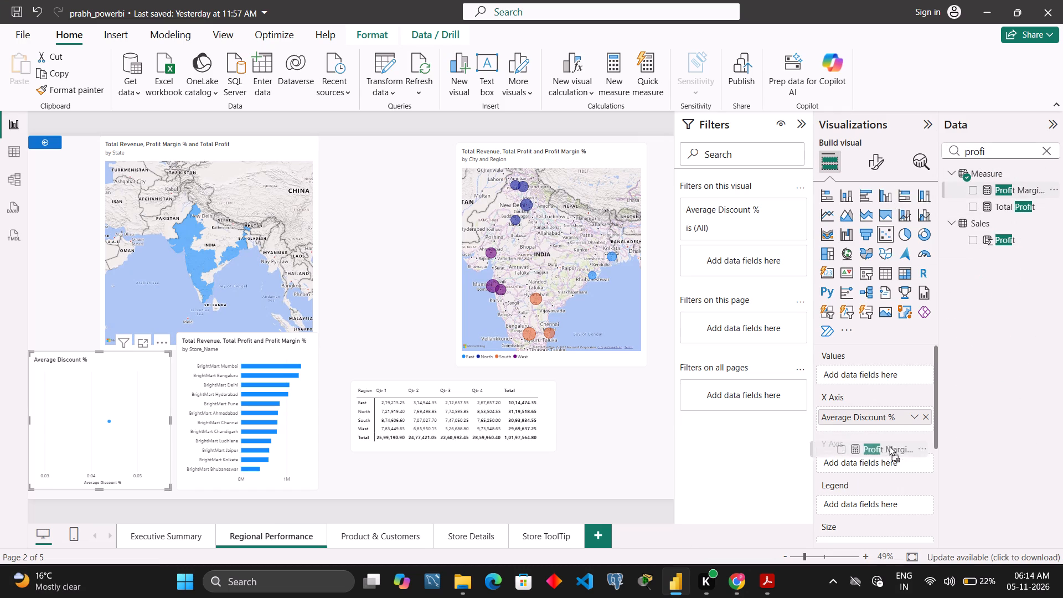
{"action": "left_click_drag", "start_coordinate": [889, 446], "coordinate": [891, 461]}
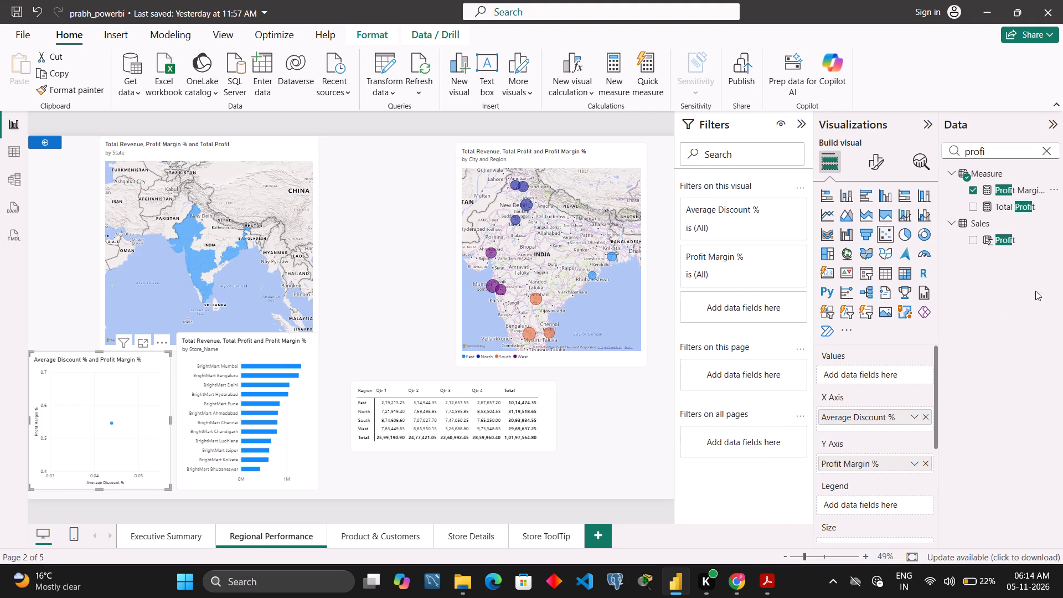
Assign Store_Name from the Stores table to the scatter chart's Values.
{"action": "left_click", "coordinate": [1049, 151]}
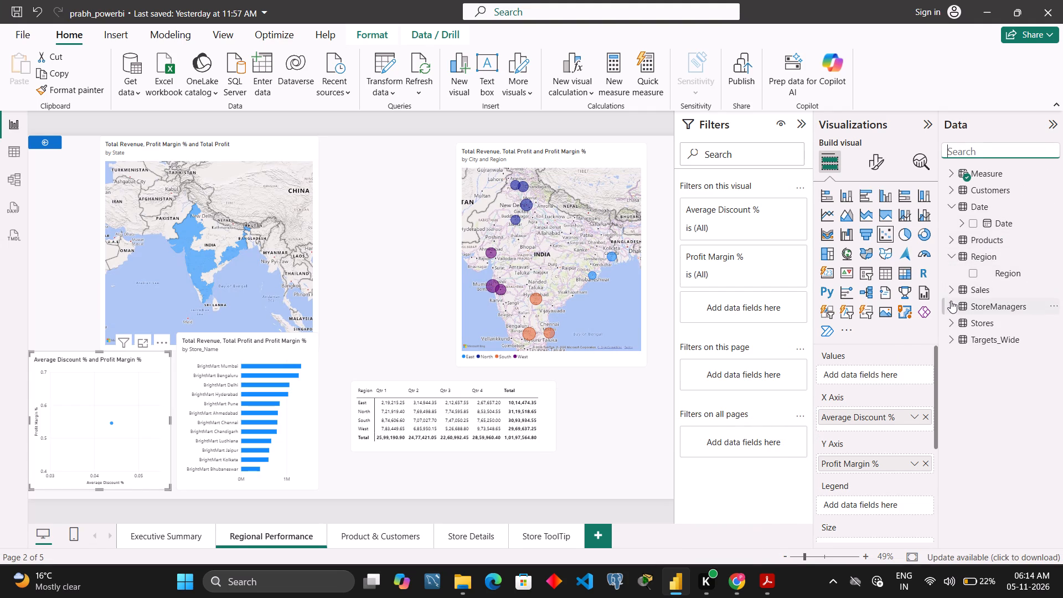
{"action": "left_click", "coordinate": [948, 324]}
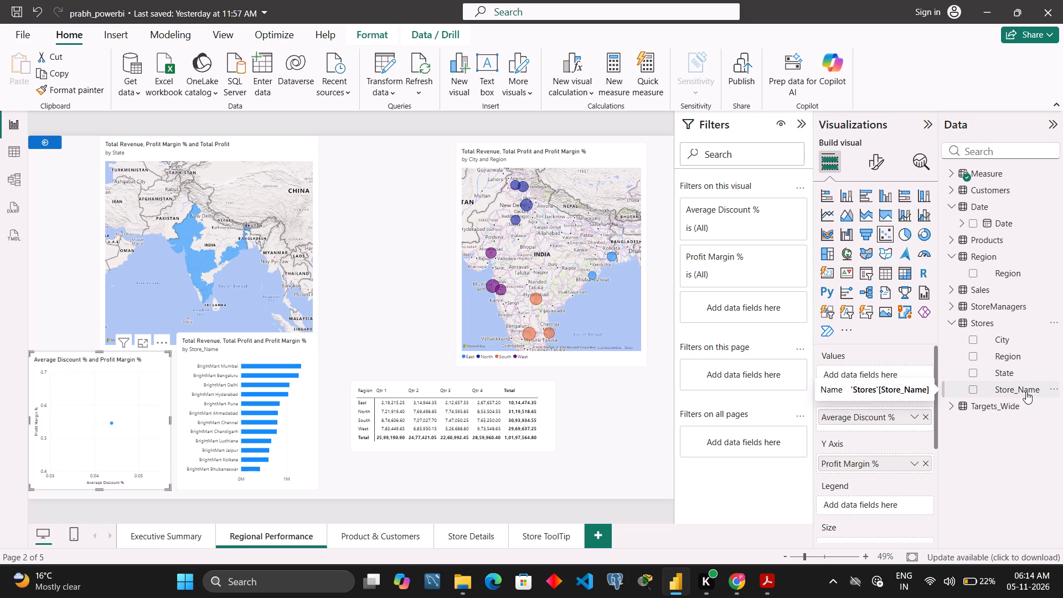
{"action": "left_click_drag", "start_coordinate": [1026, 391], "coordinate": [902, 374]}
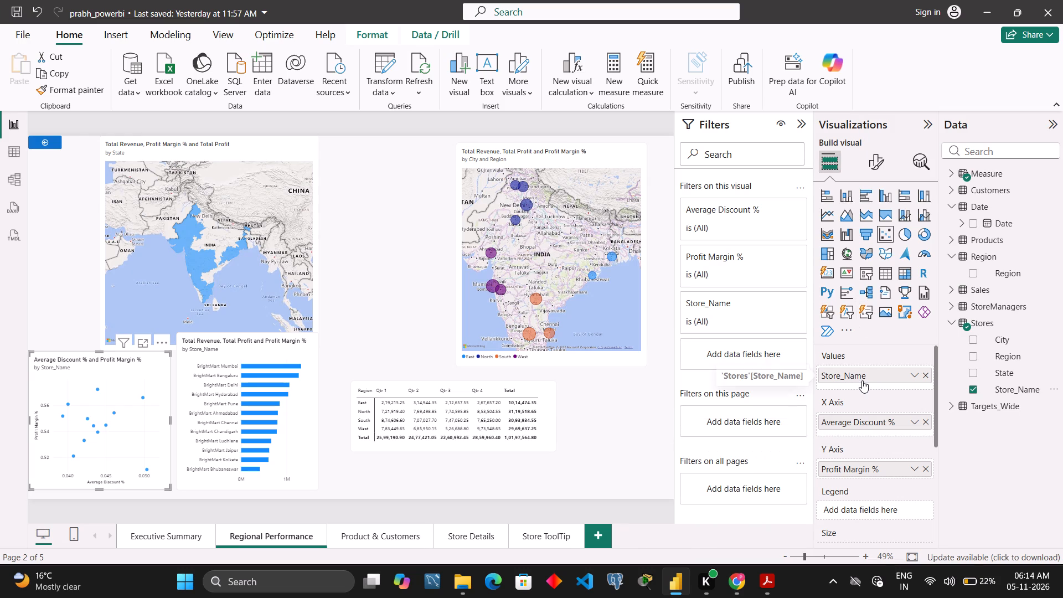
Find the Total Revenue measure and assign it to the scatter chart's Size.
{"action": "scroll", "coordinate": [862, 380], "scroll_direction": "down", "scroll_amount": 1}
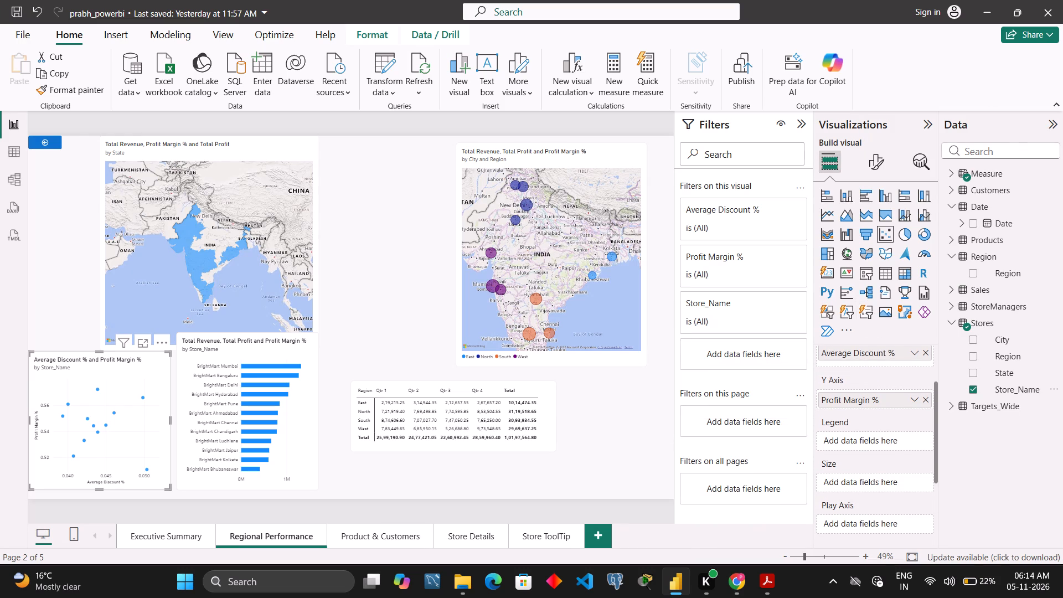
{"action": "left_click", "coordinate": [999, 149]}
{"action": "type", "text": "revenue"}
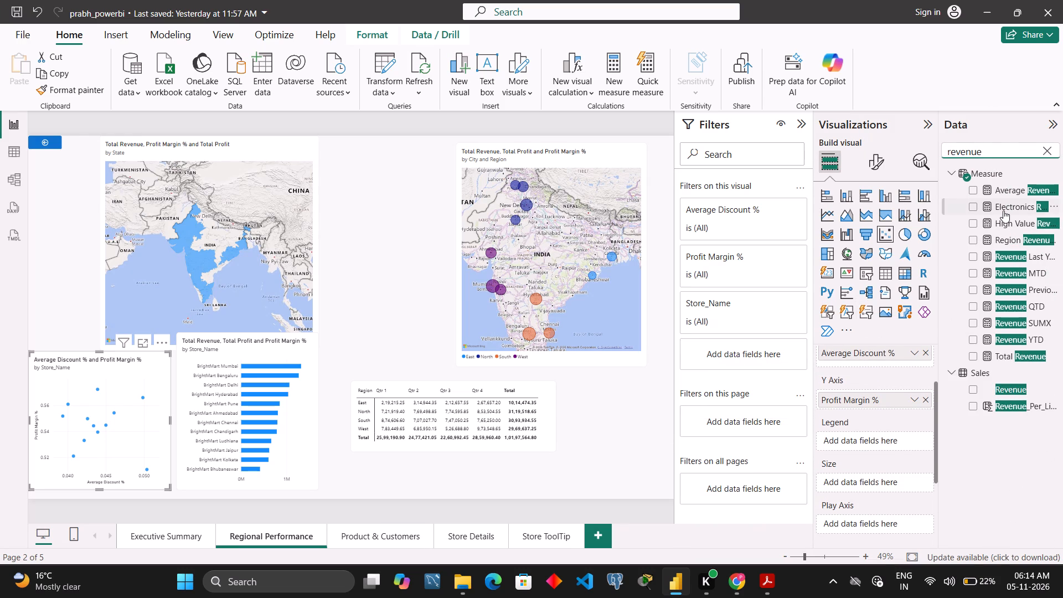
{"action": "left_click_drag", "start_coordinate": [1007, 359], "coordinate": [923, 413]}
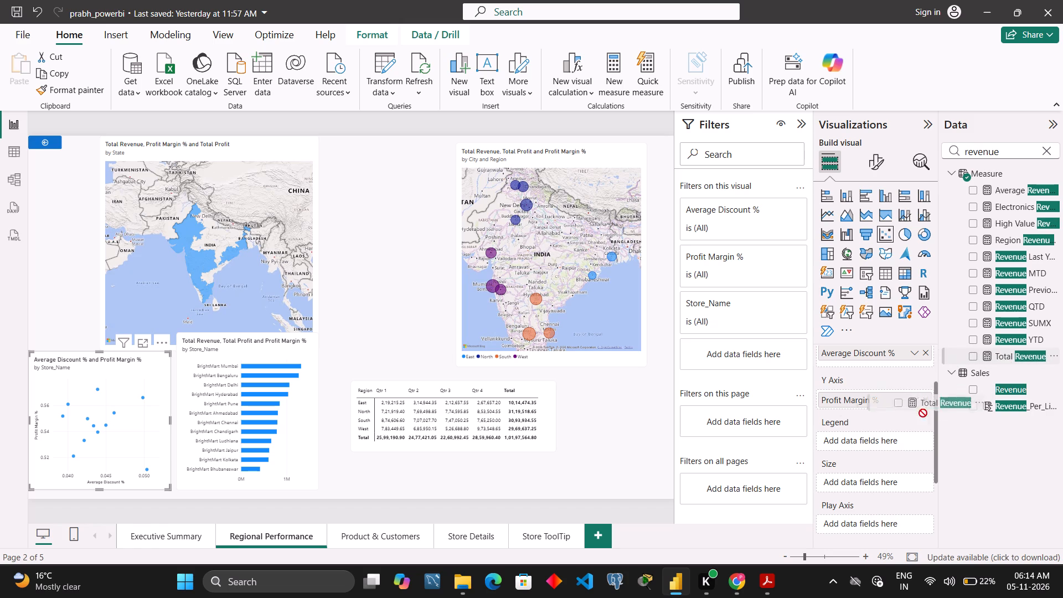
{"action": "left_click_drag", "start_coordinate": [923, 413], "coordinate": [866, 483]}
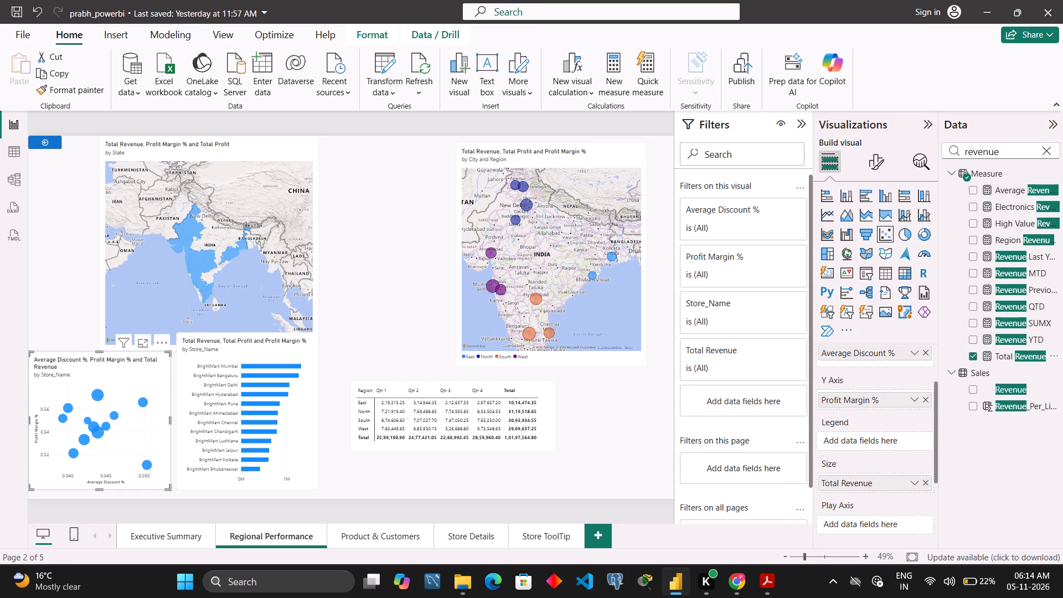
Clear the field search and assign Region from the Region table to the scatter chart's Legend.
{"action": "left_click", "coordinate": [1048, 152]}
{"action": "left_click_drag", "start_coordinate": [1006, 275], "coordinate": [871, 444]}
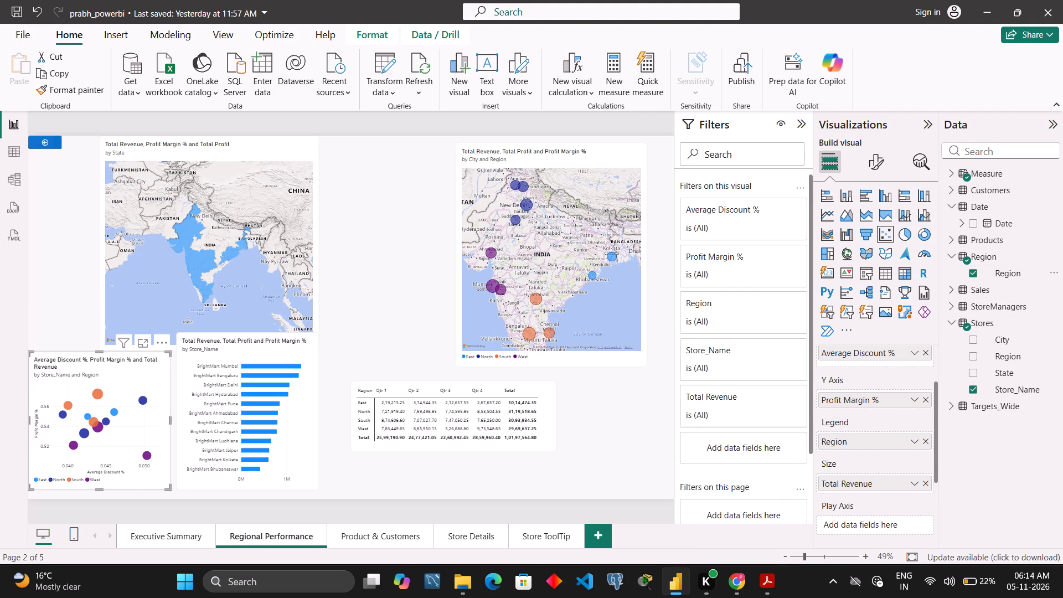
{"action": "left_click", "coordinate": [1004, 151]}
{"action": "type", "text": "total"}
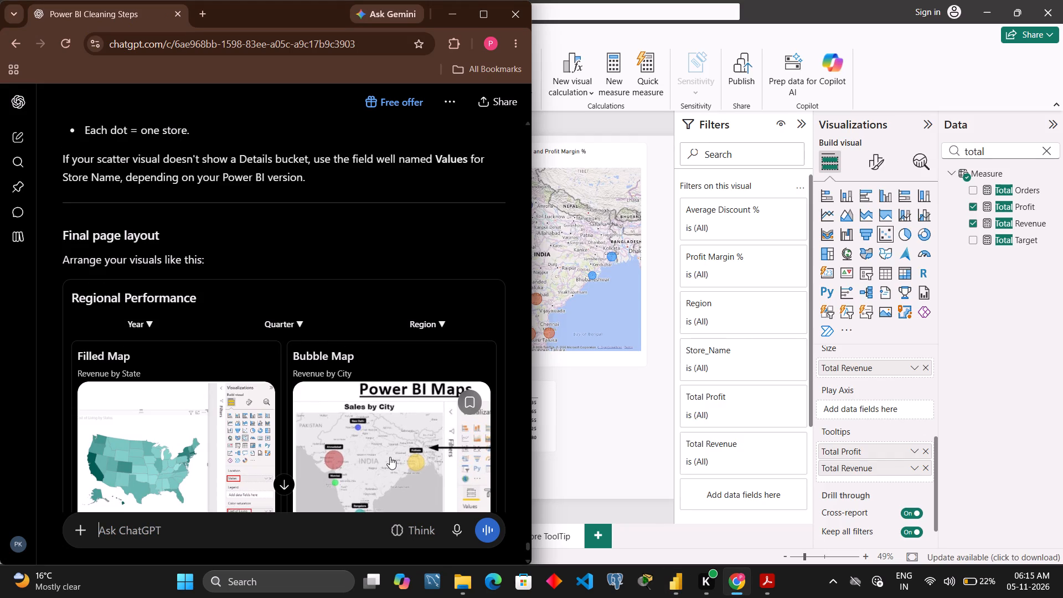
{"action": "scroll", "coordinate": [390, 457], "scroll_direction": "down", "scroll_amount": 6}
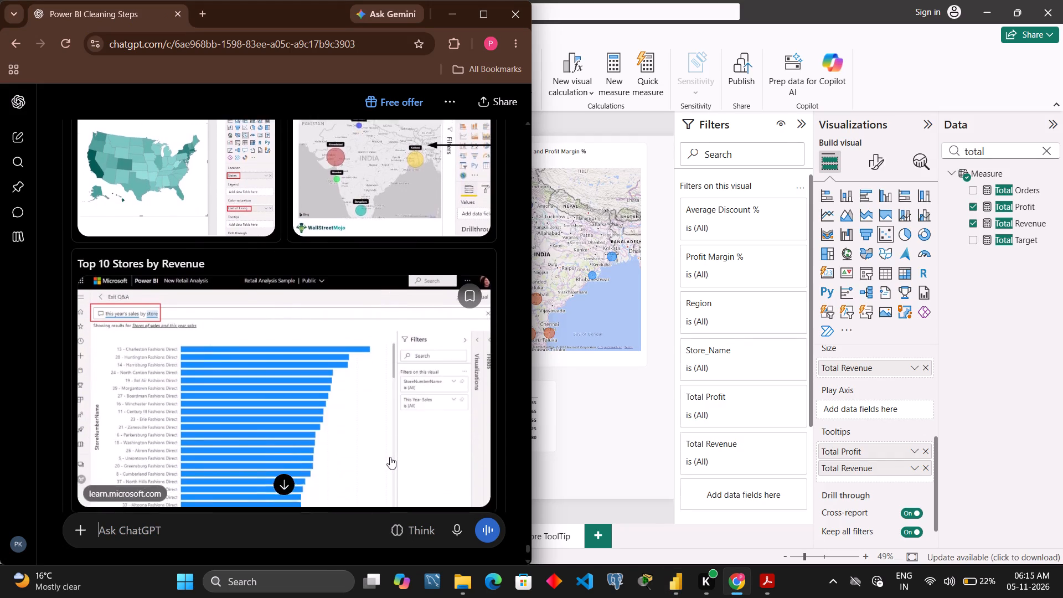
{"action": "scroll", "coordinate": [390, 457], "scroll_direction": "down", "scroll_amount": 4}
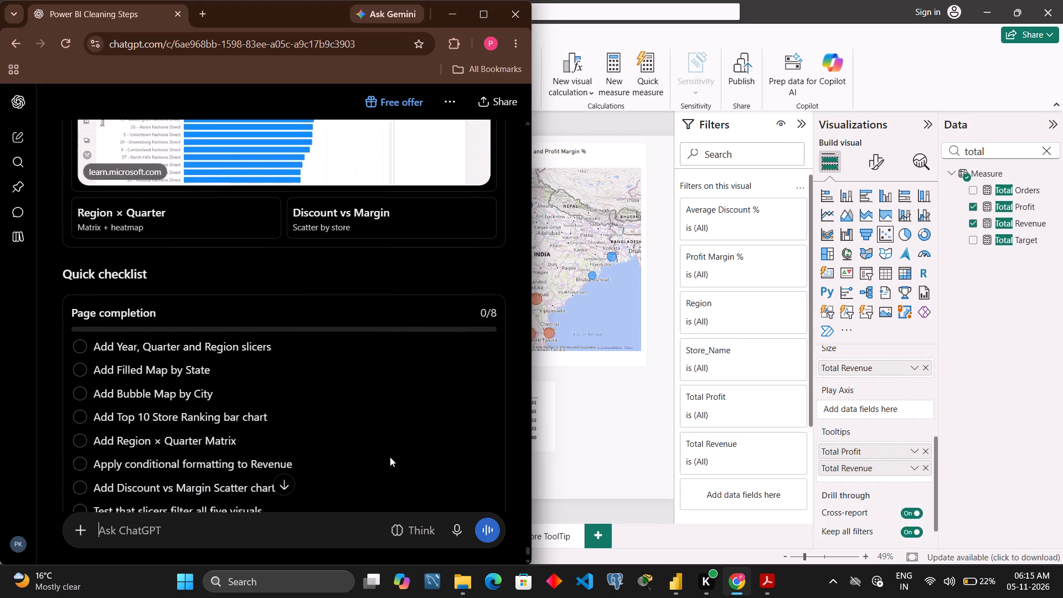
{"action": "scroll", "coordinate": [390, 457], "scroll_direction": "down", "scroll_amount": 7}
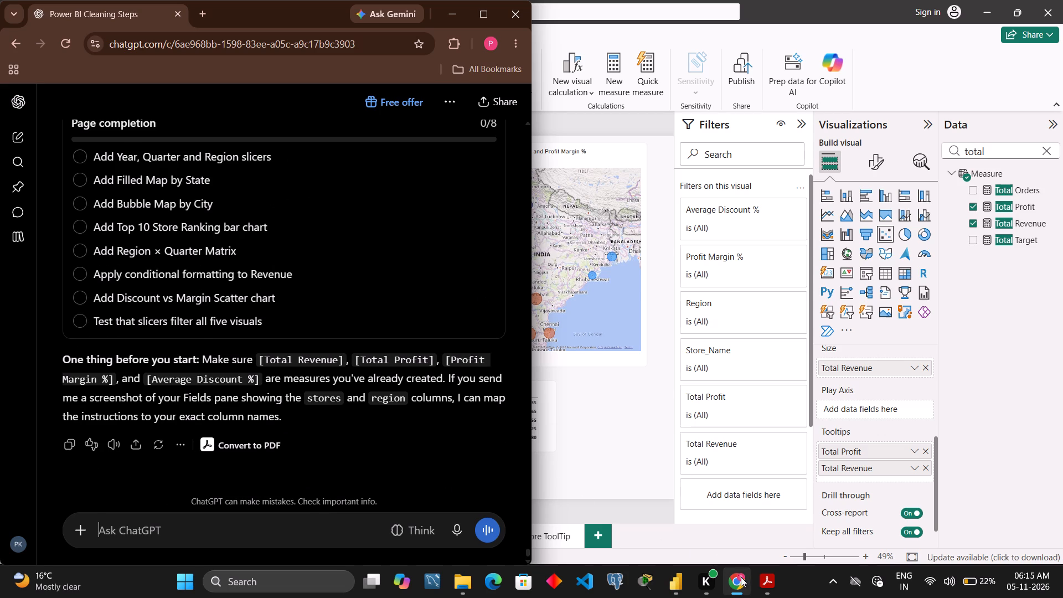
Switch to the BrightMart case study PDF and copy the Product & Customer row of the Part E dashboard table.
{"action": "left_click", "coordinate": [758, 579]}
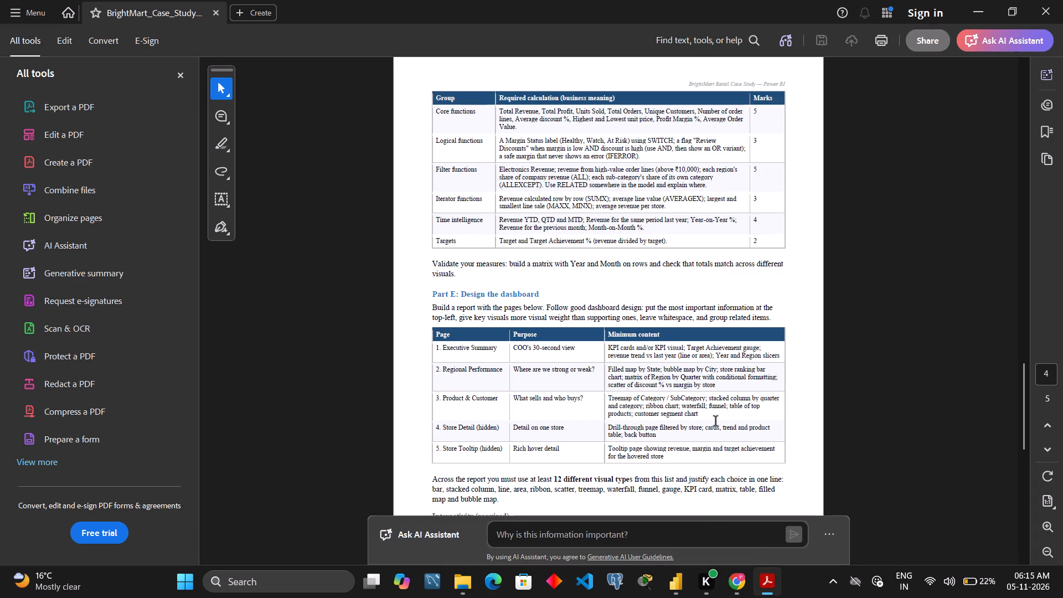
{"action": "left_click_drag", "start_coordinate": [714, 420], "coordinate": [666, 413]}
{"action": "left_click", "coordinate": [718, 424]}
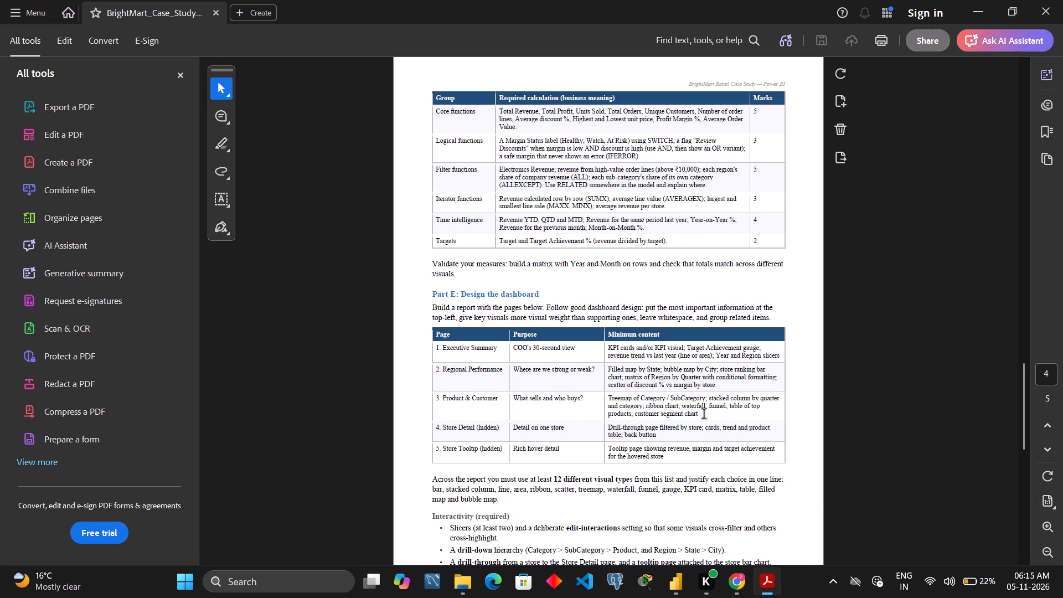
{"action": "left_click_drag", "start_coordinate": [704, 414], "coordinate": [580, 405]}
{"action": "left_click", "coordinate": [465, 398]}
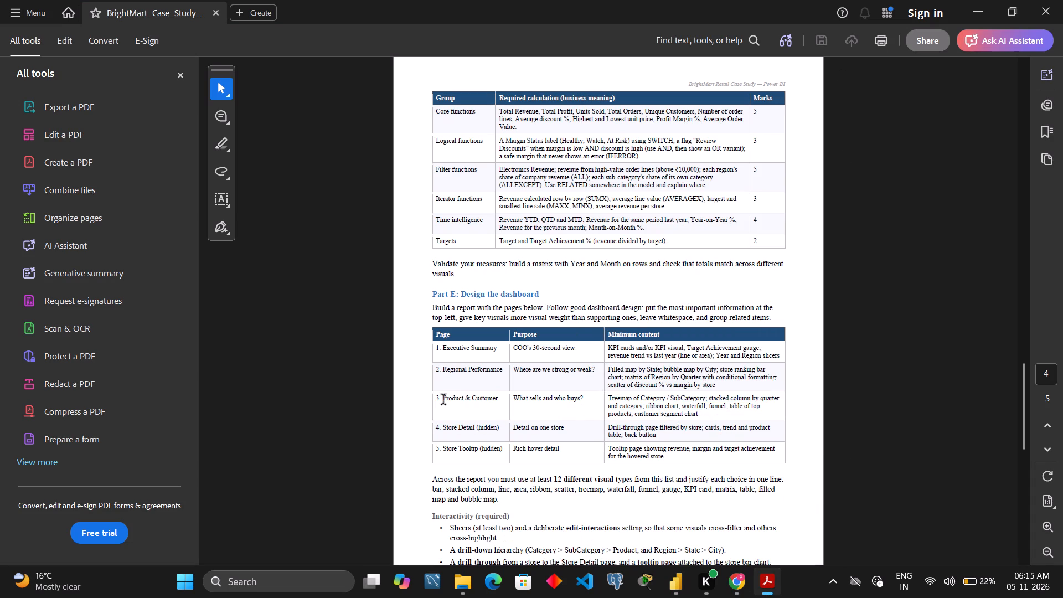
{"action": "left_click_drag", "start_coordinate": [444, 400], "coordinate": [684, 422]}
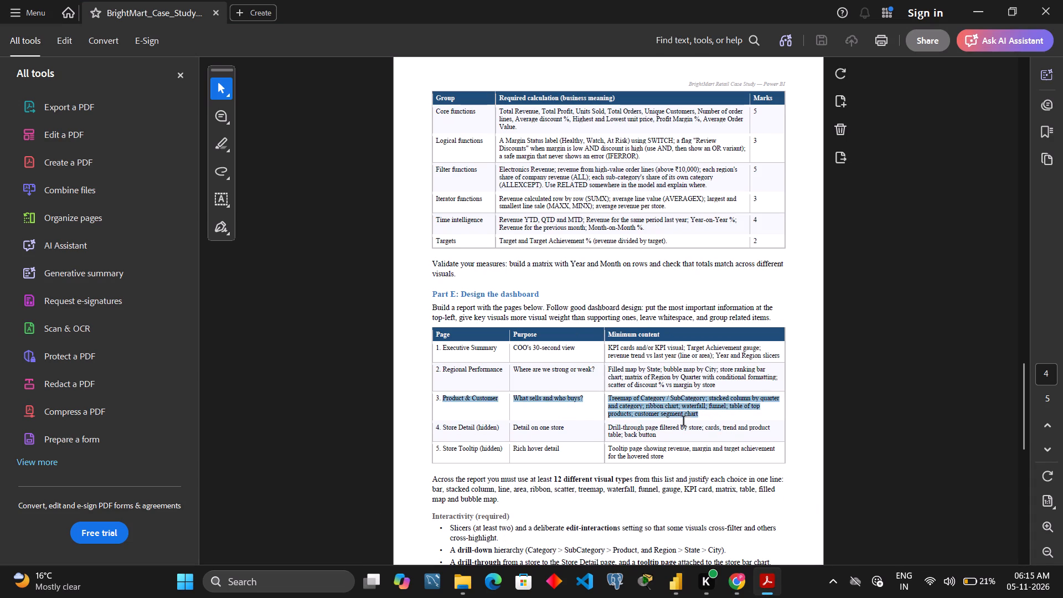
{"action": "left_click_drag", "start_coordinate": [684, 422], "coordinate": [700, 414]}
{"action": "key", "text": "ctrl+c"}
{"action": "key", "text": "c"}
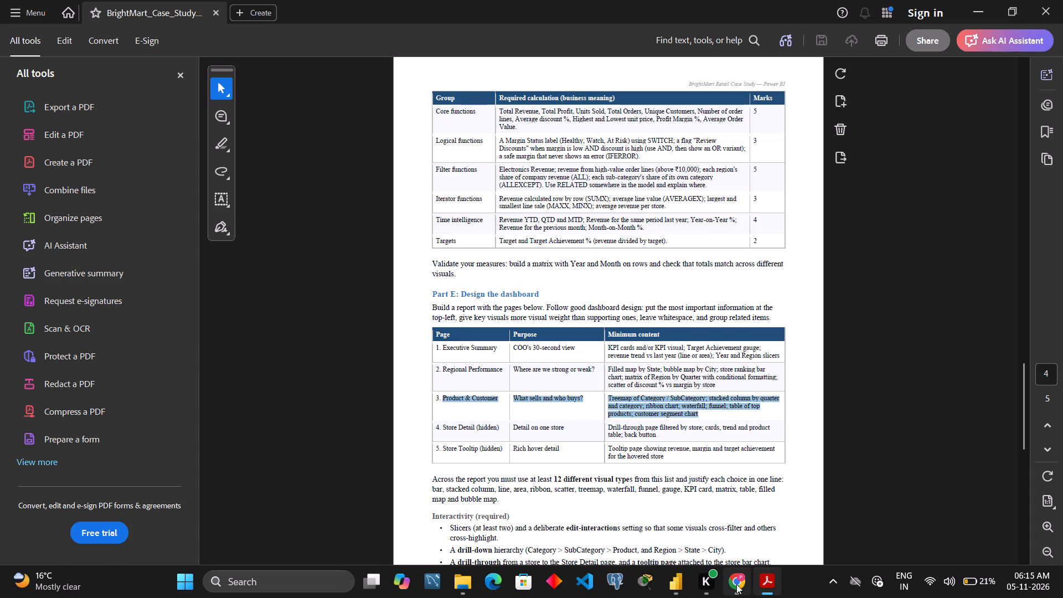
Paste the copied Product & Customer requirements into the ChatGPT conversation and send them.
{"action": "left_click", "coordinate": [736, 584]}
{"action": "left_click", "coordinate": [292, 523]}
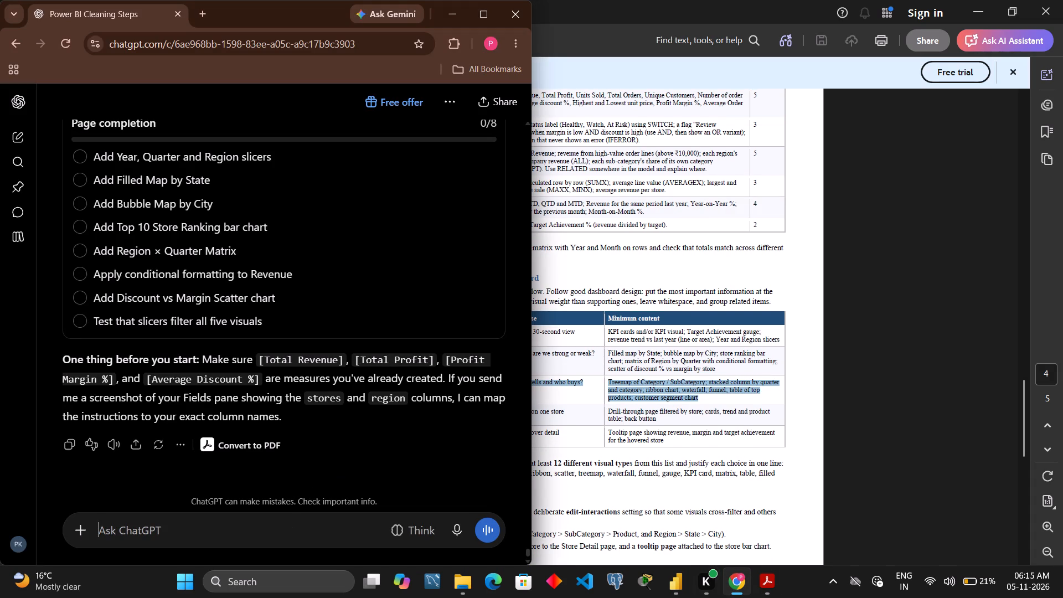
{"action": "key", "text": "ctrl+v"}
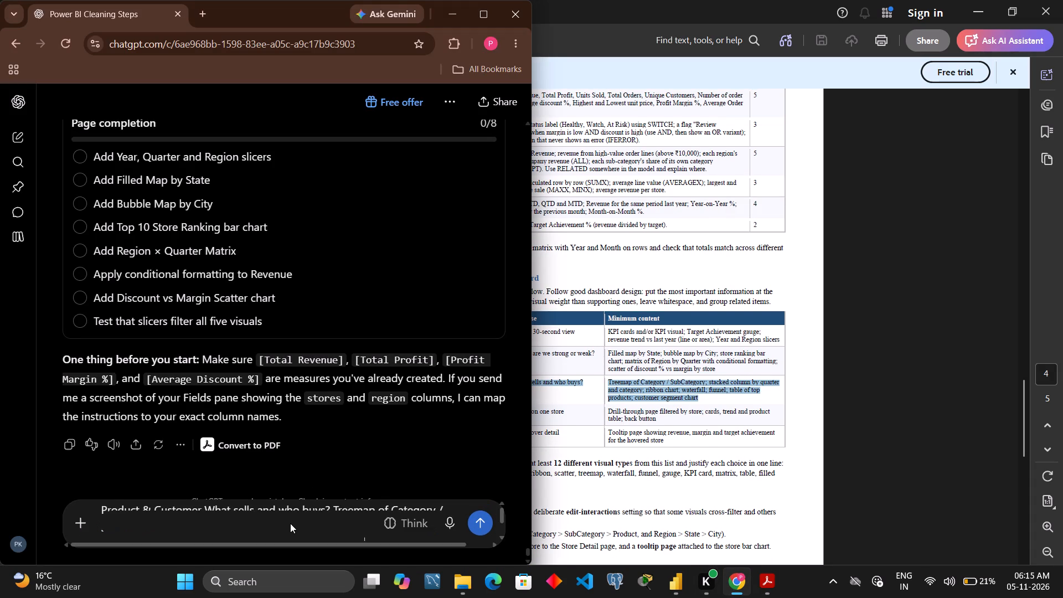
{"action": "key", "text": "Return"}
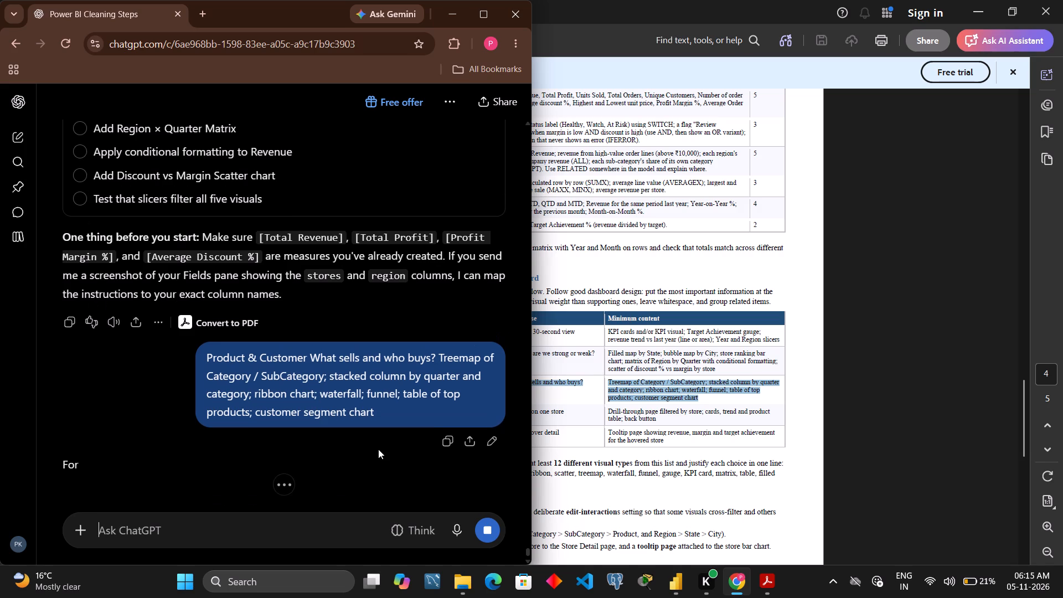
Consult the new guide's slicer and Treemap sections, switch to Power BI and add an enlarged Treemap to the Product & Customers page.
{"action": "scroll", "coordinate": [378, 449], "scroll_direction": "down", "scroll_amount": 3}
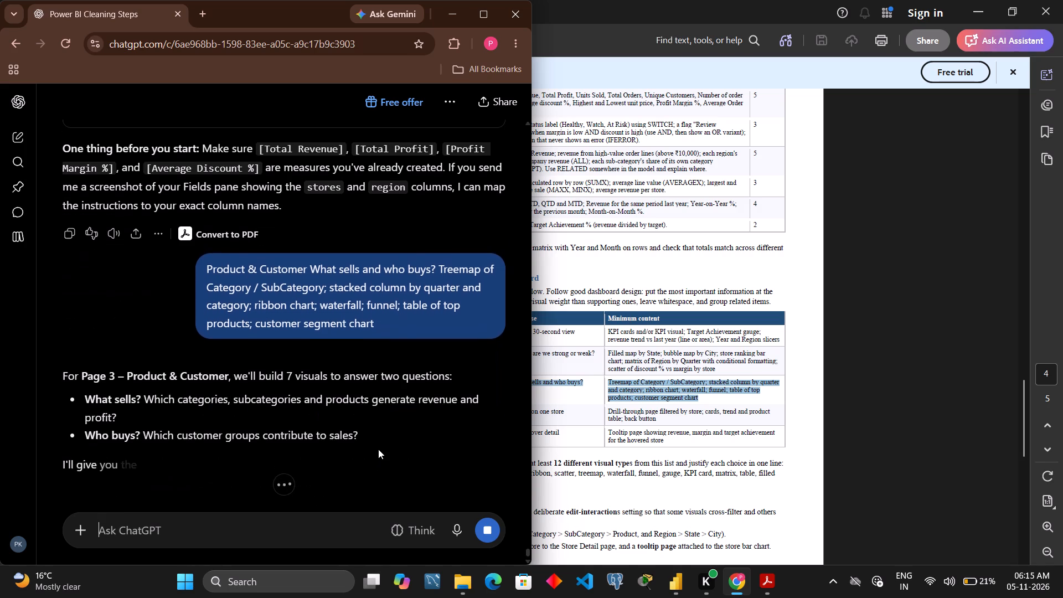
{"action": "scroll", "coordinate": [378, 449], "scroll_direction": "down", "scroll_amount": 2}
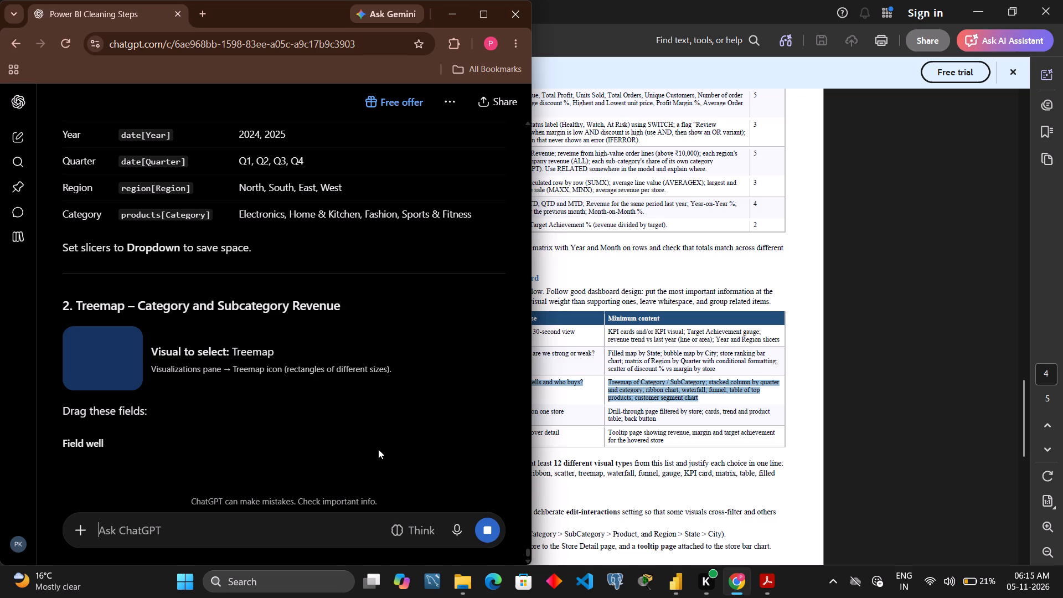
{"action": "scroll", "coordinate": [378, 449], "scroll_direction": "up", "scroll_amount": 1}
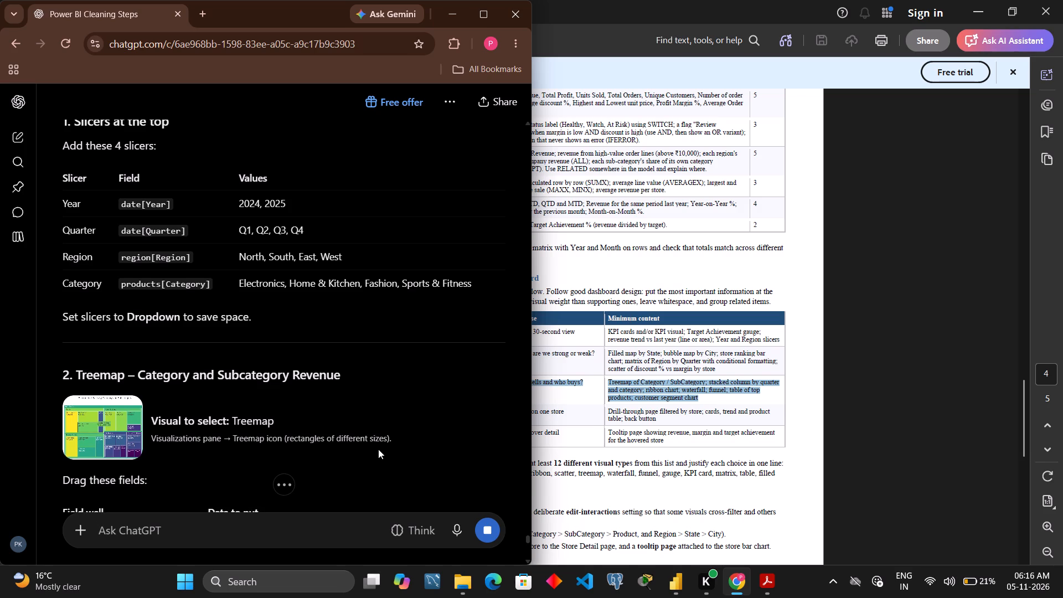
{"action": "scroll", "coordinate": [378, 449], "scroll_direction": "down", "scroll_amount": 3}
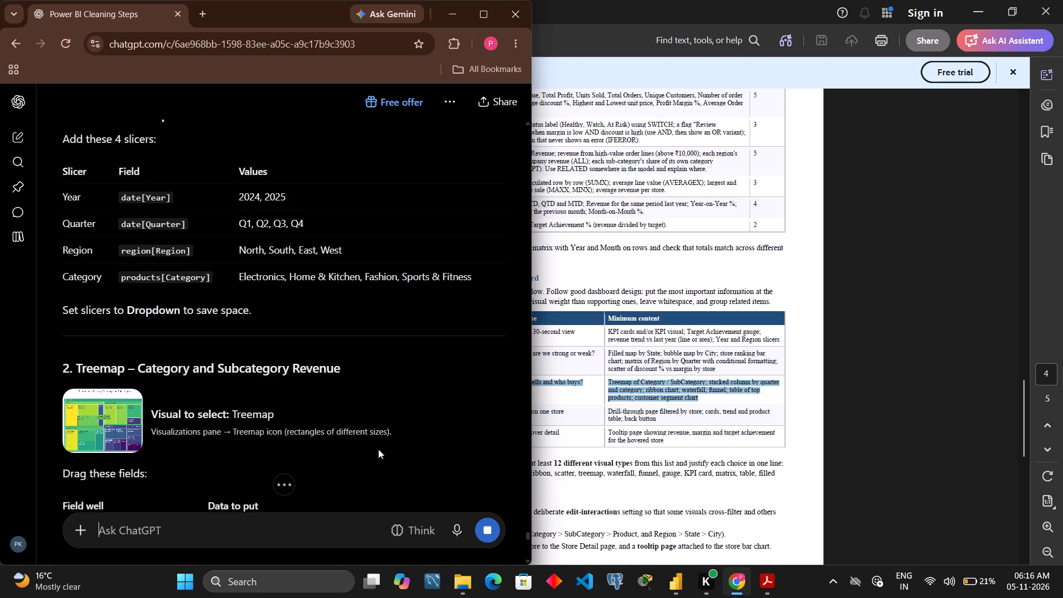
{"action": "left_click", "coordinate": [680, 592]}
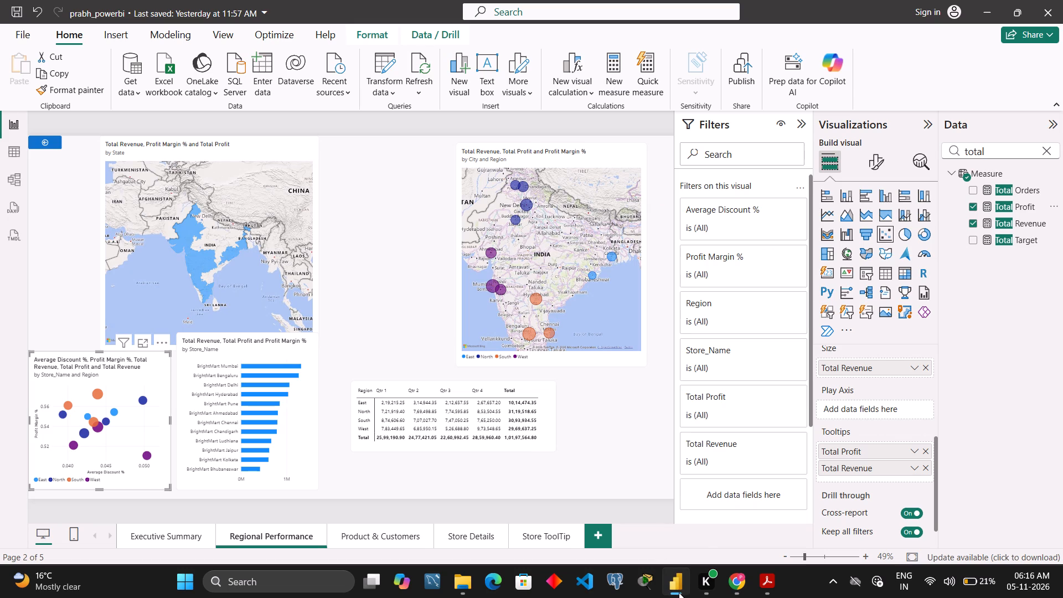
{"action": "left_click", "coordinate": [345, 534]}
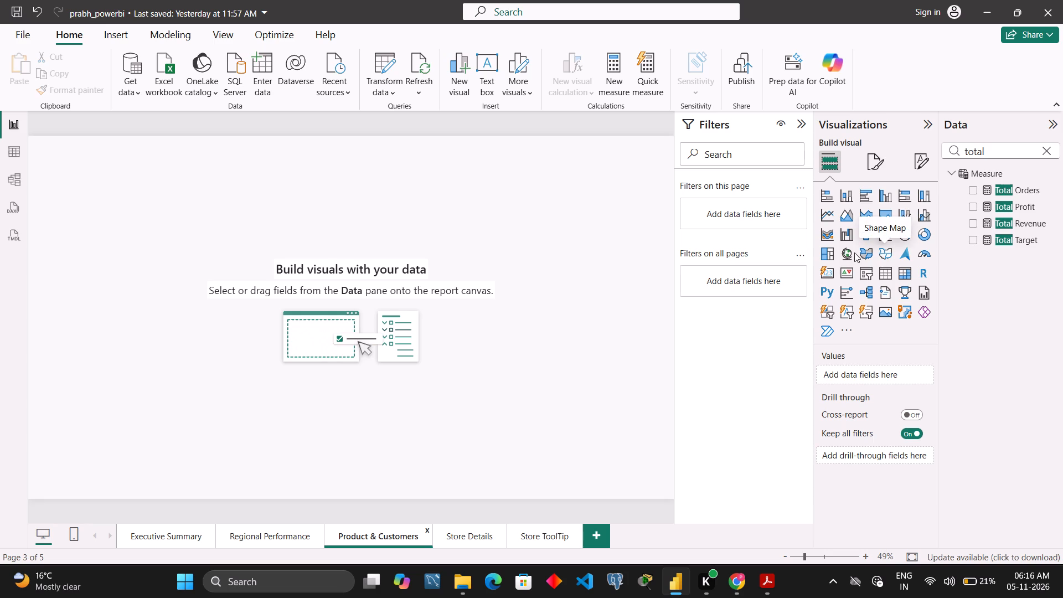
{"action": "left_click", "coordinate": [825, 251]}
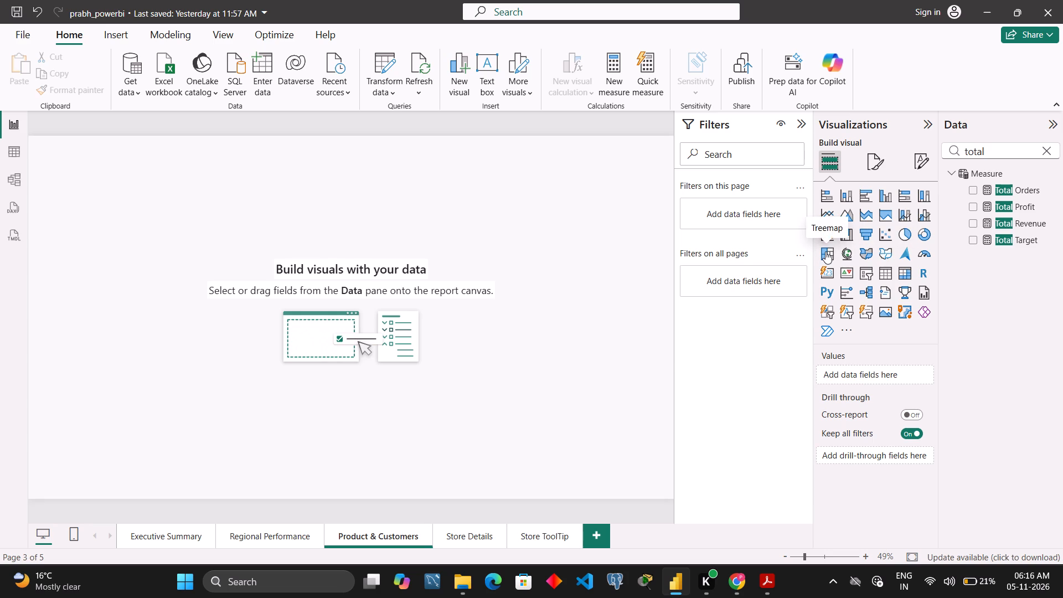
{"action": "left_click_drag", "start_coordinate": [124, 228], "coordinate": [259, 322]}
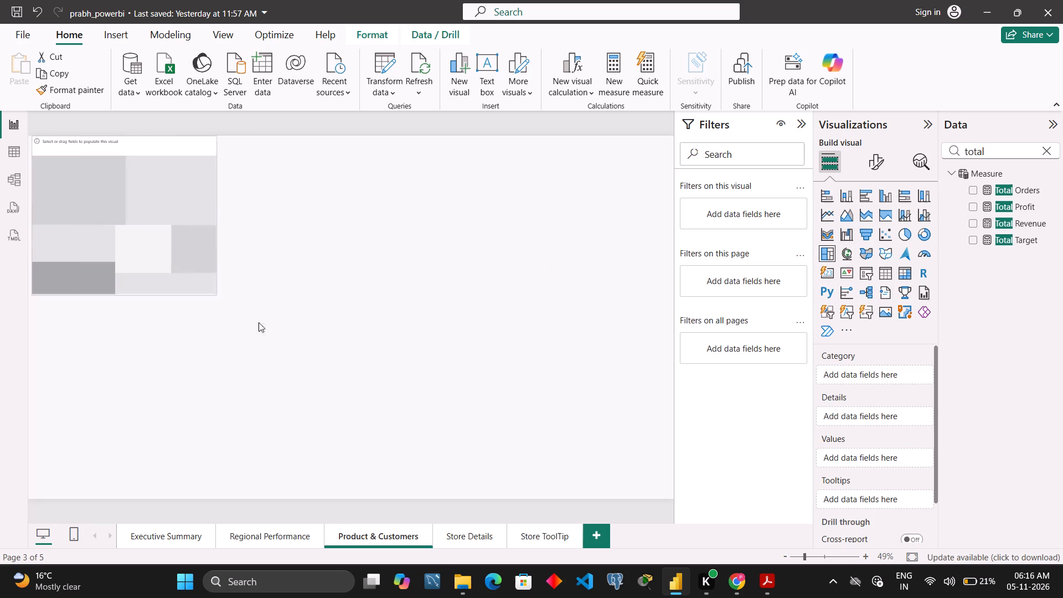
{"action": "left_click_drag", "start_coordinate": [259, 322], "coordinate": [282, 343]}
{"action": "left_click", "coordinate": [548, 393]}
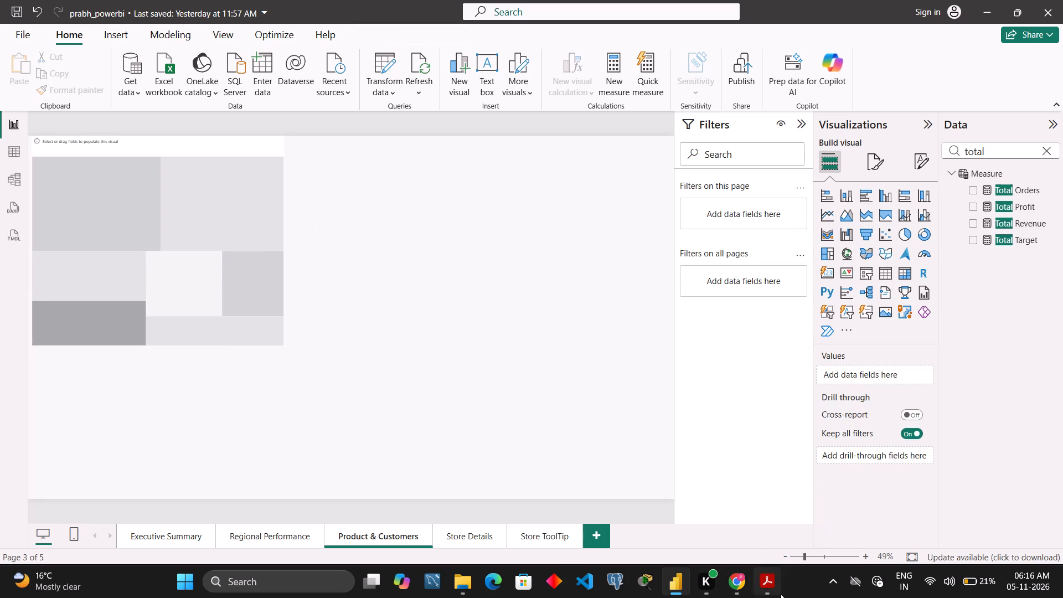
Check the guide's treemap fields, then assign Products Category as the treemap's category and Sub_Category as its details.
{"action": "left_click", "coordinate": [246, 264]}
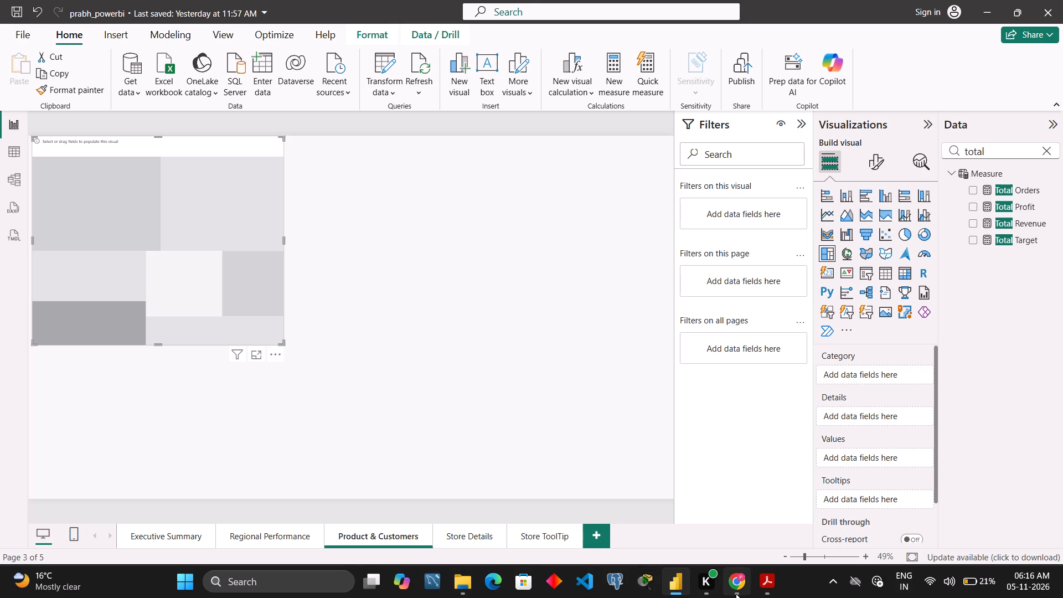
{"action": "left_click", "coordinate": [737, 593]}
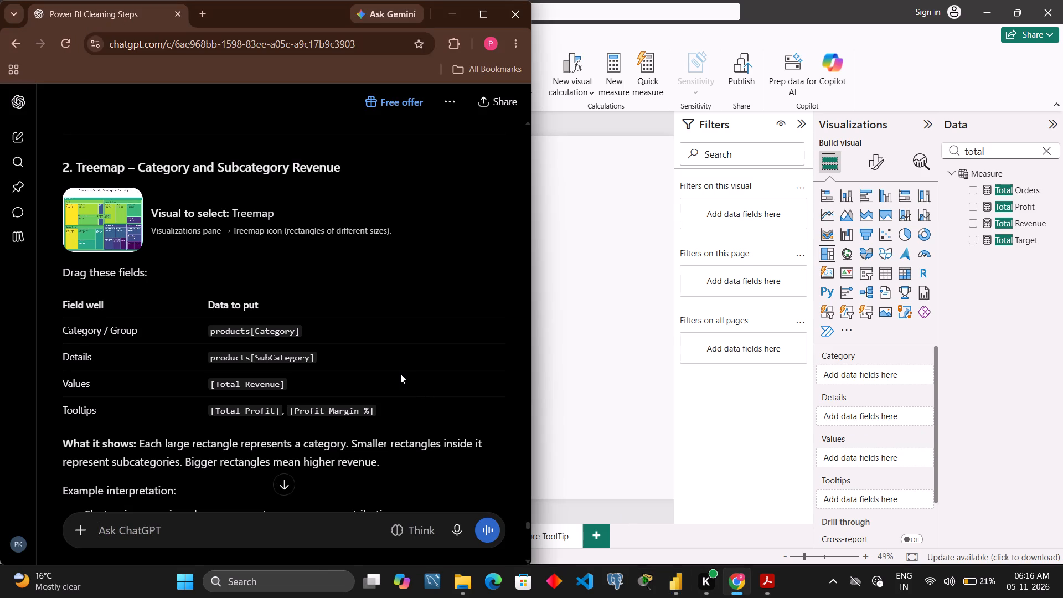
{"action": "left_click", "coordinate": [1047, 151]}
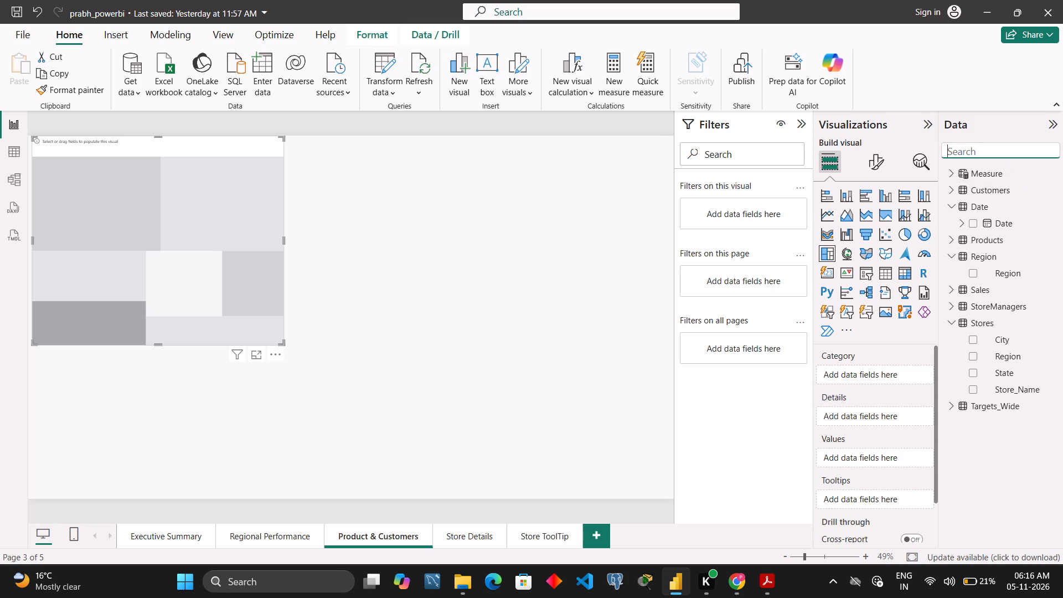
{"action": "left_click", "coordinate": [1003, 154]}
{"action": "type", "text": "categ"}
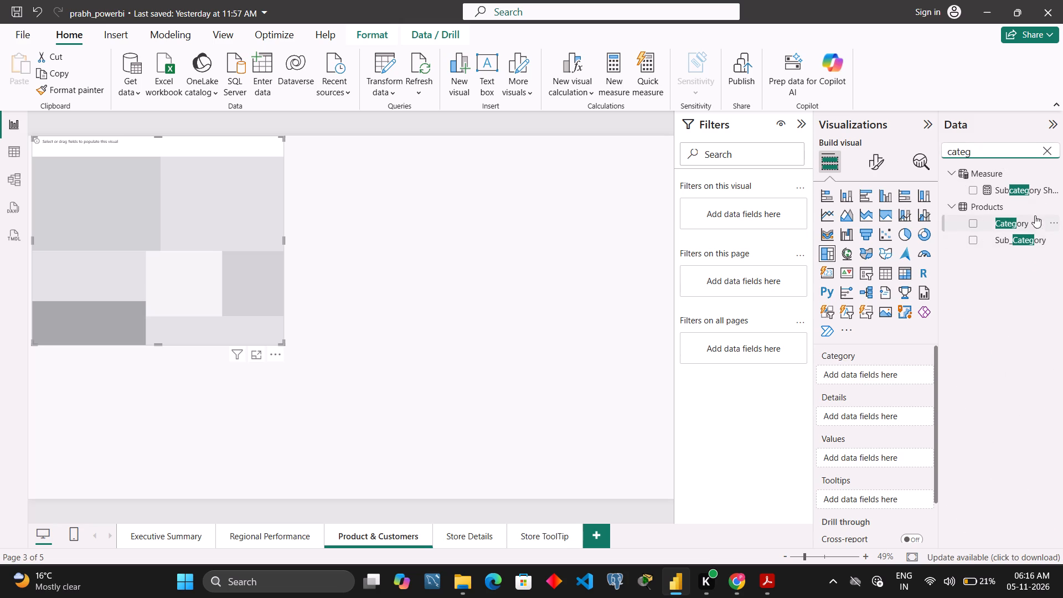
{"action": "left_click_drag", "start_coordinate": [1034, 226], "coordinate": [884, 381]}
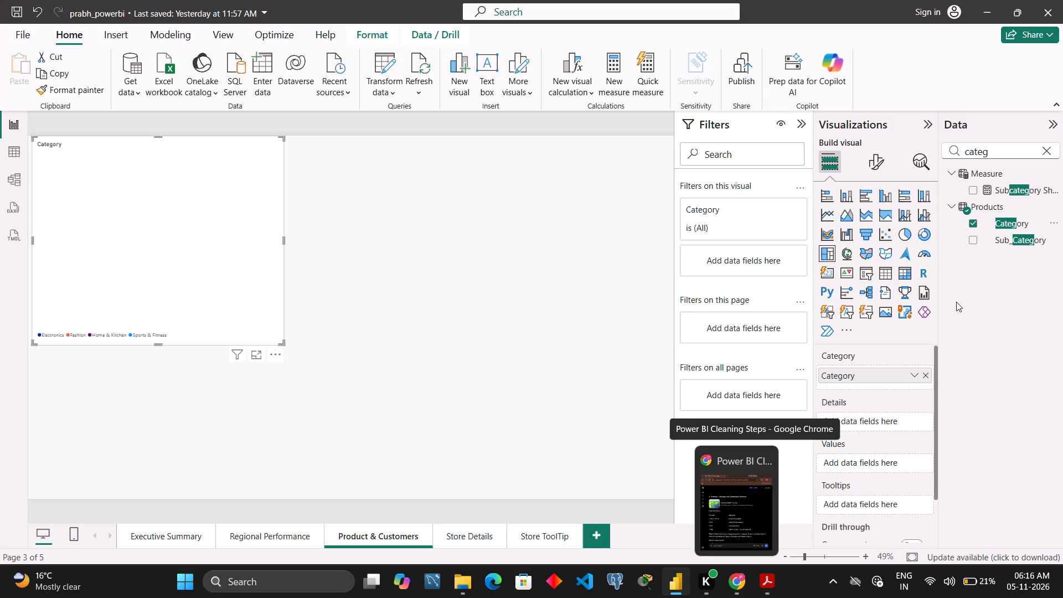
{"action": "left_click_drag", "start_coordinate": [1013, 238], "coordinate": [880, 411]}
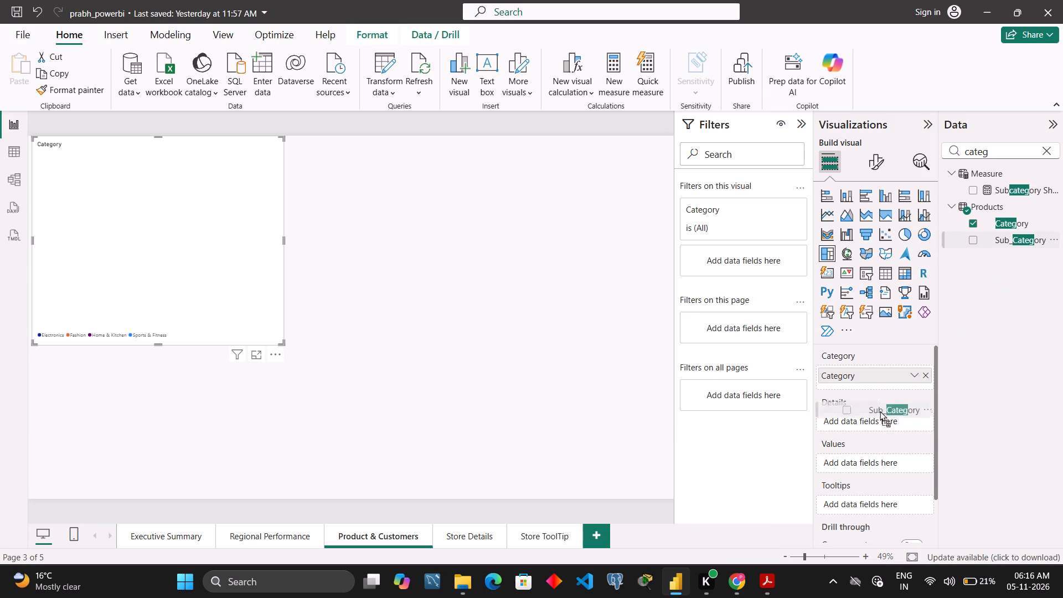
{"action": "left_click_drag", "start_coordinate": [880, 411], "coordinate": [868, 421]}
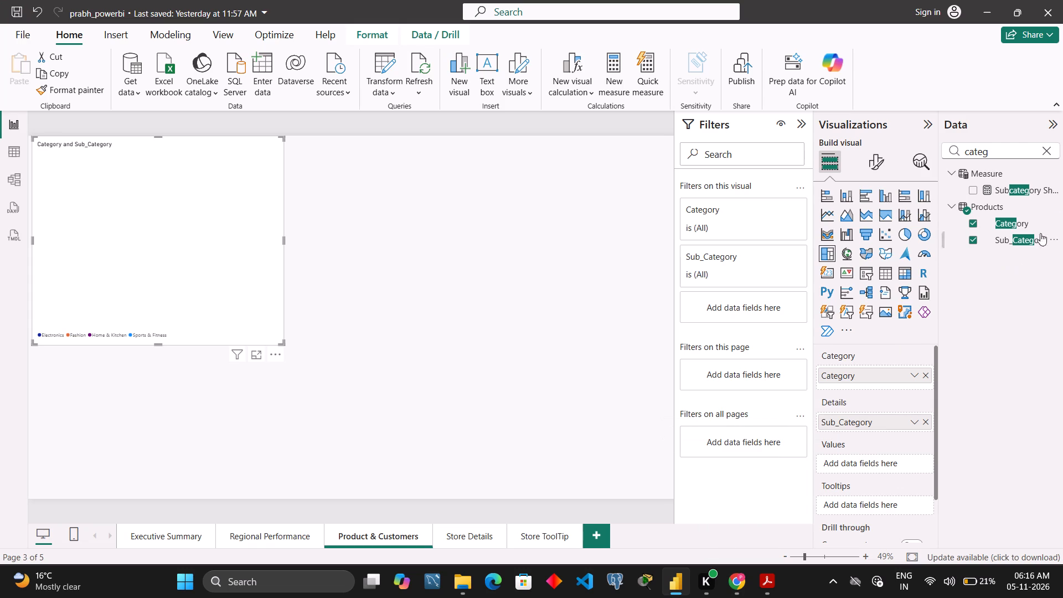
Add Total Revenue as the treemap's values, with Total Profit and Profit Margin % as its tooltips.
{"action": "left_click", "coordinate": [1049, 149]}
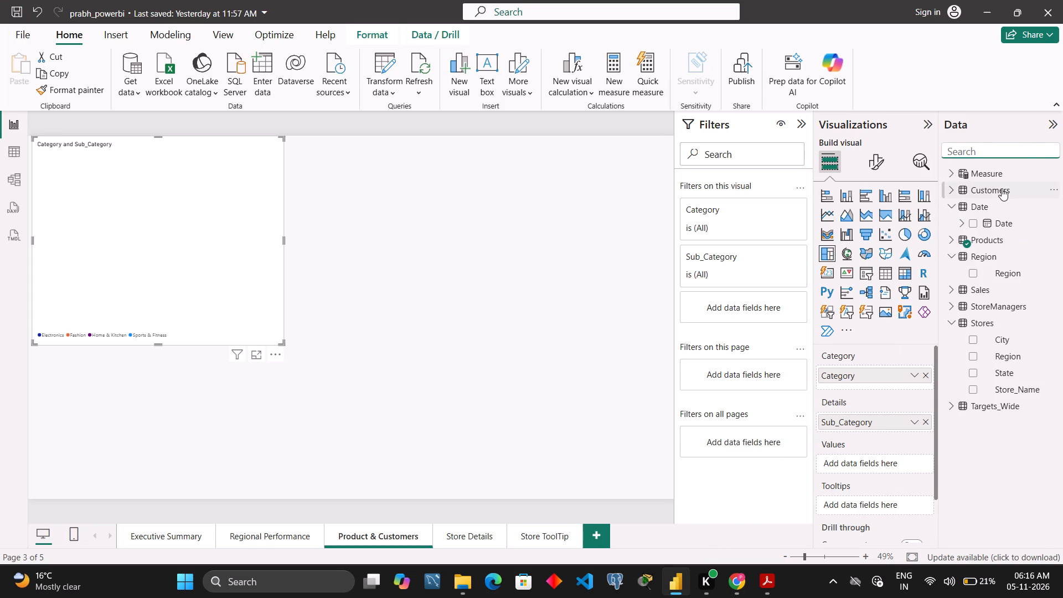
{"action": "type", "text": "total"}
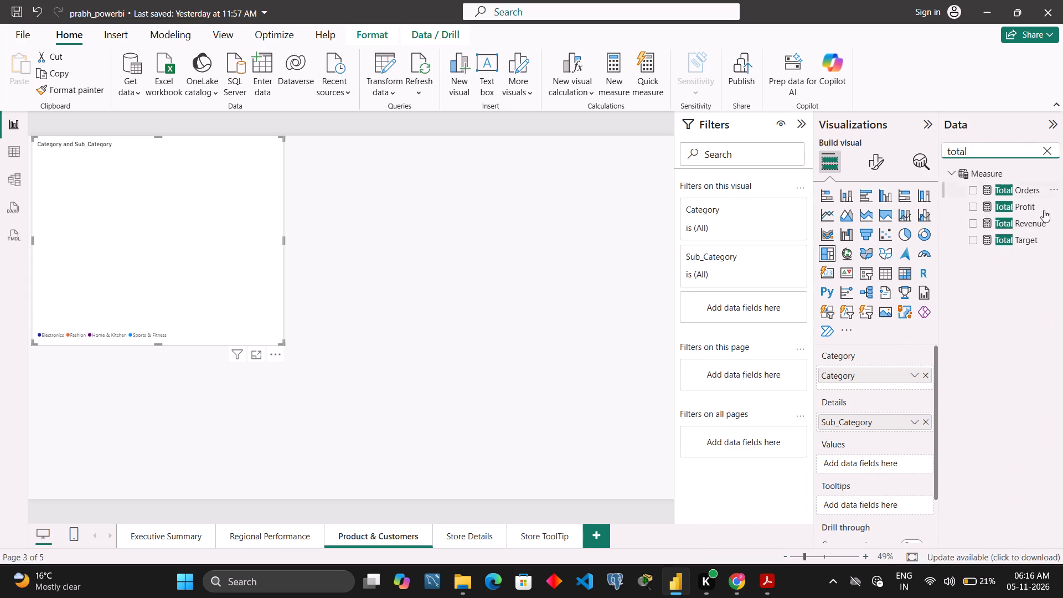
{"action": "left_click_drag", "start_coordinate": [1029, 224], "coordinate": [888, 462]}
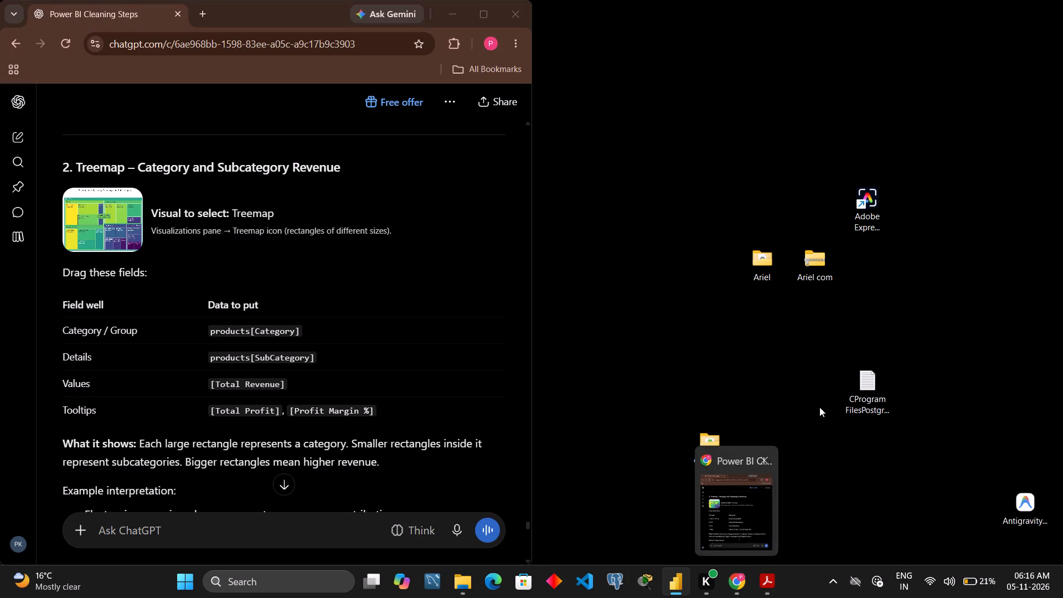
{"action": "scroll", "coordinate": [838, 424], "scroll_direction": "down", "scroll_amount": 1}
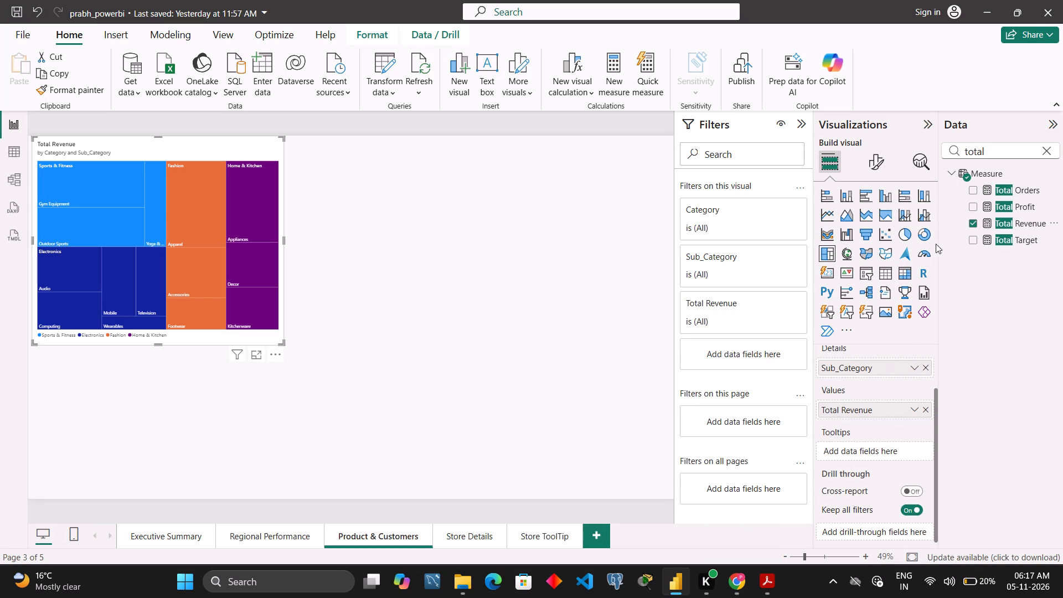
{"action": "left_click_drag", "start_coordinate": [999, 204], "coordinate": [879, 452]}
{"action": "left_click", "coordinate": [1043, 152]}
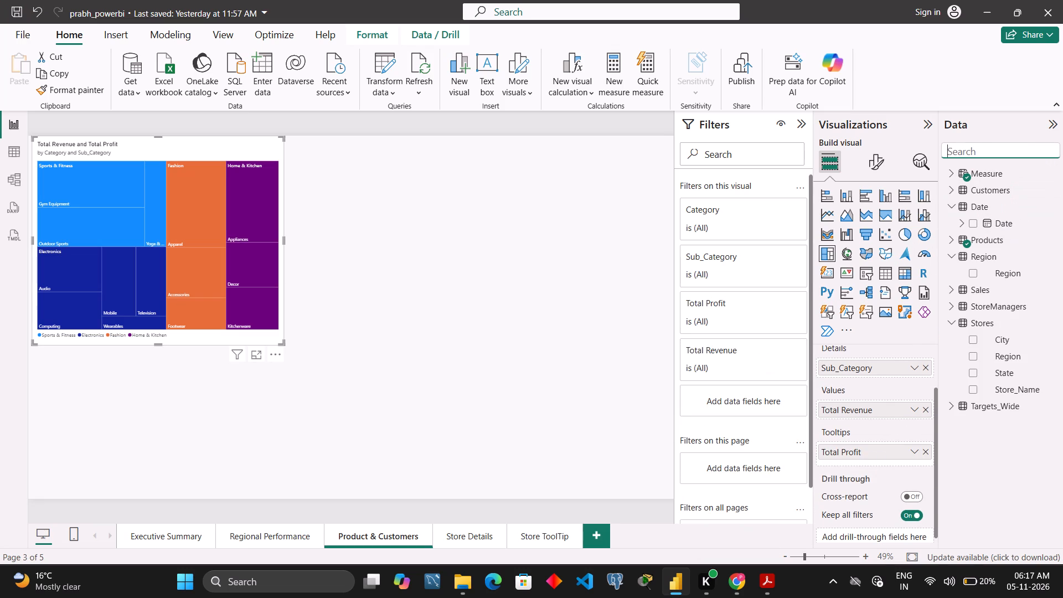
{"action": "type", "text": "margin"}
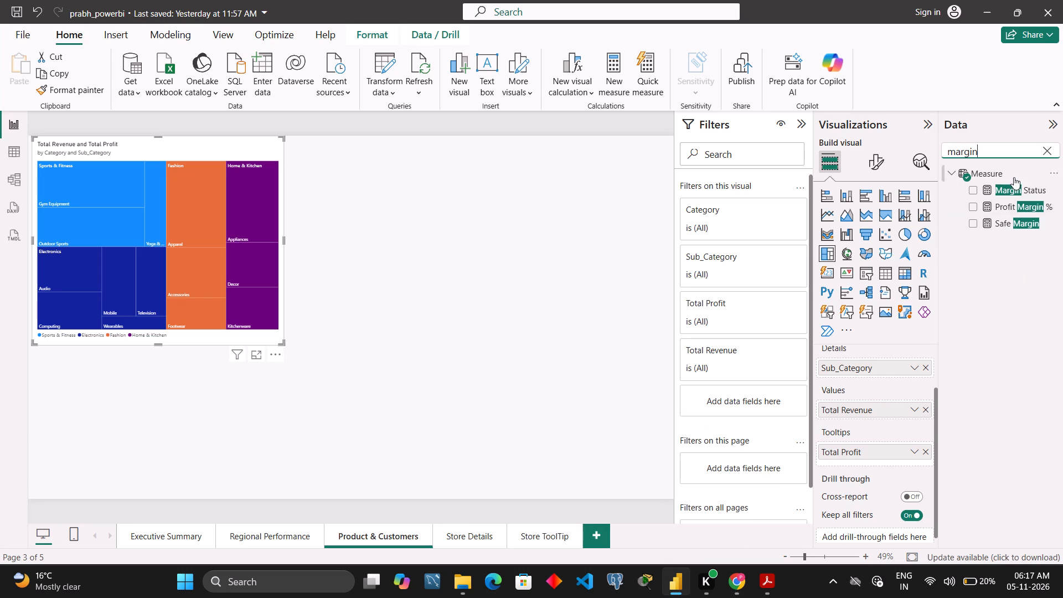
{"action": "left_click_drag", "start_coordinate": [1009, 204], "coordinate": [865, 452]}
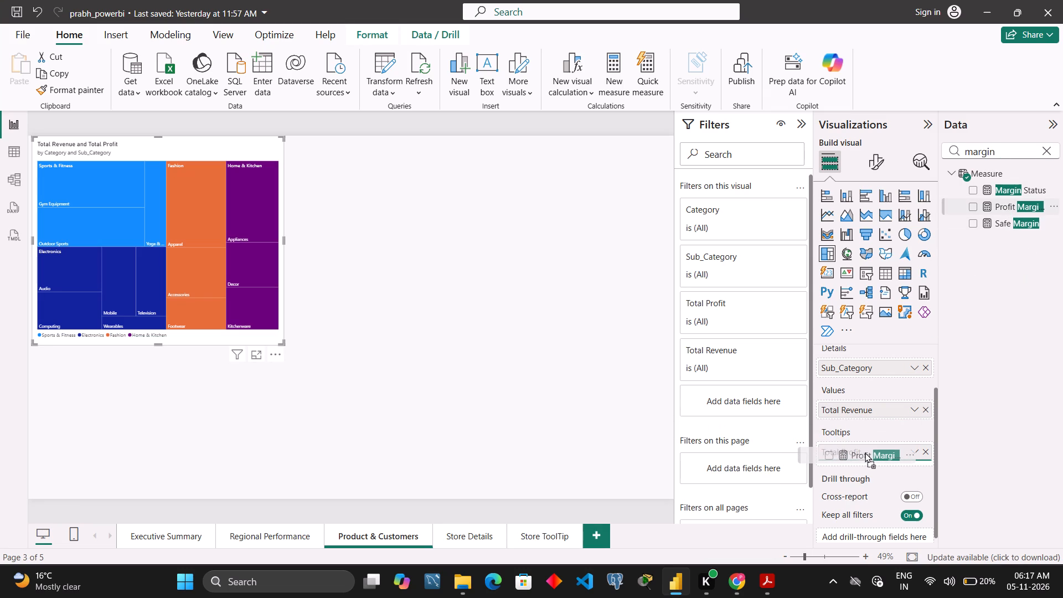
{"action": "left_click_drag", "start_coordinate": [865, 452], "coordinate": [866, 452]}
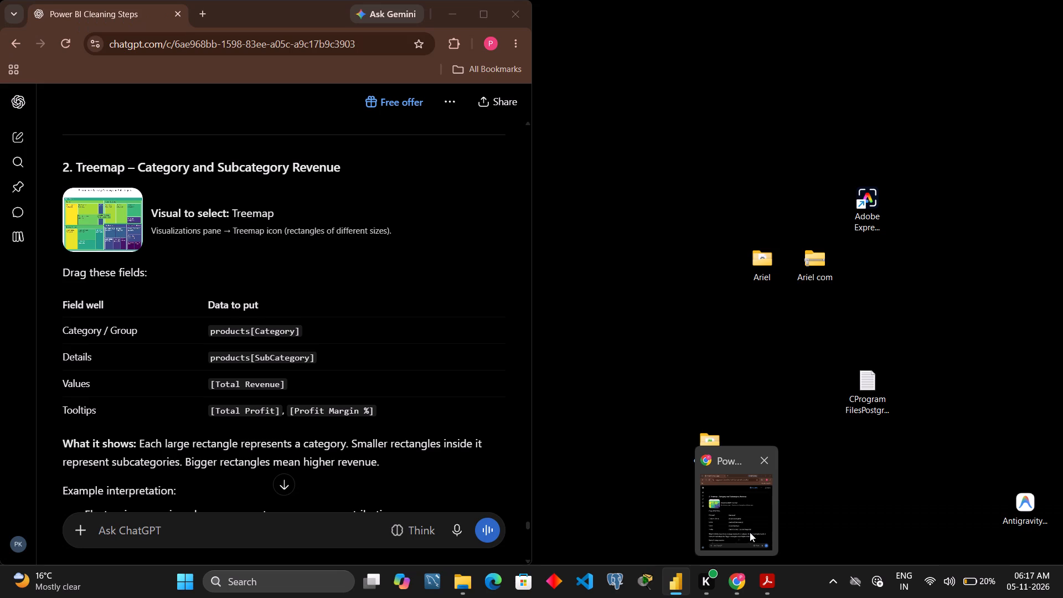
Consult the ChatGPT guide's Quarterly Category Sales section, then add a slightly enlarged stacked column chart beside the treemap in Power BI.
{"action": "left_click", "coordinate": [745, 535]}
{"action": "scroll", "coordinate": [327, 428], "scroll_direction": "down", "scroll_amount": 2}
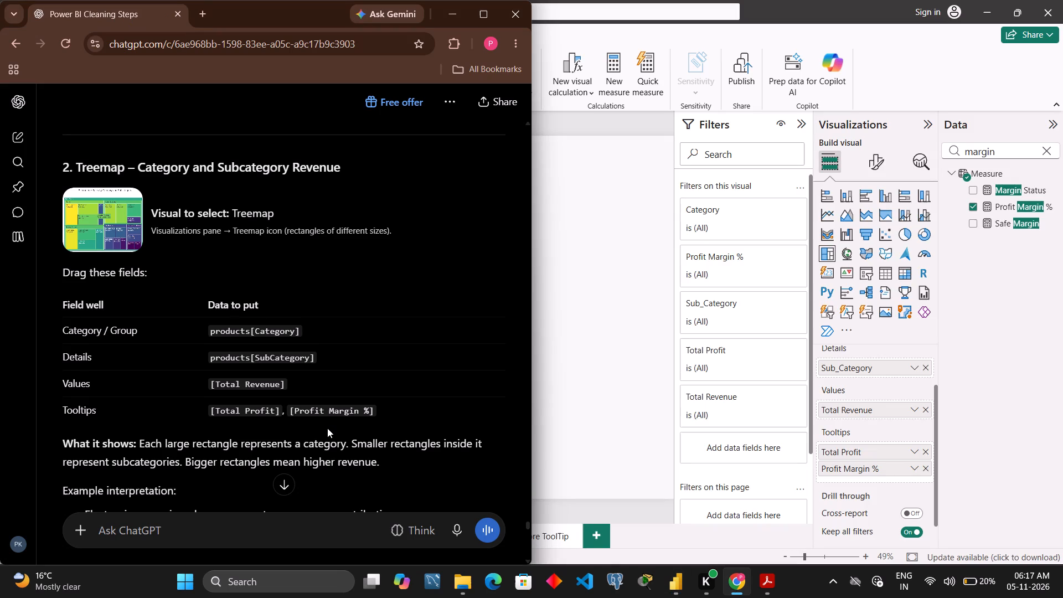
{"action": "scroll", "coordinate": [350, 421], "scroll_direction": "down", "scroll_amount": 2}
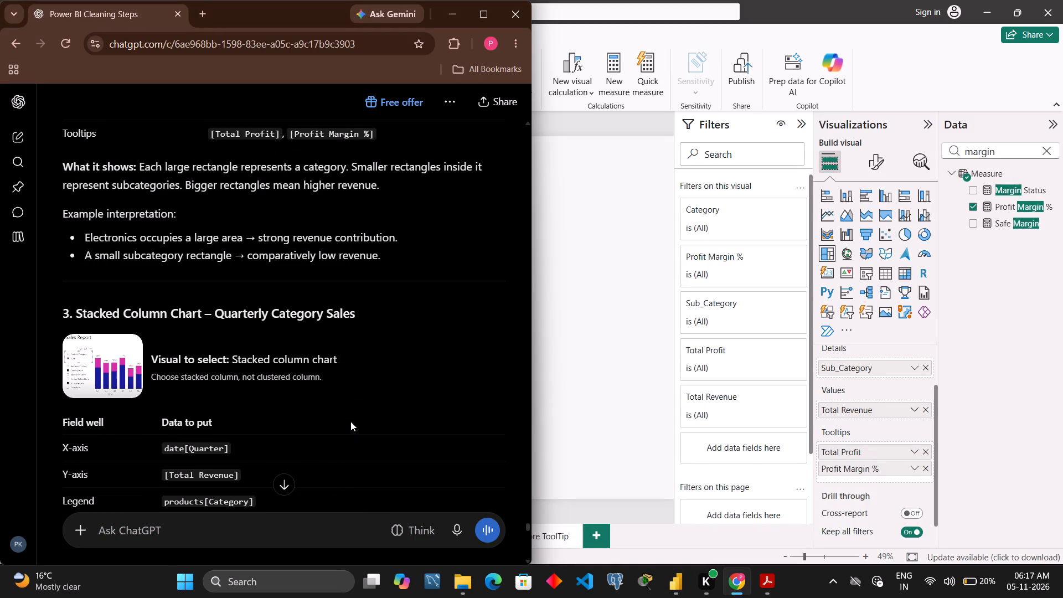
{"action": "scroll", "coordinate": [350, 421], "scroll_direction": "down", "scroll_amount": 2}
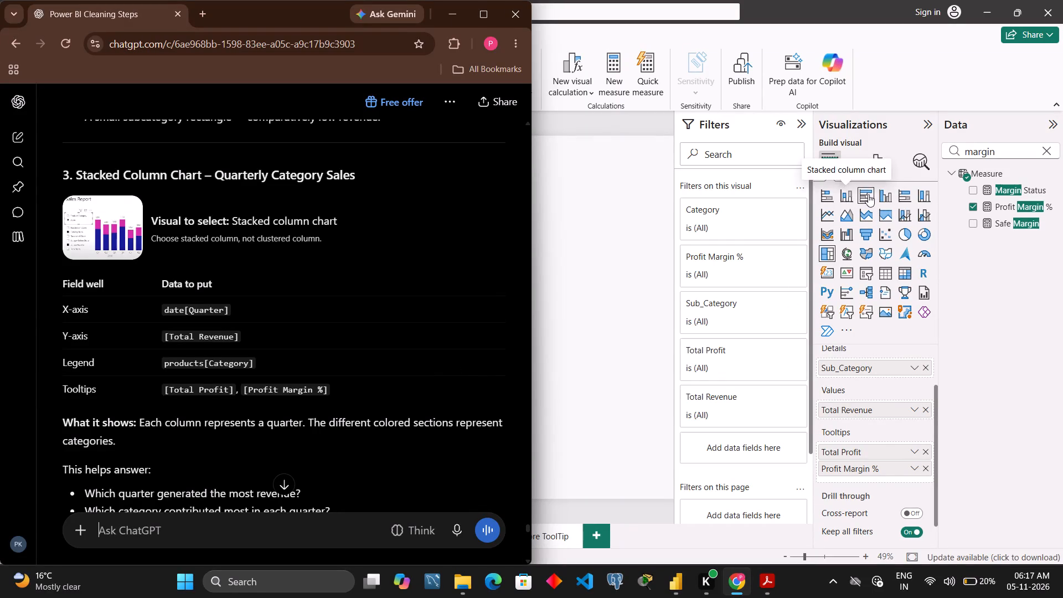
{"action": "left_click", "coordinate": [653, 199]}
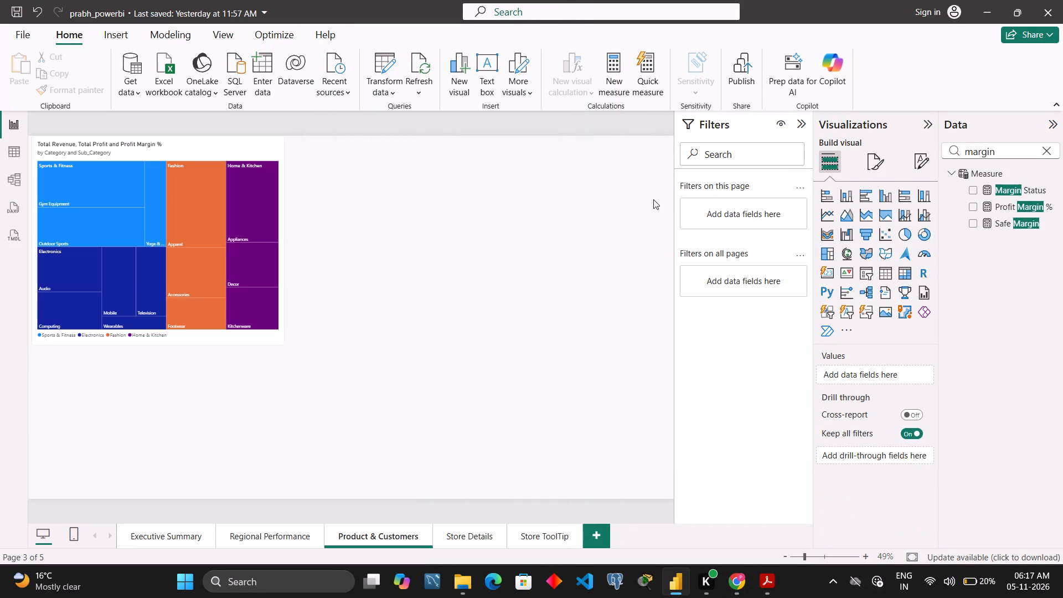
{"action": "left_click", "coordinate": [653, 199]}
{"action": "left_click", "coordinate": [843, 200]}
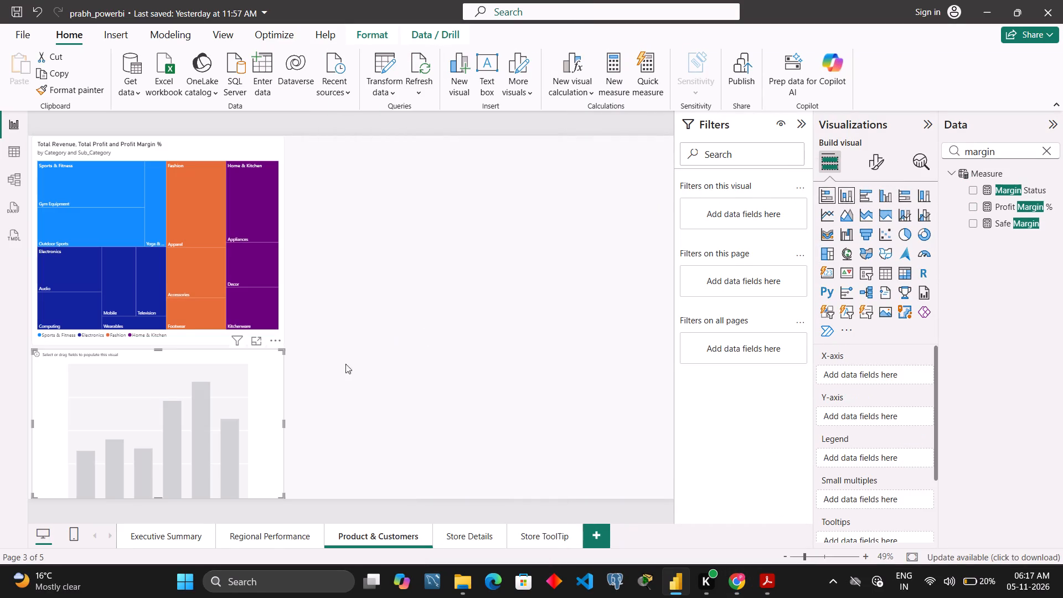
{"action": "left_click_drag", "start_coordinate": [263, 368], "coordinate": [539, 163]}
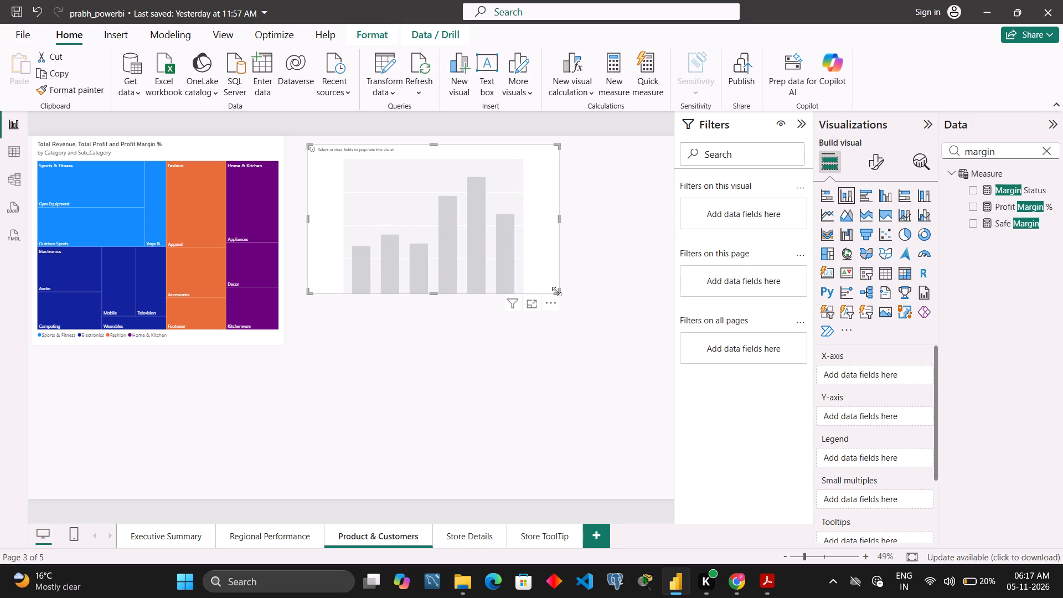
{"action": "left_click_drag", "start_coordinate": [556, 291], "coordinate": [567, 305]}
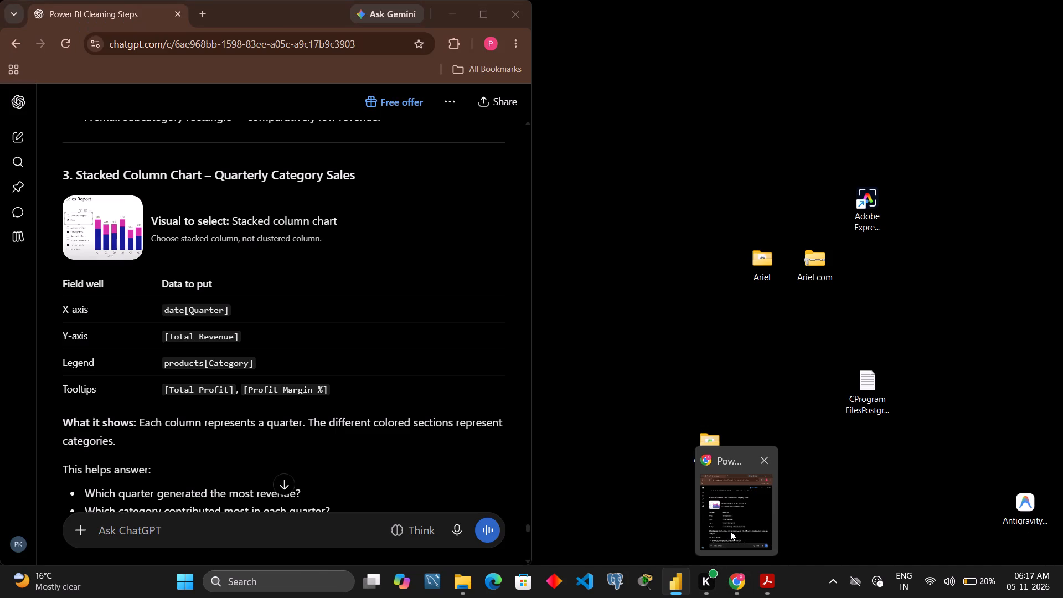
Put the Quarter level of the Customers Join_Date hierarchy on the stacked column chart's X-axis, removing and re-adding it once.
{"action": "left_click", "coordinate": [1041, 149]}
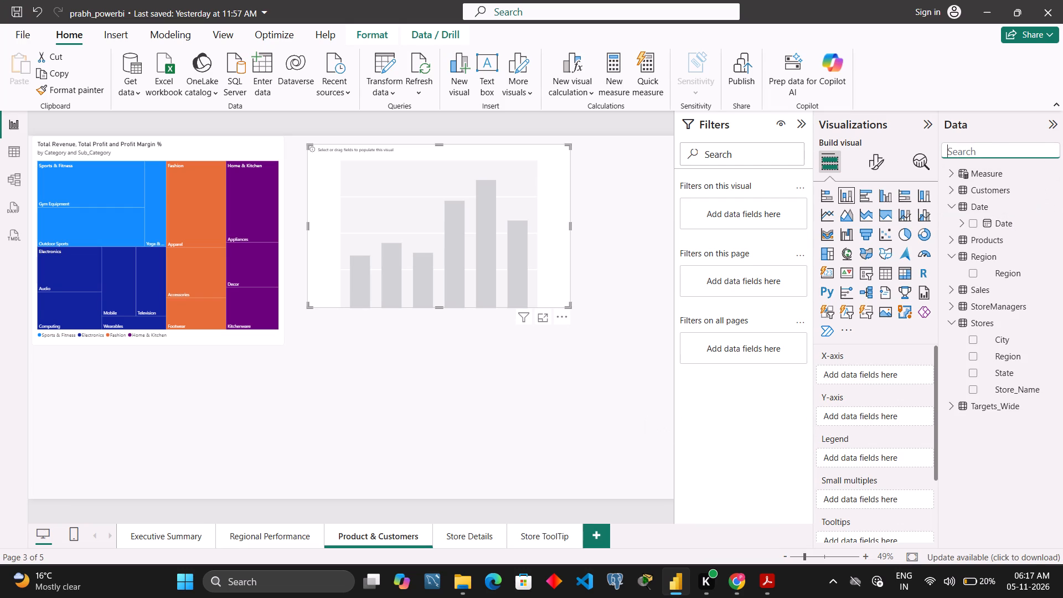
{"action": "type", "text": "quarter"}
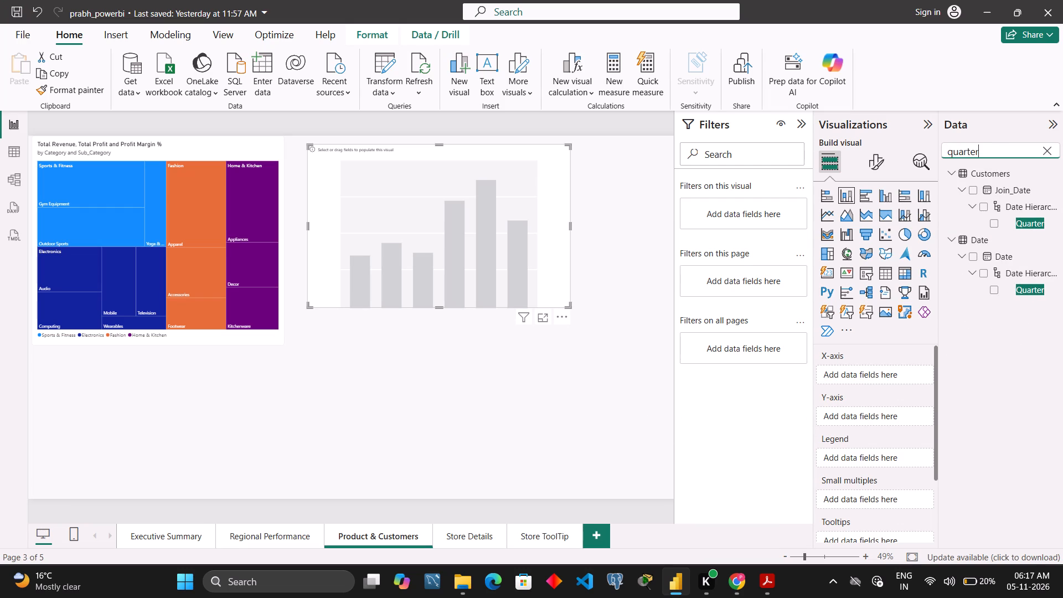
{"action": "left_click_drag", "start_coordinate": [1031, 221], "coordinate": [898, 368]}
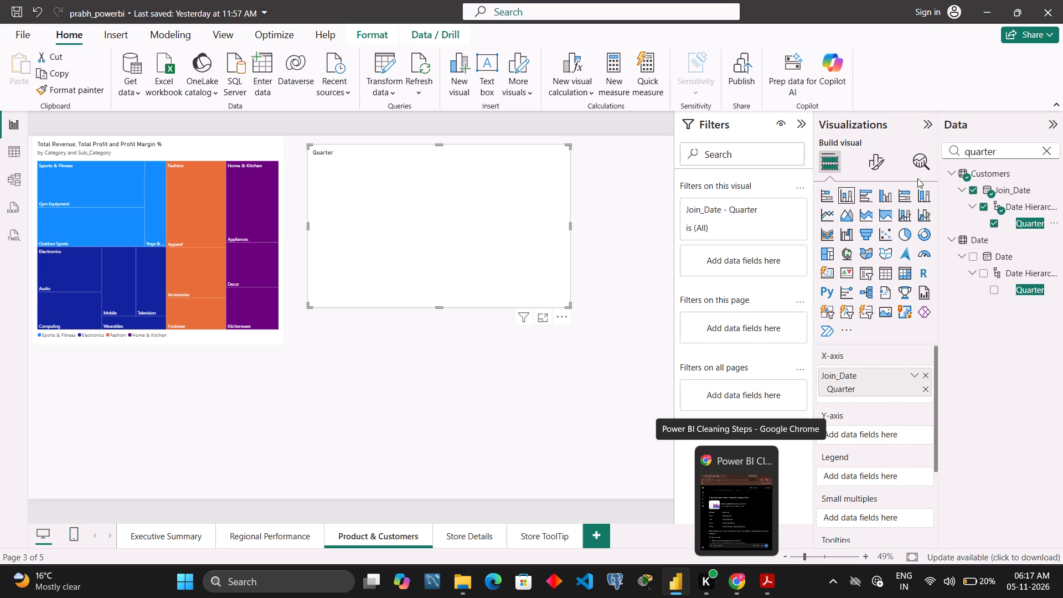
{"action": "left_click", "coordinate": [924, 375]}
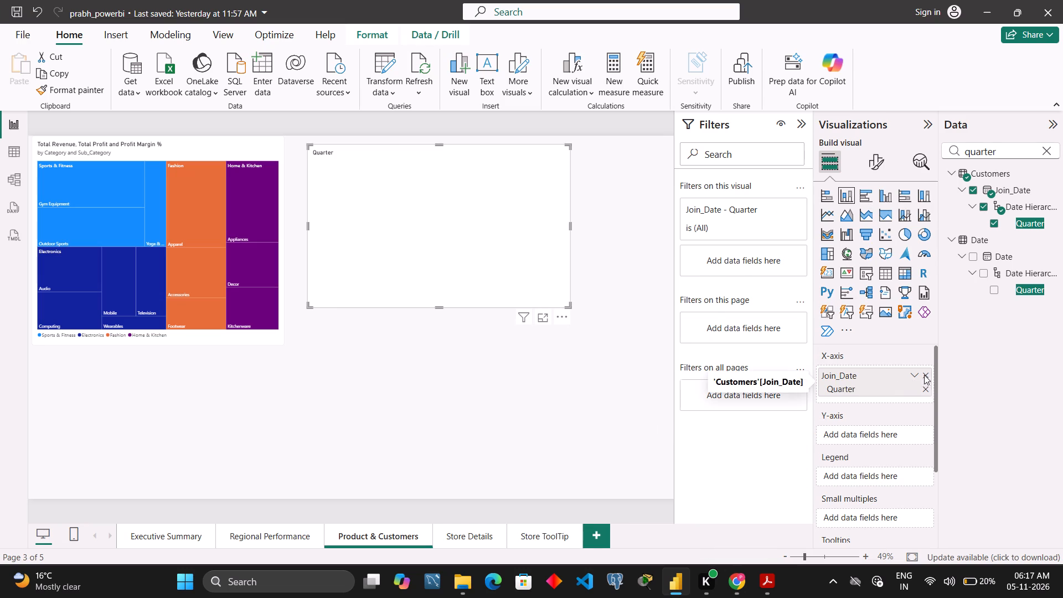
{"action": "left_click_drag", "start_coordinate": [1023, 225], "coordinate": [882, 376]}
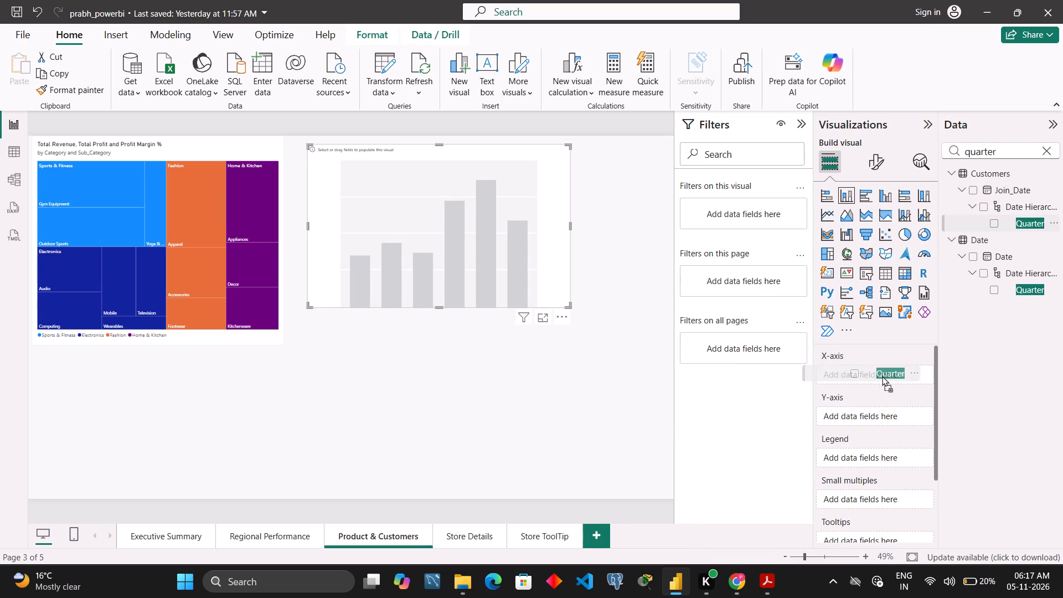
{"action": "left_click_drag", "start_coordinate": [882, 376], "coordinate": [882, 377]}
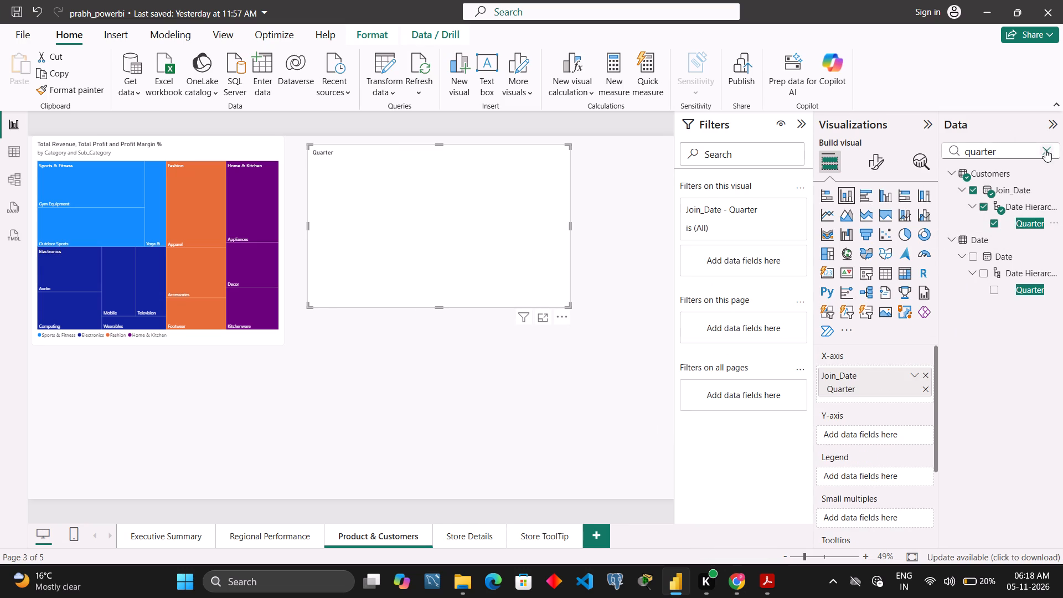
Add Total Revenue to the stacked column chart's Y-axis and Products Category to its legend.
{"action": "left_click", "coordinate": [1045, 149]}
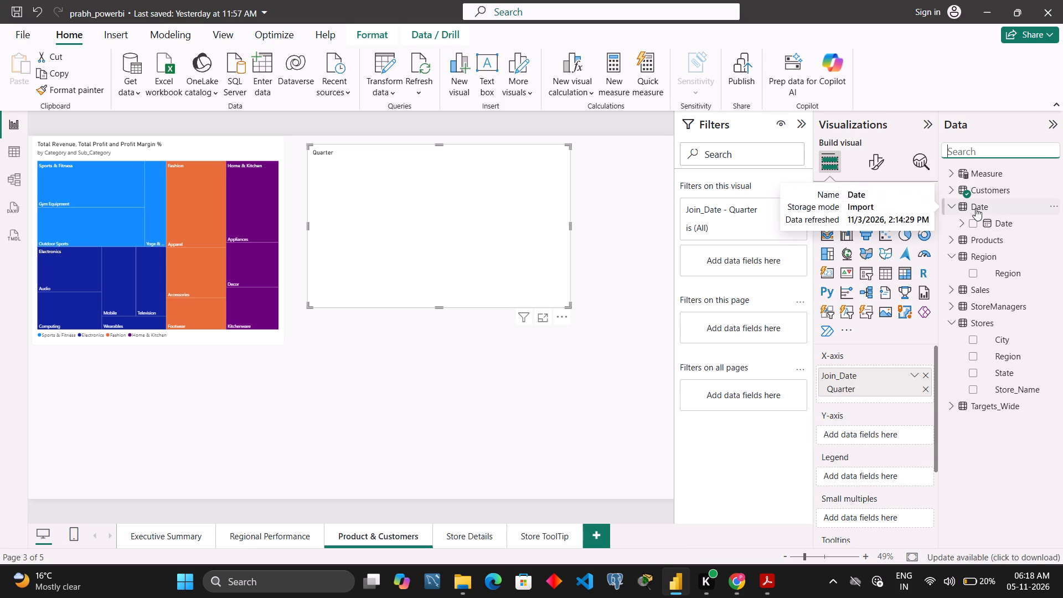
{"action": "type", "text": "total"}
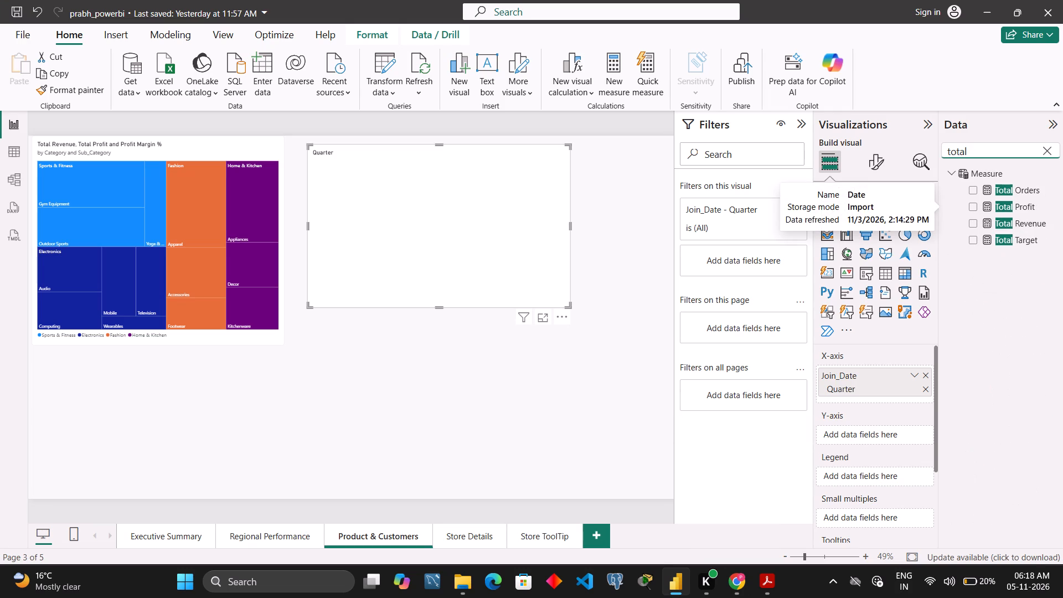
{"action": "left_click_drag", "start_coordinate": [1024, 220], "coordinate": [887, 436]}
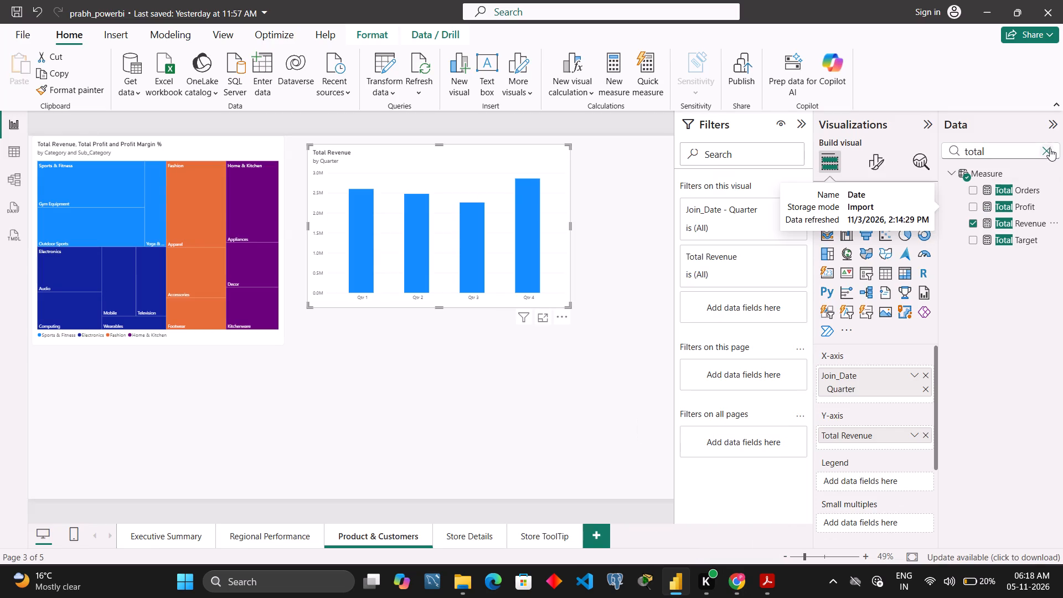
{"action": "left_click", "coordinate": [1050, 147]}
{"action": "type", "text": "categ"}
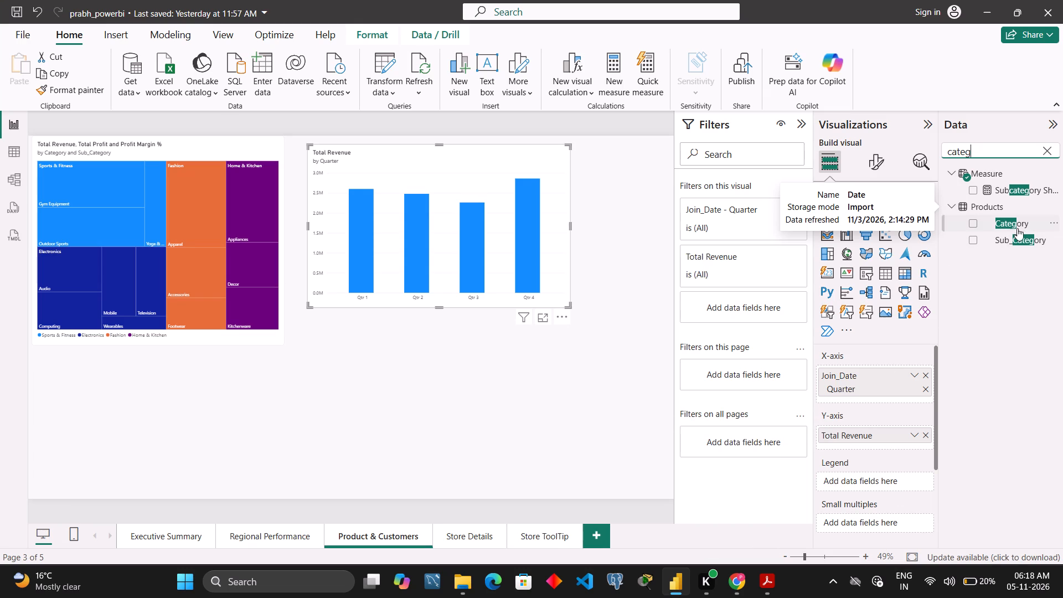
{"action": "left_click_drag", "start_coordinate": [1031, 219], "coordinate": [895, 475]}
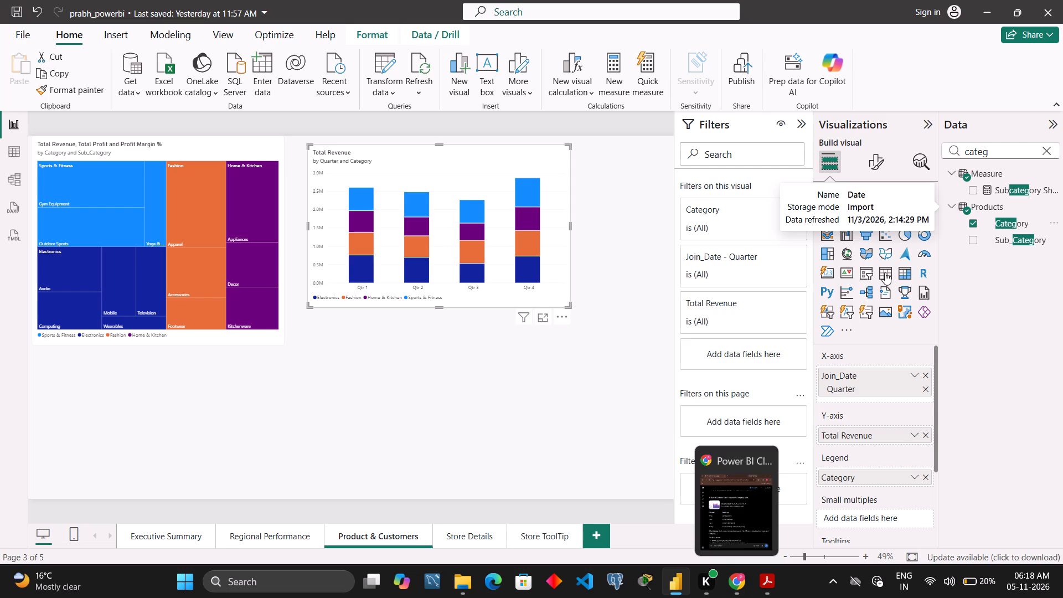
Add Total Profit and Profit Margin % to the stacked column chart's tooltips.
{"action": "left_click", "coordinate": [1050, 154]}
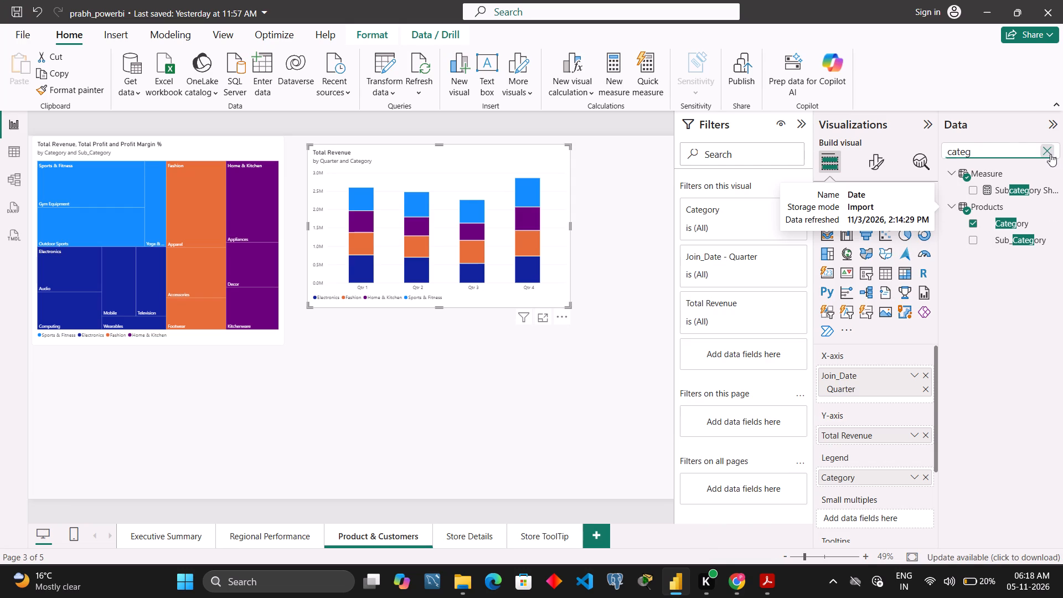
{"action": "type", "text": "total"}
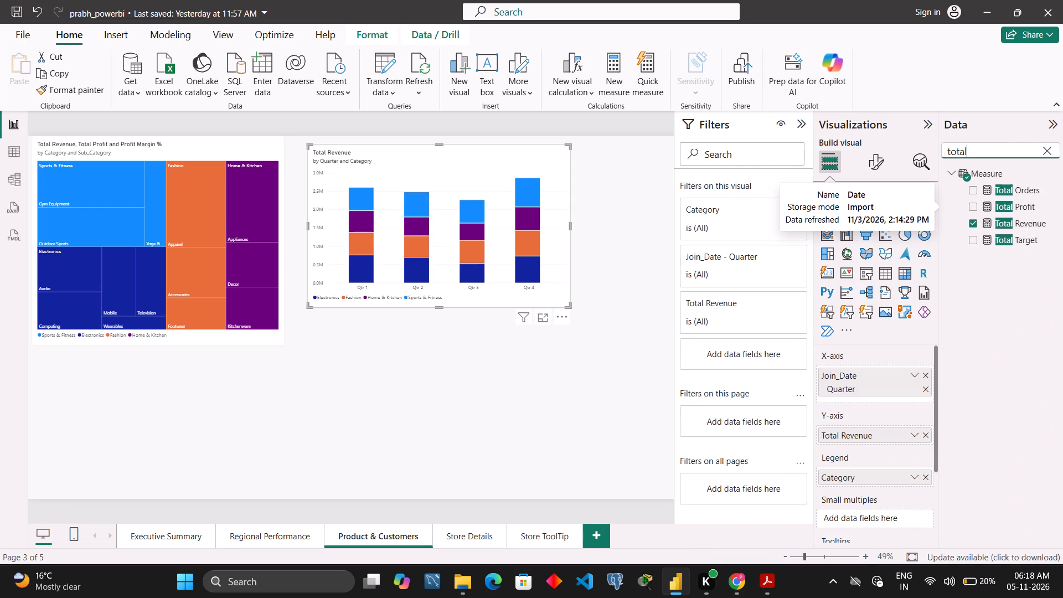
{"action": "scroll", "coordinate": [857, 412], "scroll_direction": "down", "scroll_amount": 5}
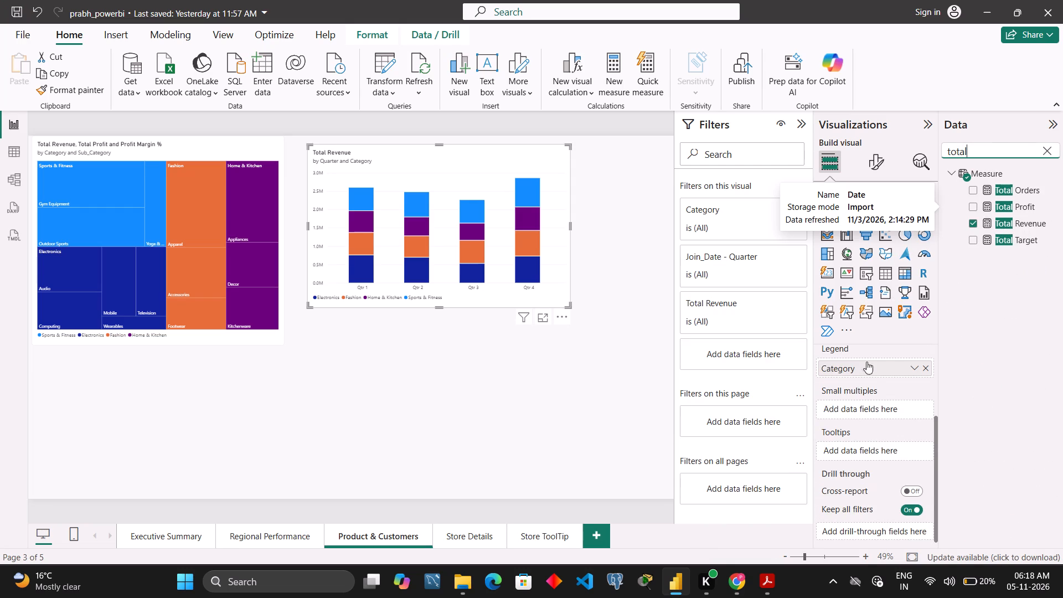
{"action": "left_click_drag", "start_coordinate": [996, 208], "coordinate": [867, 446]}
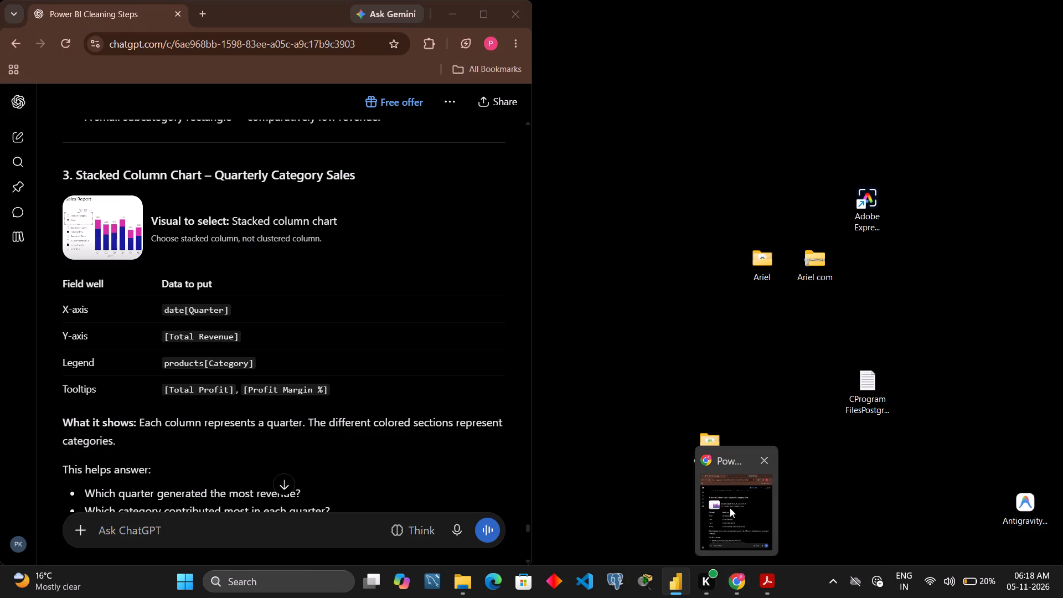
{"action": "left_click", "coordinate": [1051, 148]}
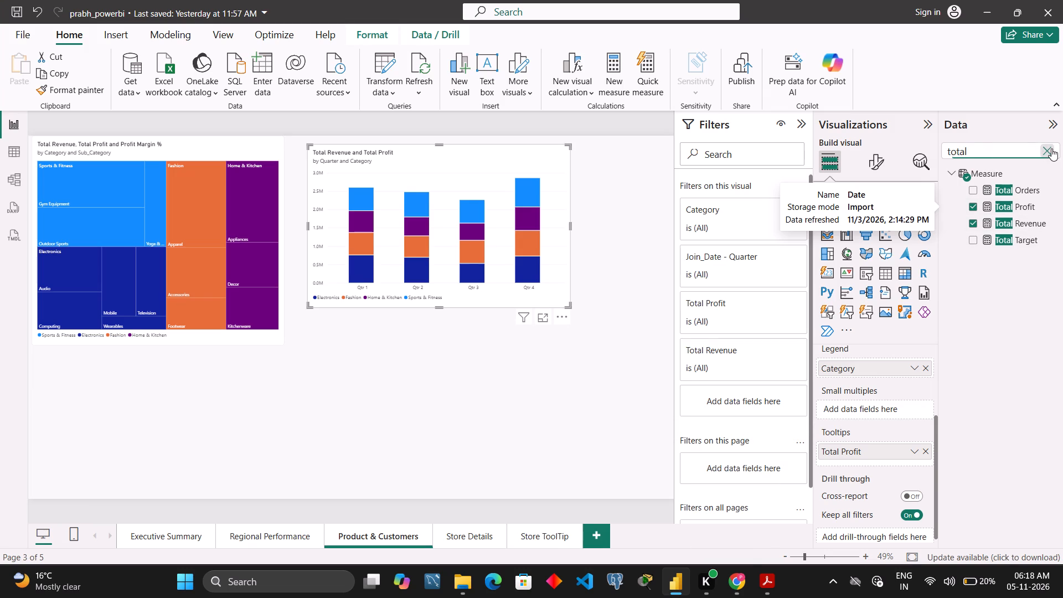
{"action": "type", "text": "profit"}
{"action": "left_click_drag", "start_coordinate": [1017, 192], "coordinate": [997, 229]}
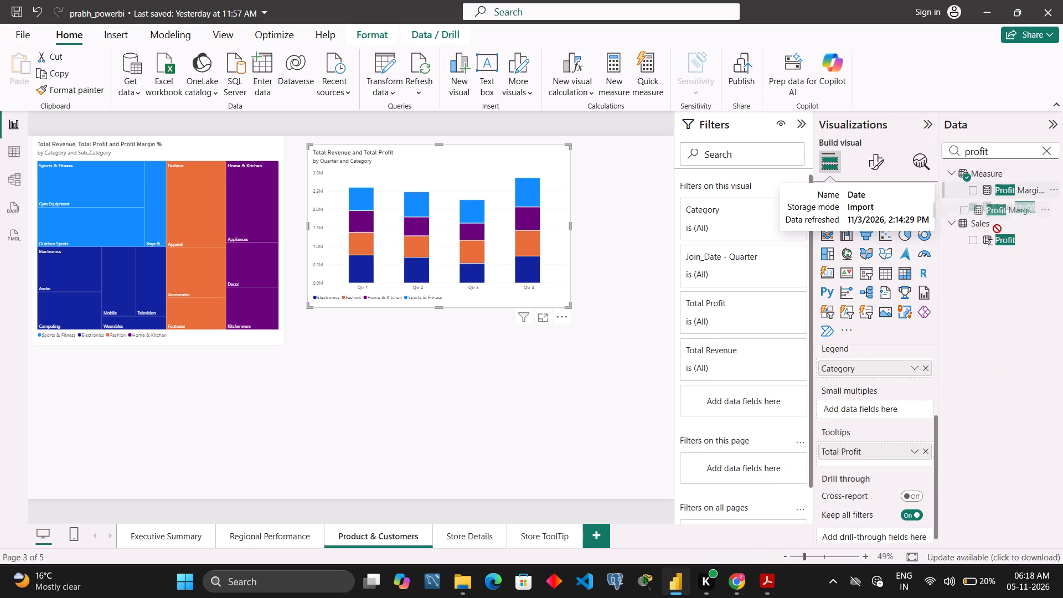
{"action": "left_click_drag", "start_coordinate": [997, 229], "coordinate": [899, 458]}
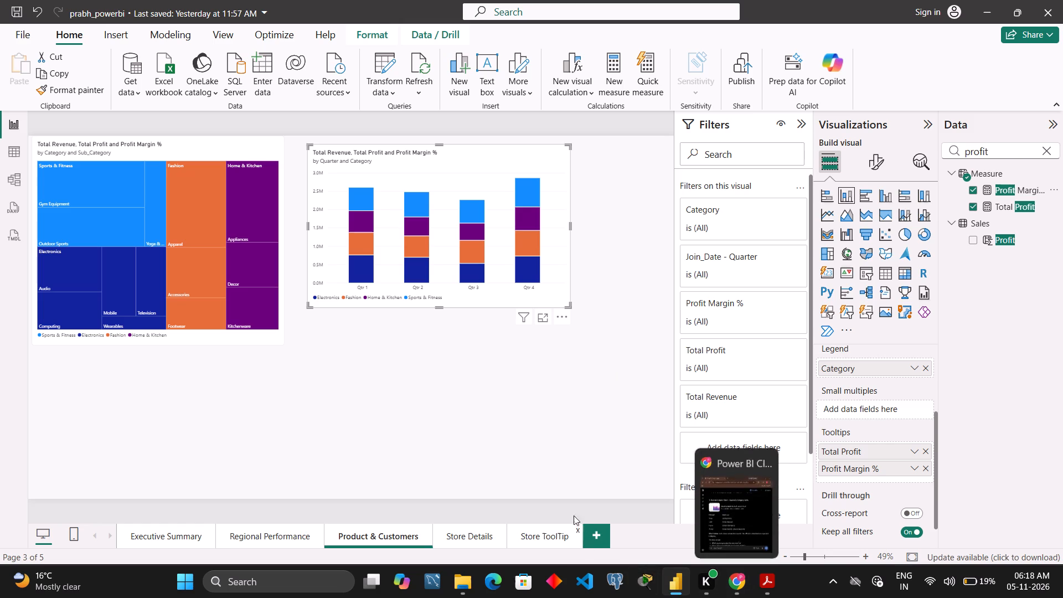
{"action": "left_click", "coordinate": [563, 489]}
Consult the ChatGPT guide's Ribbon Chart – Category Ranking Over Time section, then add a ribbon chart below the treemap in Power BI.
{"action": "left_click", "coordinate": [739, 579]}
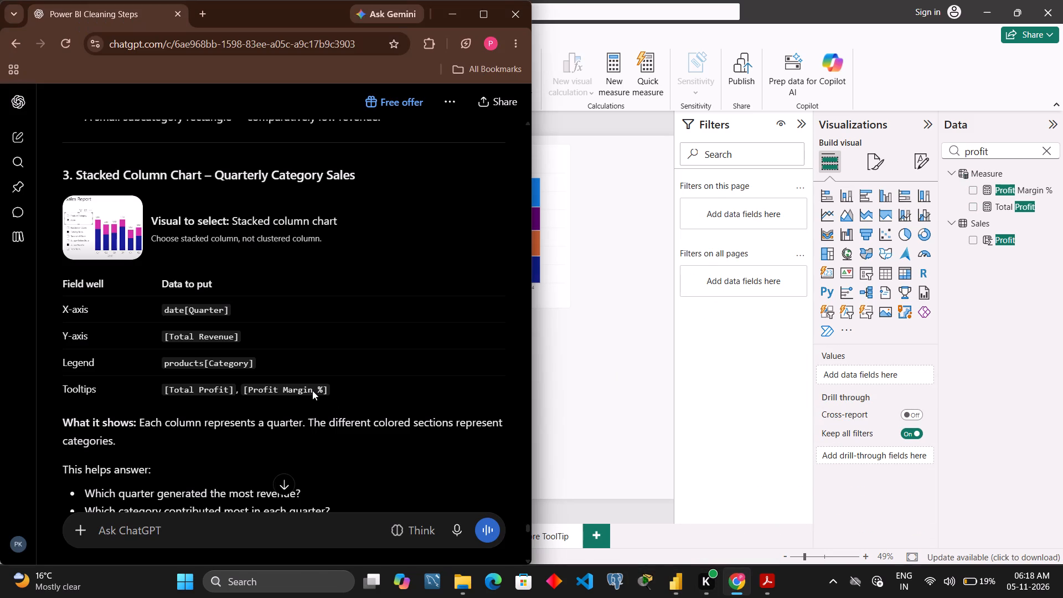
{"action": "scroll", "coordinate": [312, 390], "scroll_direction": "down", "scroll_amount": 5}
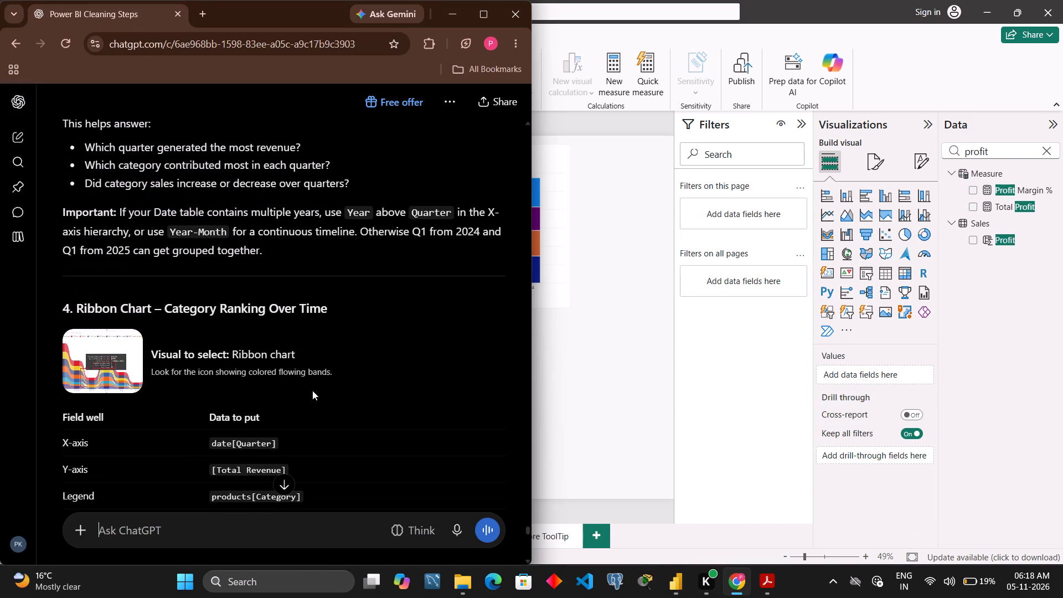
{"action": "scroll", "coordinate": [312, 390], "scroll_direction": "down", "scroll_amount": 1}
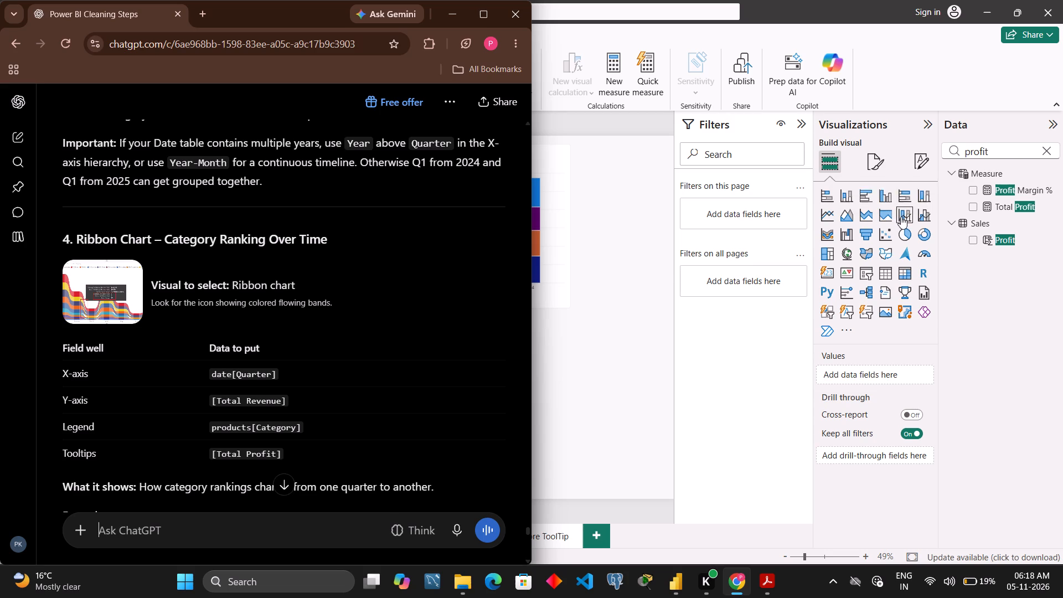
{"action": "left_click", "coordinate": [835, 230]}
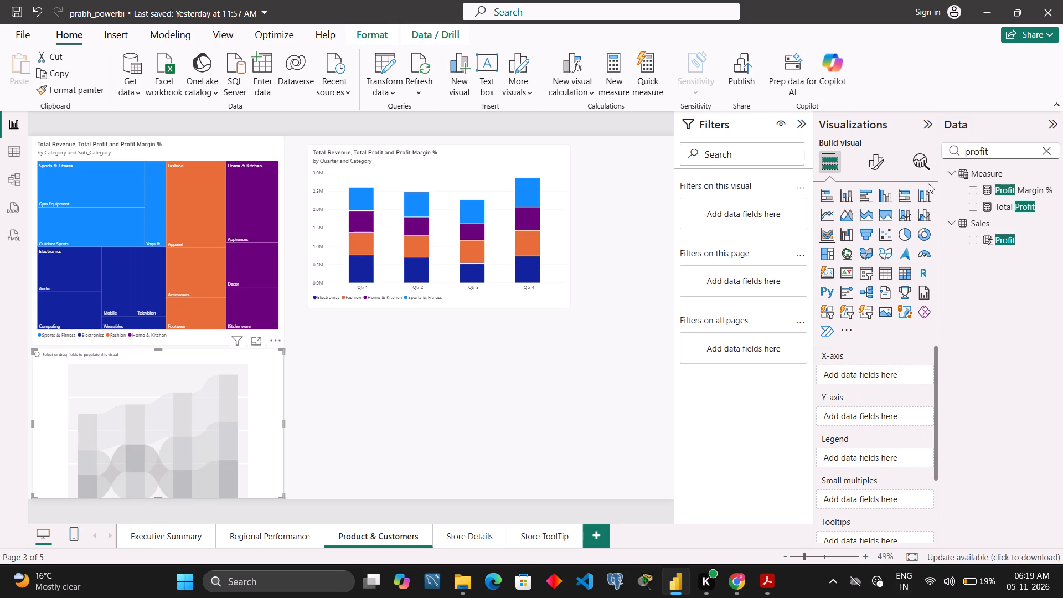
Put the Quarter level of the Customers Join_Date hierarchy on the ribbon chart's X-axis and Total Revenue on its Y-axis.
{"action": "left_click", "coordinate": [1040, 149]}
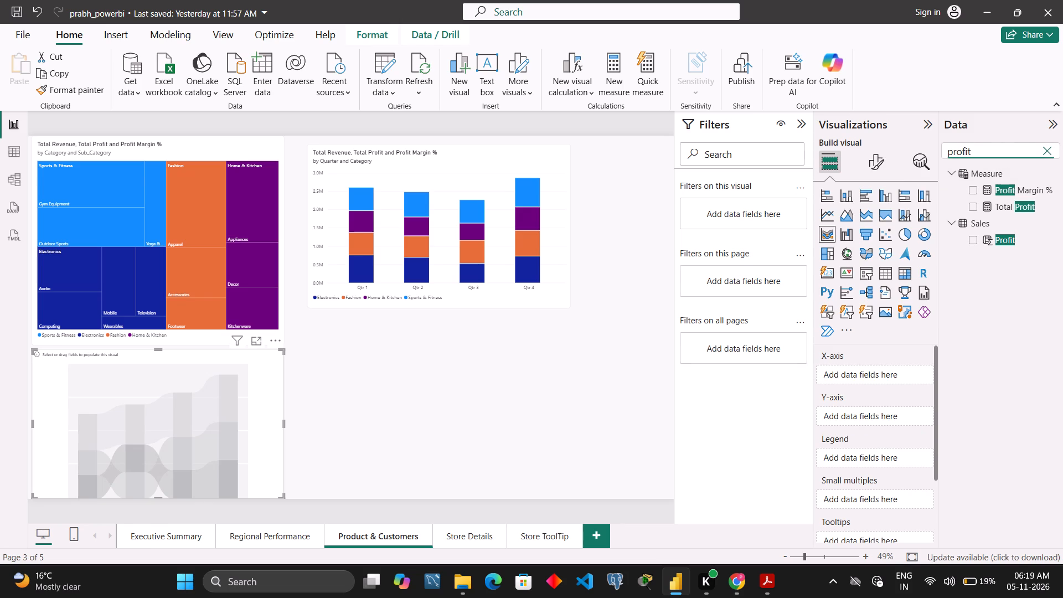
{"action": "left_click", "coordinate": [1051, 149]}
{"action": "type", "text": "quarter"}
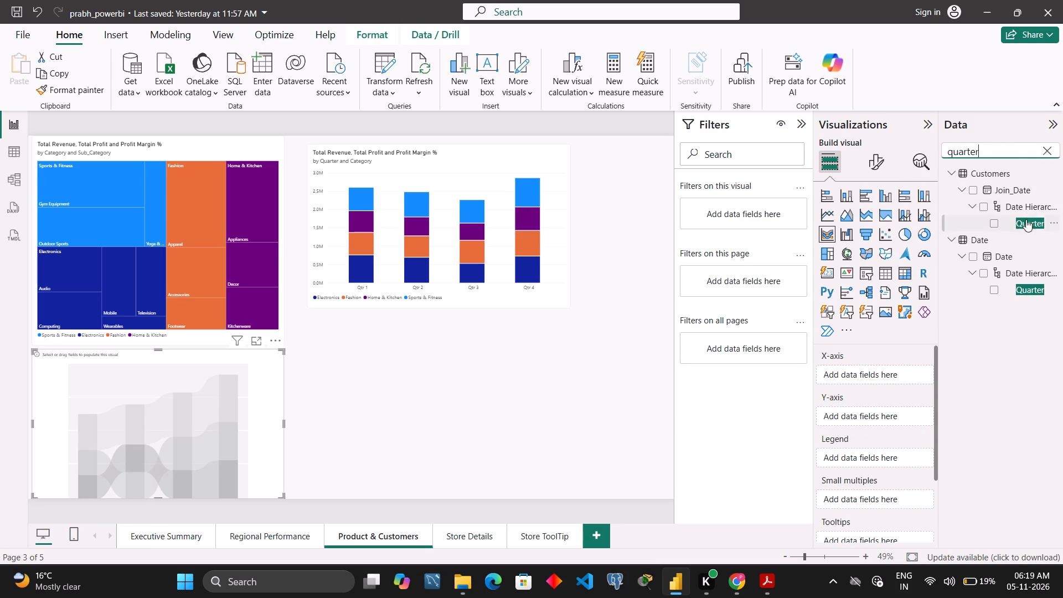
{"action": "left_click_drag", "start_coordinate": [1029, 224], "coordinate": [904, 362]}
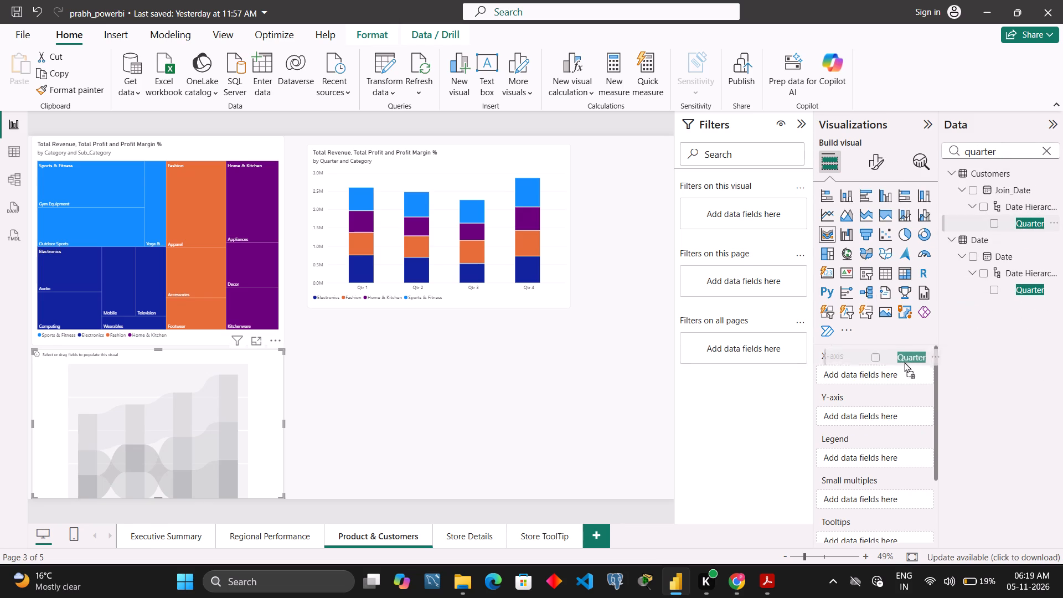
{"action": "left_click_drag", "start_coordinate": [904, 362], "coordinate": [893, 374]}
{"action": "left_click", "coordinate": [741, 593]}
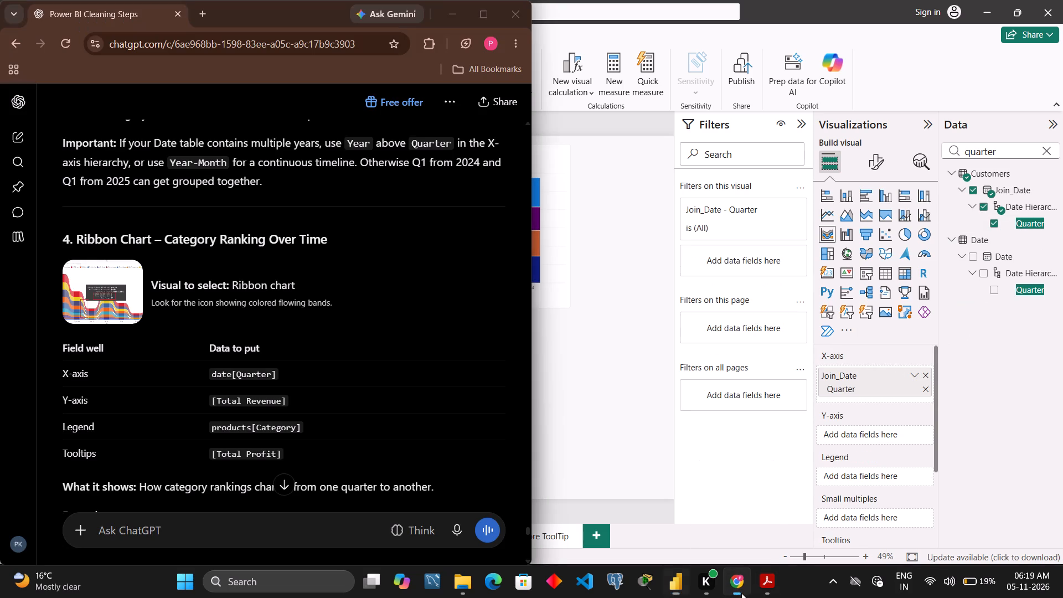
{"action": "left_click", "coordinate": [1049, 145]}
{"action": "type", "text": "total"}
{"action": "key", "text": "space"}
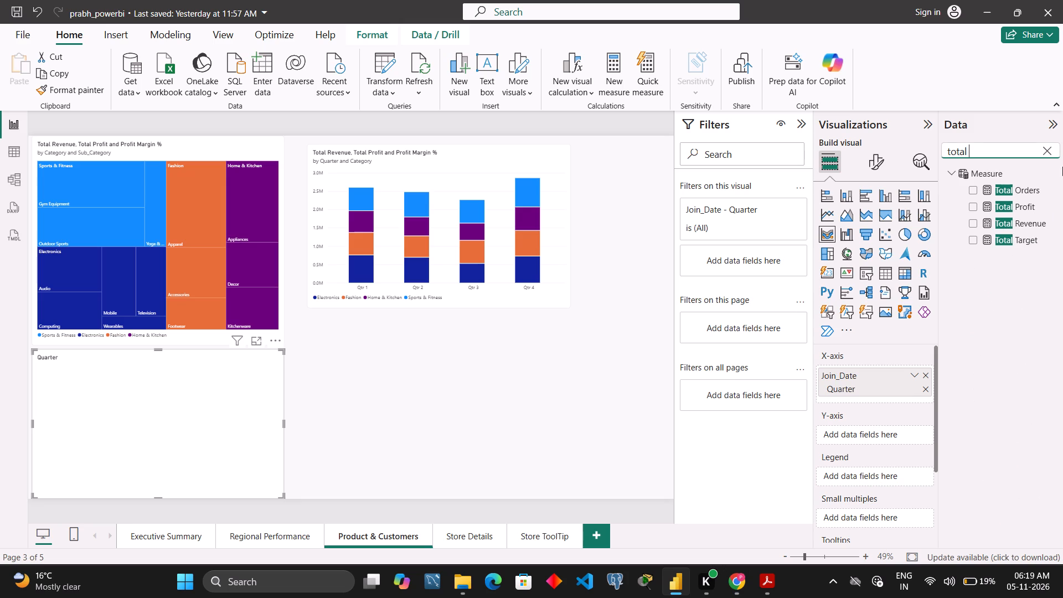
{"action": "left_click_drag", "start_coordinate": [1026, 223], "coordinate": [887, 431]}
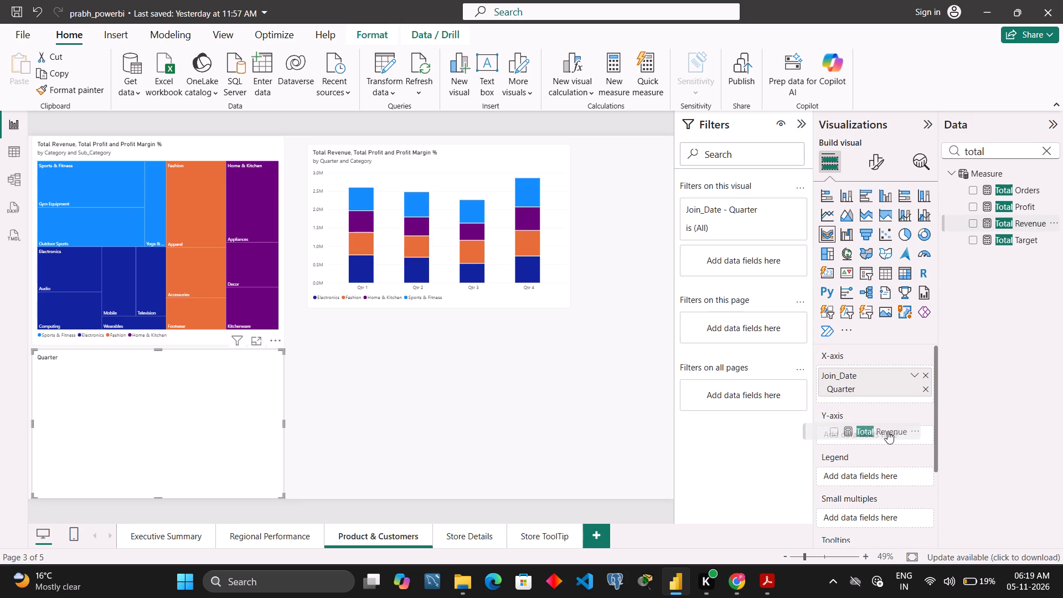
Add Products Category as the ribbon chart's legend and Total Profit as its tooltip.
{"action": "left_click", "coordinate": [1047, 149]}
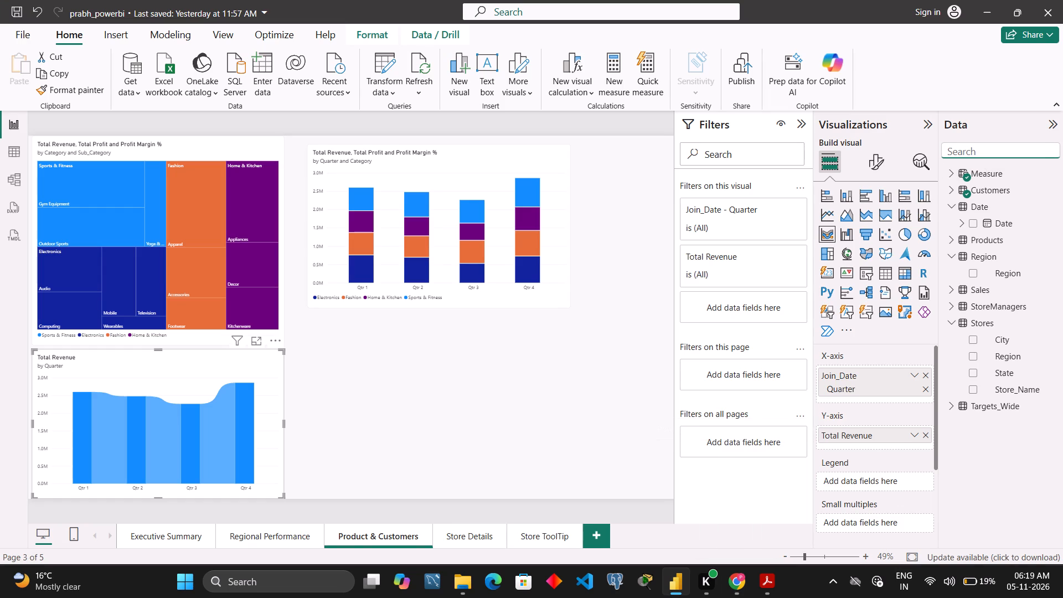
{"action": "type", "text": "categ"}
{"action": "scroll", "coordinate": [982, 157], "scroll_direction": "up", "scroll_amount": 1}
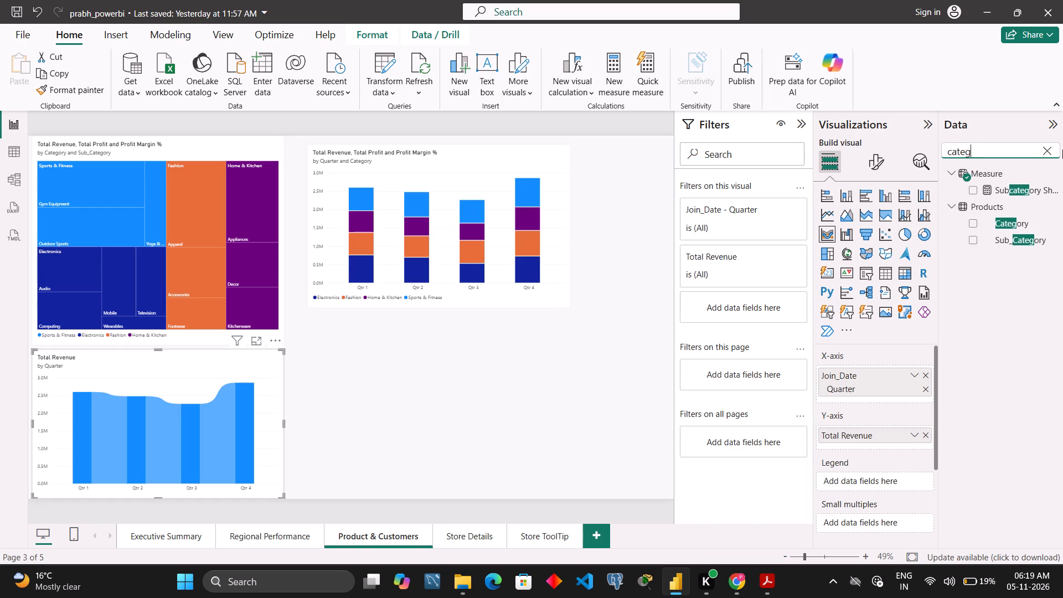
{"action": "left_click_drag", "start_coordinate": [1031, 218], "coordinate": [896, 477]}
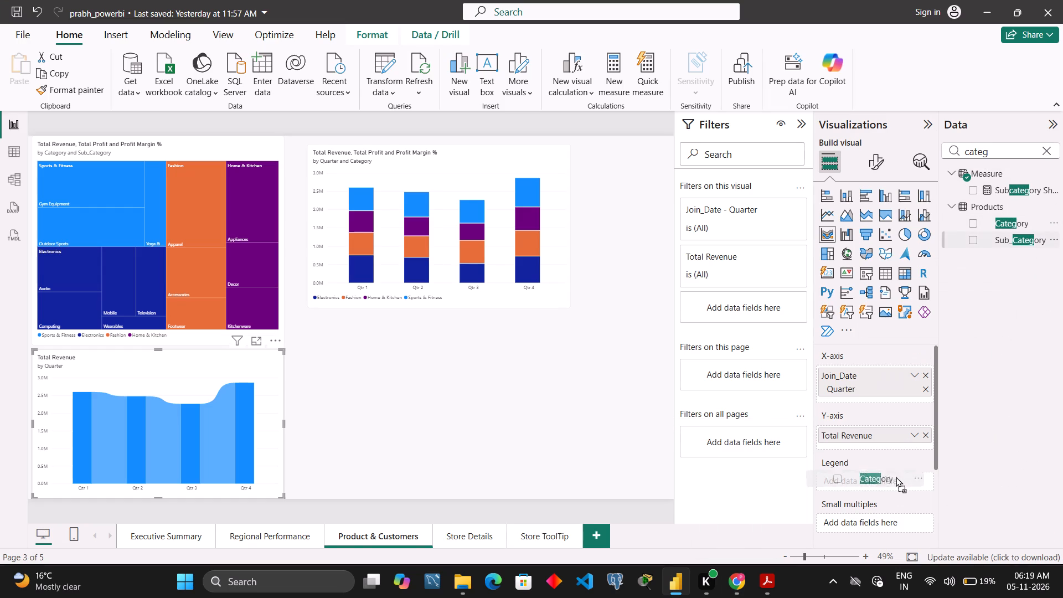
{"action": "left_click_drag", "start_coordinate": [896, 477], "coordinate": [896, 477]}
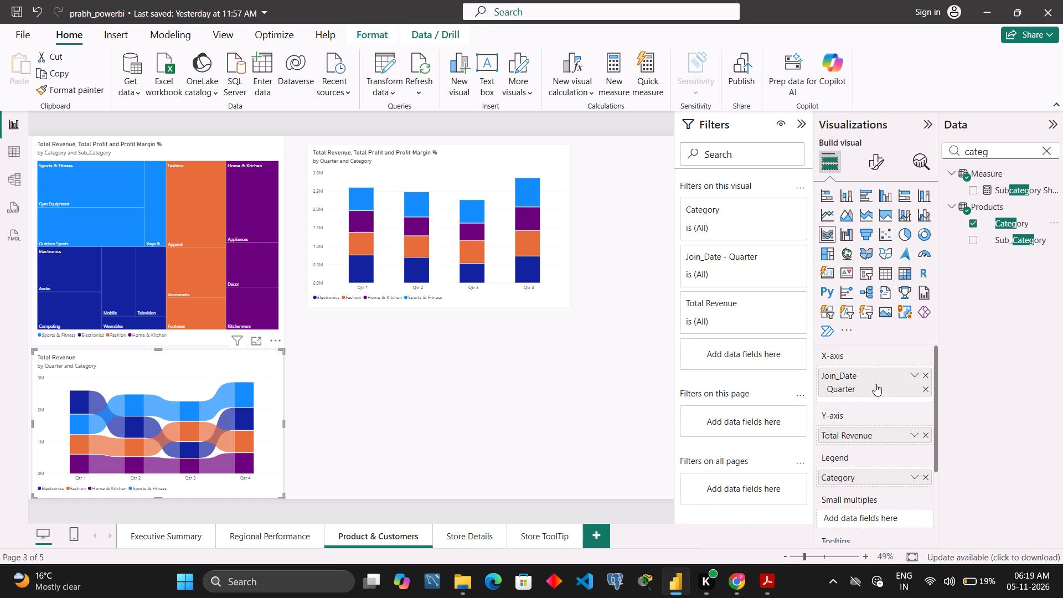
{"action": "scroll", "coordinate": [872, 390], "scroll_direction": "down", "scroll_amount": 3}
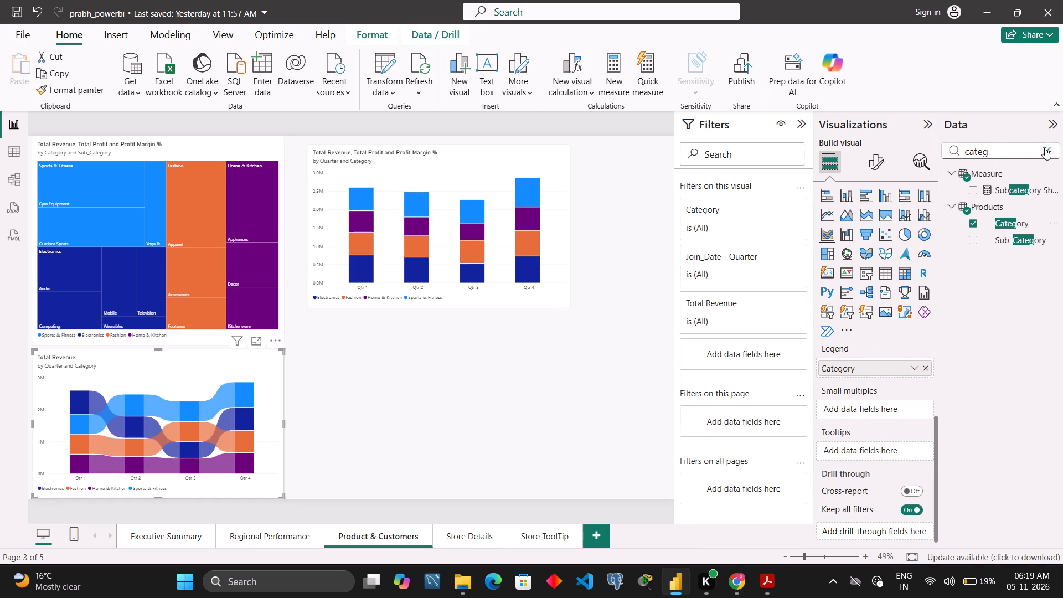
{"action": "left_click", "coordinate": [1045, 147]}
{"action": "type", "text": "total"}
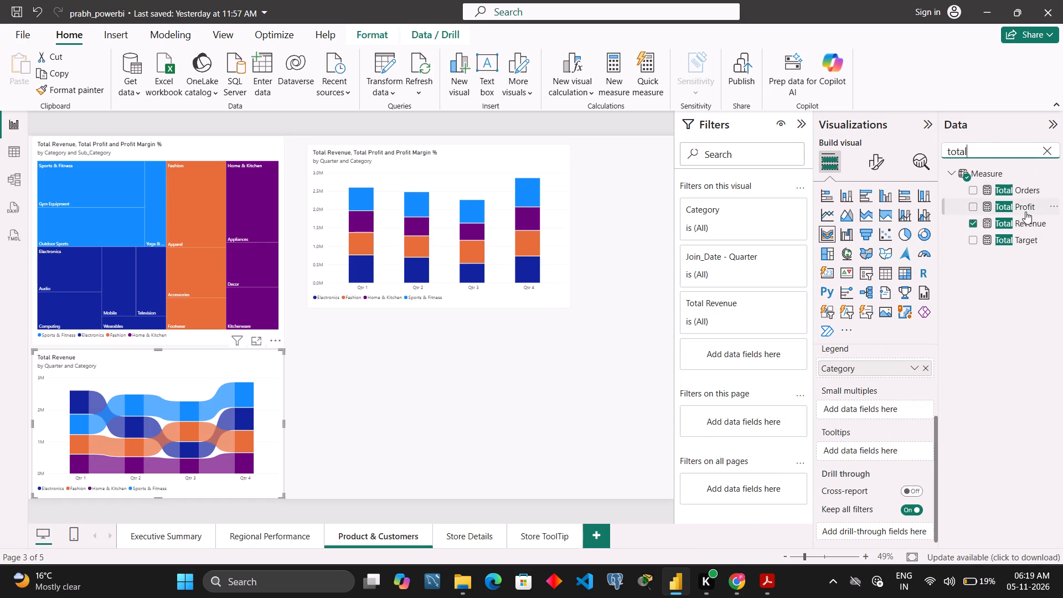
{"action": "left_click_drag", "start_coordinate": [1025, 212], "coordinate": [893, 453]}
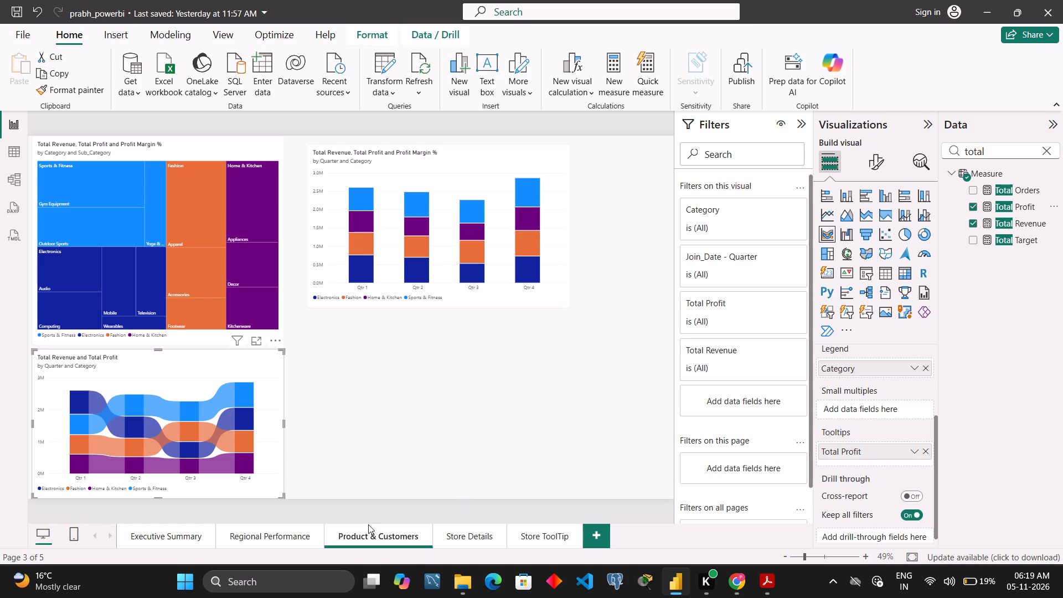
Consult the ChatGPT guide's Waterfall Chart section, then add a waterfall chart in Power BI and place it just below the stacked column chart.
{"action": "left_click", "coordinate": [745, 583]}
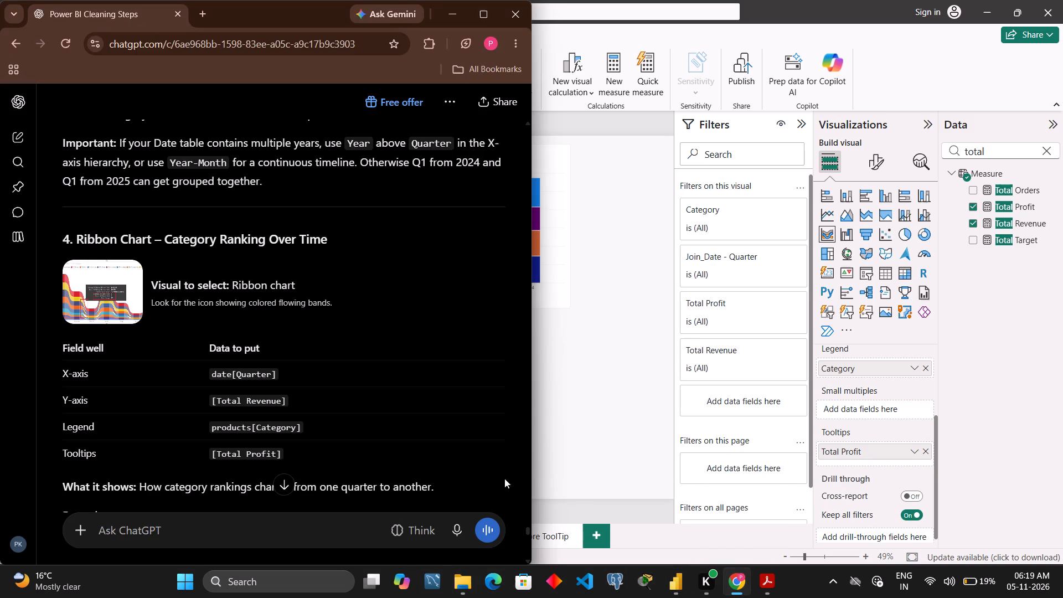
{"action": "scroll", "coordinate": [401, 455], "scroll_direction": "down", "scroll_amount": 5}
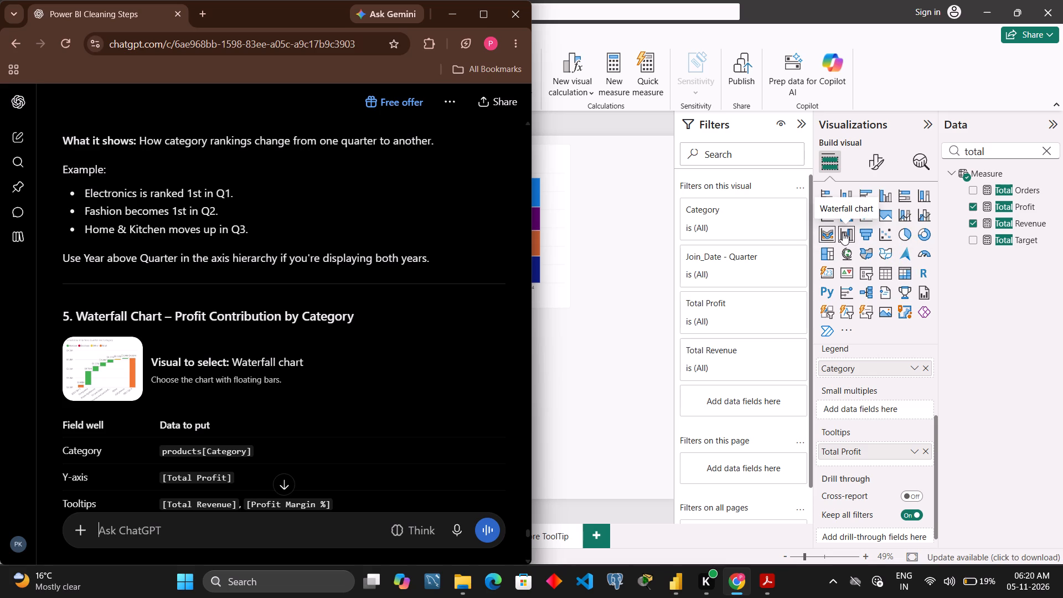
{"action": "left_click", "coordinate": [622, 250]}
{"action": "left_click", "coordinate": [622, 250]}
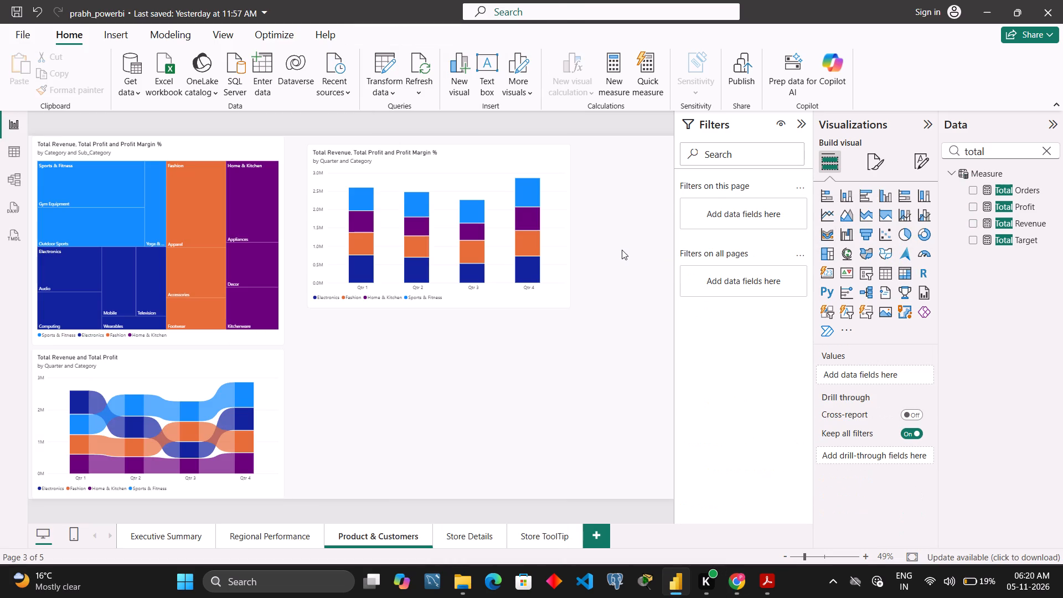
{"action": "left_click", "coordinate": [843, 234]}
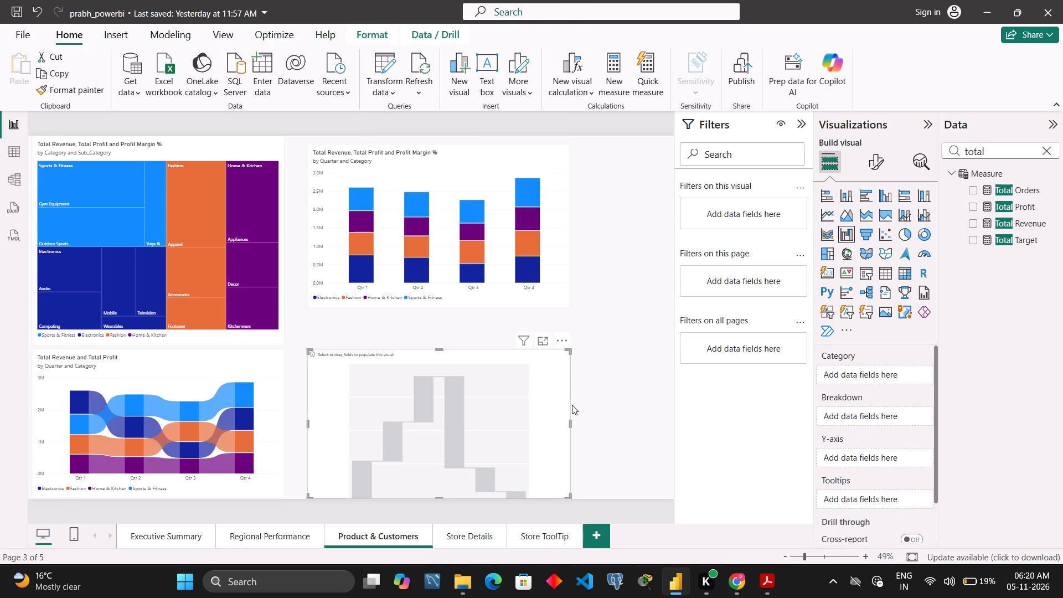
{"action": "left_click_drag", "start_coordinate": [556, 378], "coordinate": [563, 349]}
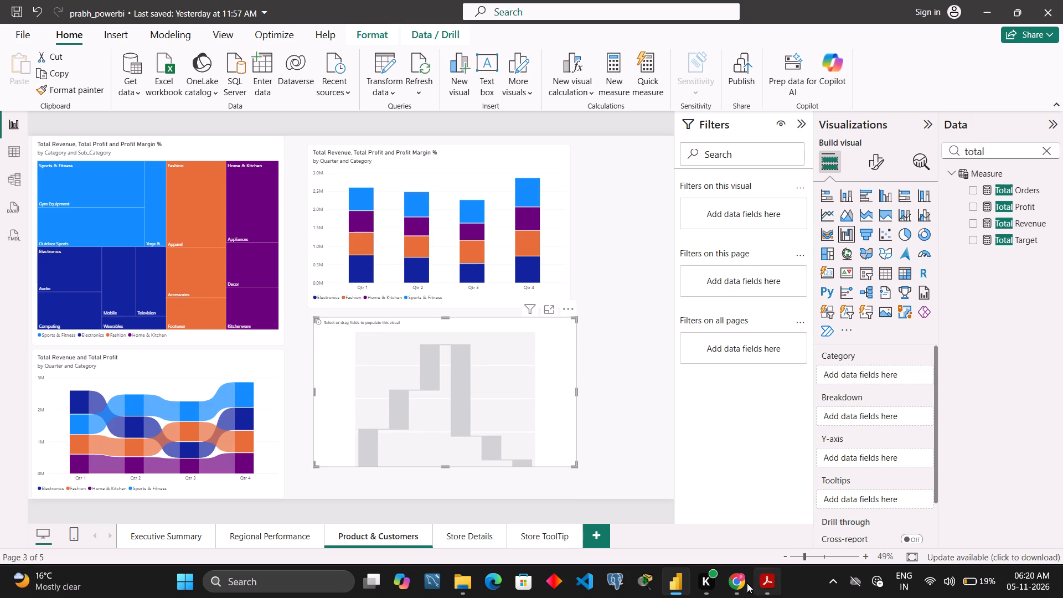
Check the waterfall chart's field list in the ChatGPT guide, then add Total Profit to the chart's tooltips in Power BI.
{"action": "left_click", "coordinate": [721, 508]}
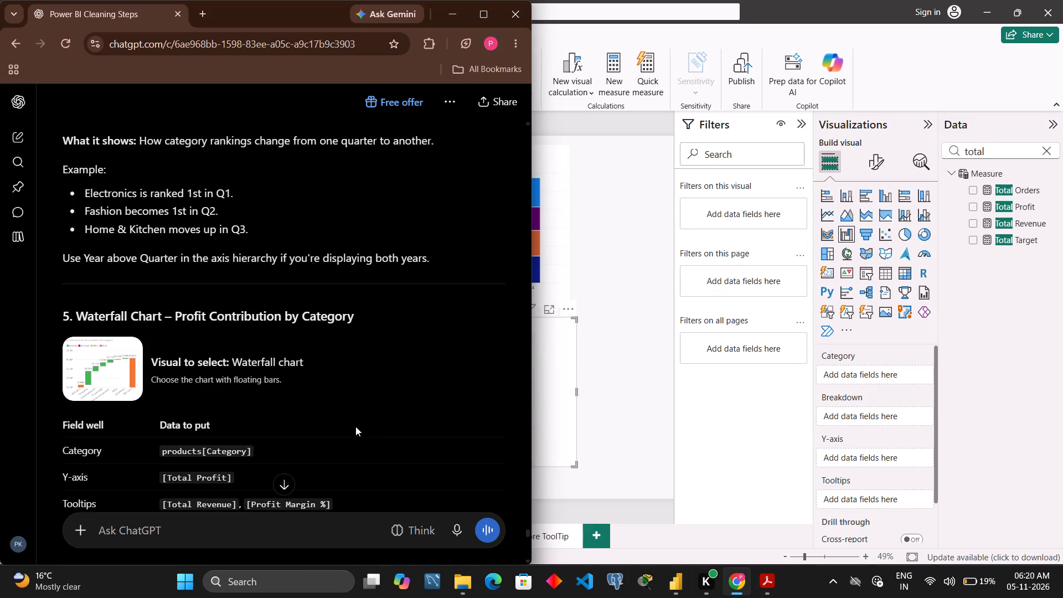
{"action": "scroll", "coordinate": [355, 426], "scroll_direction": "down", "scroll_amount": 2}
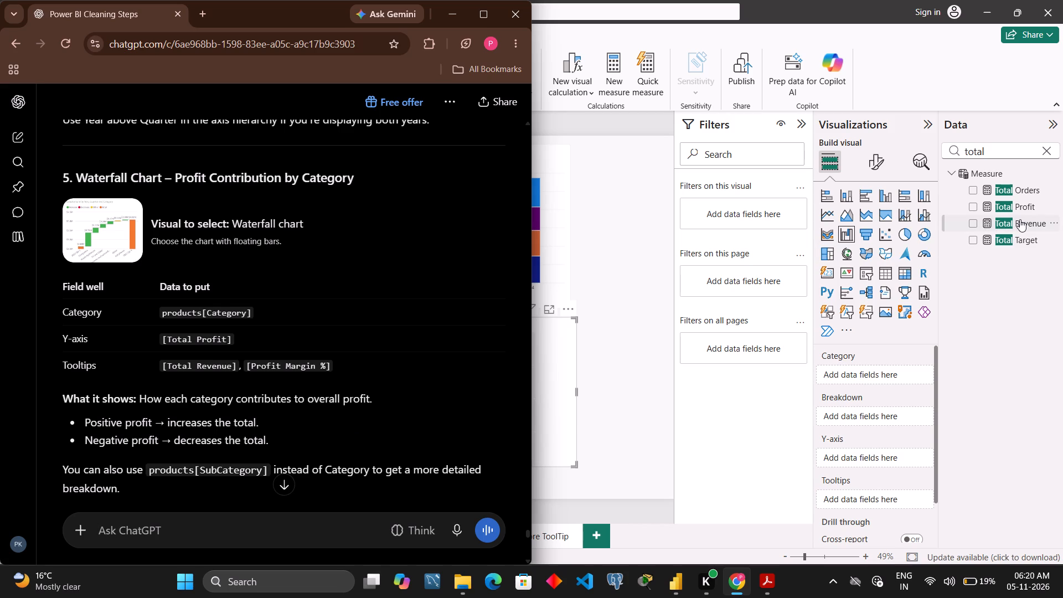
{"action": "left_click_drag", "start_coordinate": [1029, 206], "coordinate": [956, 472]}
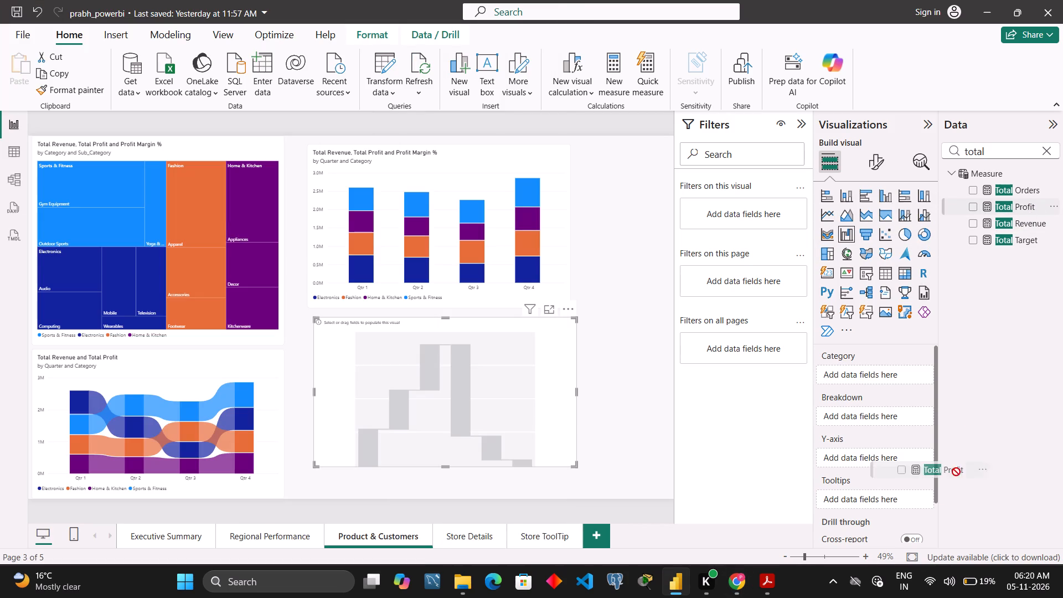
{"action": "left_click_drag", "start_coordinate": [956, 472], "coordinate": [905, 496]}
Set the Products Category field as the waterfall chart's category.
{"action": "left_click", "coordinate": [1043, 149]}
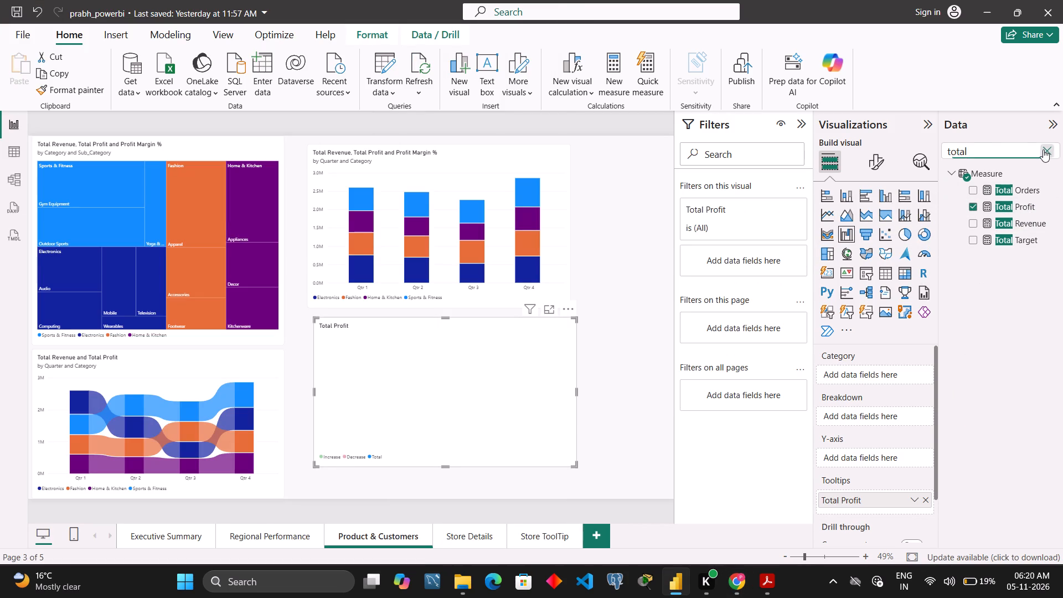
{"action": "type", "text": "cate"}
{"action": "left_click_drag", "start_coordinate": [1020, 219], "coordinate": [907, 353]}
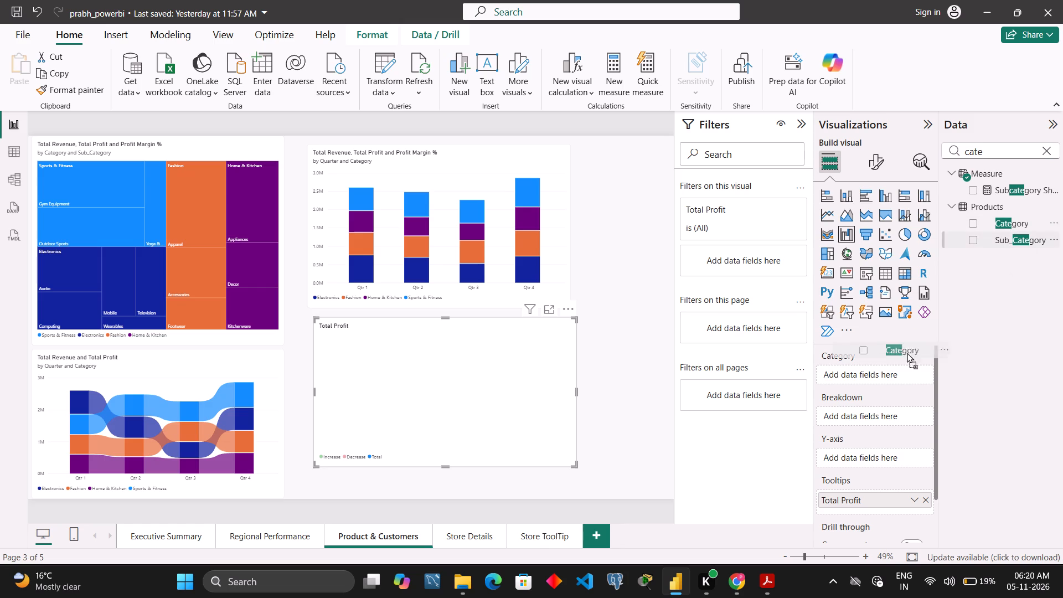
{"action": "left_click_drag", "start_coordinate": [907, 353], "coordinate": [890, 369]}
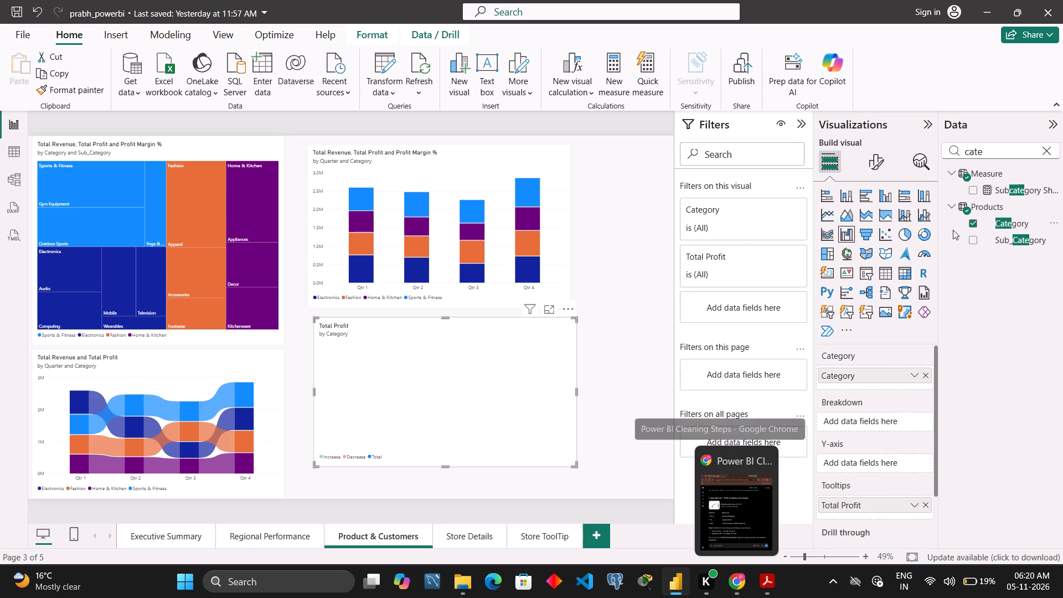
Search the fields for "total" and set Total Profit as the waterfall chart's Y-axis.
{"action": "left_click", "coordinate": [1047, 153]}
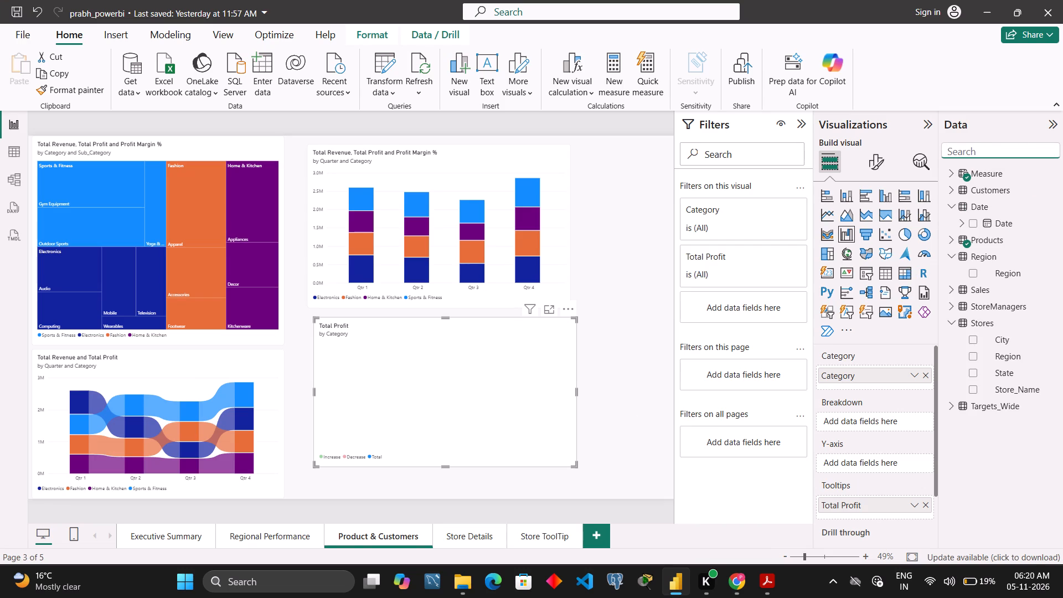
{"action": "type", "text": "total"}
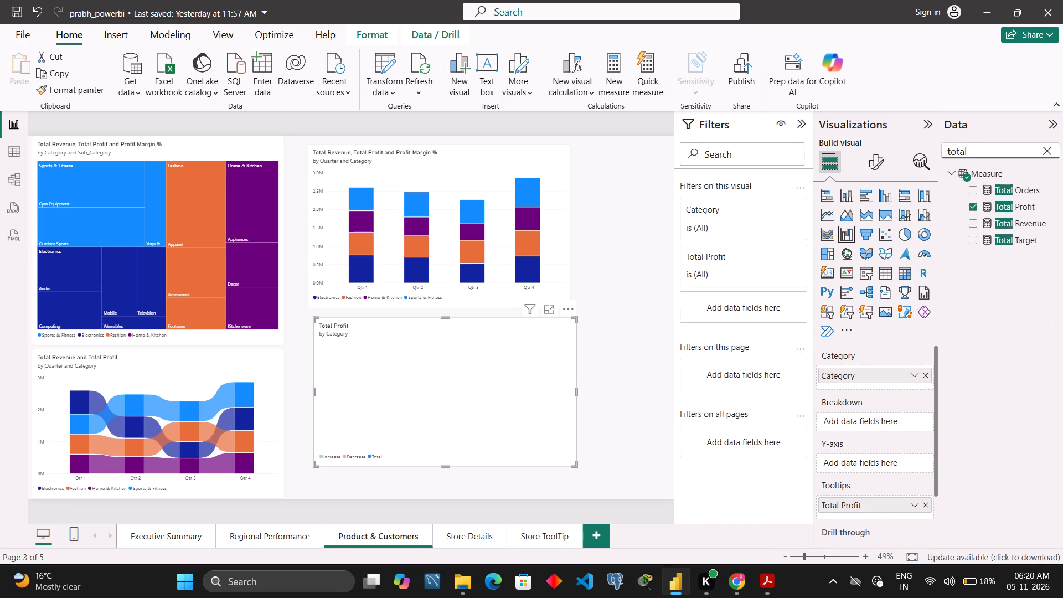
{"action": "left_click_drag", "start_coordinate": [1033, 207], "coordinate": [901, 482]}
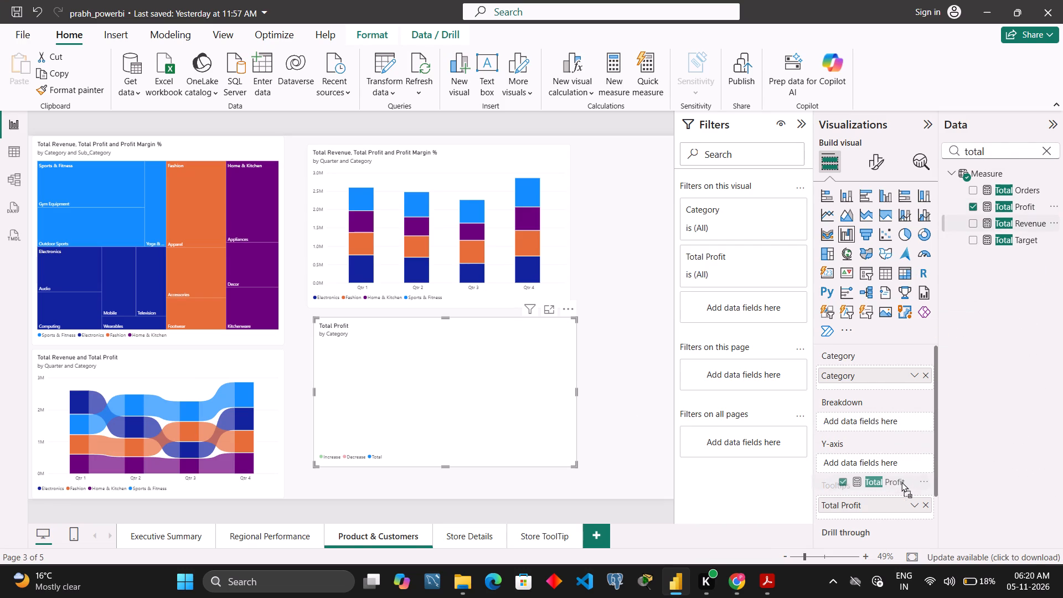
{"action": "left_click_drag", "start_coordinate": [901, 482], "coordinate": [906, 458]}
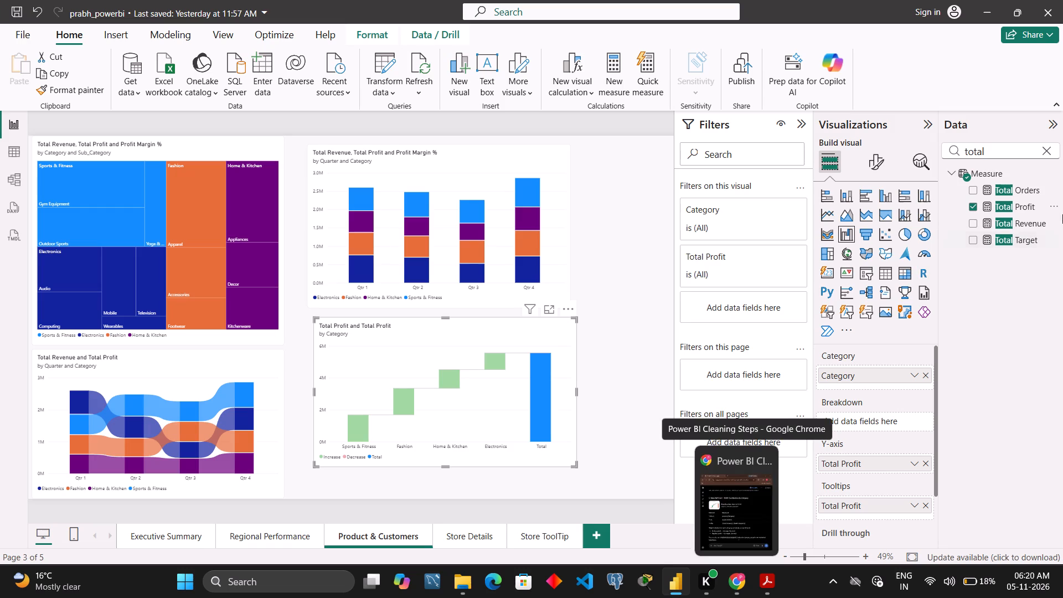
Find the Profit Margin % measure and add it to the waterfall chart's tooltips.
{"action": "left_click", "coordinate": [1046, 149]}
{"action": "type", "text": "profi"}
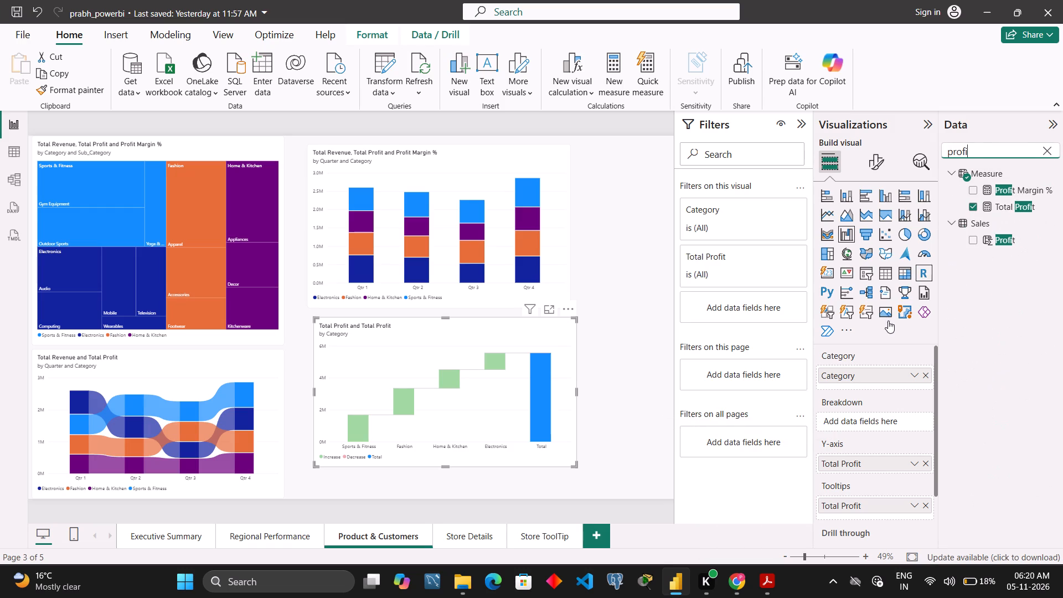
{"action": "scroll", "coordinate": [865, 367], "scroll_direction": "down", "scroll_amount": 1}
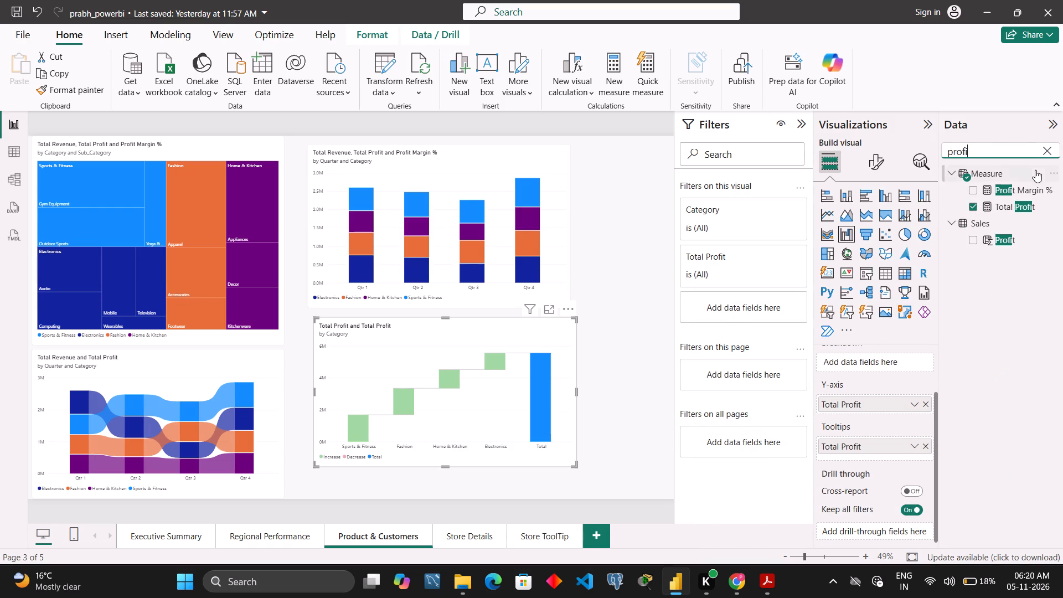
{"action": "left_click_drag", "start_coordinate": [1021, 185], "coordinate": [903, 451]}
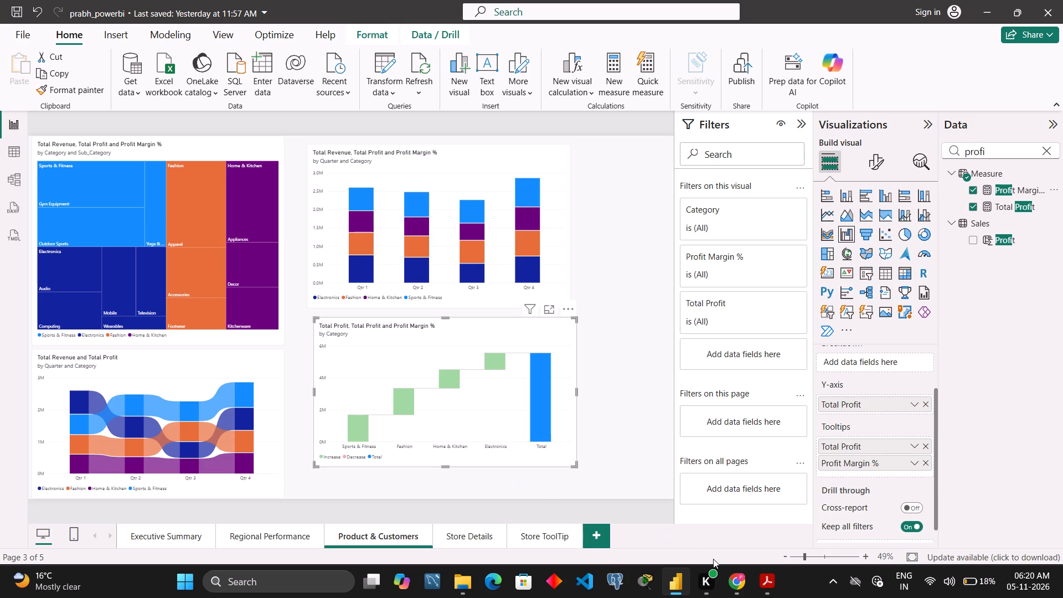
Consult the Funnel Chart section of the ChatGPT guide in Chrome, then add a funnel chart to Power BI's Product & Customers page.
{"action": "left_click", "coordinate": [444, 537]}
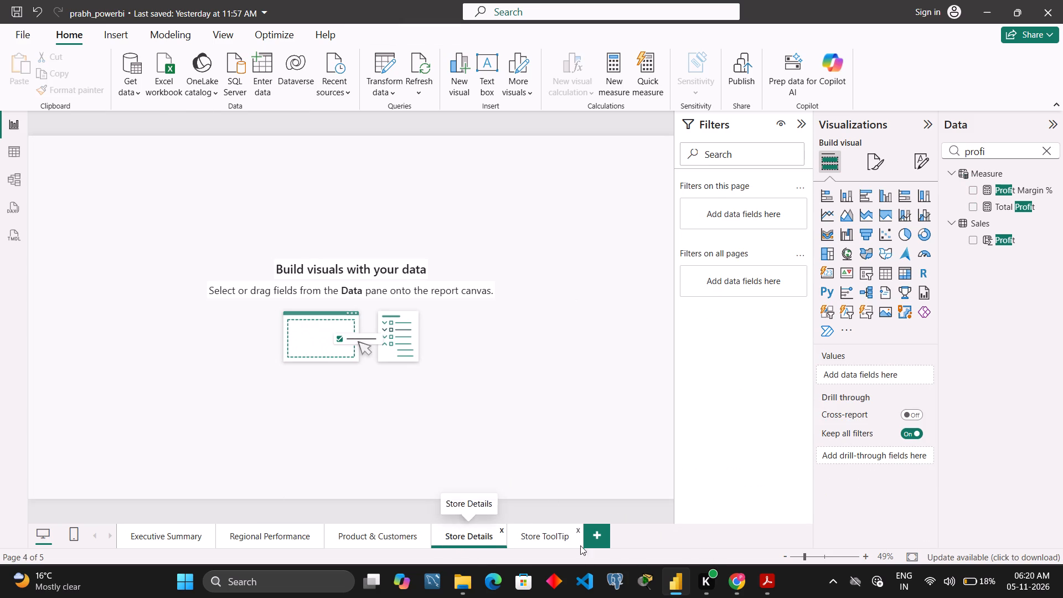
{"action": "left_click", "coordinate": [733, 585]}
{"action": "scroll", "coordinate": [359, 367], "scroll_direction": "down", "scroll_amount": 3}
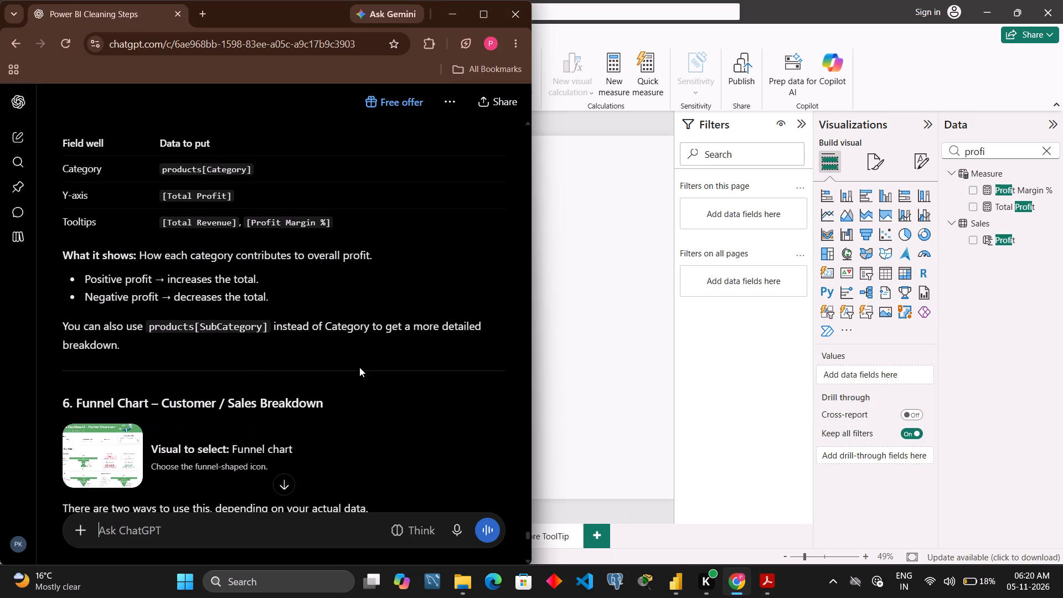
{"action": "scroll", "coordinate": [359, 367], "scroll_direction": "down", "scroll_amount": 1}
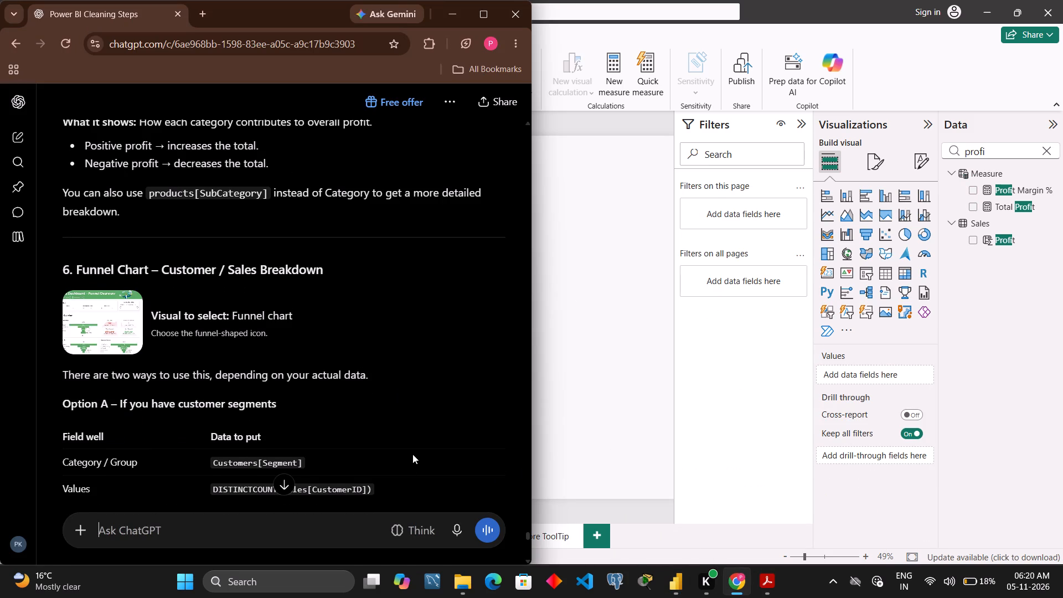
{"action": "scroll", "coordinate": [412, 454], "scroll_direction": "down", "scroll_amount": 8}
{"action": "scroll", "coordinate": [412, 454], "scroll_direction": "up", "scroll_amount": 2}
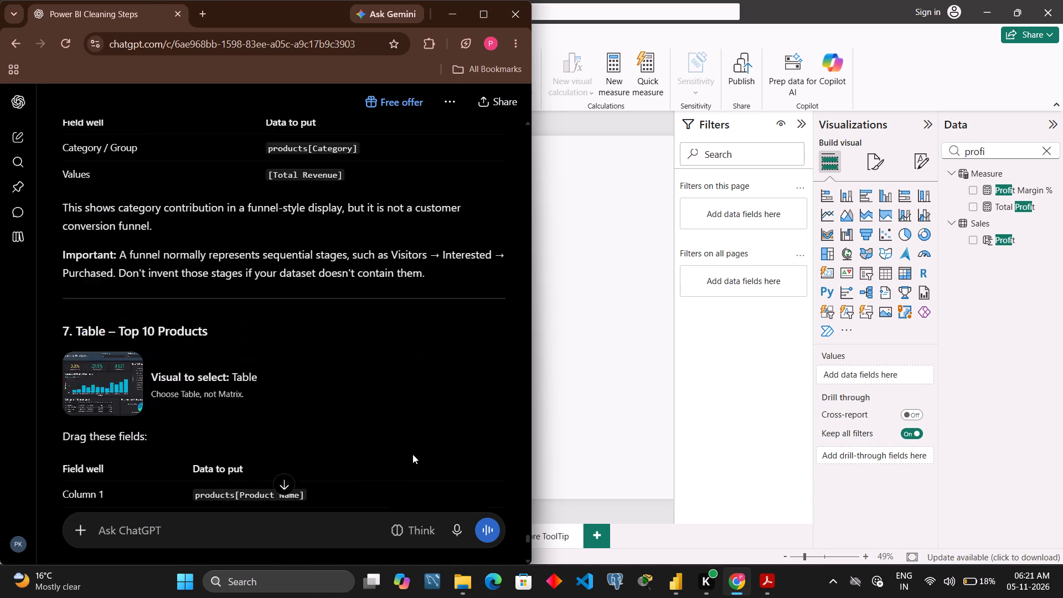
{"action": "scroll", "coordinate": [412, 454], "scroll_direction": "up", "scroll_amount": 4}
{"action": "left_click", "coordinate": [566, 359]}
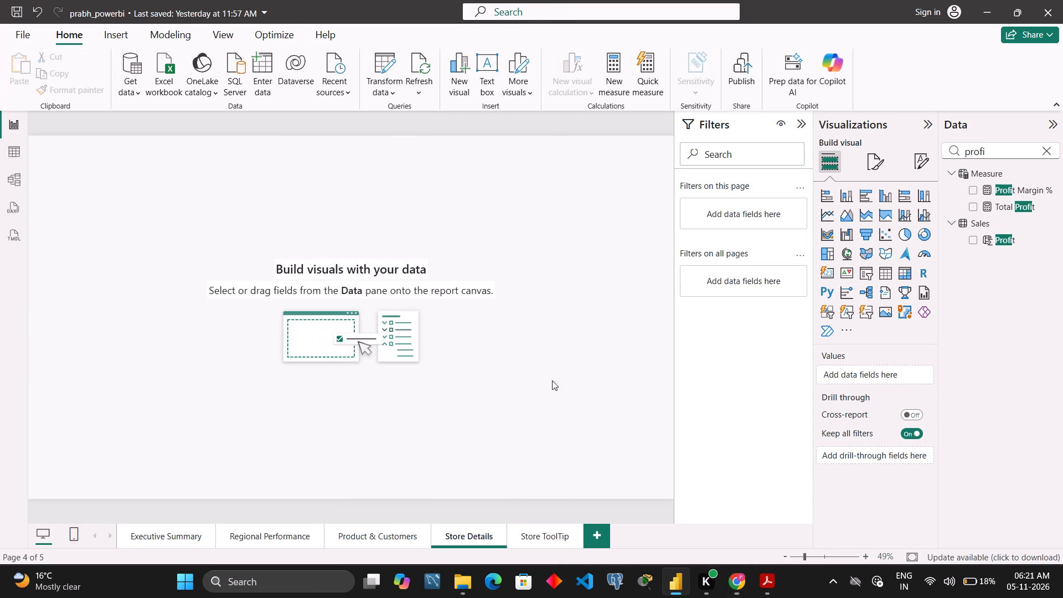
{"action": "left_click", "coordinate": [366, 529]}
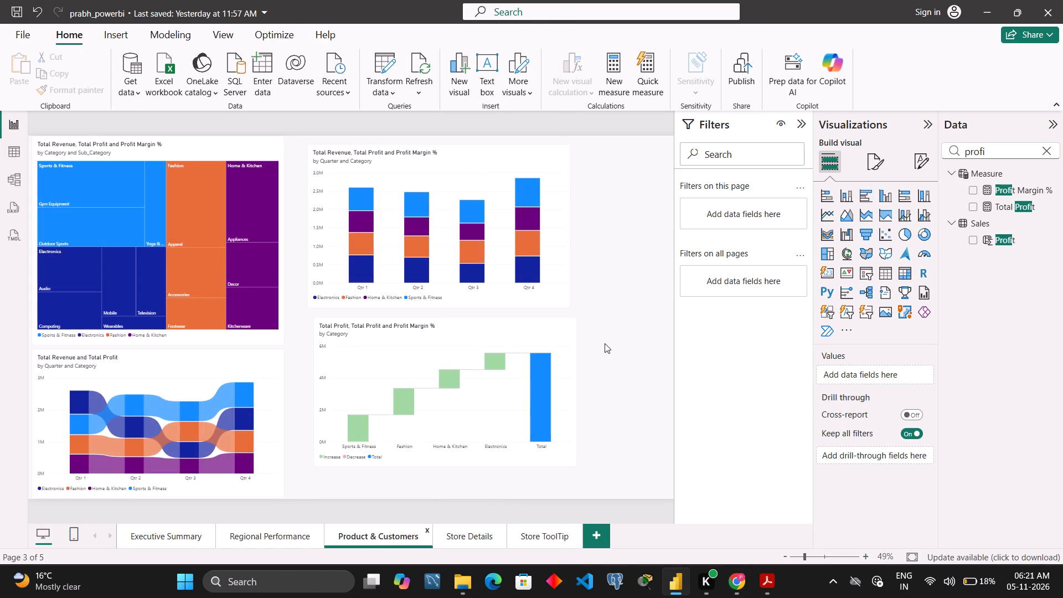
{"action": "left_click", "coordinate": [860, 240]}
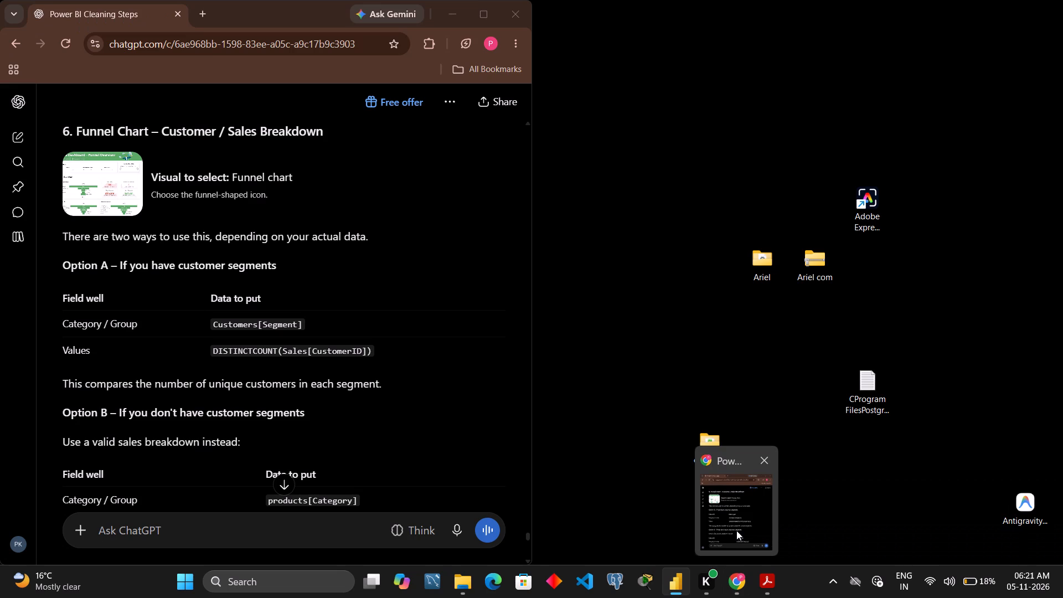
Search the fields for "segment" and set the Customers Segment field as the funnel chart's category.
{"action": "left_click", "coordinate": [1049, 151]}
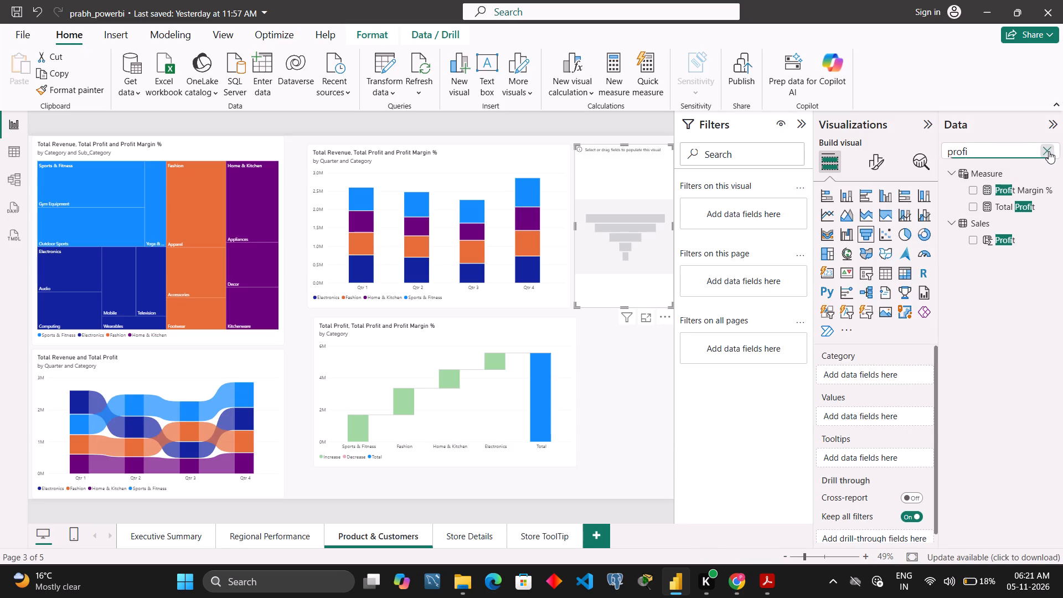
{"action": "key", "text": "s"}
{"action": "type", "text": "eg"}
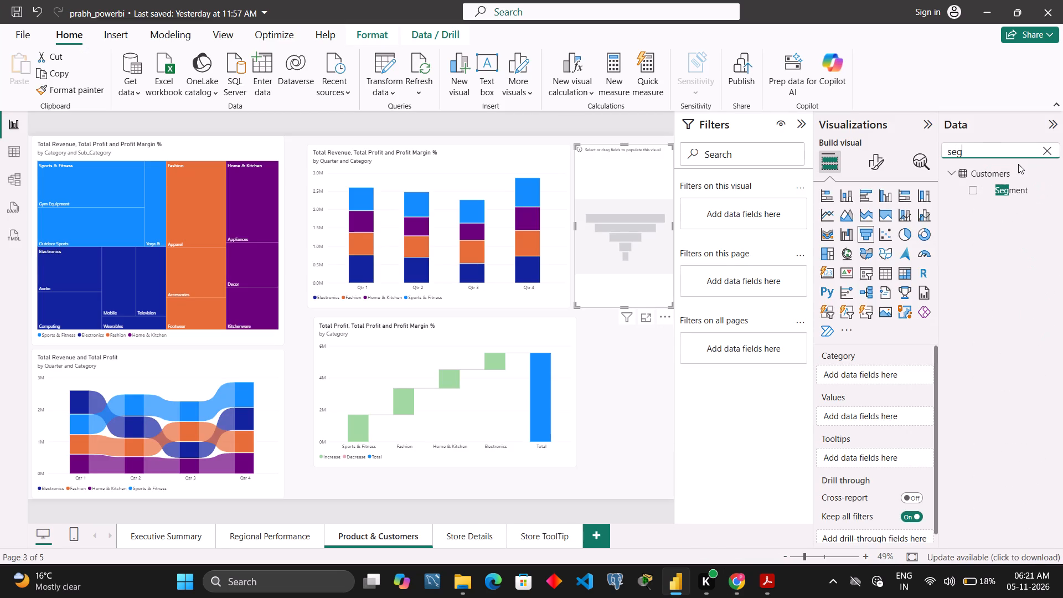
{"action": "key", "text": "m"}
{"action": "type", "text": "en"}
{"action": "key", "text": "t"}
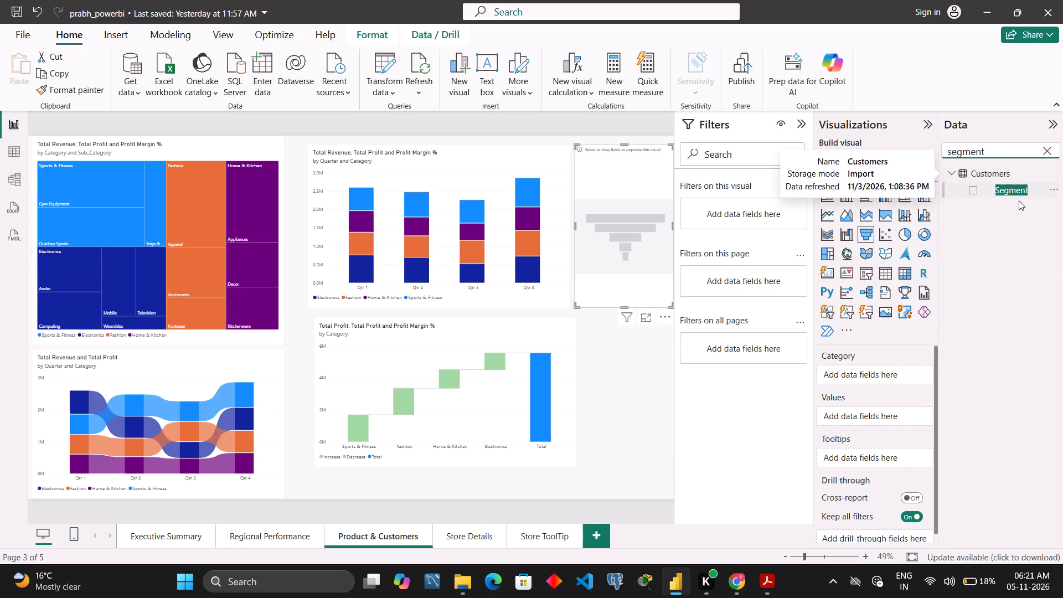
{"action": "left_click_drag", "start_coordinate": [1021, 186], "coordinate": [894, 369]}
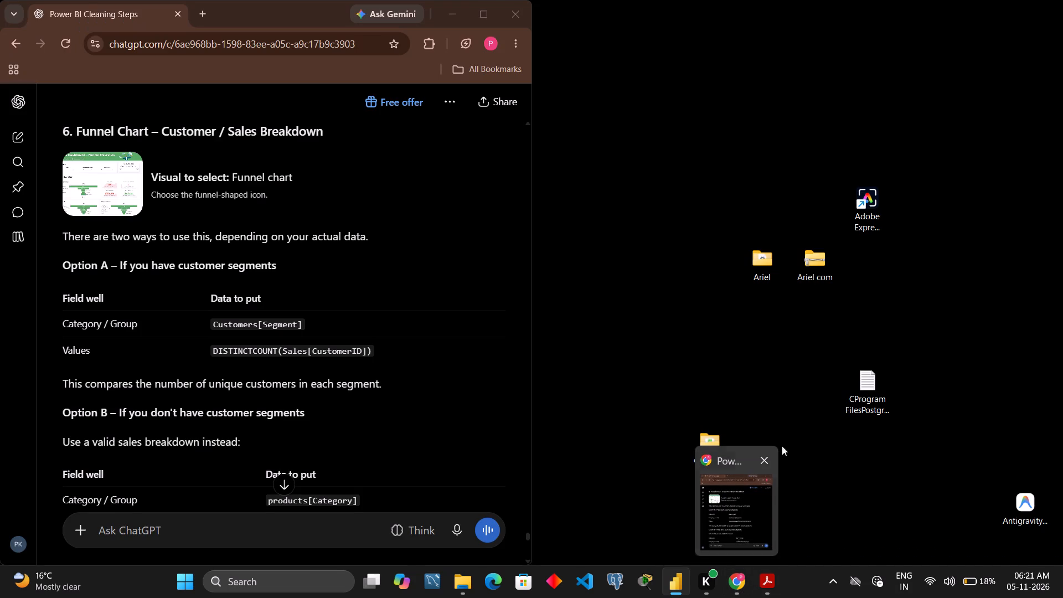
Look for a customer count field and set the Unique Customers measure as the funnel chart's values.
{"action": "left_click", "coordinate": [1045, 153]}
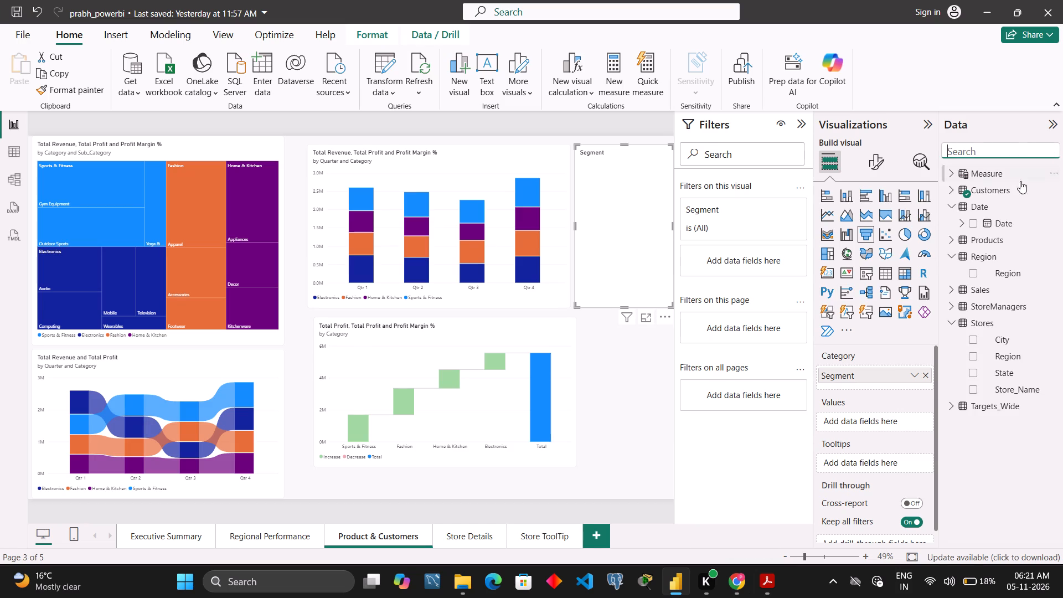
{"action": "left_click", "coordinate": [950, 204]}
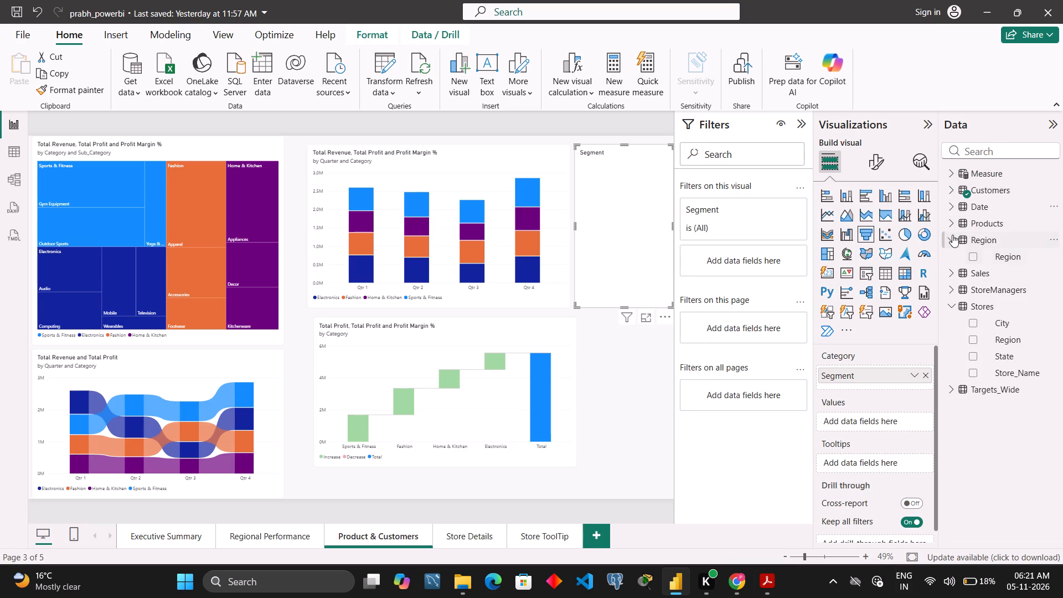
{"action": "left_click", "coordinate": [953, 234]}
{"action": "left_click", "coordinate": [952, 287]}
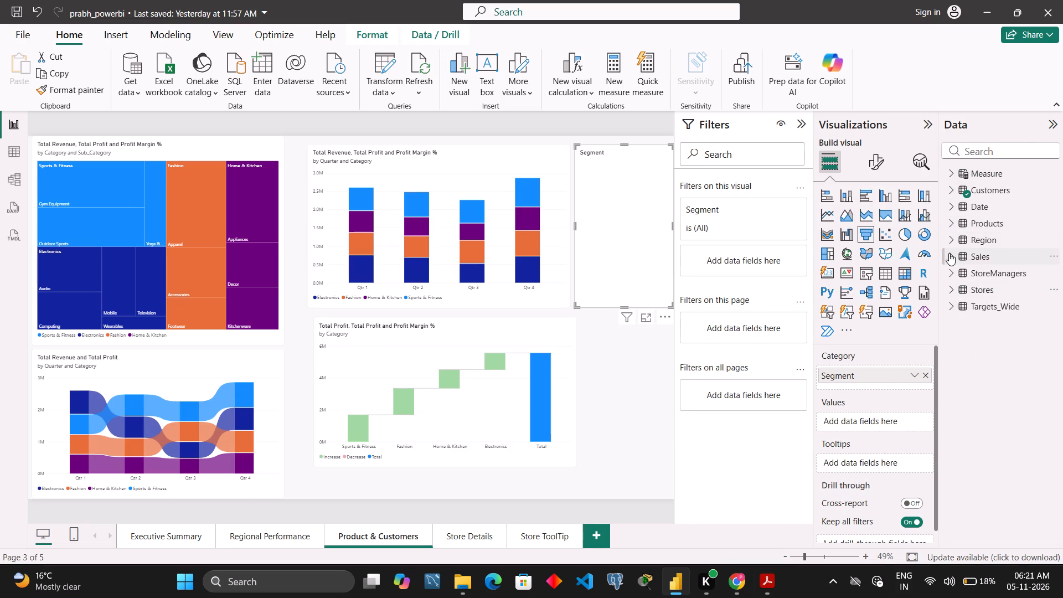
{"action": "left_click", "coordinate": [949, 253]}
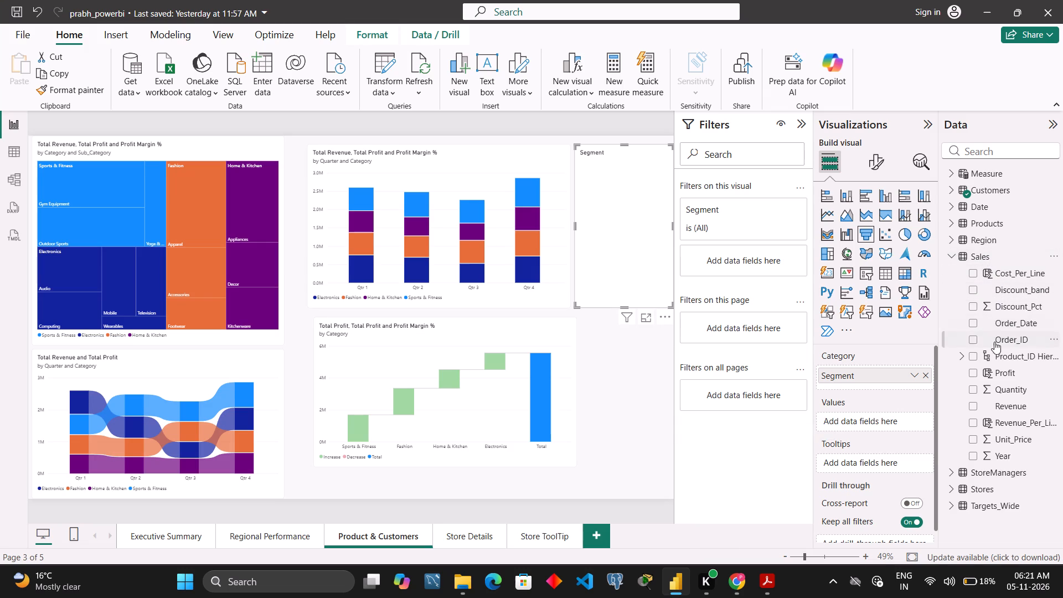
{"action": "left_click", "coordinate": [1012, 147]}
{"action": "type", "text": "customer"}
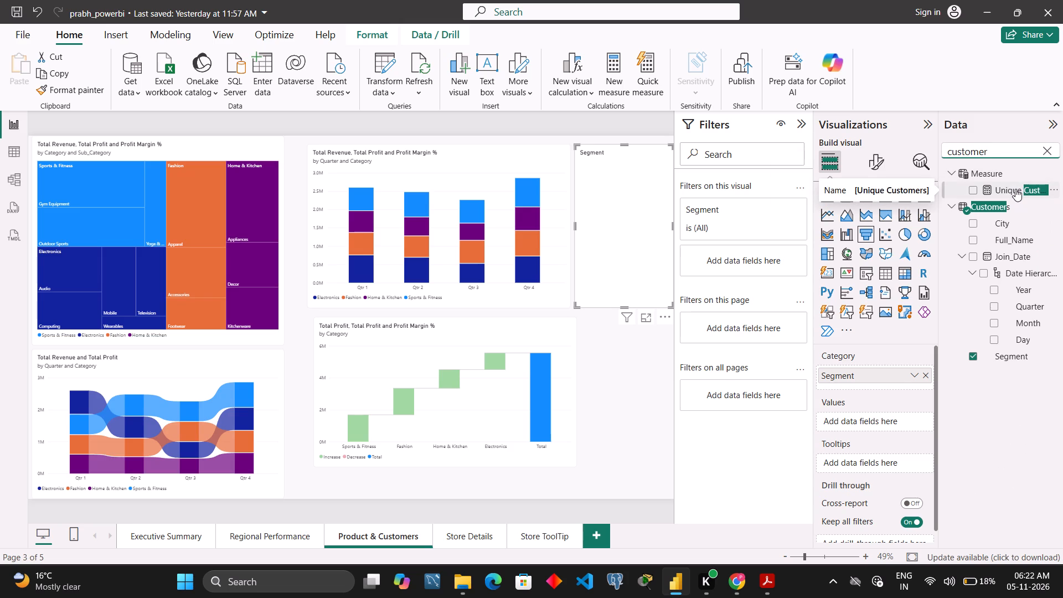
{"action": "left_click_drag", "start_coordinate": [1015, 189], "coordinate": [863, 419]}
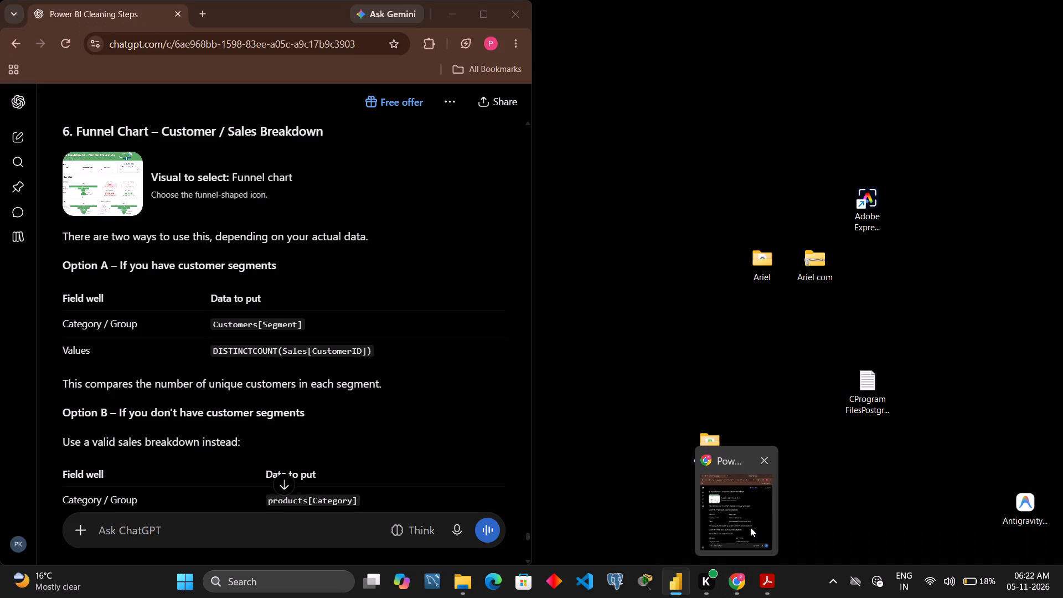
Read the Top 10 Products table section of the ChatGPT guide in Chrome, then add a table visual below the funnel chart in Power BI.
{"action": "left_click", "coordinate": [750, 527]}
{"action": "scroll", "coordinate": [333, 334], "scroll_direction": "down", "scroll_amount": 2}
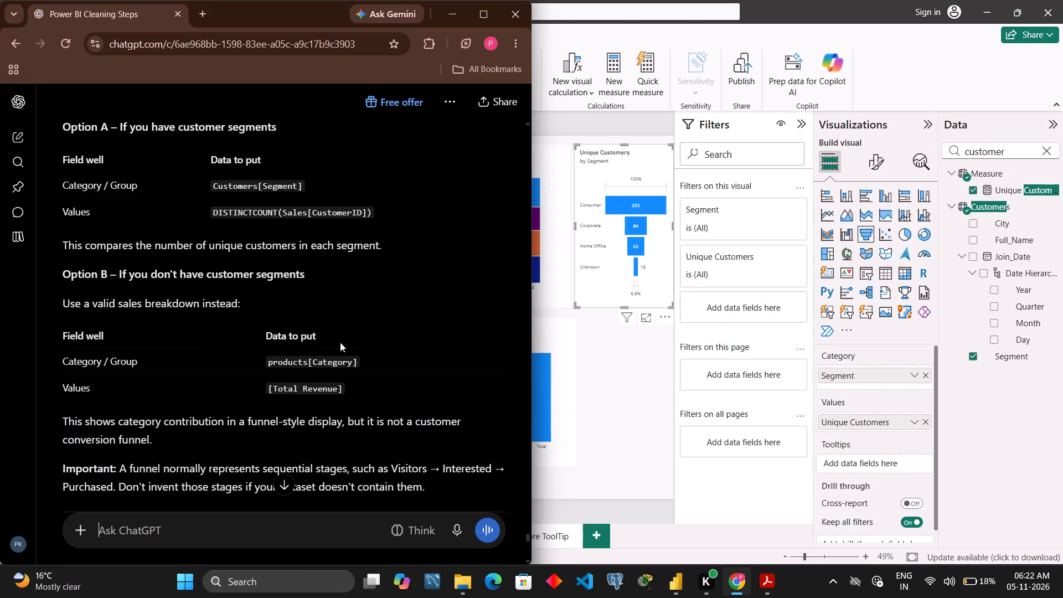
{"action": "scroll", "coordinate": [340, 342], "scroll_direction": "down", "scroll_amount": 4}
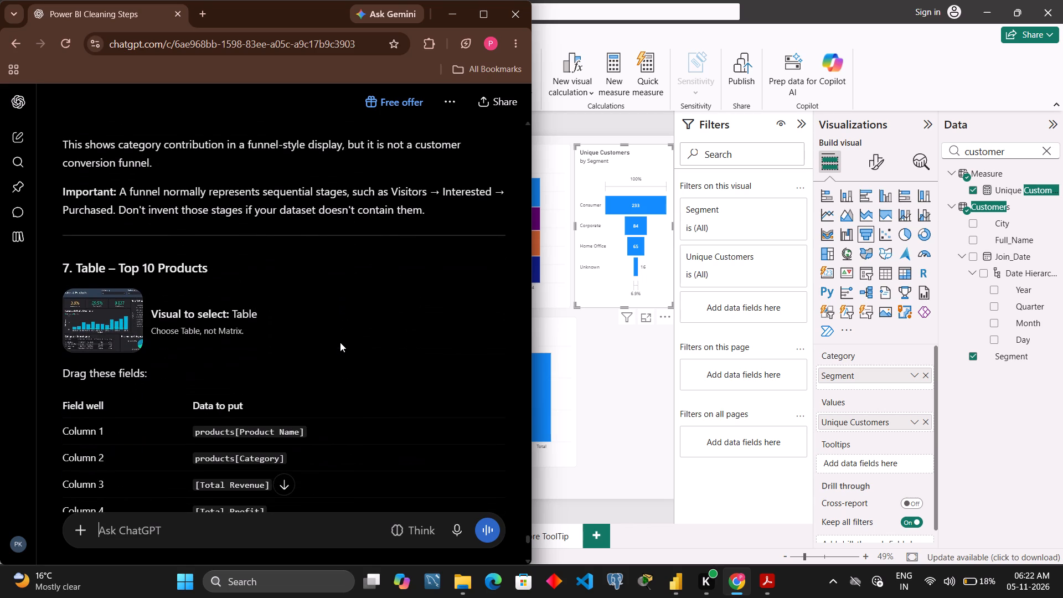
{"action": "scroll", "coordinate": [340, 342], "scroll_direction": "down", "scroll_amount": 1}
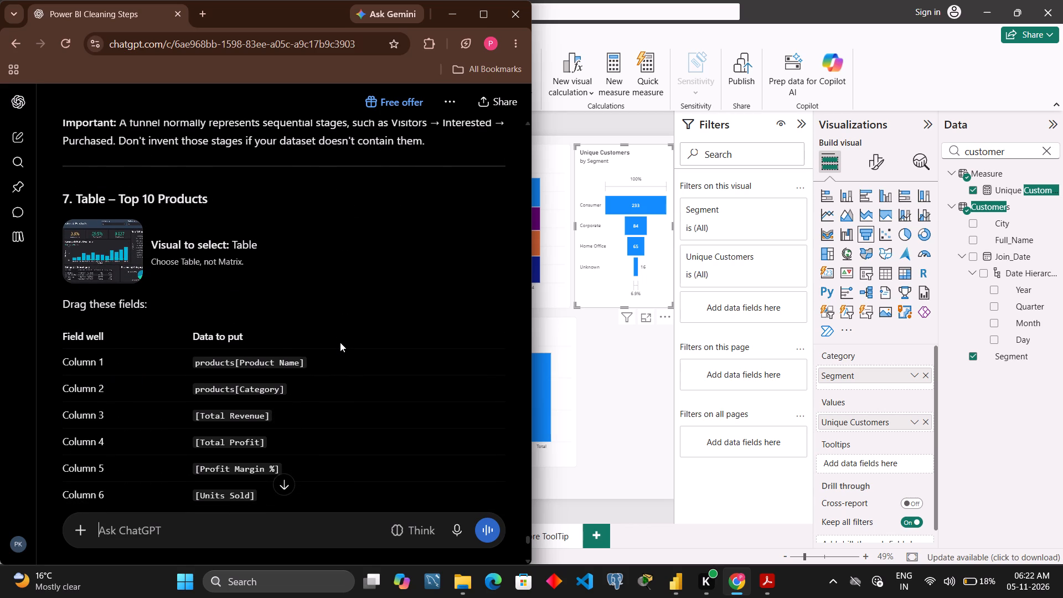
{"action": "scroll", "coordinate": [340, 342], "scroll_direction": "down", "scroll_amount": 1}
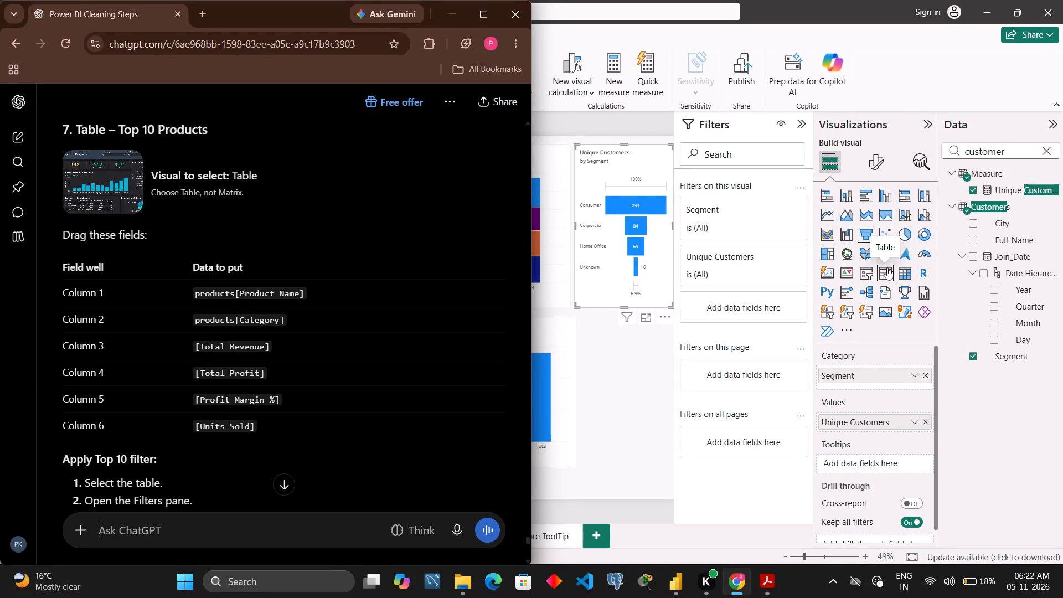
{"action": "left_click", "coordinate": [659, 398]}
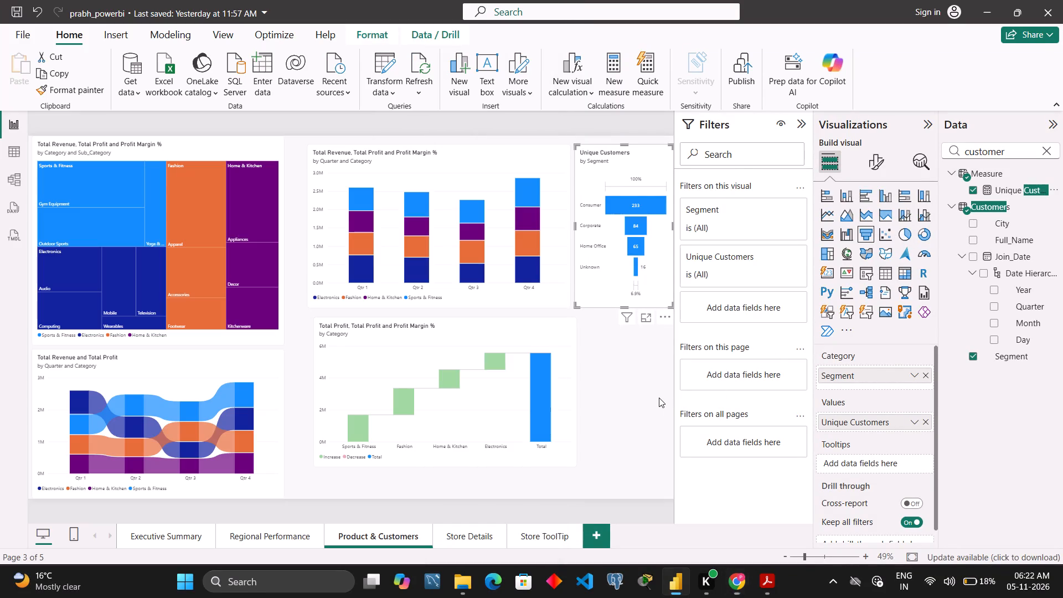
{"action": "left_click", "coordinate": [894, 277]}
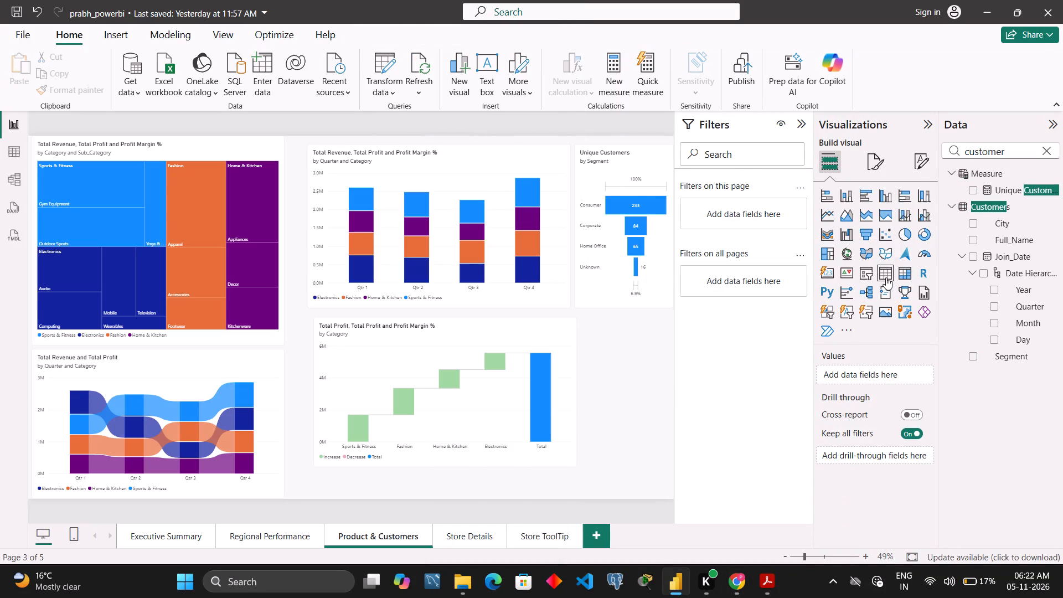
{"action": "left_click", "coordinate": [886, 276]}
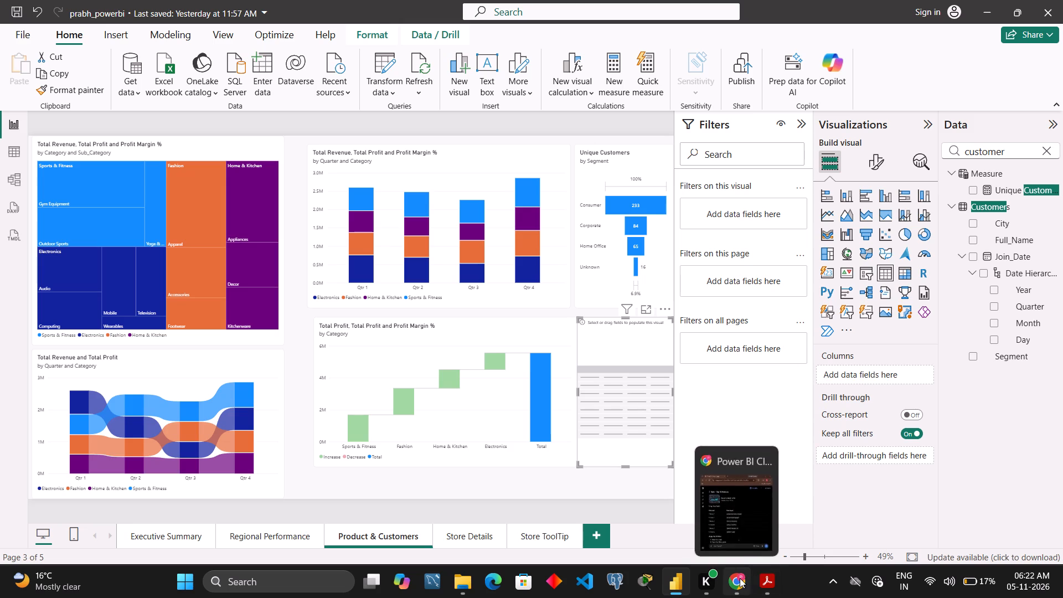
Add the product name field from the Products table as the new table visual's first column.
{"action": "scroll", "coordinate": [960, 404], "scroll_direction": "up", "scroll_amount": 2}
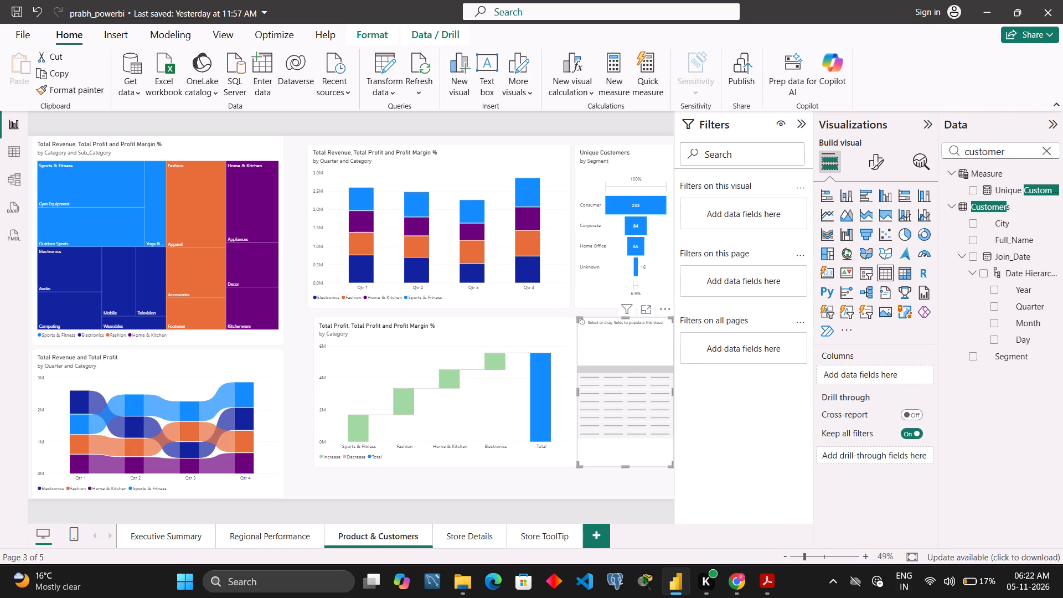
{"action": "left_click", "coordinate": [1047, 151]}
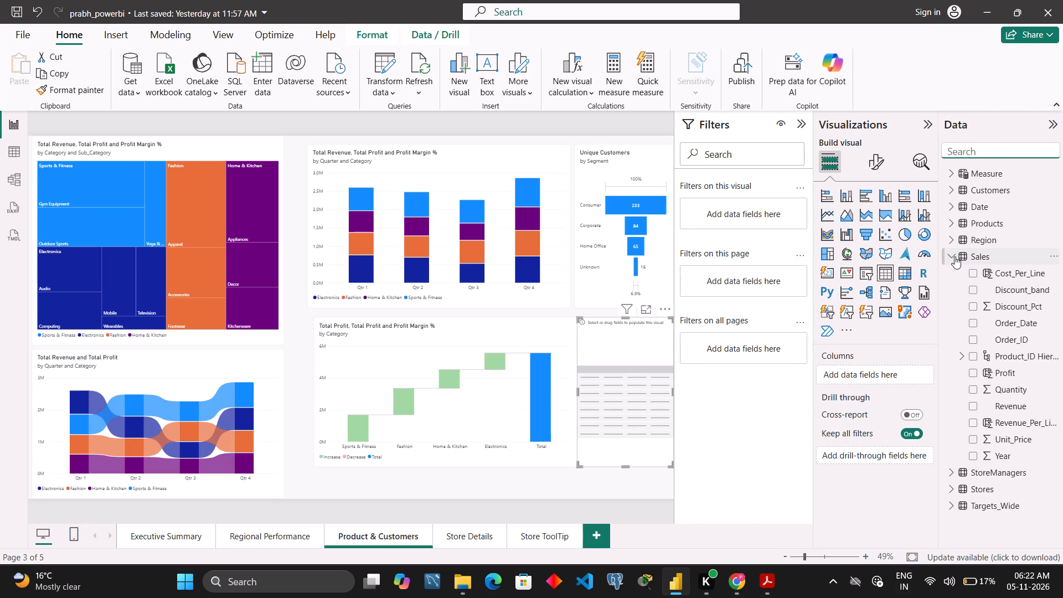
{"action": "left_click", "coordinate": [954, 256]}
{"action": "left_click", "coordinate": [951, 223]}
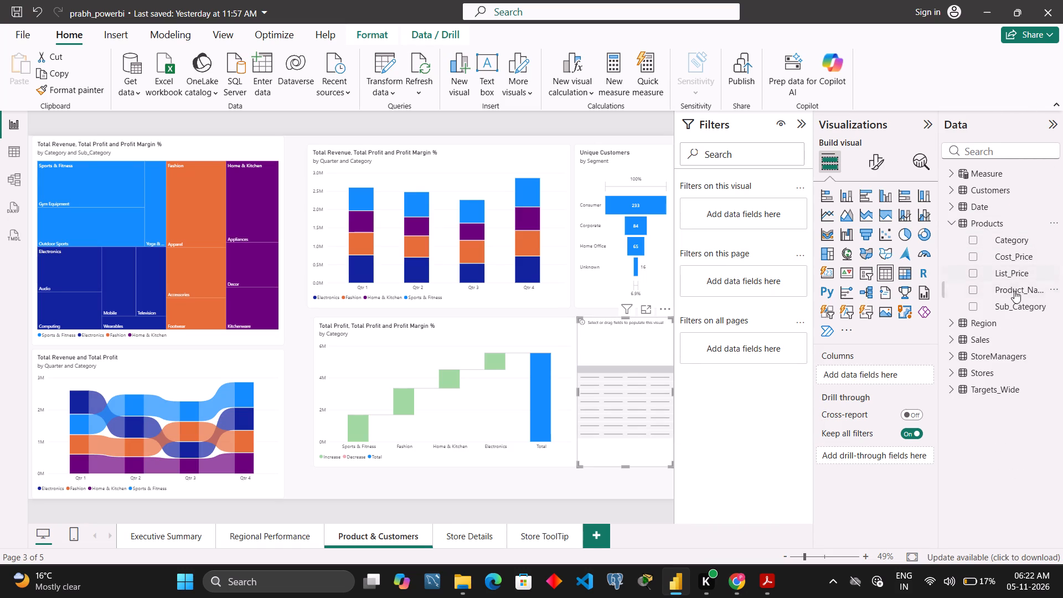
{"action": "left_click_drag", "start_coordinate": [1016, 293], "coordinate": [894, 378]}
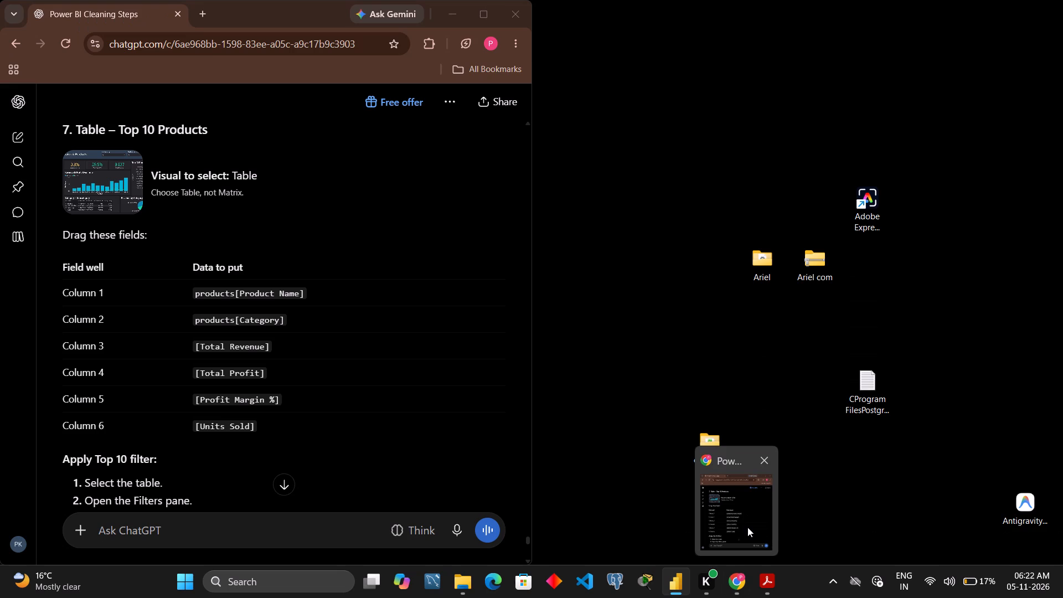
Add the Products Category field and the Total Revenue measure as the table visual's second and third columns.
{"action": "left_click_drag", "start_coordinate": [1005, 238], "coordinate": [880, 380]}
{"action": "left_click", "coordinate": [971, 152]}
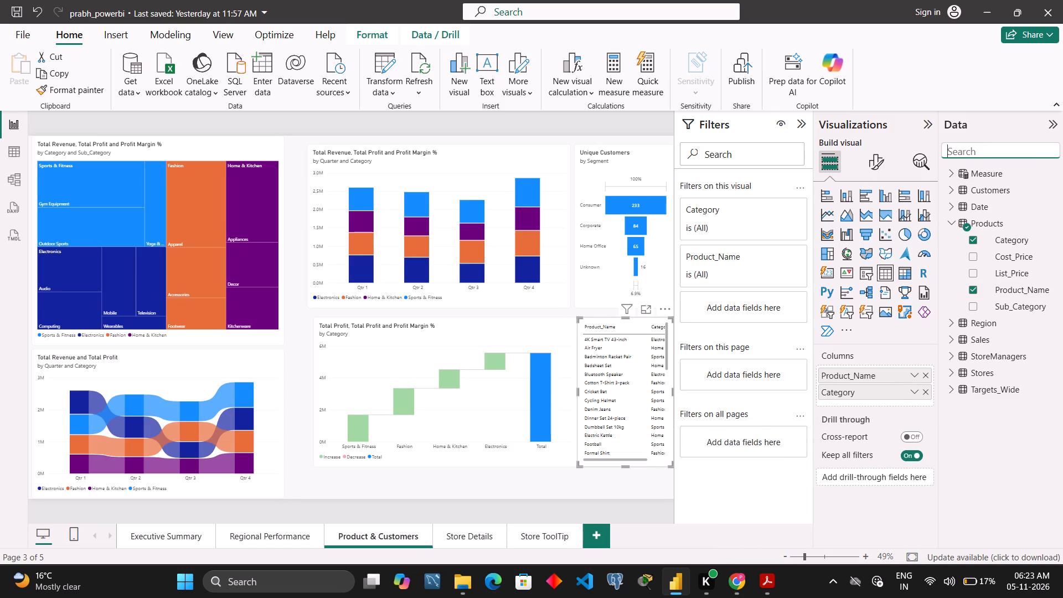
{"action": "type", "text": "total"}
{"action": "key", "text": "space"}
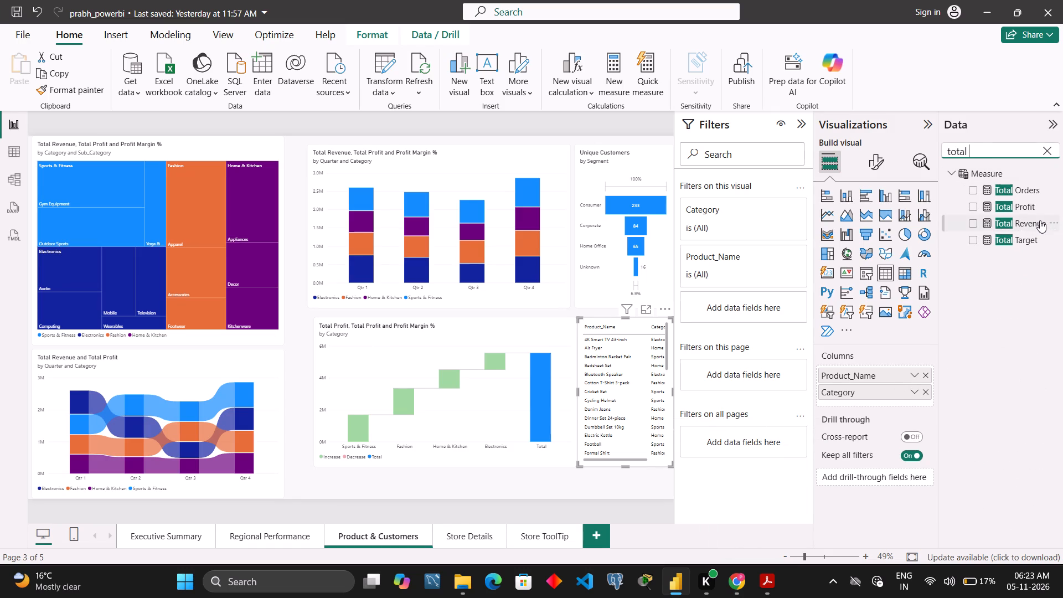
{"action": "left_click_drag", "start_coordinate": [1020, 220], "coordinate": [902, 396]}
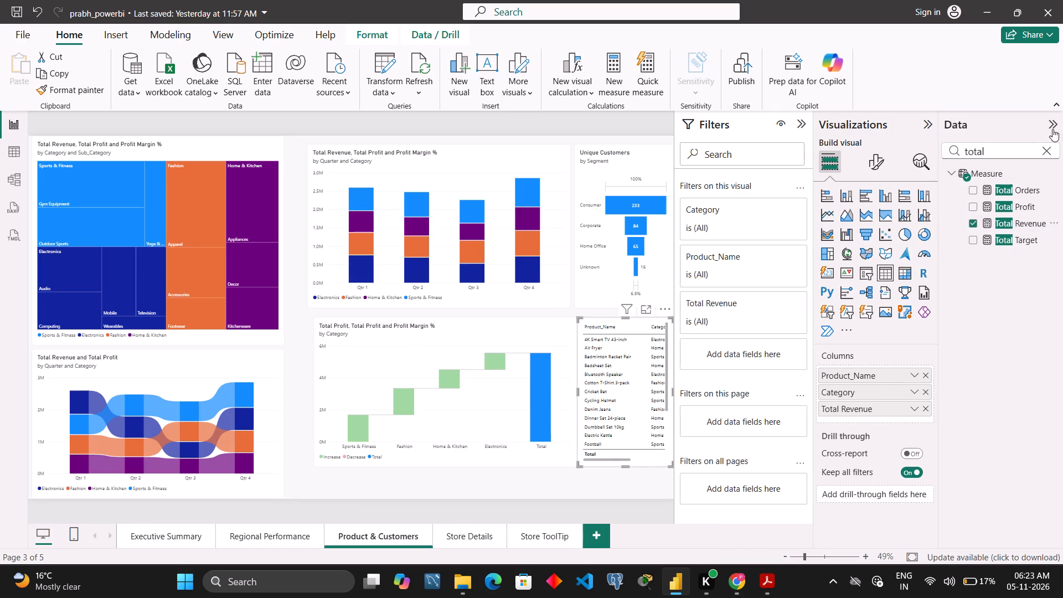
Search the fields for "profit" and add Total Profit and Profit Margin % as the table's fourth and fifth columns.
{"action": "left_click", "coordinate": [1045, 149]}
{"action": "type", "text": "pr"}
{"action": "type", "text": "ofit"}
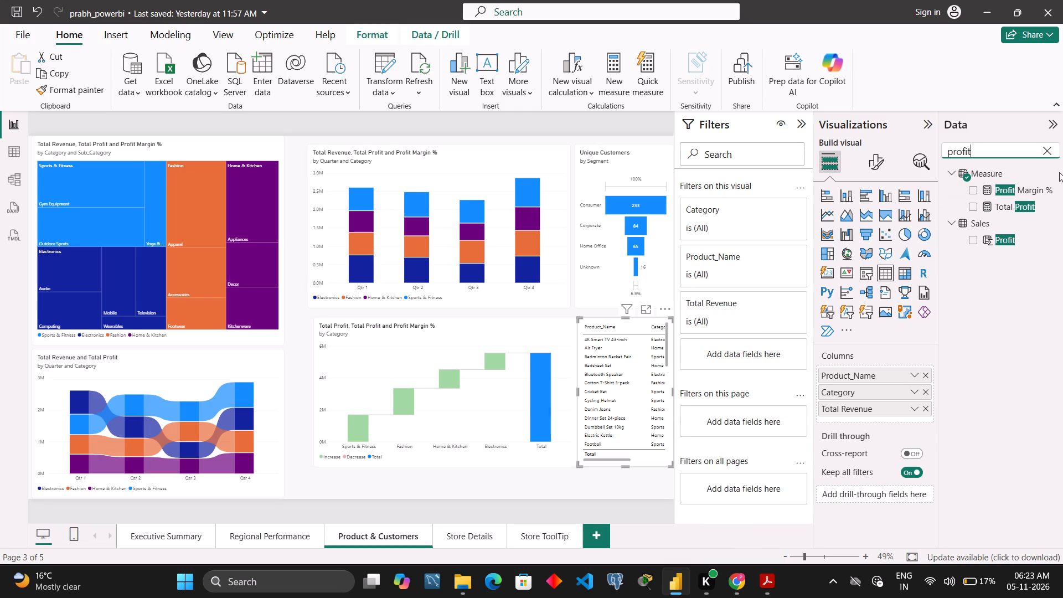
{"action": "left_click_drag", "start_coordinate": [1020, 204], "coordinate": [891, 412]}
{"action": "left_click_drag", "start_coordinate": [1013, 188], "coordinate": [874, 428]}
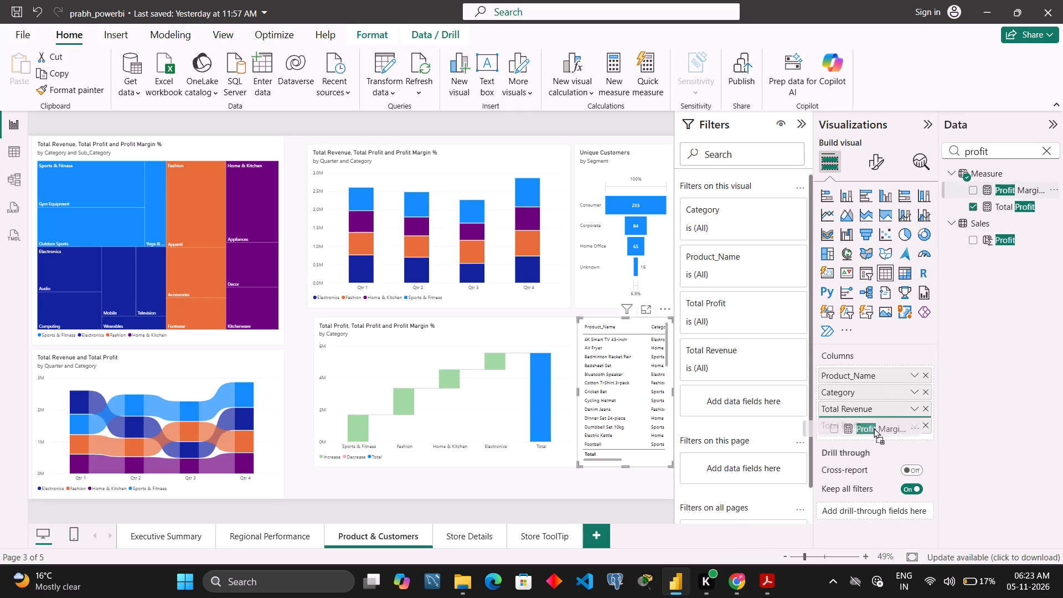
{"action": "left_click_drag", "start_coordinate": [874, 428], "coordinate": [869, 430]}
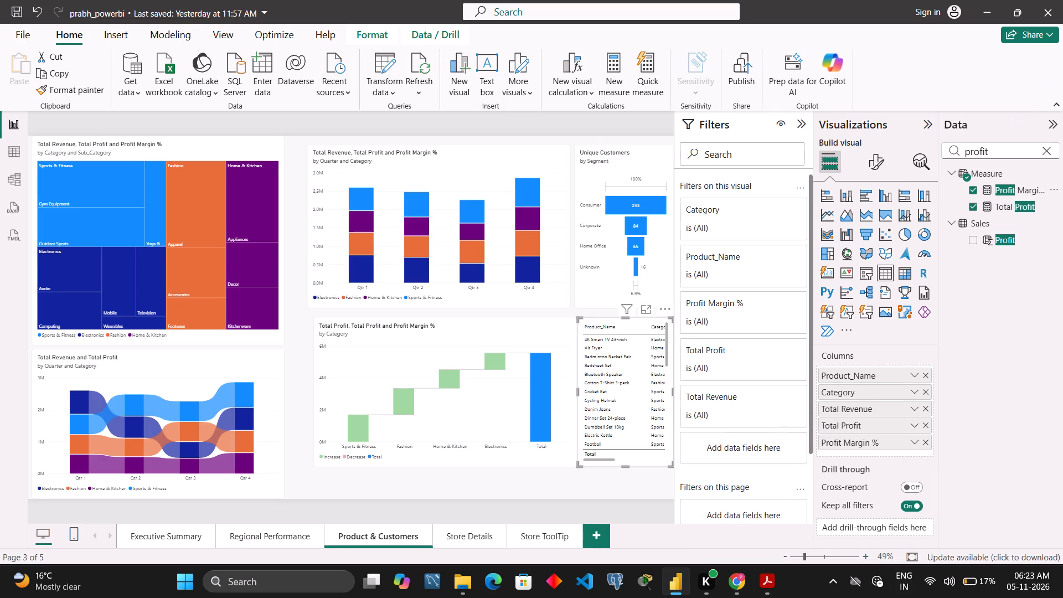
Search the fields for "Units" and add the Units Sold measure as the table's sixth column.
{"action": "left_click", "coordinate": [1047, 151]}
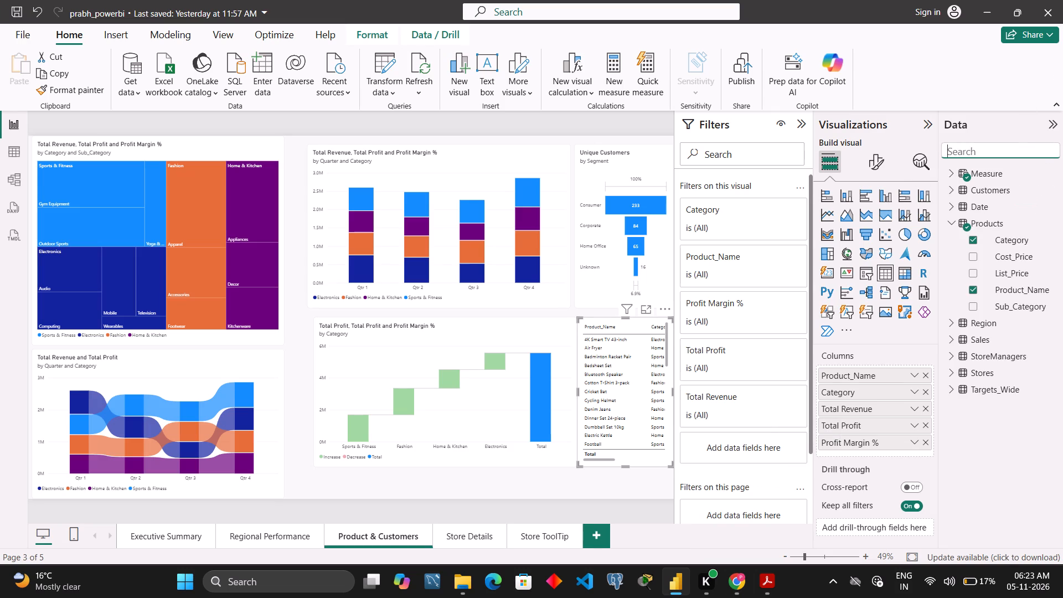
{"action": "type", "text": "Units"}
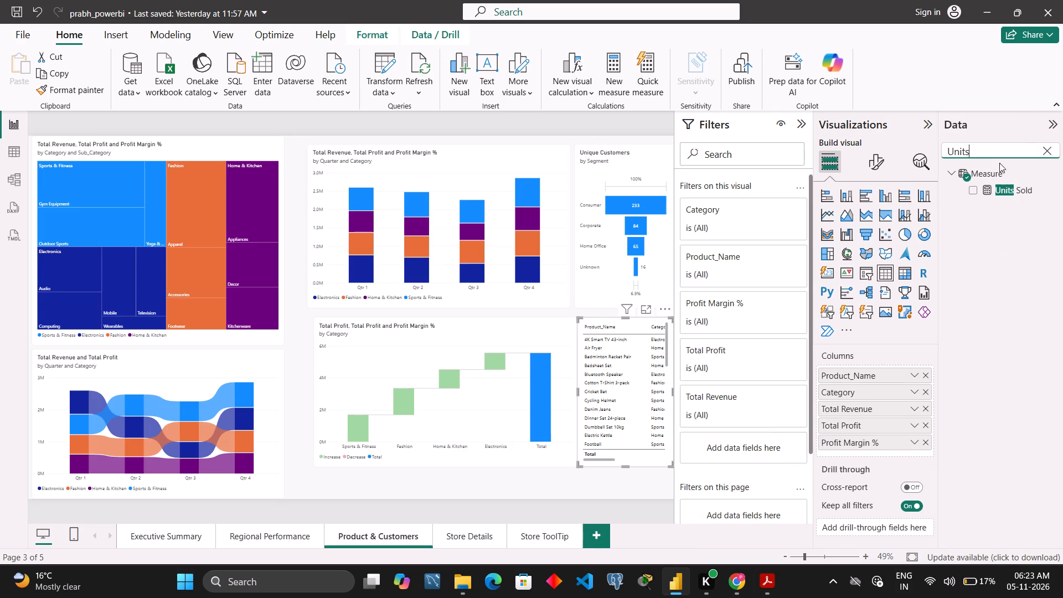
{"action": "left_click_drag", "start_coordinate": [1018, 192], "coordinate": [887, 447]}
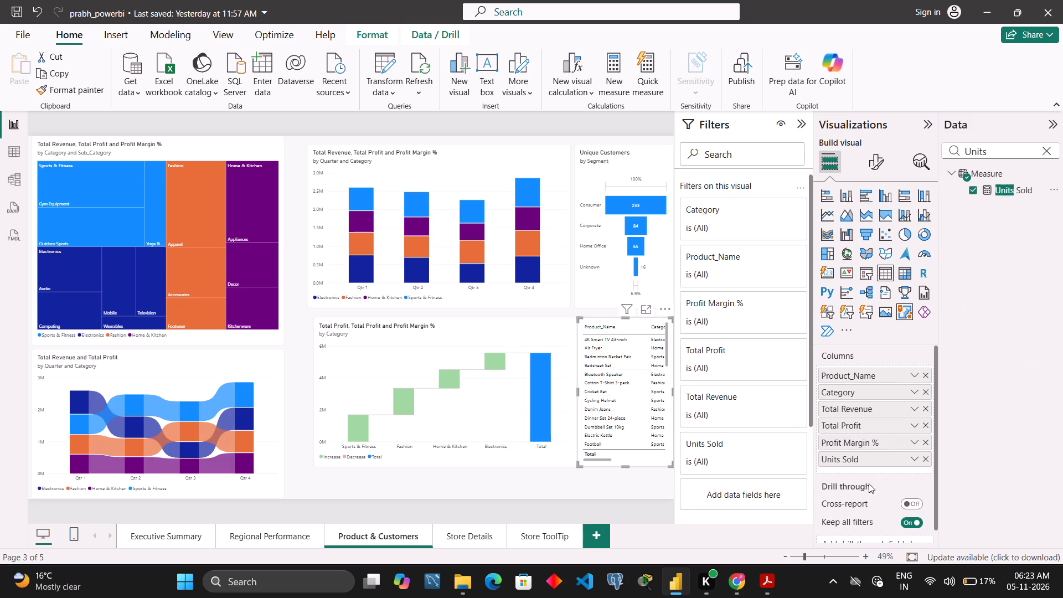
Read the Customer Segment Chart section of the ChatGPT guide in Chrome, then add and enlarge a clustered bar chart in Power BI.
{"action": "left_click", "coordinate": [742, 573]}
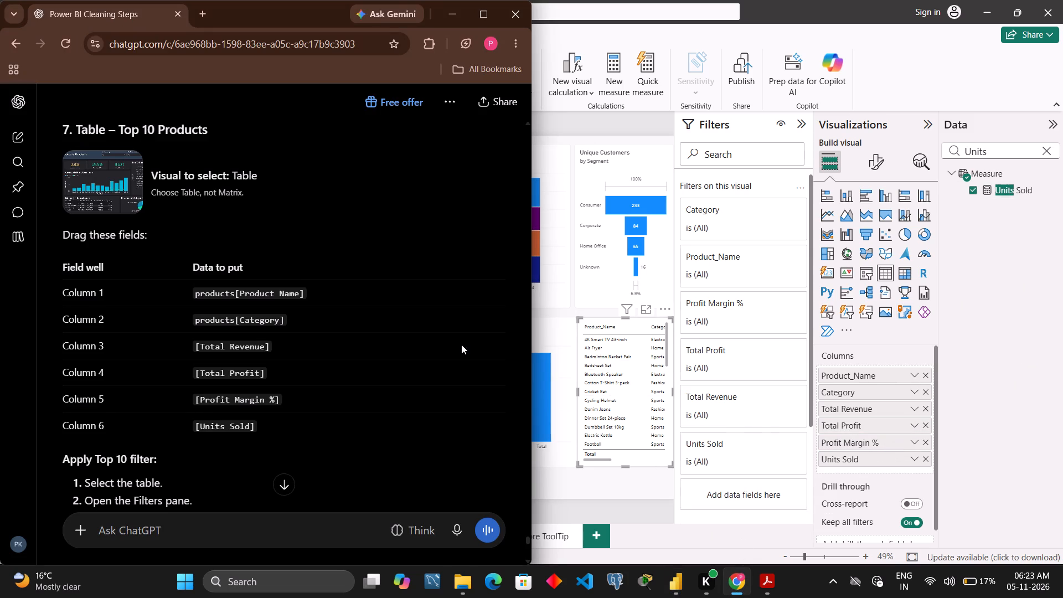
{"action": "scroll", "coordinate": [461, 344], "scroll_direction": "down", "scroll_amount": 6}
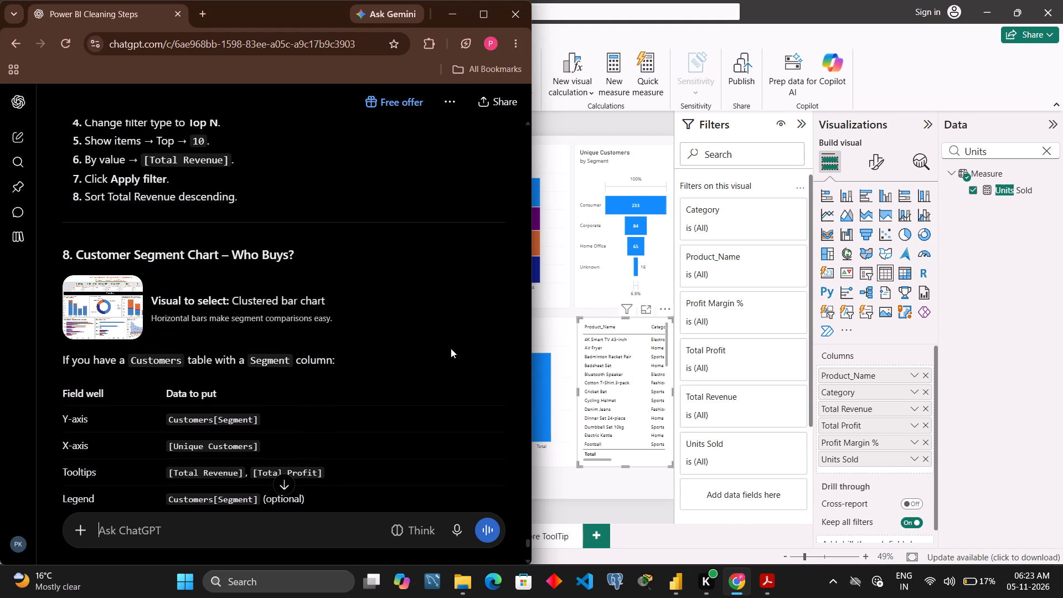
{"action": "left_click", "coordinate": [569, 314]}
{"action": "left_click", "coordinate": [860, 190]}
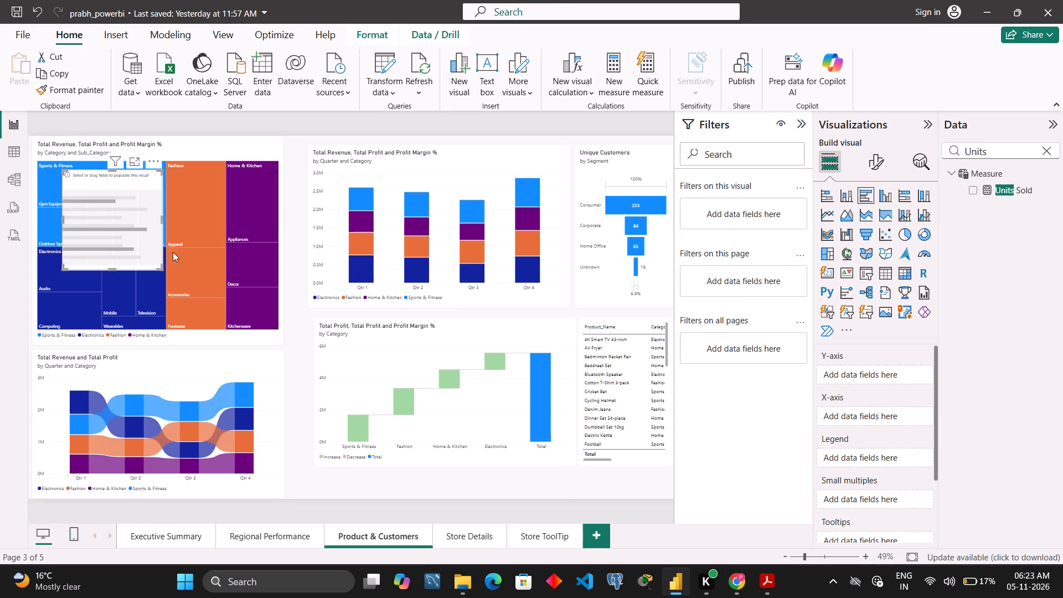
{"action": "left_click_drag", "start_coordinate": [143, 231], "coordinate": [401, 261]}
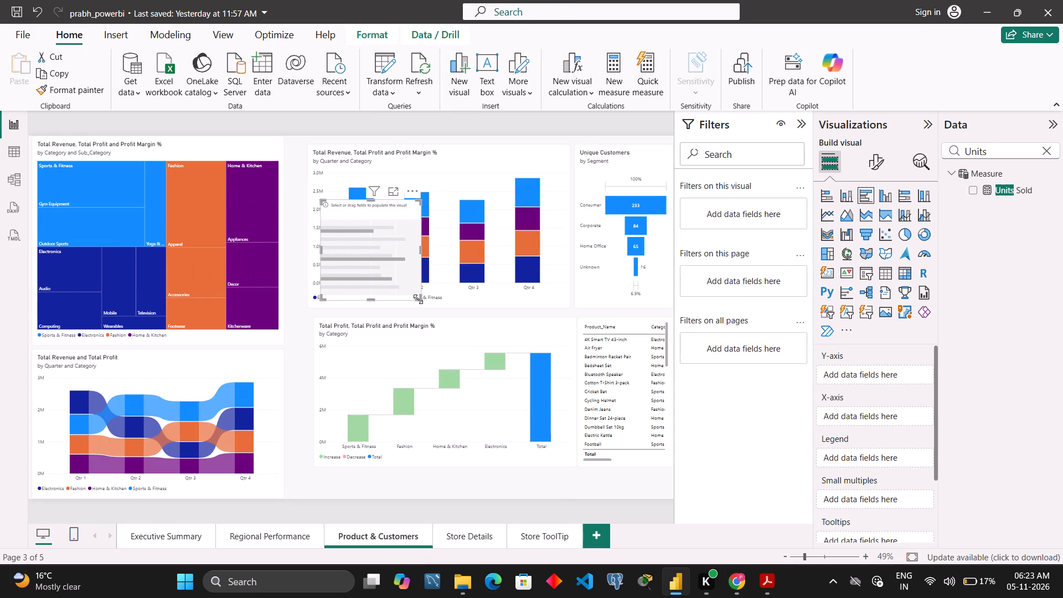
{"action": "left_click_drag", "start_coordinate": [418, 299], "coordinate": [578, 423]}
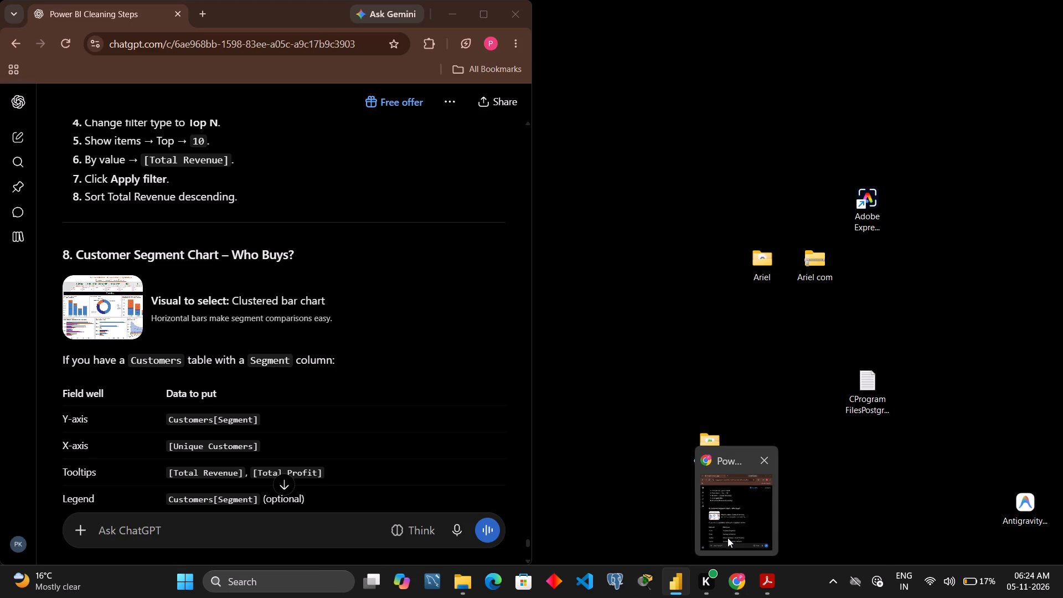
Check the segment chart's field list in the Chrome guide, then set Customers Segment as the bar chart's Y-axis in Power BI.
{"action": "left_click", "coordinate": [727, 538]}
{"action": "scroll", "coordinate": [244, 389], "scroll_direction": "down", "scroll_amount": 3}
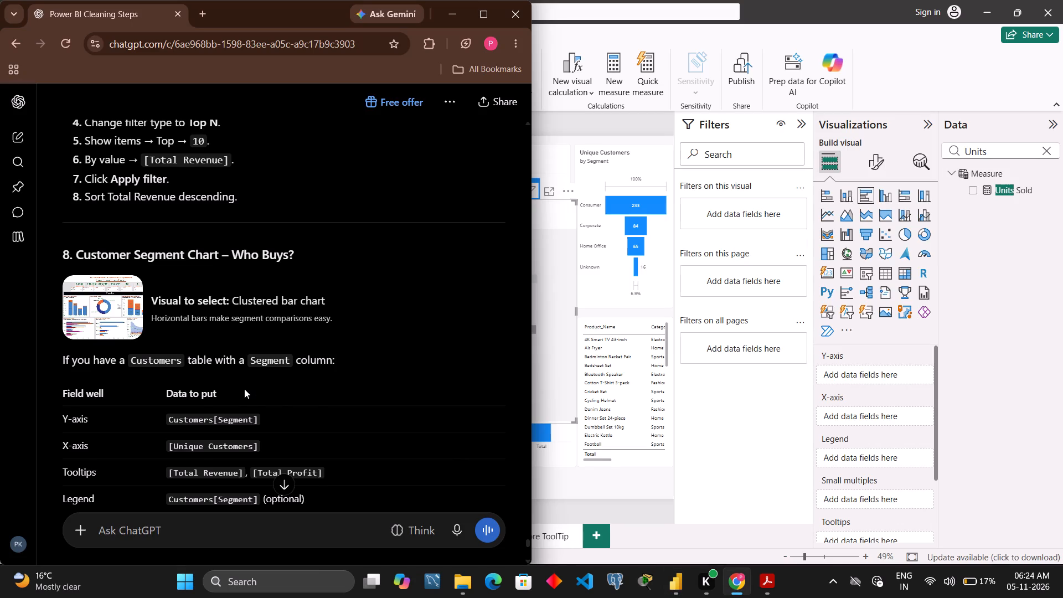
{"action": "scroll", "coordinate": [245, 389], "scroll_direction": "up", "scroll_amount": 1}
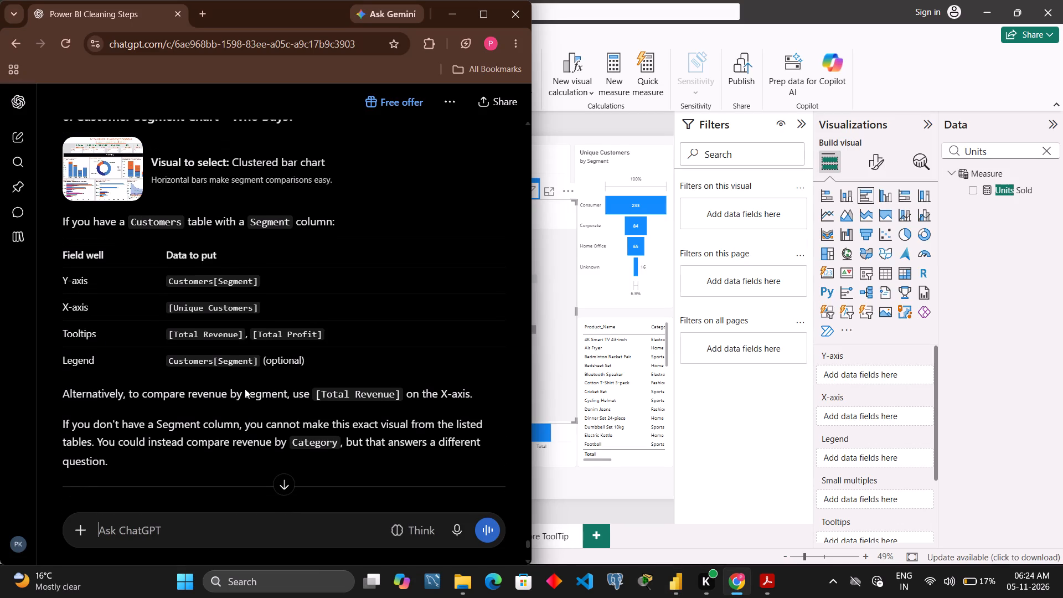
{"action": "scroll", "coordinate": [245, 389], "scroll_direction": "up", "scroll_amount": 1}
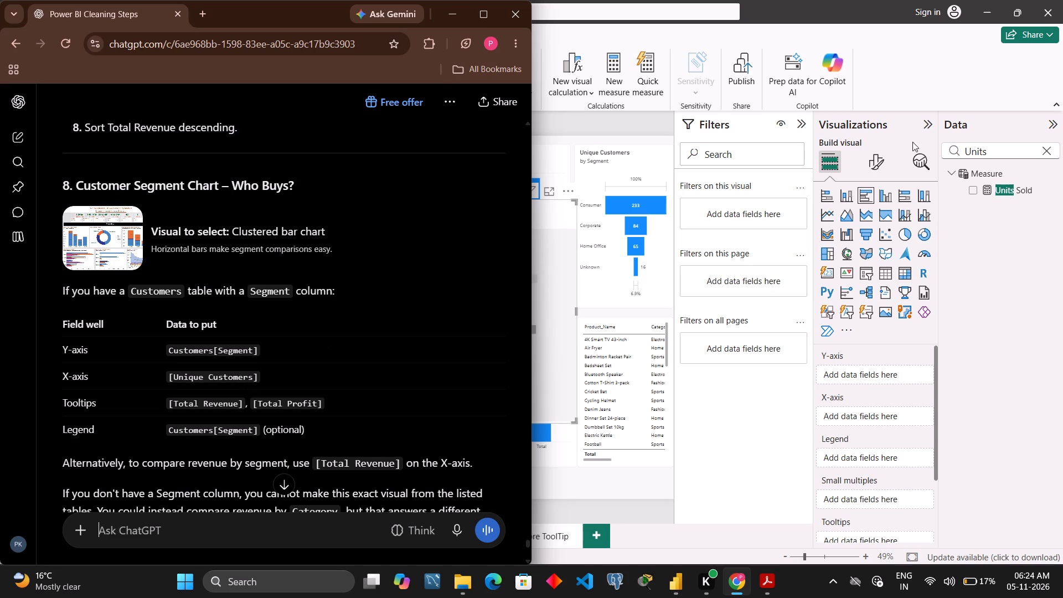
{"action": "left_click", "coordinate": [1044, 149]}
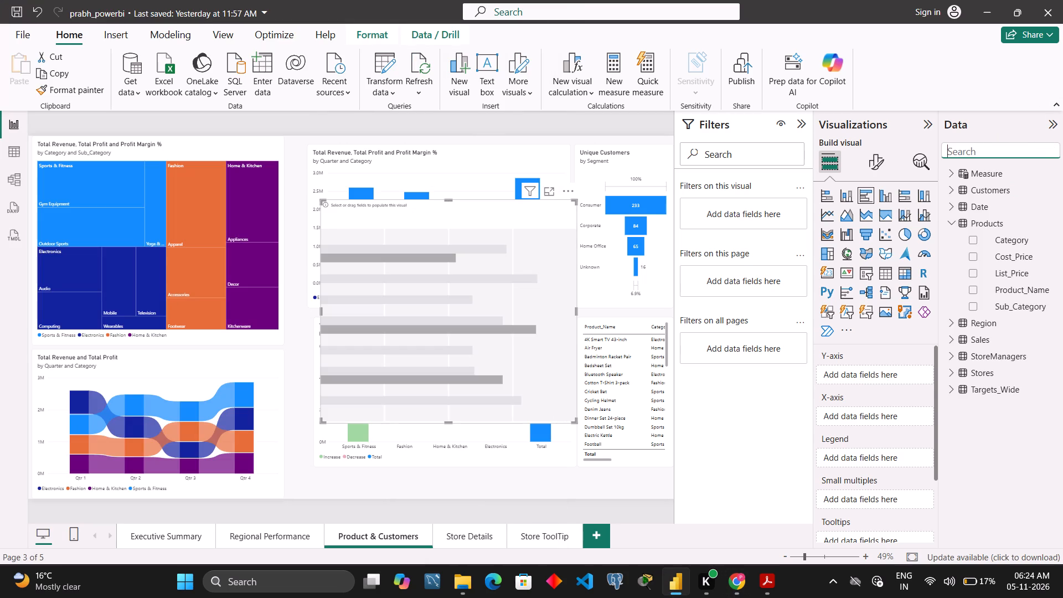
{"action": "type", "text": "segm"}
{"action": "left_click_drag", "start_coordinate": [1008, 188], "coordinate": [861, 373]}
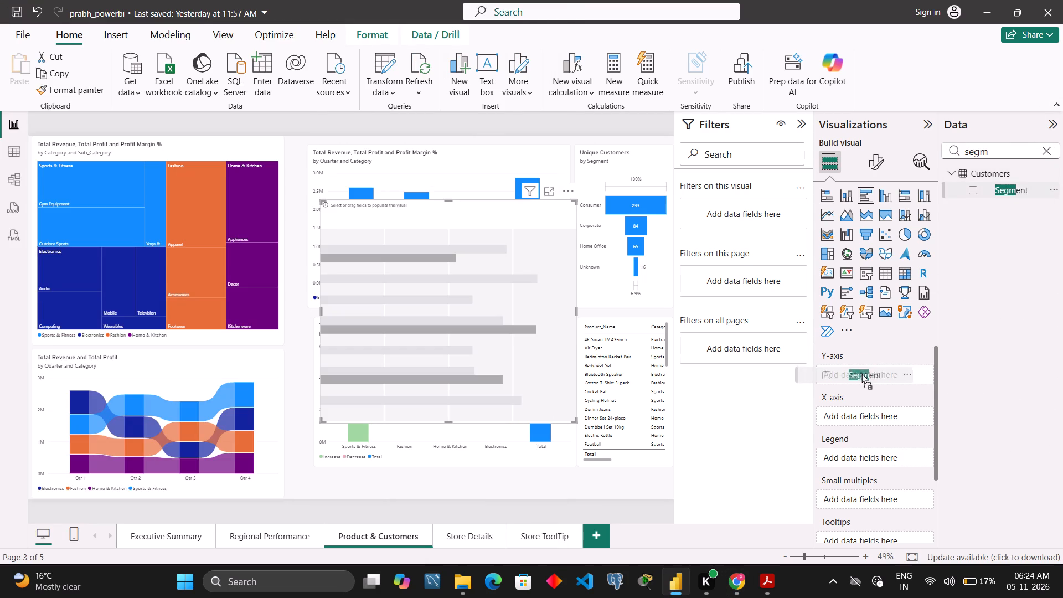
{"action": "left_click_drag", "start_coordinate": [861, 373], "coordinate": [860, 374]}
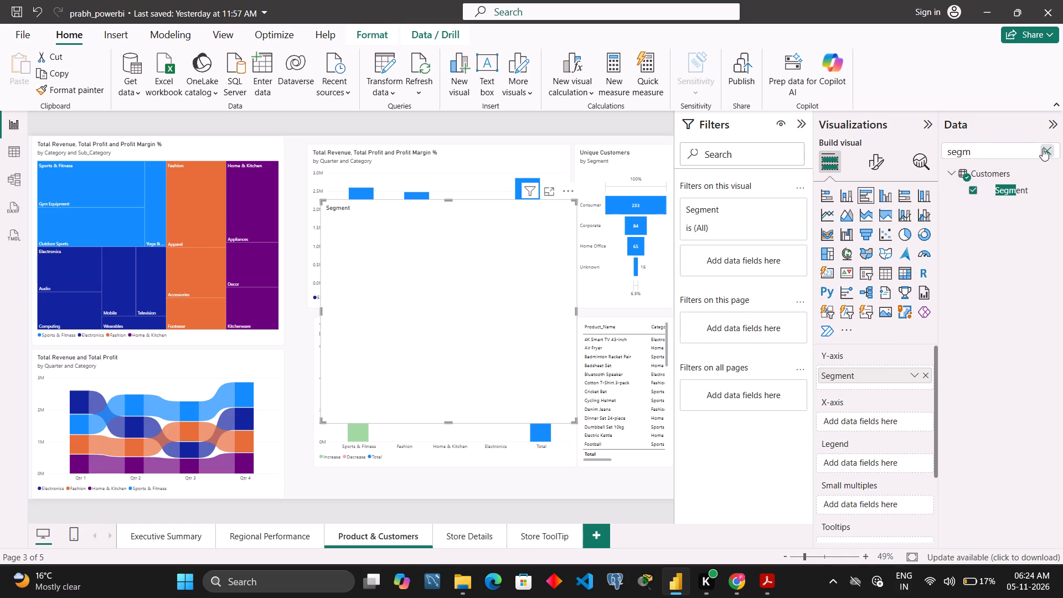
Search the fields for "uniq" and set the Unique Customers measure as the clustered bar chart's X-axis.
{"action": "left_click", "coordinate": [1043, 148]}
{"action": "type", "text": "uni"}
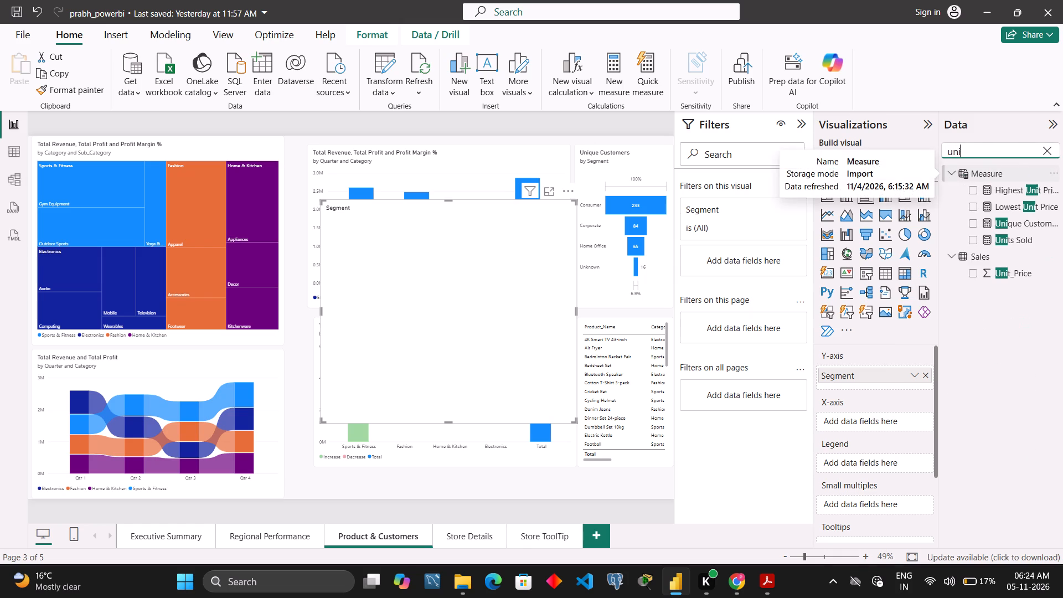
{"action": "key", "text": "q"}
{"action": "left_click_drag", "start_coordinate": [1024, 187], "coordinate": [951, 295]}
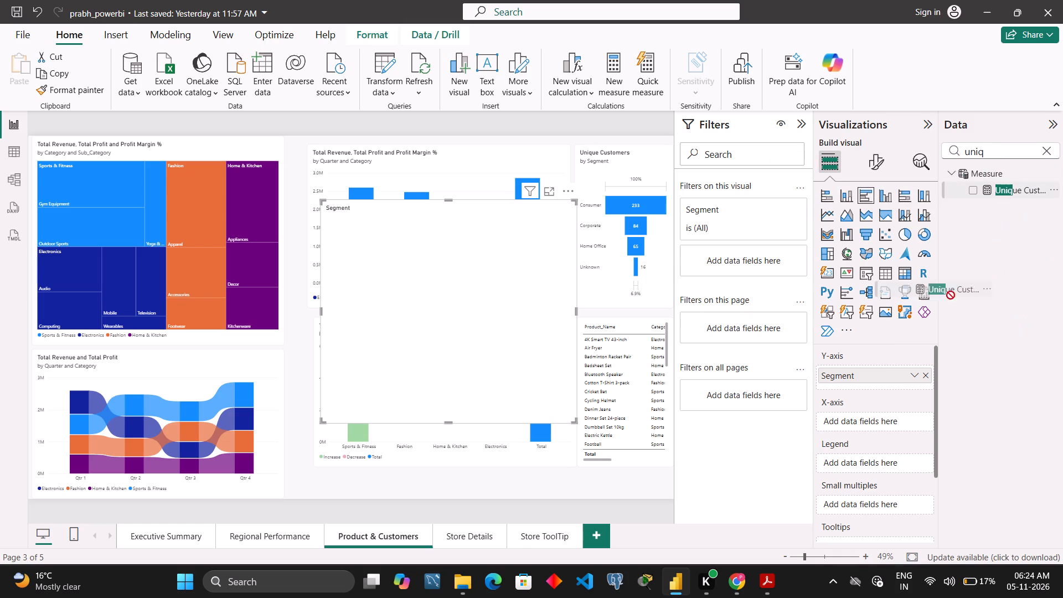
{"action": "left_click_drag", "start_coordinate": [951, 295], "coordinate": [900, 419]}
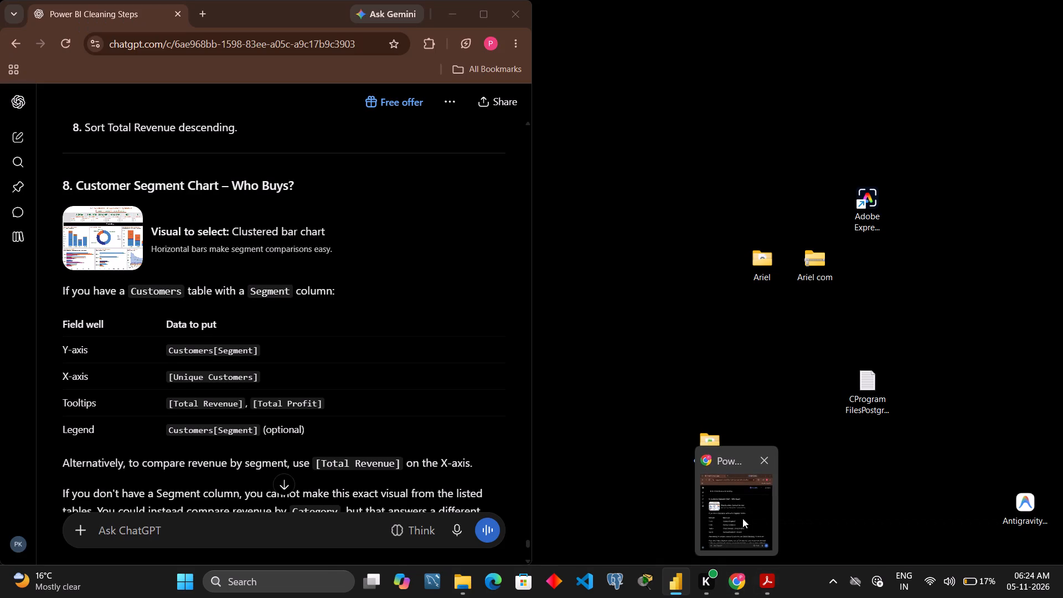
Add the Total Revenue and Total Profit measures as tooltips of the clustered bar chart.
{"action": "scroll", "coordinate": [891, 404], "scroll_direction": "down", "scroll_amount": 4}
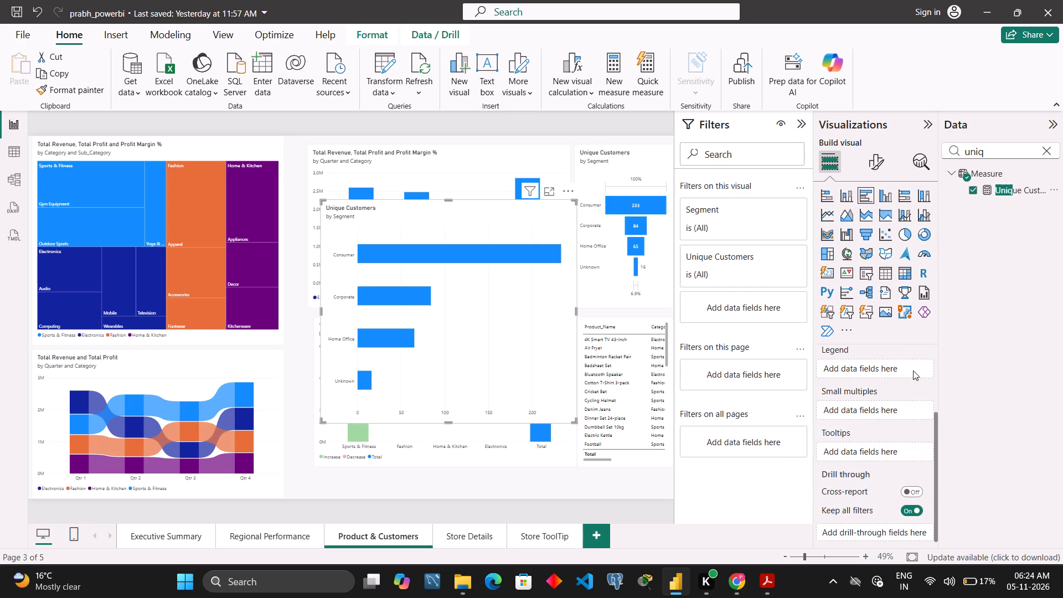
{"action": "left_click", "coordinate": [1047, 151]}
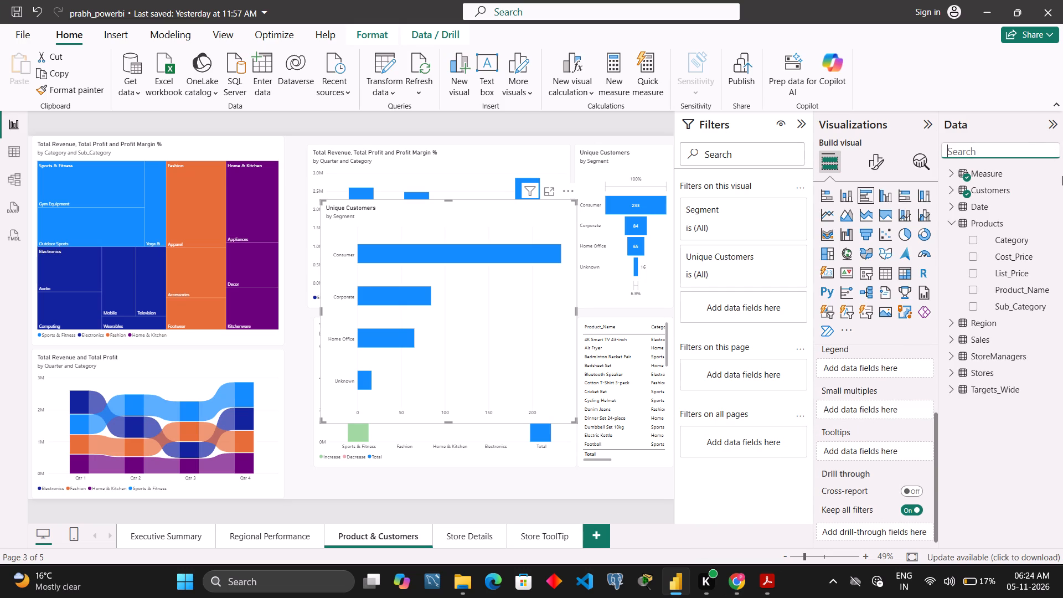
{"action": "type", "text": "total"}
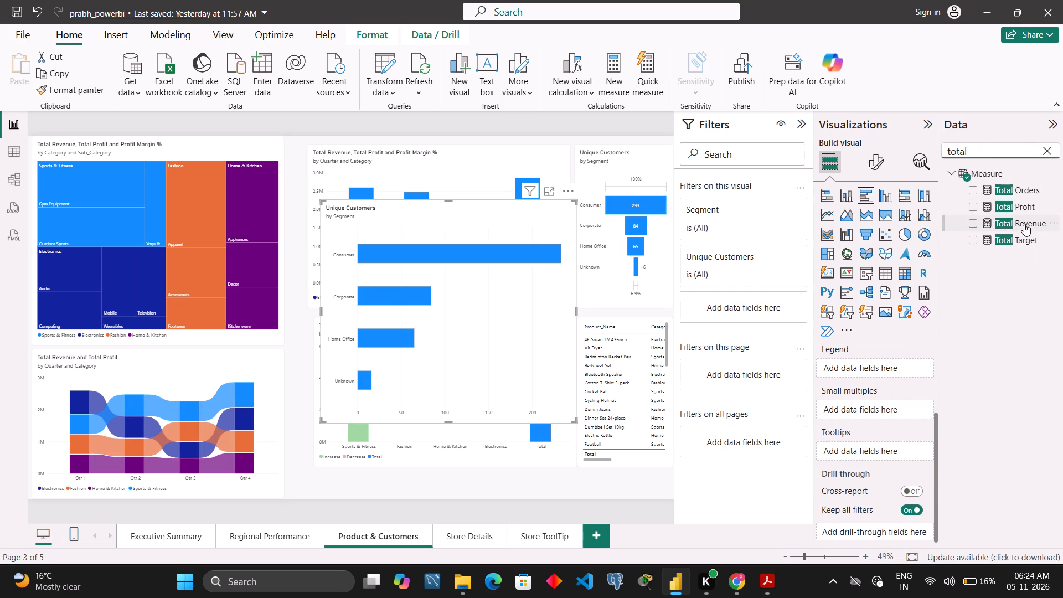
{"action": "left_click_drag", "start_coordinate": [1024, 224], "coordinate": [899, 448]}
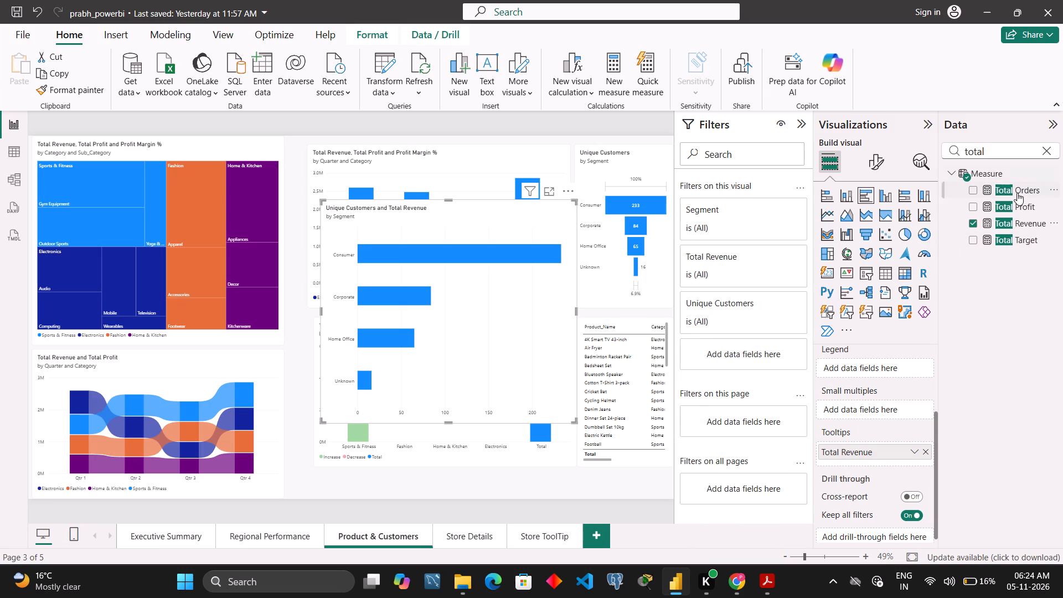
{"action": "left_click_drag", "start_coordinate": [1017, 200], "coordinate": [875, 457]}
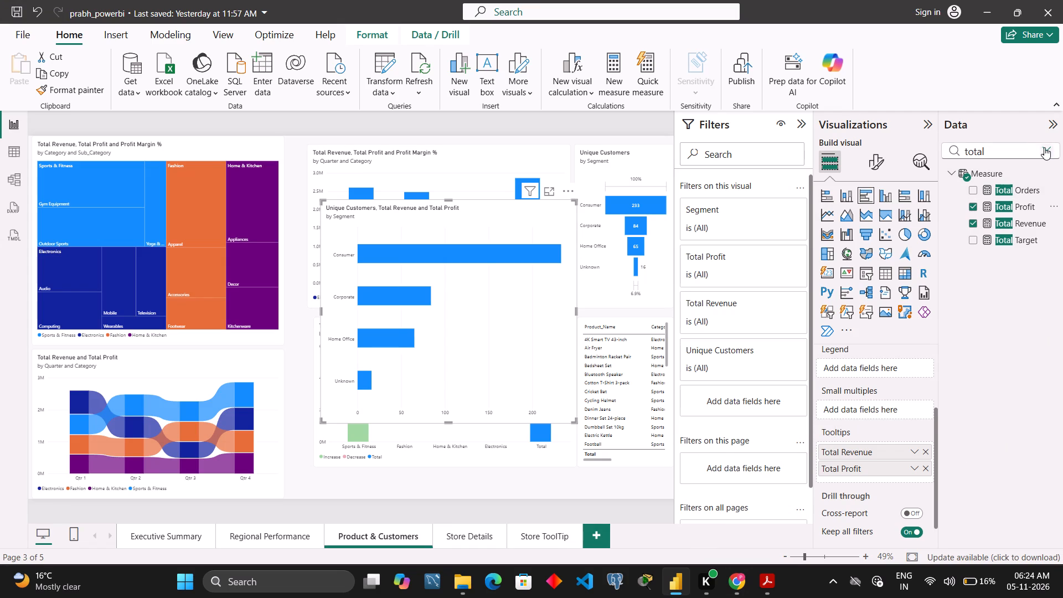
Search the fields for "segment" and set the Customers Segment field as the clustered bar chart's legend.
{"action": "left_click", "coordinate": [1044, 147]}
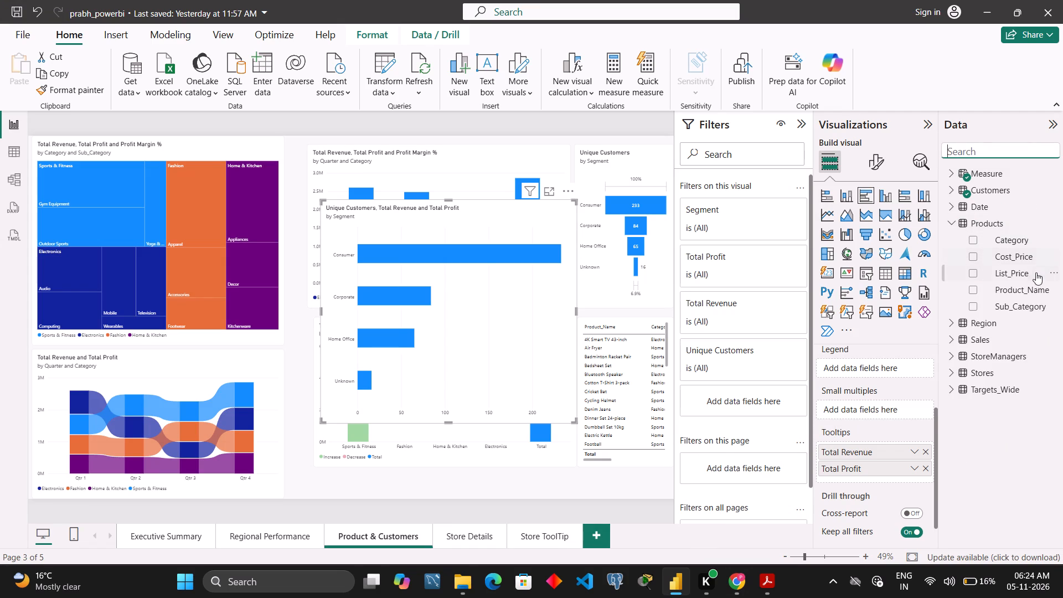
{"action": "left_click", "coordinate": [994, 145]}
{"action": "type", "text": "segment"}
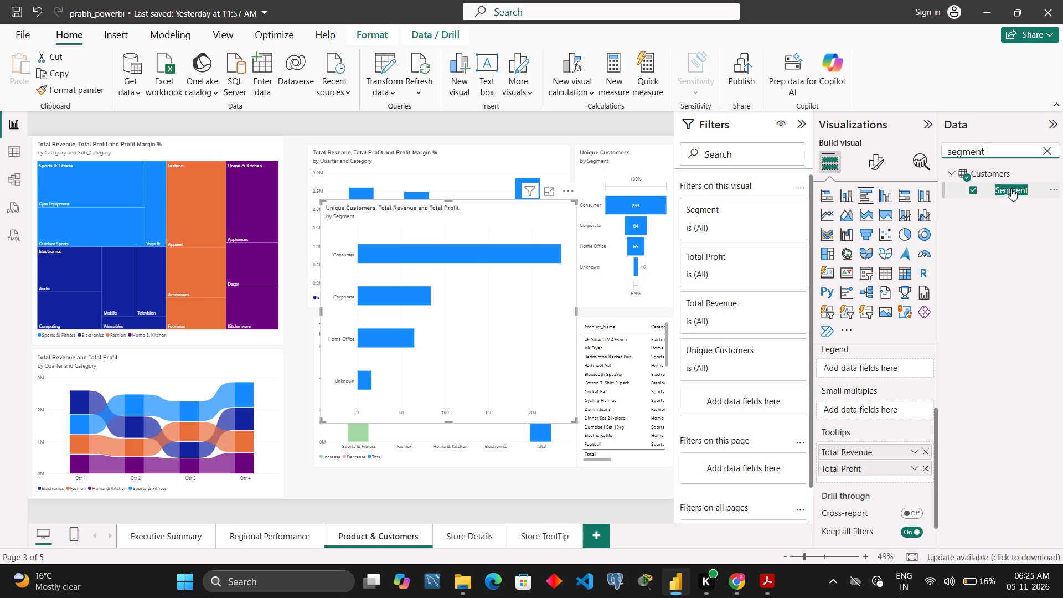
{"action": "left_click_drag", "start_coordinate": [1011, 188], "coordinate": [856, 370]}
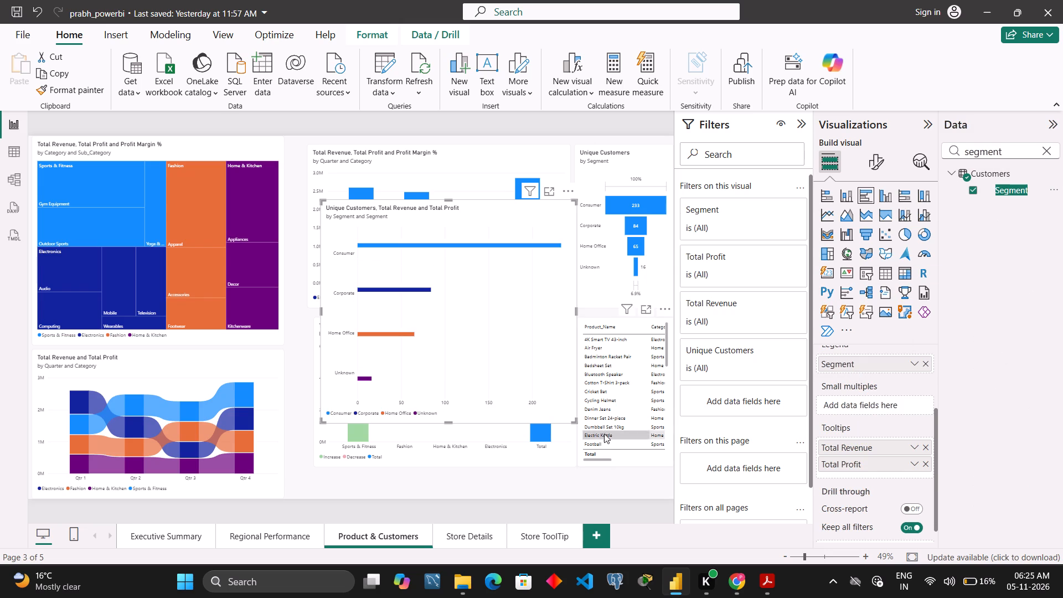
Shorten the customer segment bar chart and move it below the quarterly stacked column chart, towards the bottom of the report page.
{"action": "left_click_drag", "start_coordinate": [574, 424], "coordinate": [571, 423]}
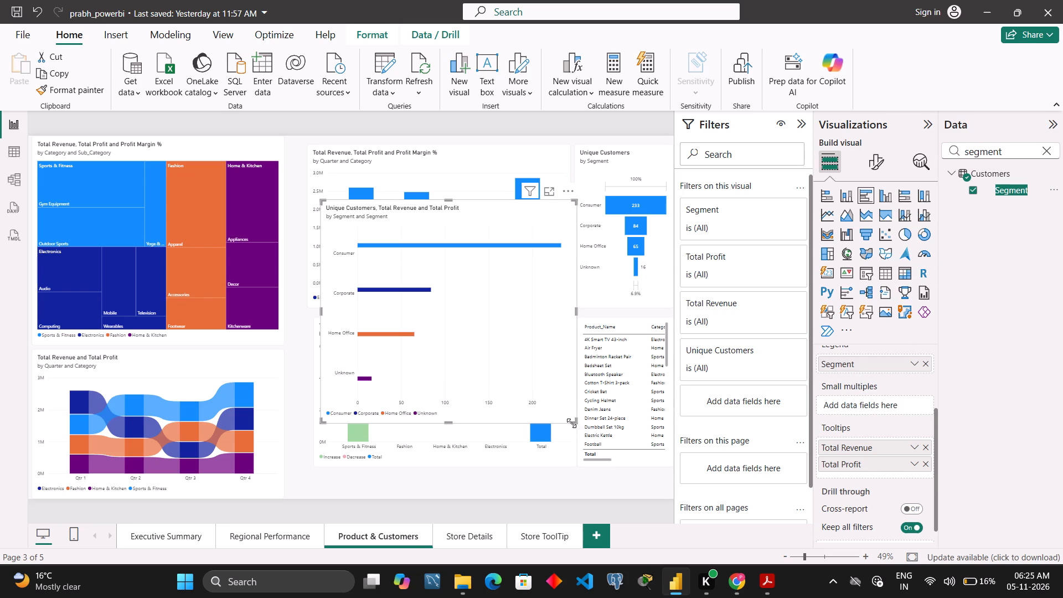
{"action": "left_click_drag", "start_coordinate": [571, 423], "coordinate": [592, 326]}
{"action": "left_click_drag", "start_coordinate": [543, 211], "coordinate": [540, 326]}
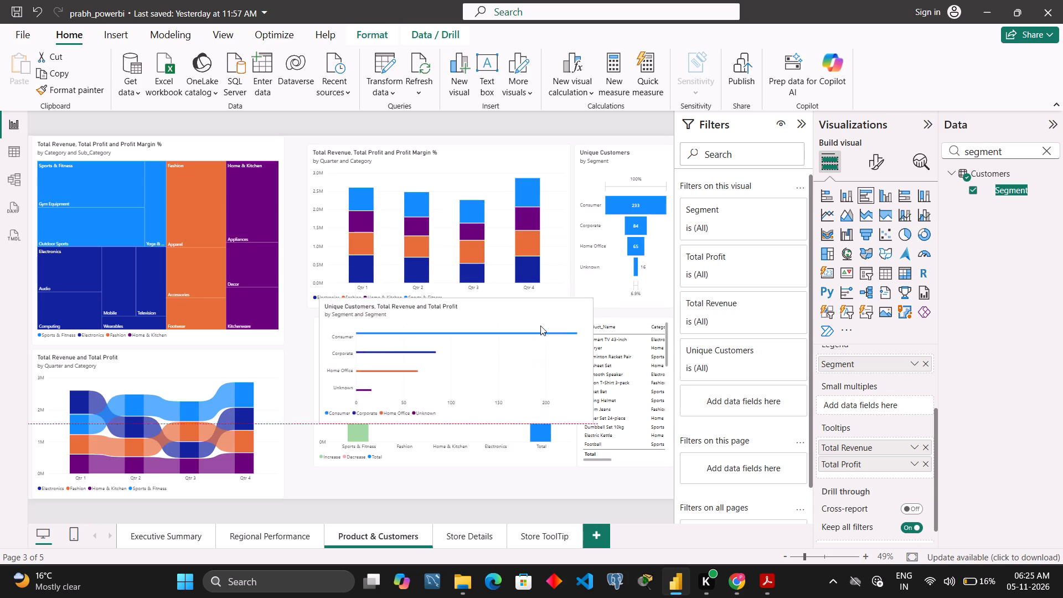
{"action": "left_click_drag", "start_coordinate": [540, 326], "coordinate": [527, 384]}
Open the Store Details page, then look through the rest of the ChatGPT guide in Chrome for its build instructions.
{"action": "left_click", "coordinate": [481, 536]}
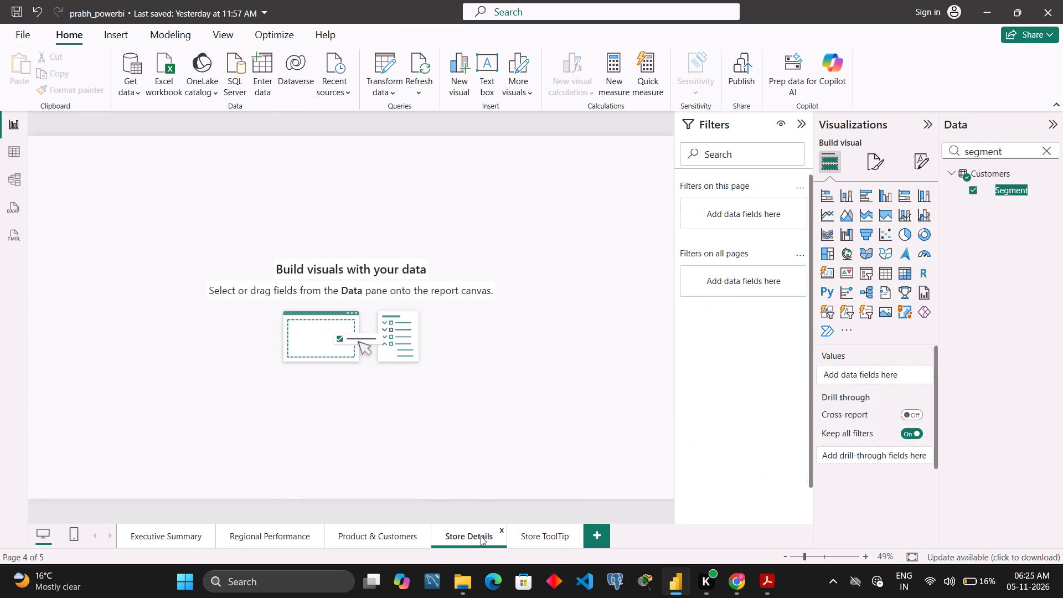
{"action": "left_click", "coordinate": [738, 586]}
{"action": "scroll", "coordinate": [442, 348], "scroll_direction": "down", "scroll_amount": 2}
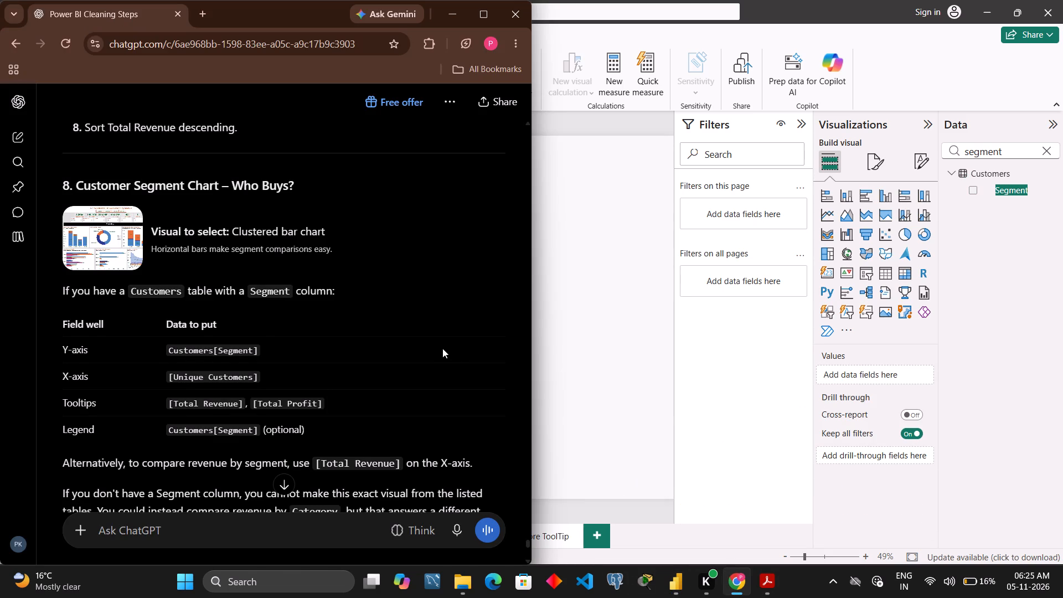
{"action": "scroll", "coordinate": [442, 348], "scroll_direction": "down", "scroll_amount": 10}
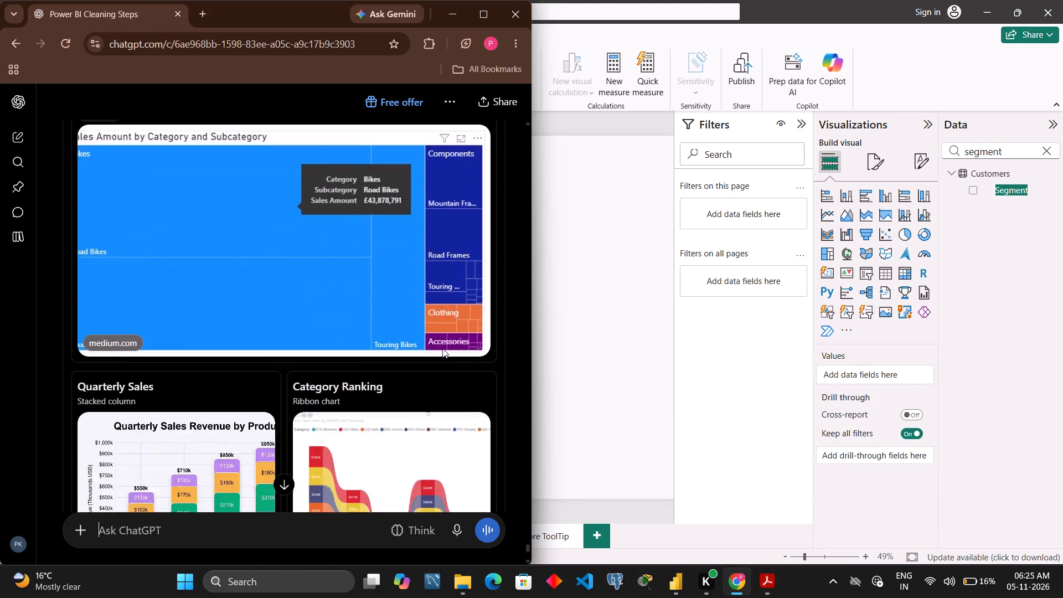
{"action": "scroll", "coordinate": [442, 348], "scroll_direction": "down", "scroll_amount": 10}
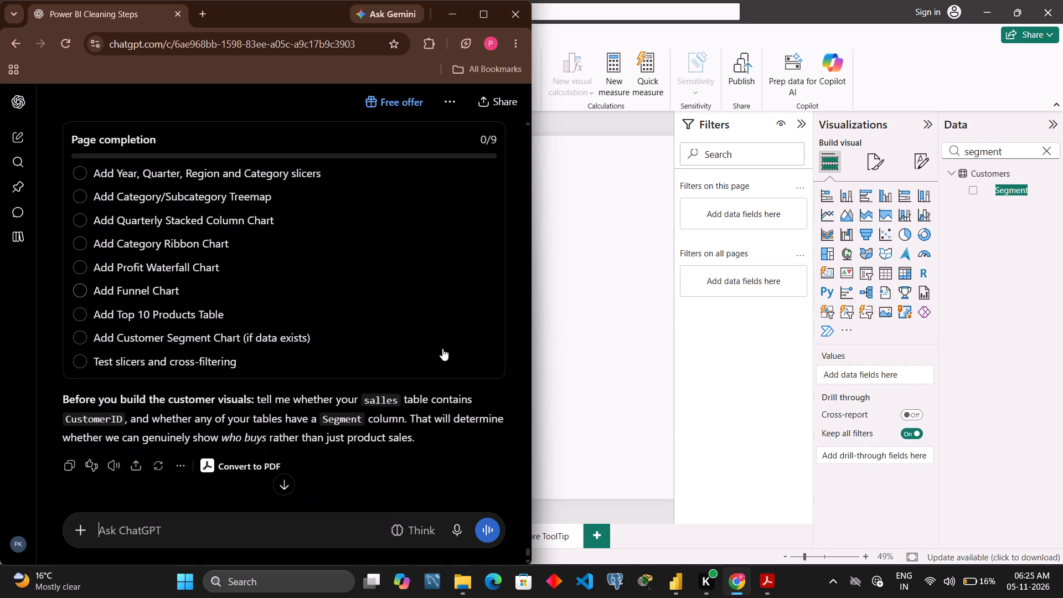
{"action": "scroll", "coordinate": [442, 348], "scroll_direction": "down", "scroll_amount": 1}
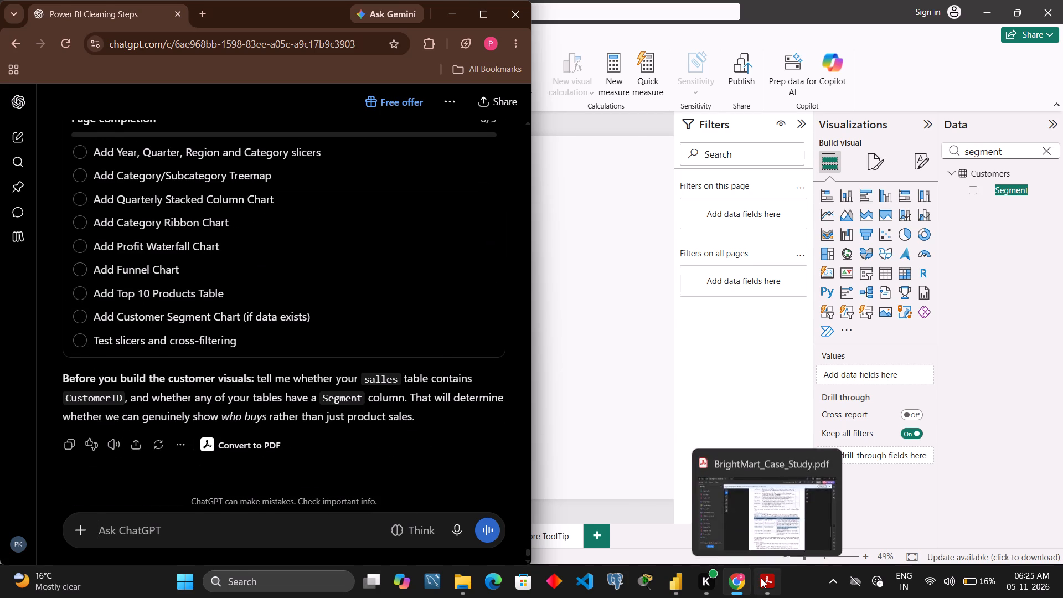
Take the Store Detail requirement from the BrightMart case study PDF and ask ChatGPT whether it can happen without a tooltip.
{"action": "left_click", "coordinate": [761, 578]}
{"action": "left_click", "coordinate": [619, 410]}
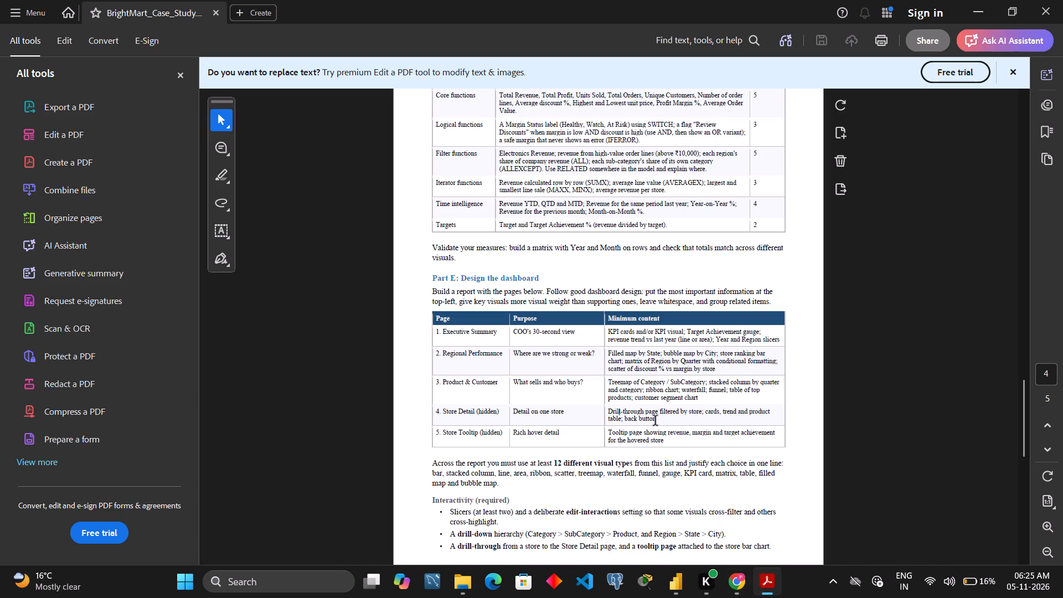
Copy the Store Detail (hidden) row, with its purpose and minimum content, from the Part E page table in the case study PDF.
{"action": "left_click_drag", "start_coordinate": [656, 421], "coordinate": [453, 419]}
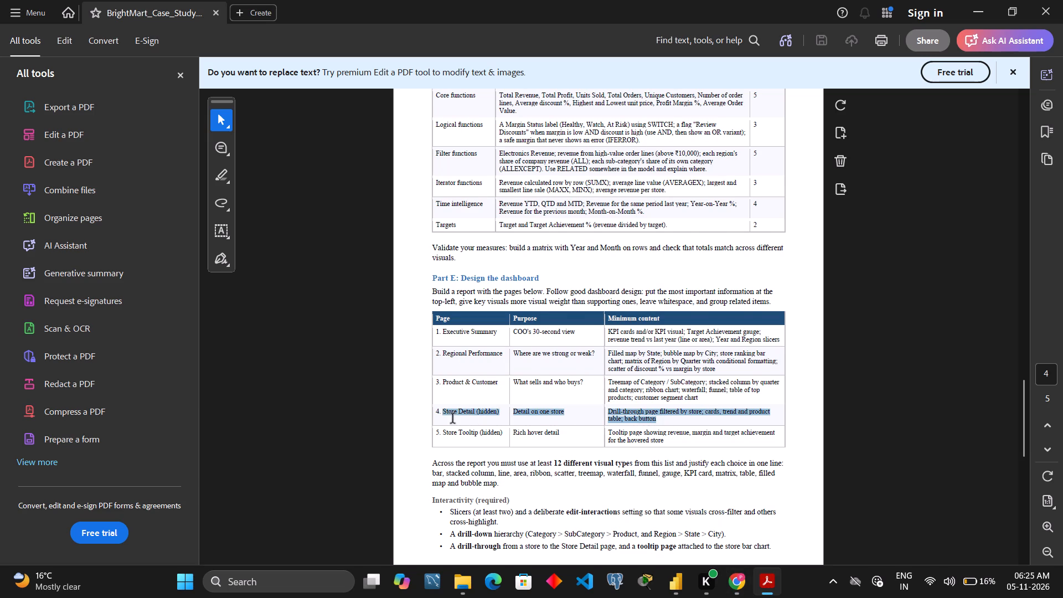
{"action": "left_click_drag", "start_coordinate": [453, 419], "coordinate": [445, 417]}
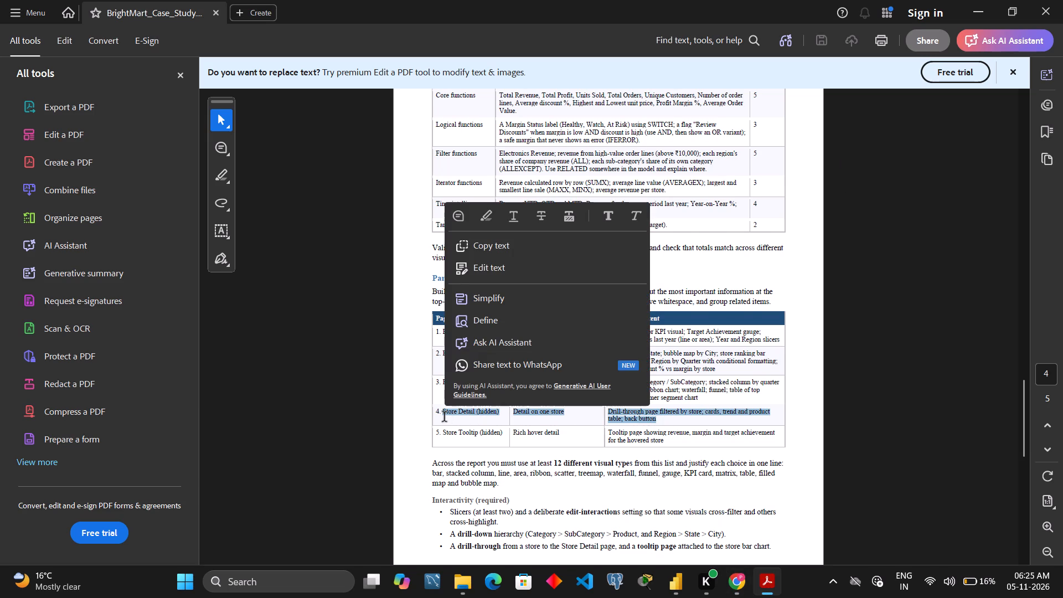
{"action": "key", "text": "ctrl+c"}
{"action": "key", "text": "ctrl+c"}
{"action": "key", "text": "ctrl+c"}
{"action": "left_click", "coordinate": [359, 411]}
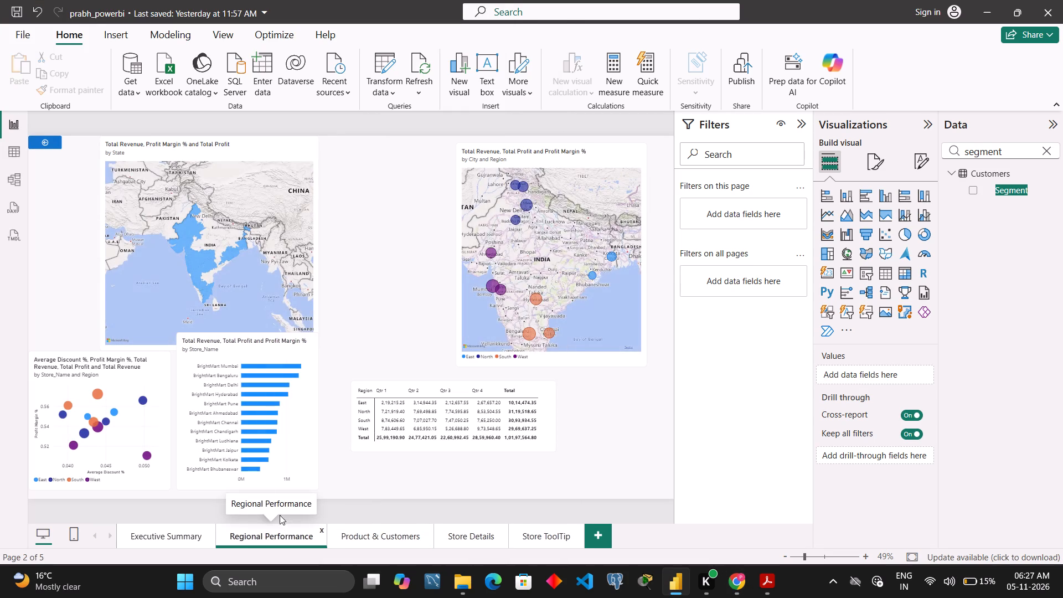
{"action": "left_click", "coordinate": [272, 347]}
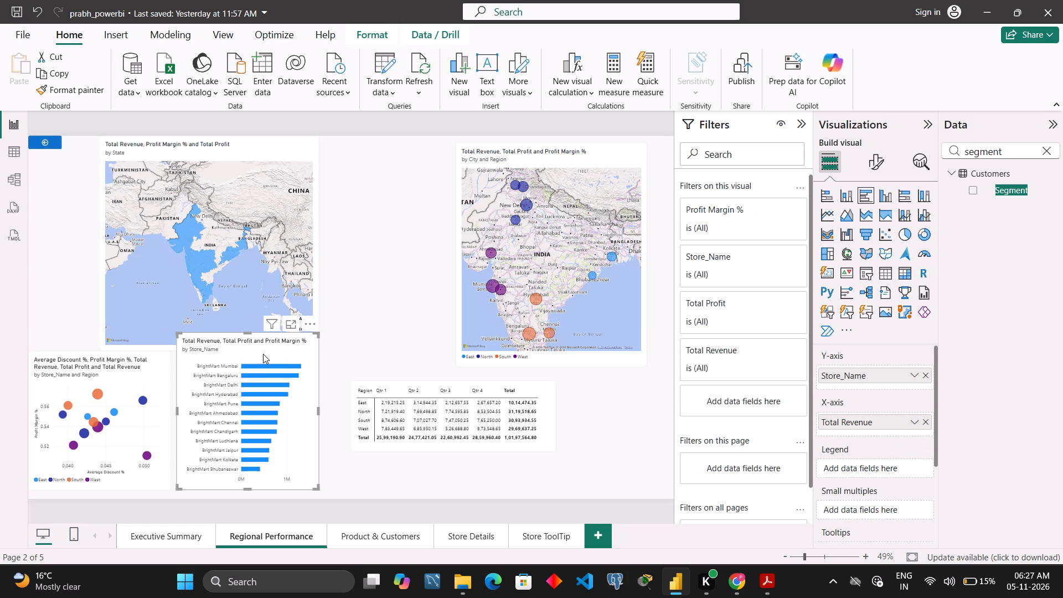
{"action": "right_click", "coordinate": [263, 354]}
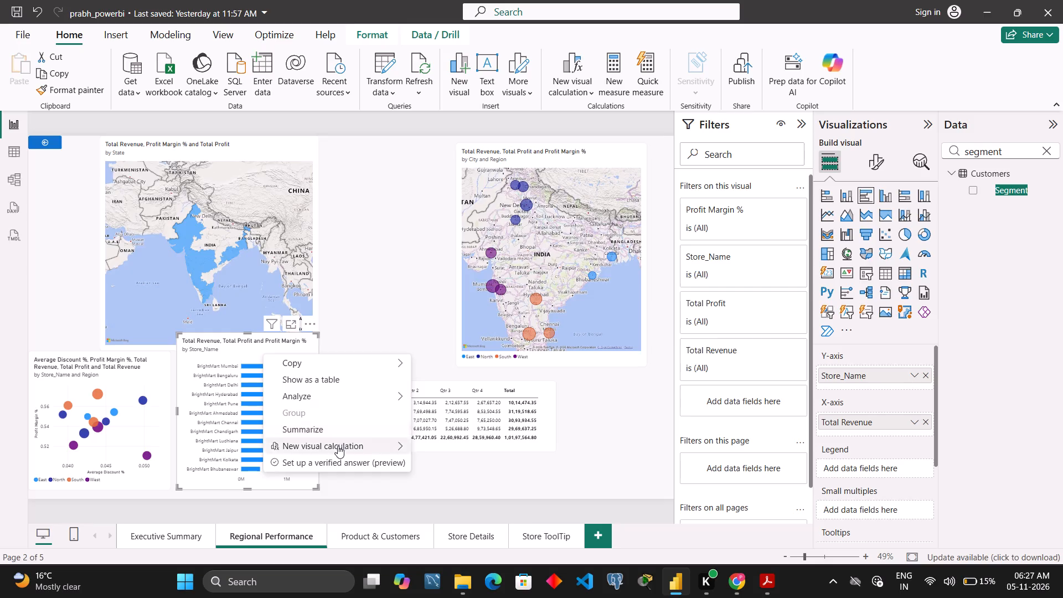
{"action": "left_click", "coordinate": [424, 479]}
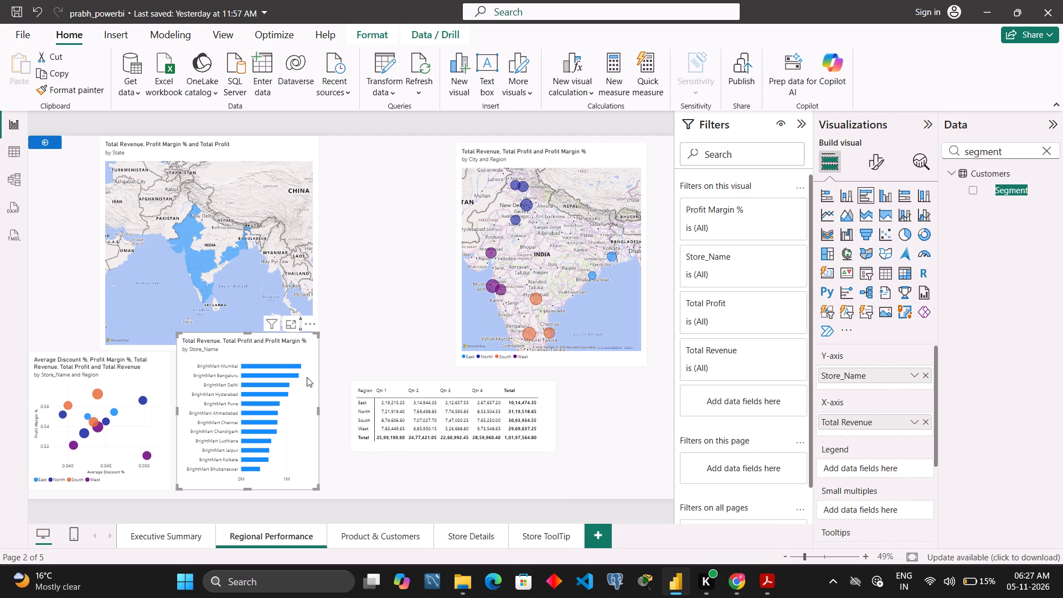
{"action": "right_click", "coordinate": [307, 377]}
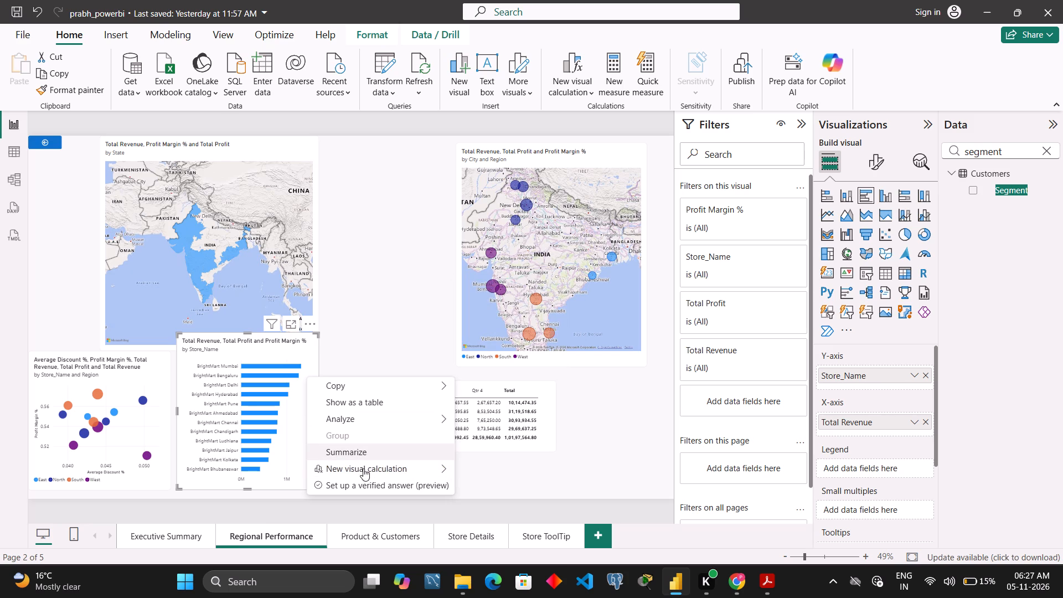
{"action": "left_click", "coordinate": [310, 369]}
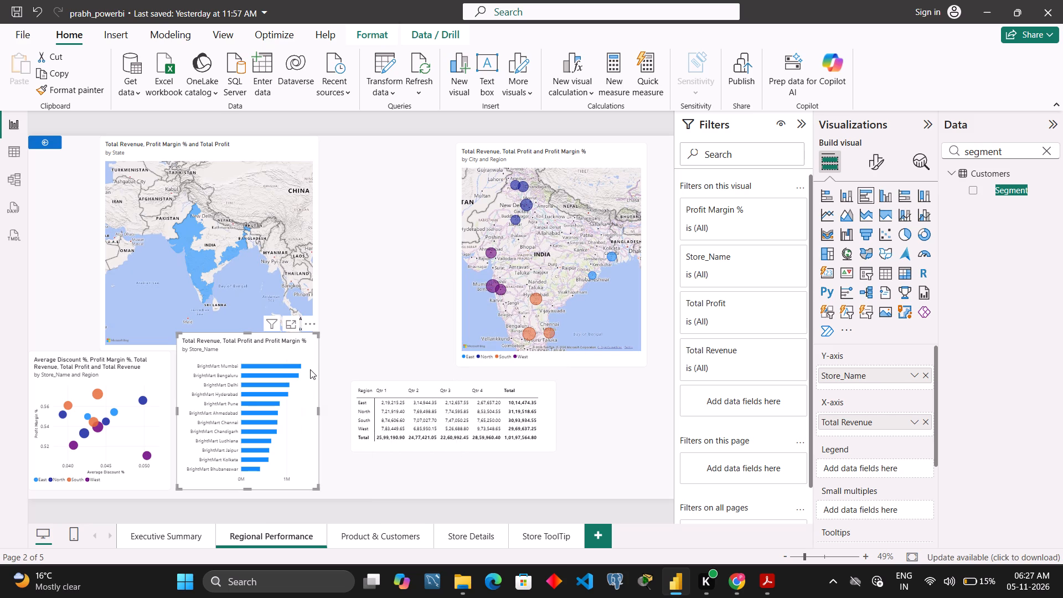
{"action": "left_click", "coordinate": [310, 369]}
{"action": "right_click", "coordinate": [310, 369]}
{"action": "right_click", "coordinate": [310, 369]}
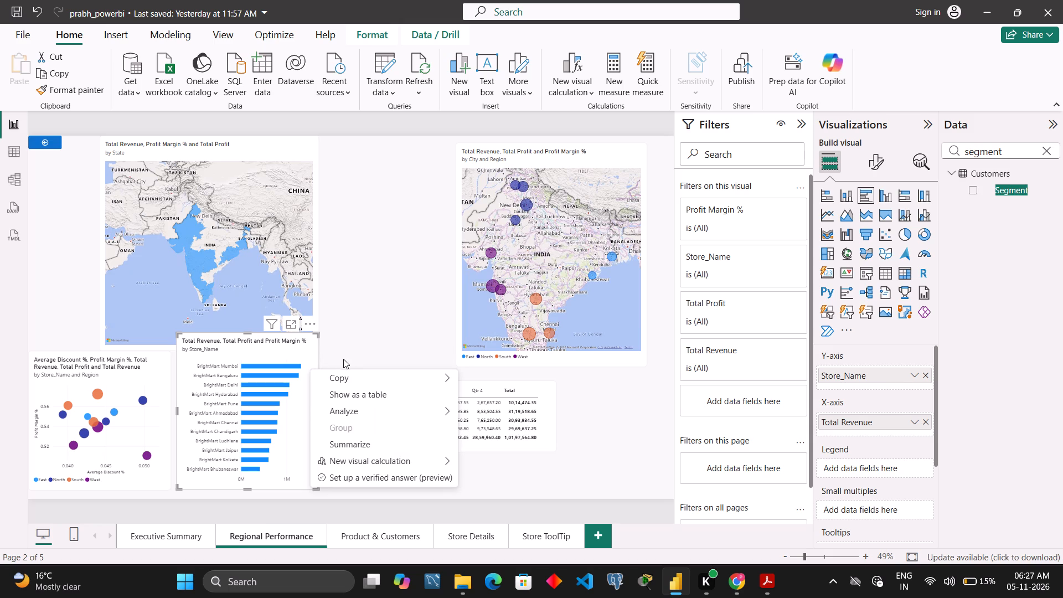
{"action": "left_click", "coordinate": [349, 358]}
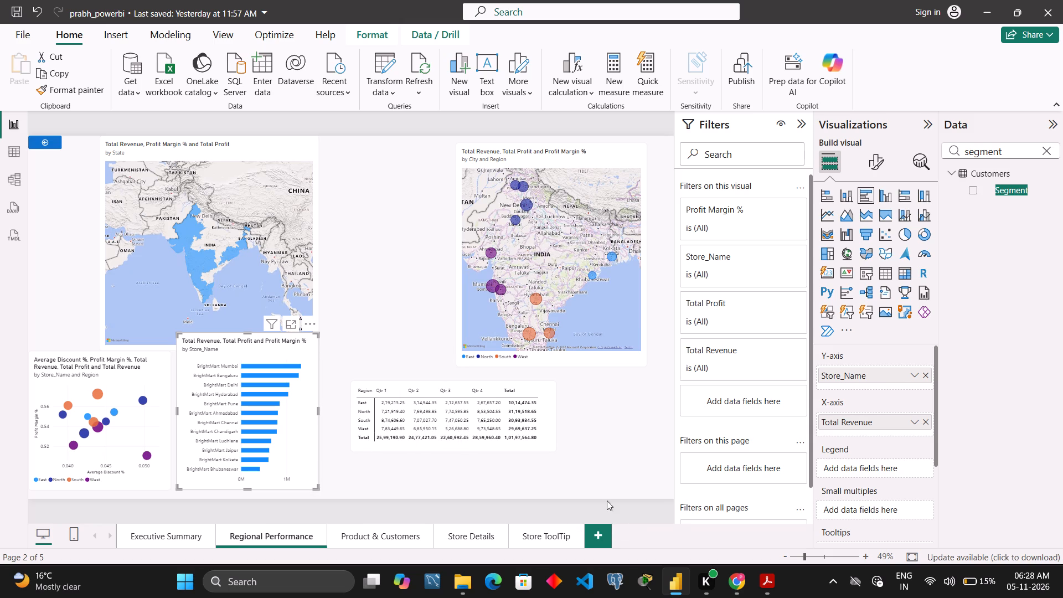
Turn off the Cross-report drill-through option for the Regional Performance page.
{"action": "scroll", "coordinate": [824, 432], "scroll_direction": "down", "scroll_amount": 5}
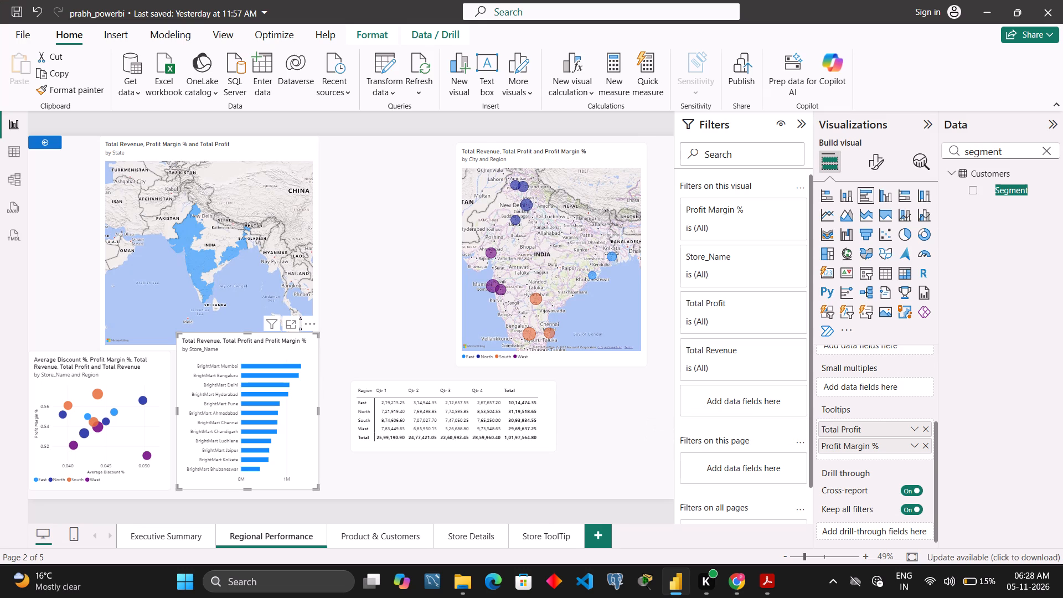
{"action": "right_click", "coordinate": [848, 473]}
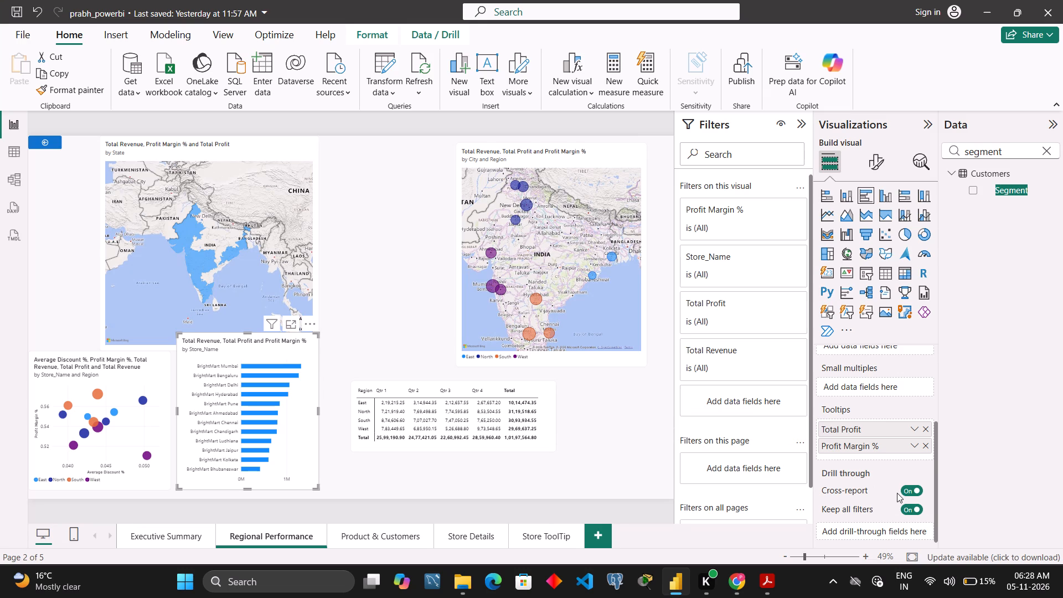
{"action": "left_click", "coordinate": [907, 492]}
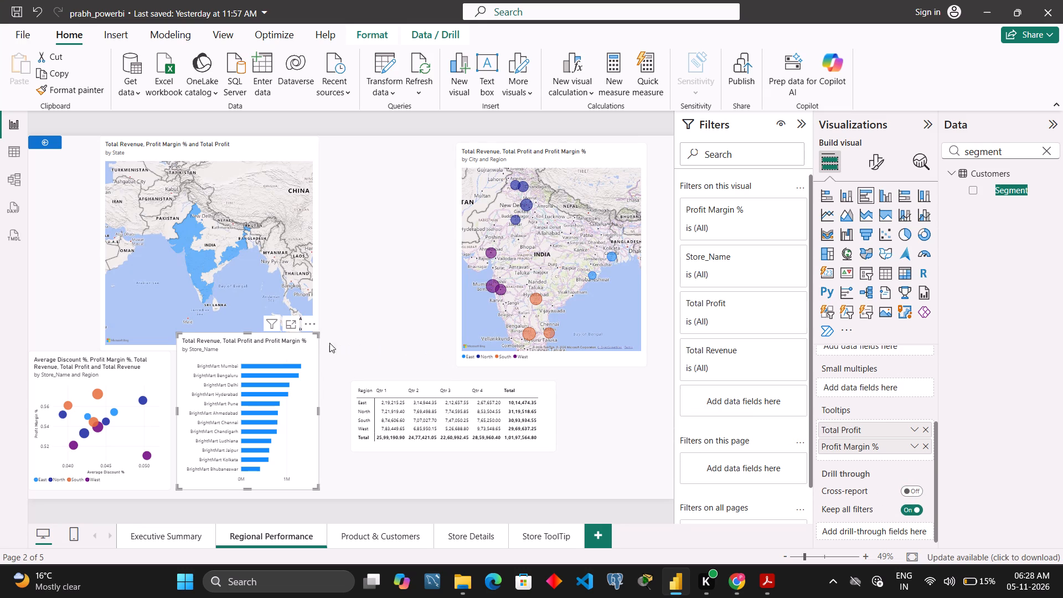
Check the store ranking bar chart and its drill-through settings for a way to drill through to Store Details.
{"action": "right_click", "coordinate": [297, 350]}
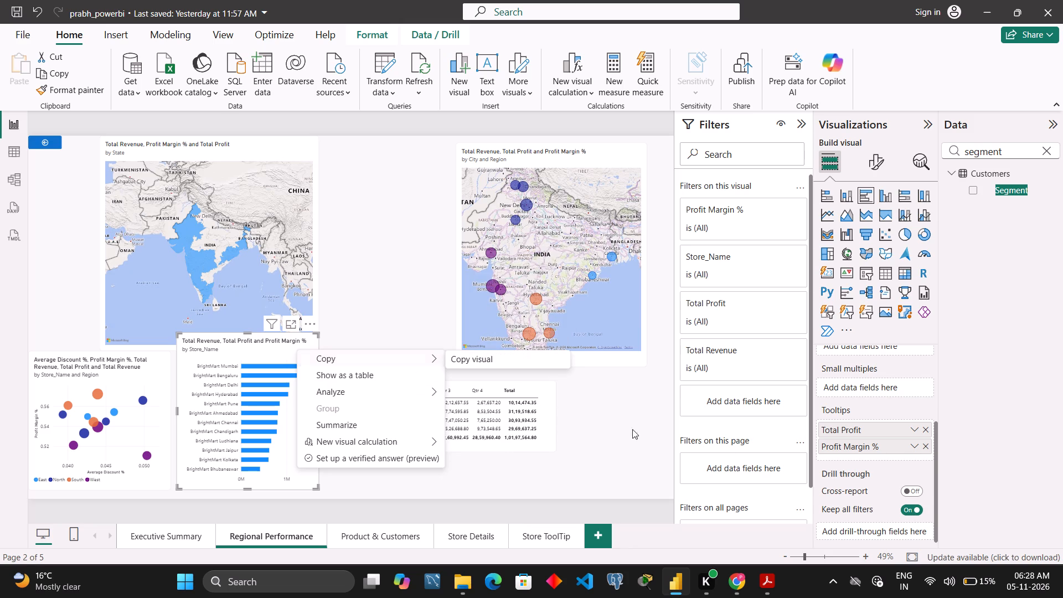
{"action": "left_click", "coordinate": [892, 532]}
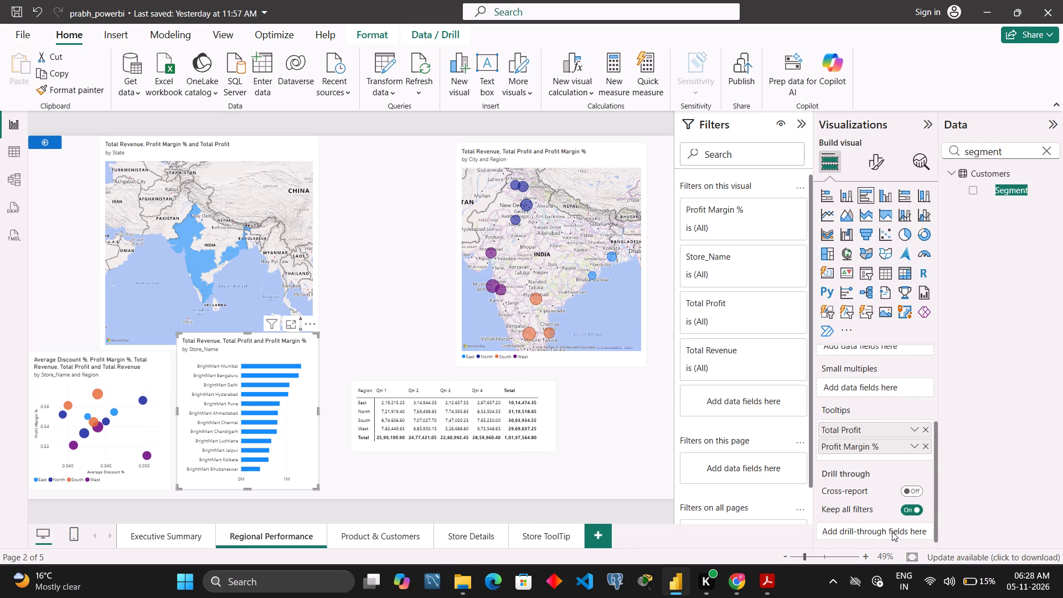
{"action": "left_click", "coordinate": [837, 477]}
{"action": "right_click", "coordinate": [837, 477]}
{"action": "left_click", "coordinate": [837, 477]}
{"action": "scroll", "coordinate": [703, 391], "scroll_direction": "up", "scroll_amount": 1}
{"action": "scroll", "coordinate": [703, 391], "scroll_direction": "down", "scroll_amount": 4}
{"action": "scroll", "coordinate": [703, 391], "scroll_direction": "up", "scroll_amount": 5}
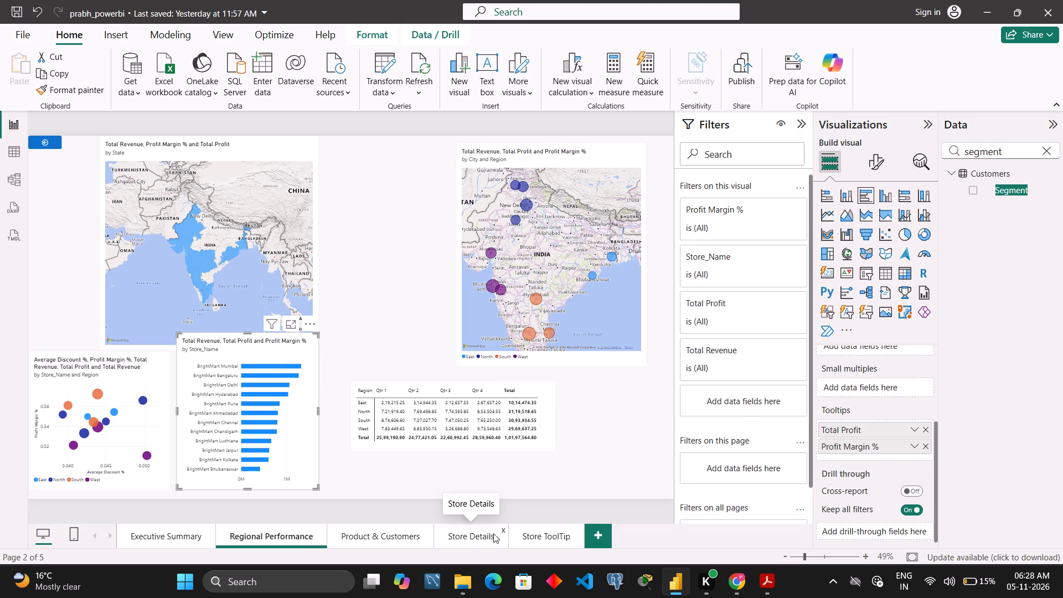
Hide the Store Details and Store ToolTip pages.
{"action": "left_click", "coordinate": [492, 533]}
{"action": "right_click", "coordinate": [492, 537]}
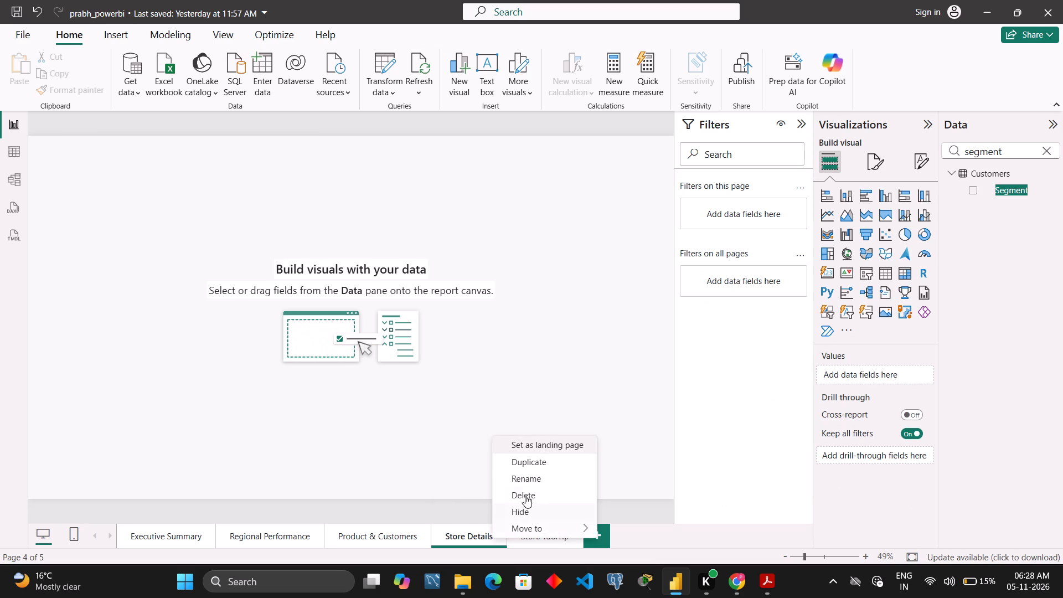
{"action": "left_click", "coordinate": [546, 510]}
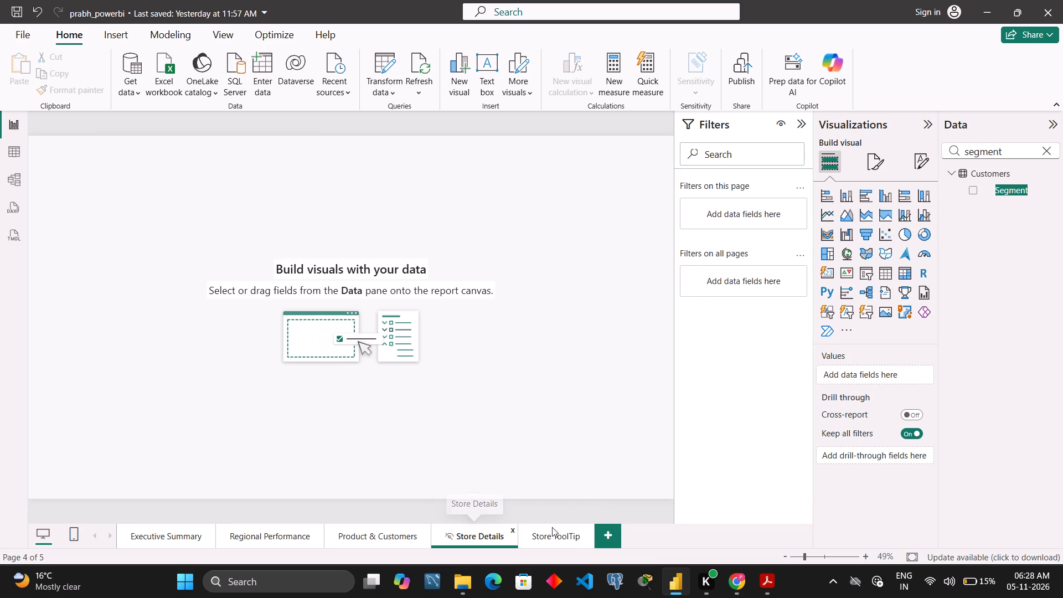
{"action": "right_click", "coordinate": [556, 533]}
{"action": "left_click", "coordinate": [579, 504]}
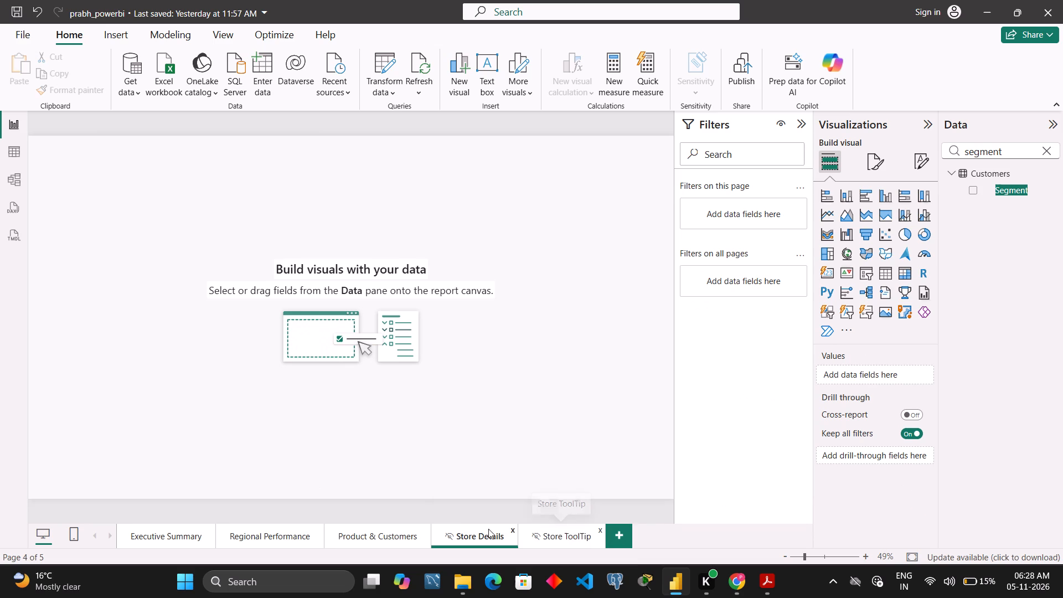
Go back to Regional Performance and recheck the store ranking bar chart's options for drill-through to Store Details.
{"action": "left_click", "coordinate": [363, 530]}
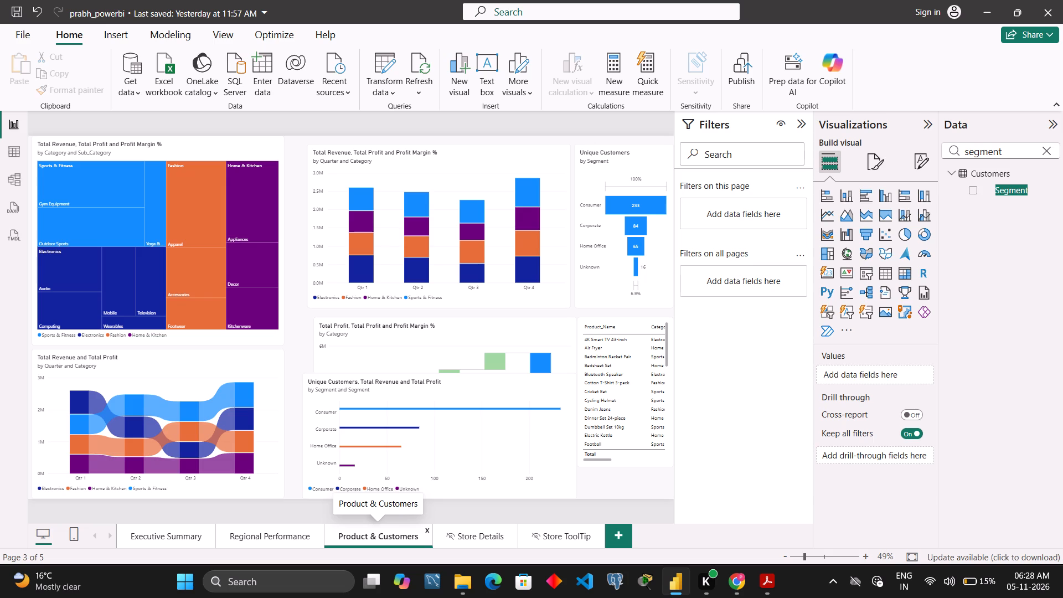
{"action": "left_click", "coordinate": [265, 545]}
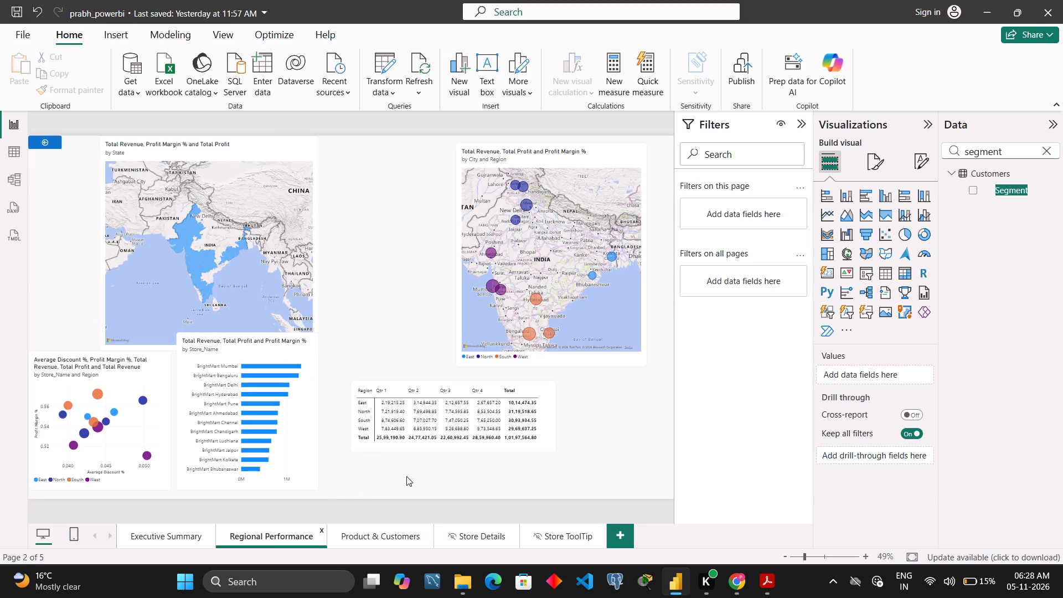
{"action": "right_click", "coordinate": [573, 427]}
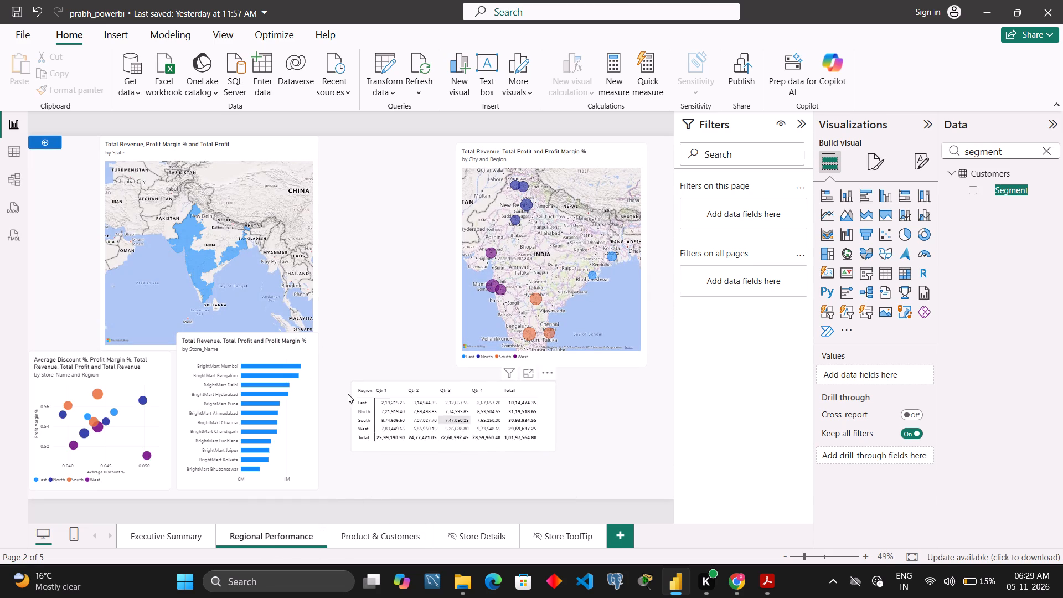
{"action": "right_click", "coordinate": [294, 357]}
{"action": "right_click", "coordinate": [294, 357]}
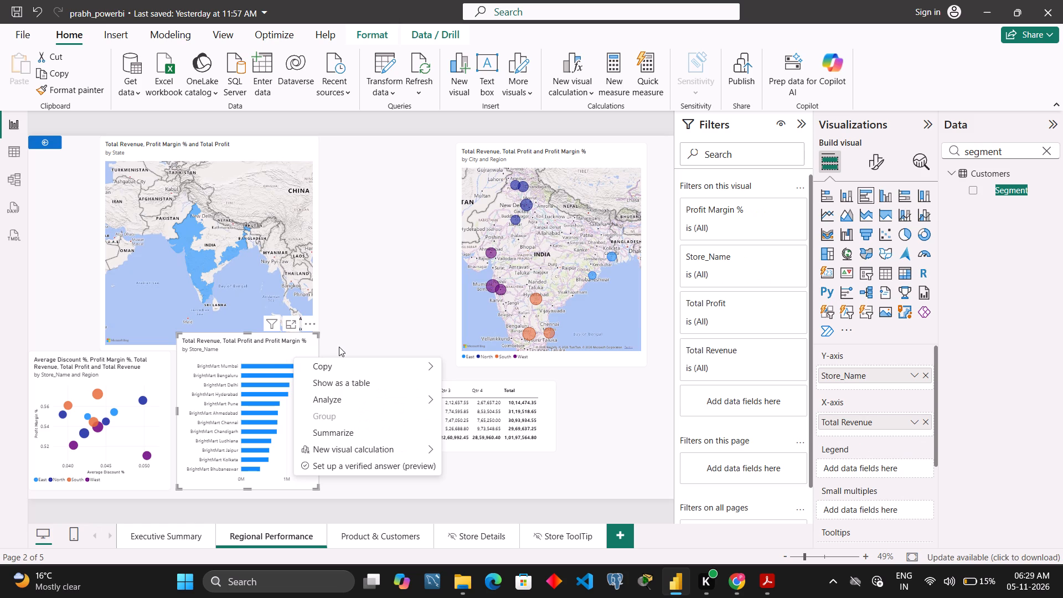
{"action": "left_click", "coordinate": [339, 347]}
{"action": "left_click", "coordinate": [315, 327]}
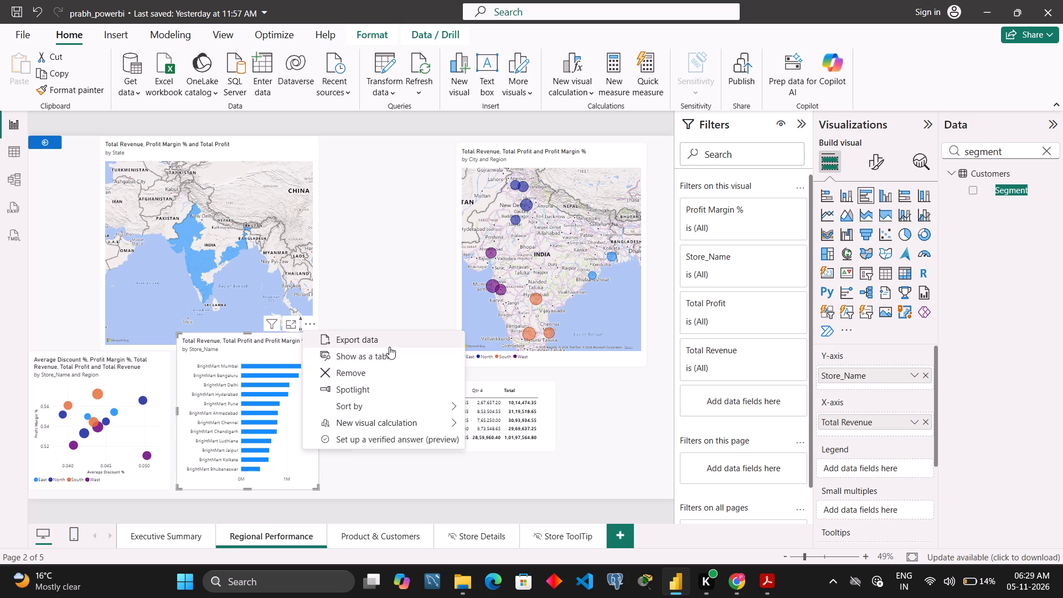
{"action": "left_click", "coordinate": [362, 313]}
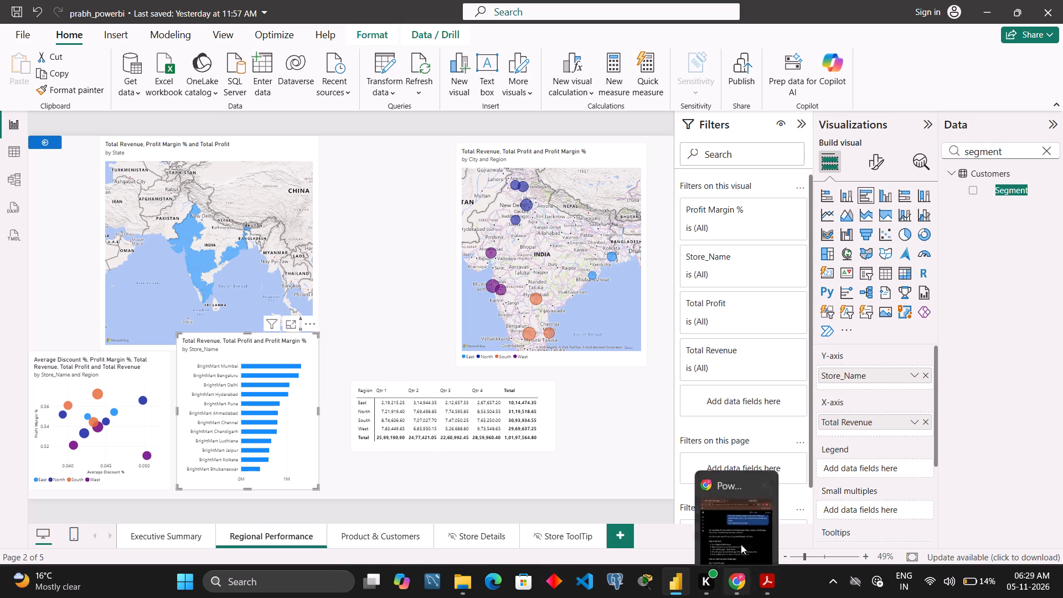
{"action": "left_click", "coordinate": [736, 516]}
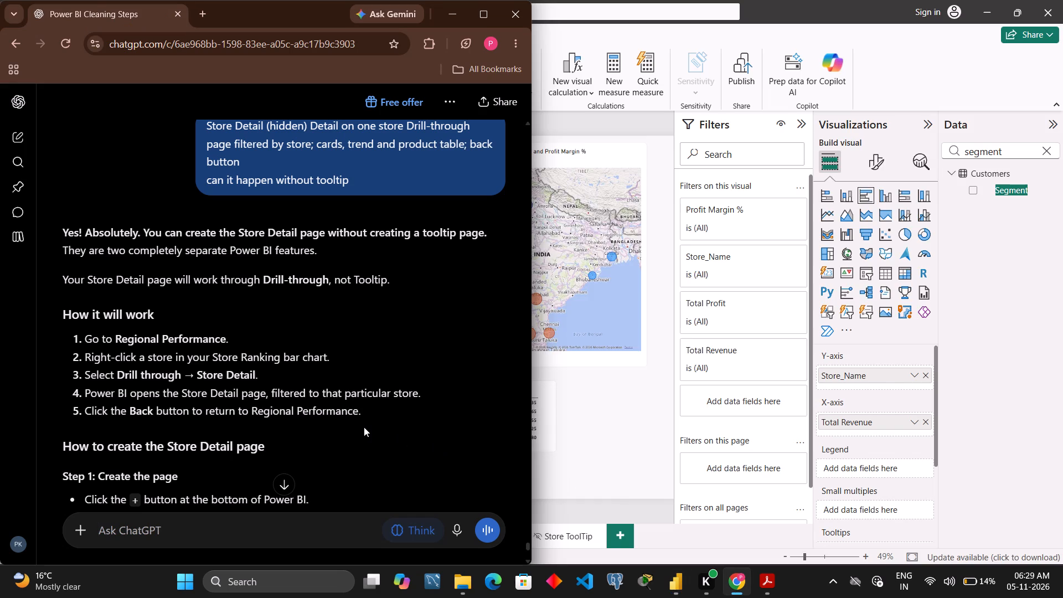
{"action": "left_click_drag", "start_coordinate": [261, 373], "coordinate": [143, 366]}
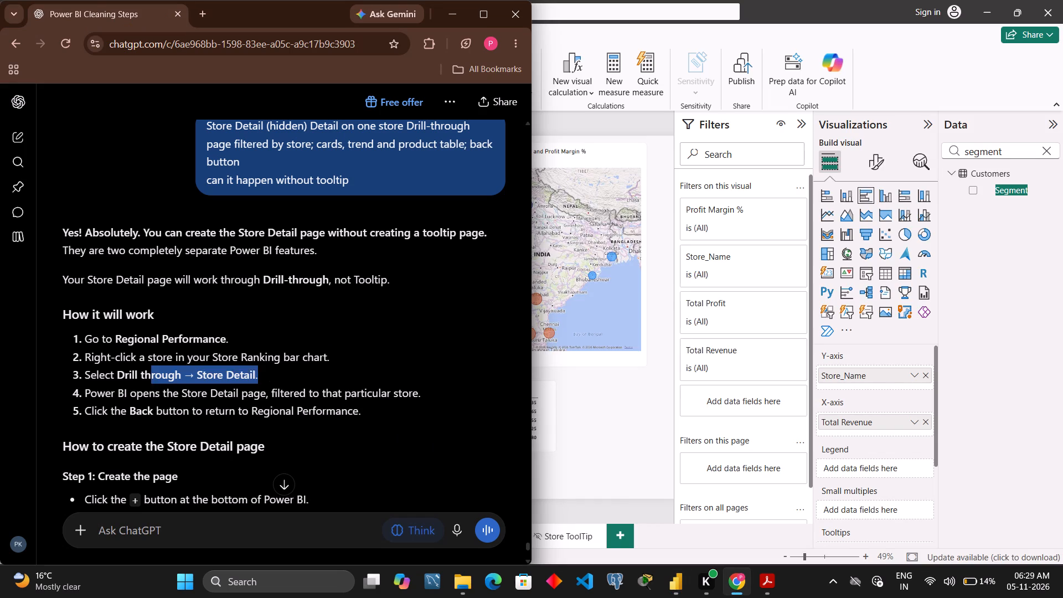
{"action": "left_click_drag", "start_coordinate": [143, 366], "coordinate": [79, 378]}
{"action": "key", "text": "ctrl+c"}
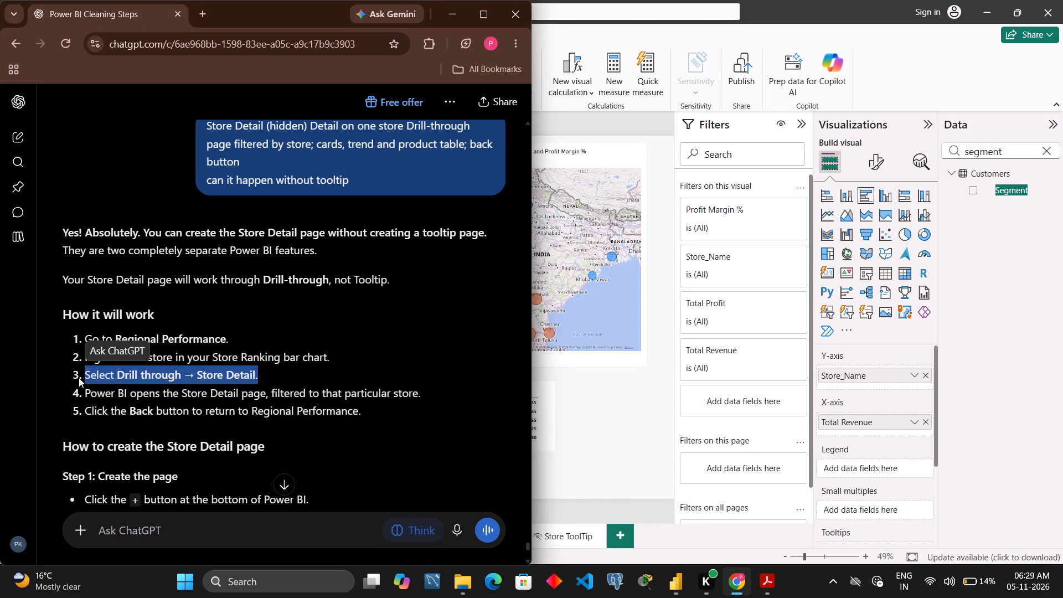
{"action": "left_click", "coordinate": [182, 520]}
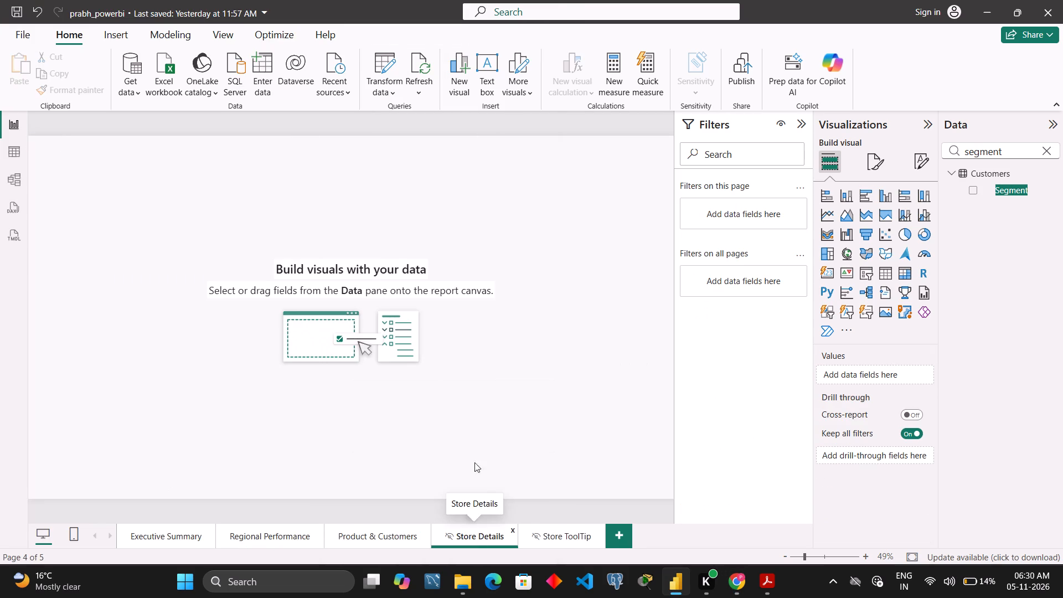
{"action": "left_click", "coordinate": [833, 451]}
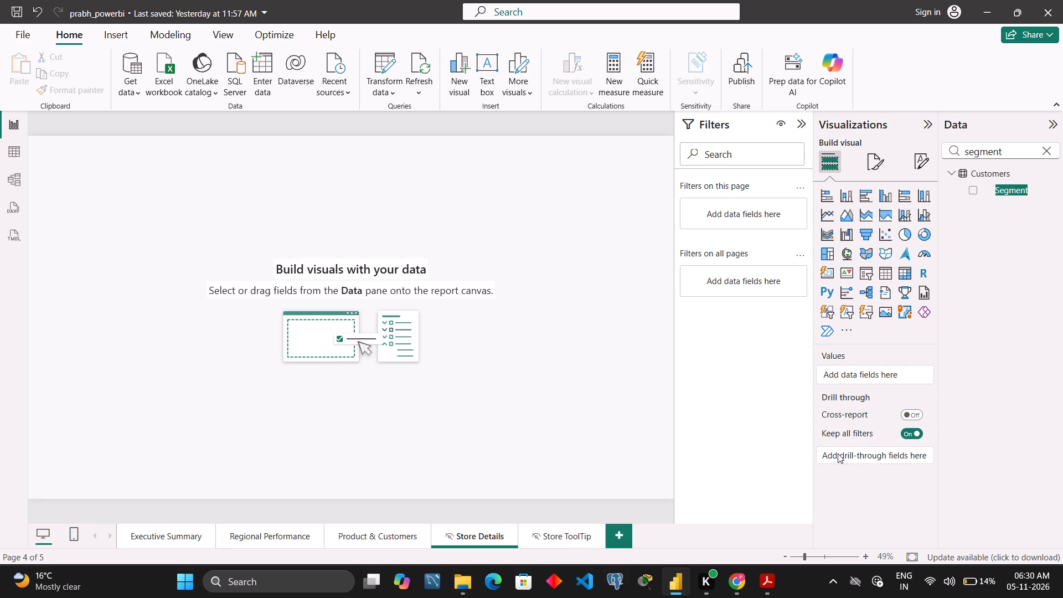
{"action": "left_click", "coordinate": [1054, 151]}
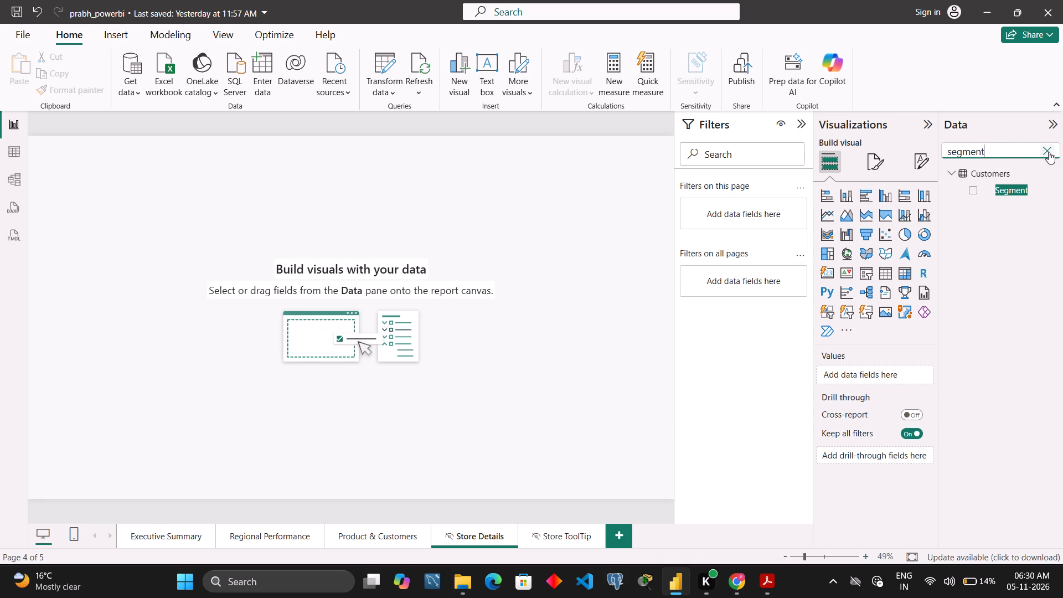
{"action": "left_click", "coordinate": [1049, 152]}
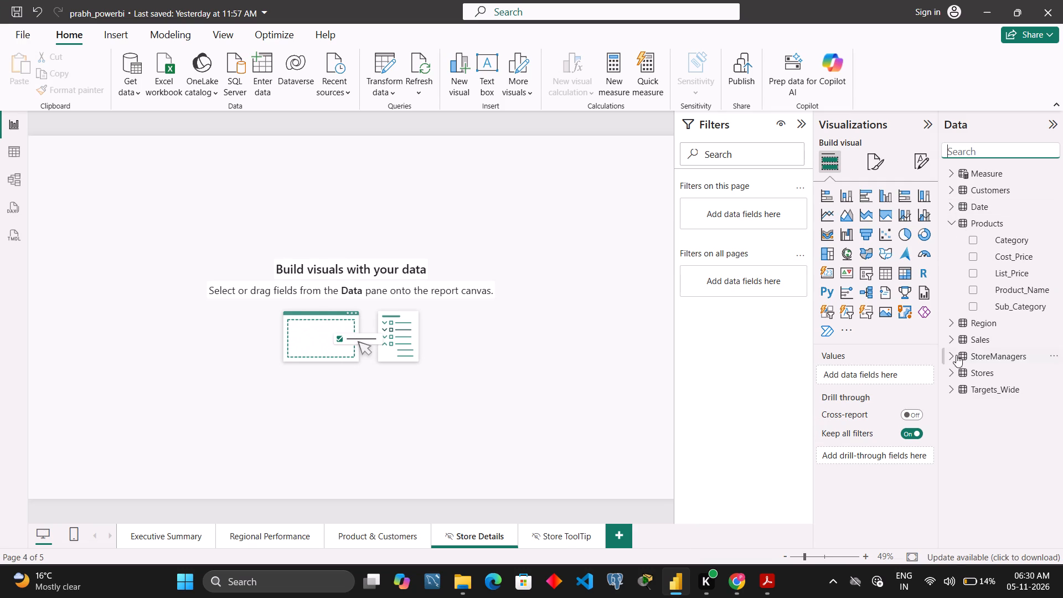
{"action": "left_click", "coordinate": [953, 373]}
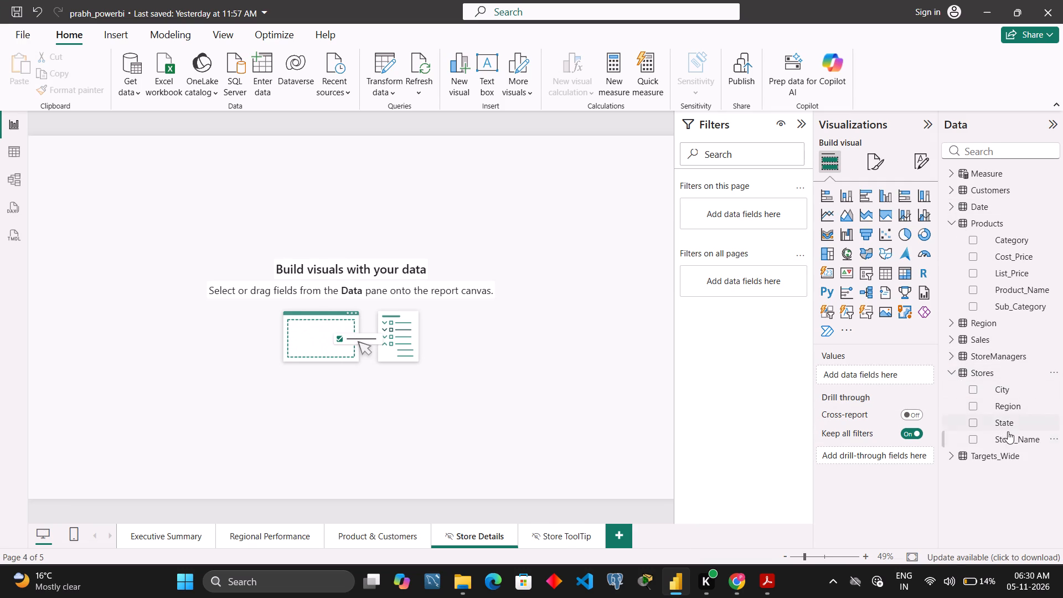
{"action": "left_click", "coordinate": [992, 150]}
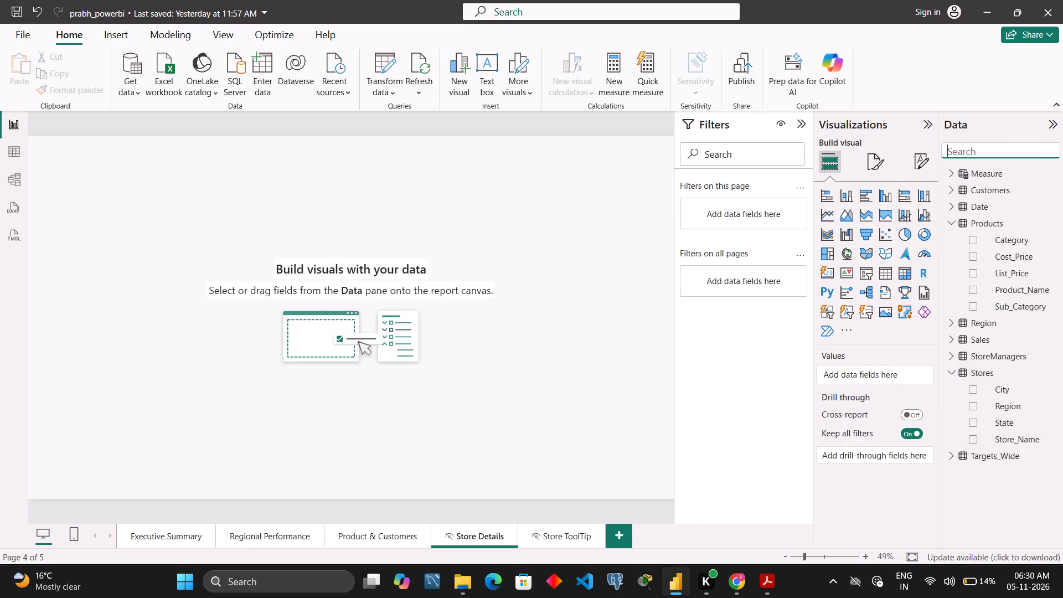
{"action": "type", "text": "store"}
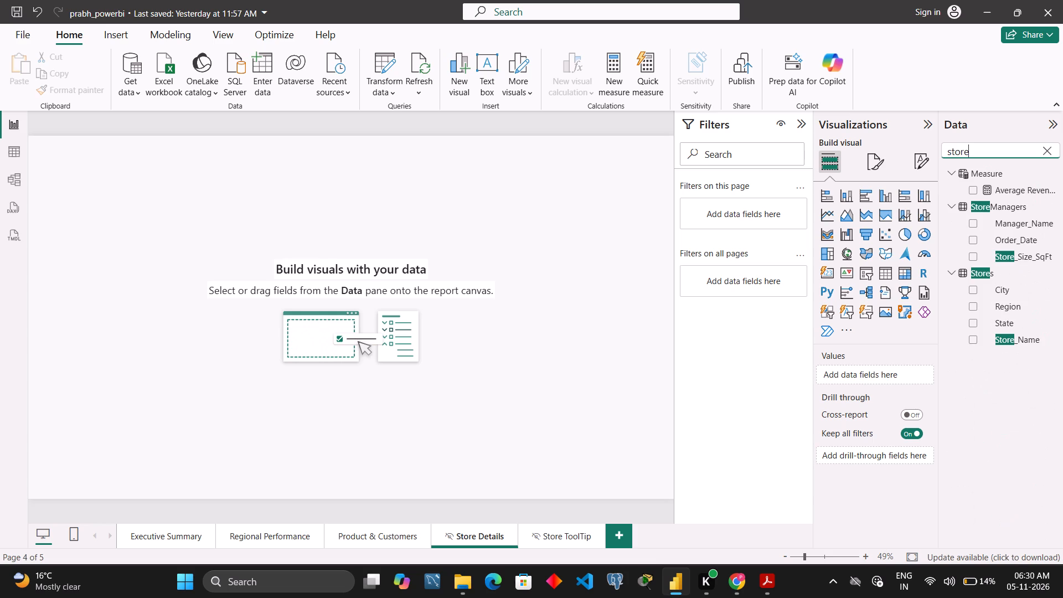
{"action": "type", "text": "_ID"}
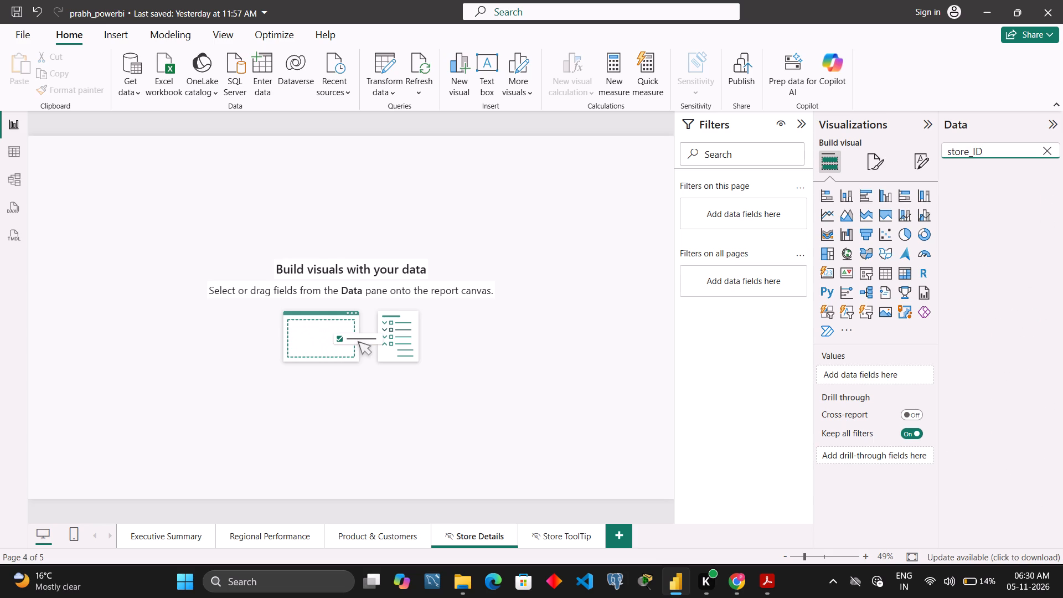
{"action": "left_click", "coordinate": [1047, 152]}
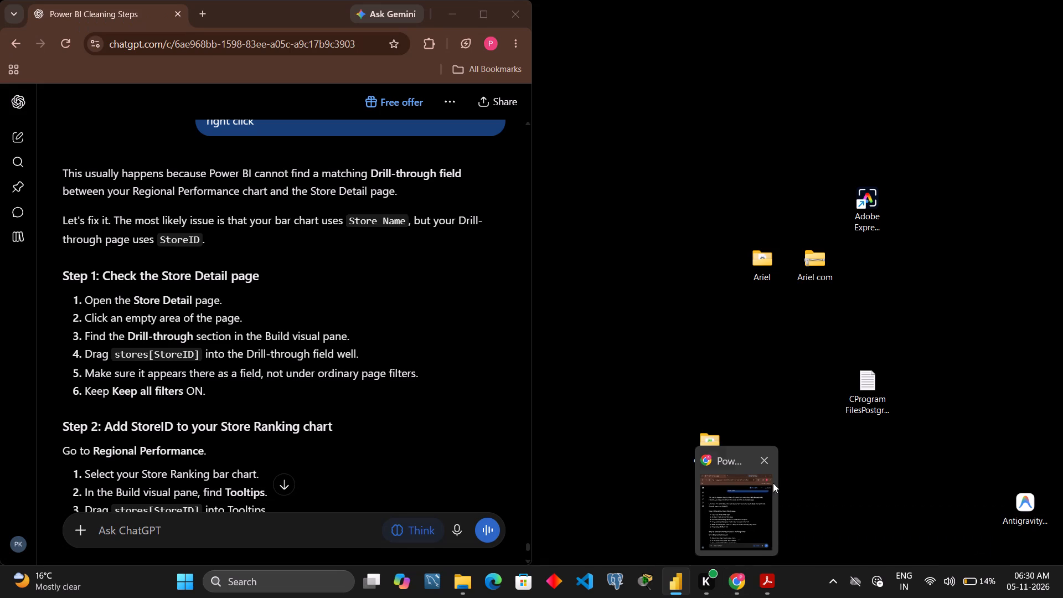
{"action": "type", "text": "store"}
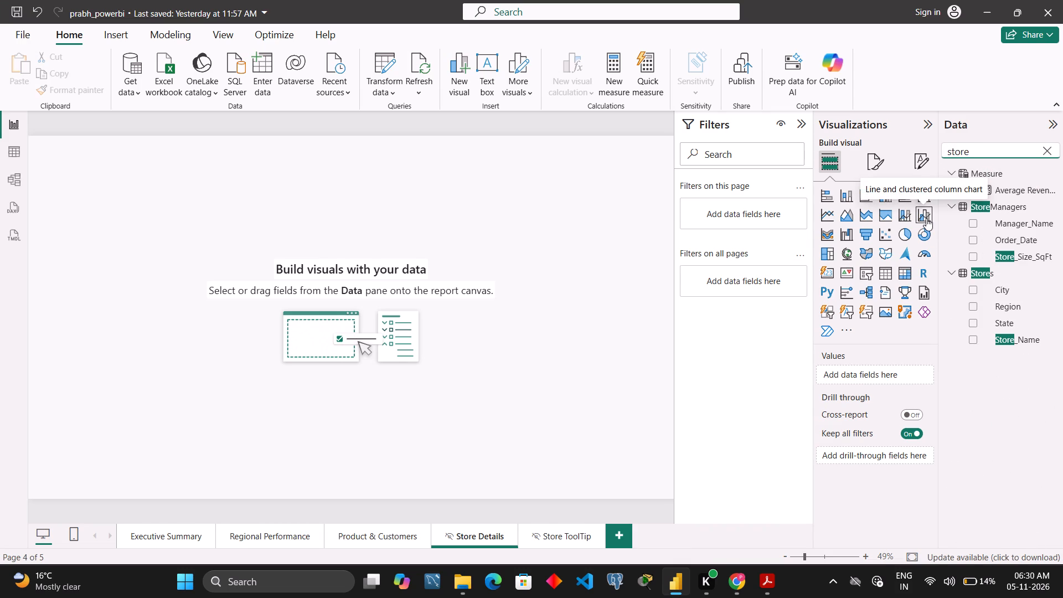
{"action": "left_click", "coordinate": [1043, 151]}
{"action": "left_click", "coordinate": [948, 353]}
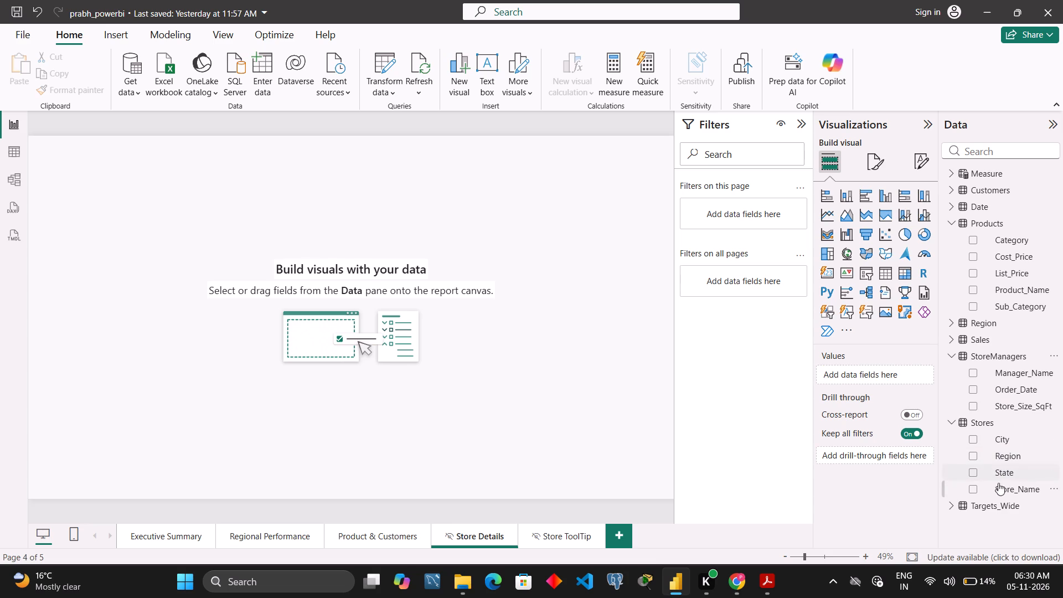
Check ChatGPT's fix again and add Store_Name from the Stores table as the drill-through field of the Store Details page.
{"action": "left_click", "coordinate": [736, 576]}
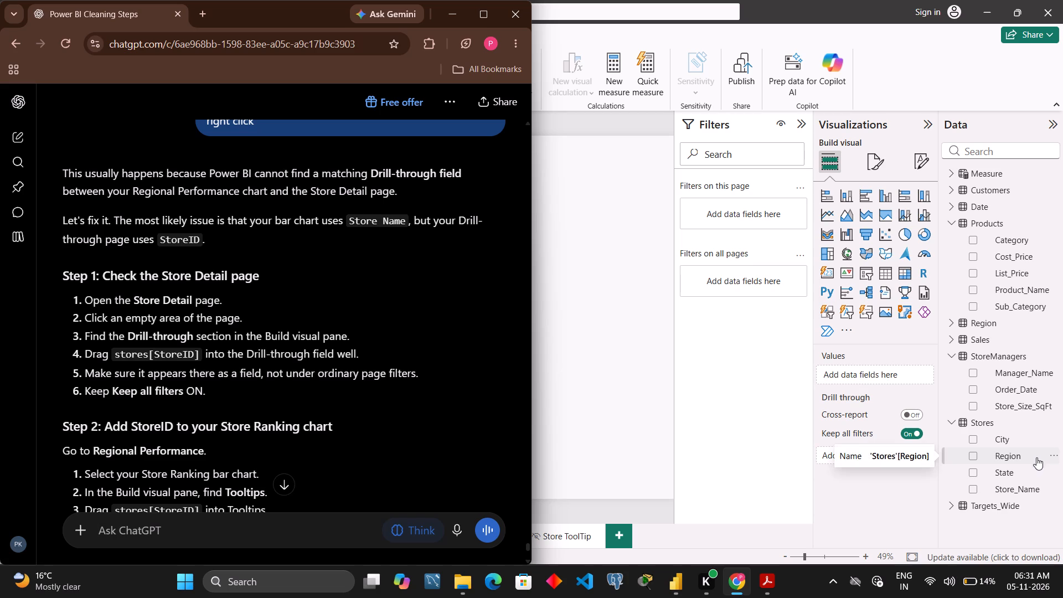
{"action": "left_click_drag", "start_coordinate": [1013, 489], "coordinate": [883, 456]}
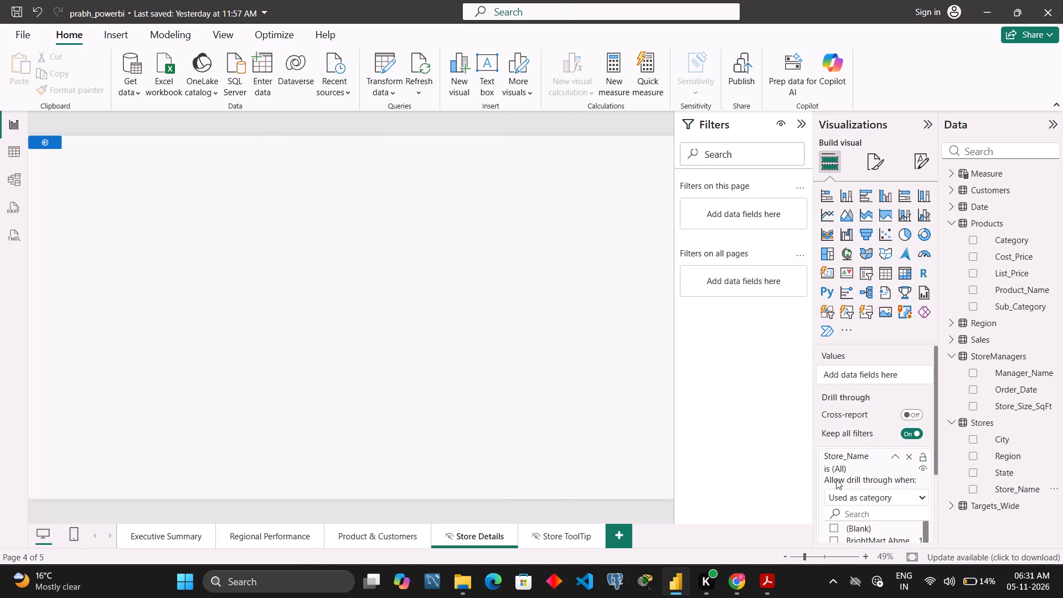
{"action": "scroll", "coordinate": [884, 457], "scroll_direction": "down", "scroll_amount": 3}
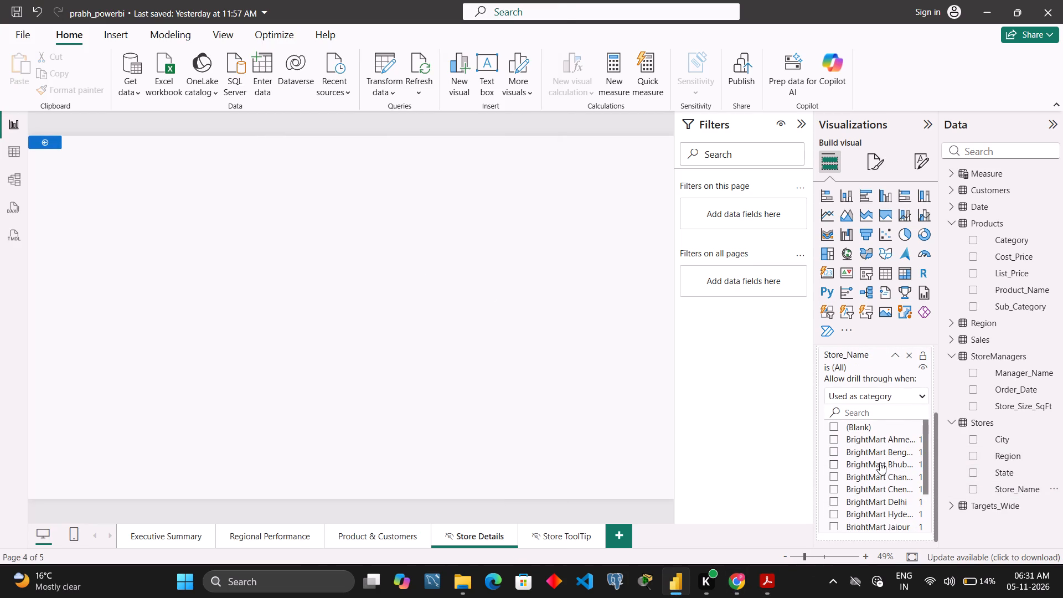
{"action": "scroll", "coordinate": [880, 462], "scroll_direction": "up", "scroll_amount": 3}
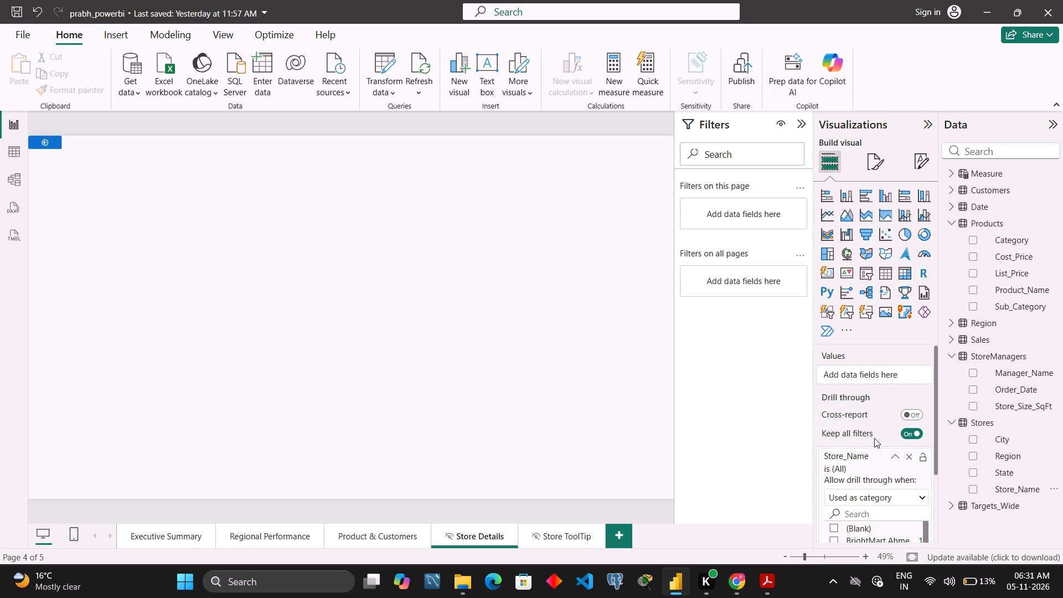
{"action": "scroll", "coordinate": [878, 444], "scroll_direction": "down", "scroll_amount": 2}
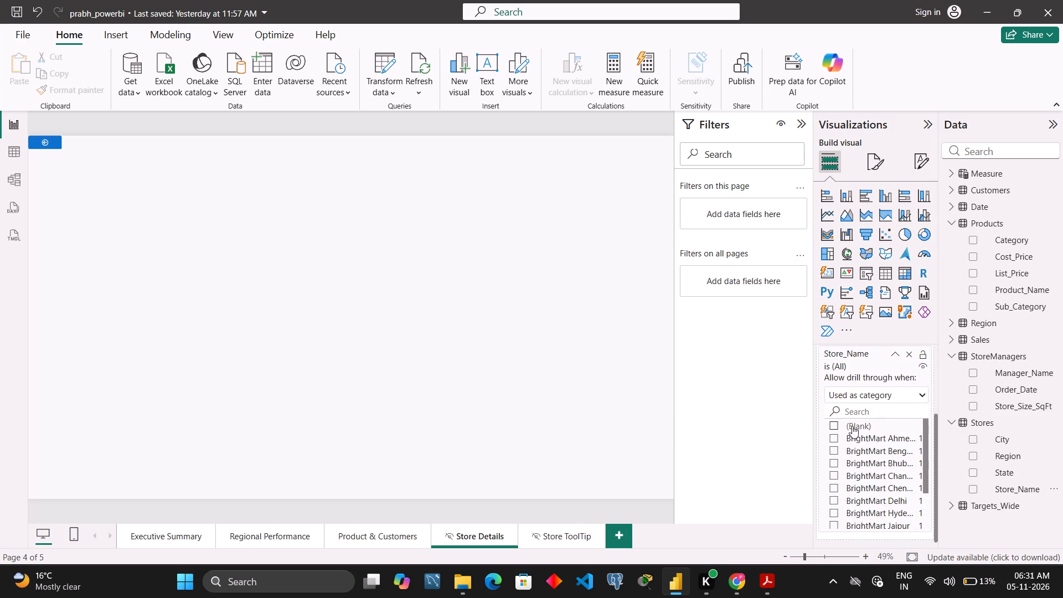
{"action": "scroll", "coordinate": [852, 427], "scroll_direction": "up", "scroll_amount": 1}
{"action": "scroll", "coordinate": [872, 435], "scroll_direction": "down", "scroll_amount": 1}
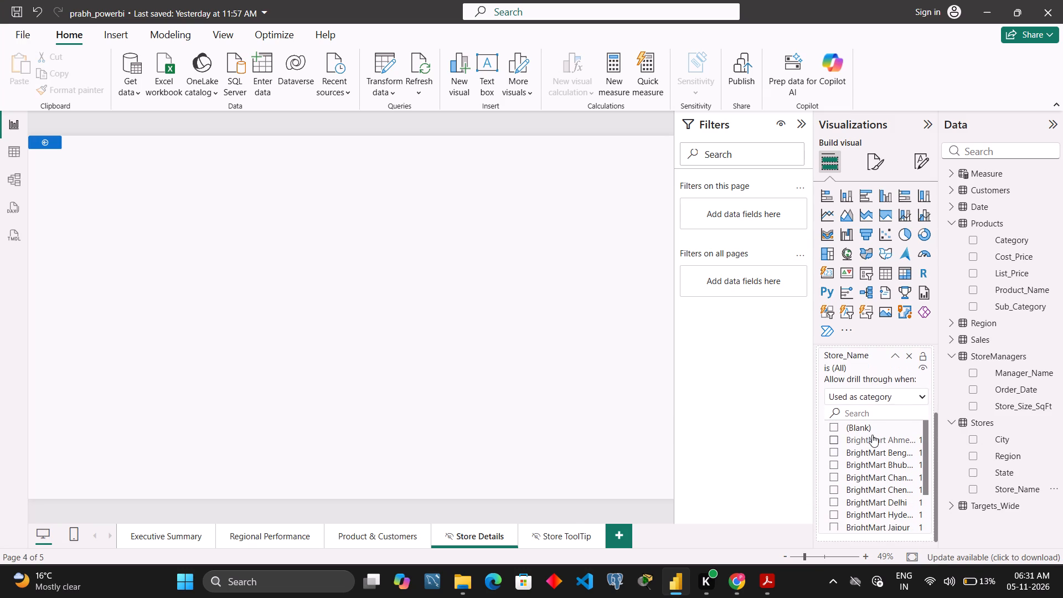
{"action": "left_click", "coordinate": [869, 361]}
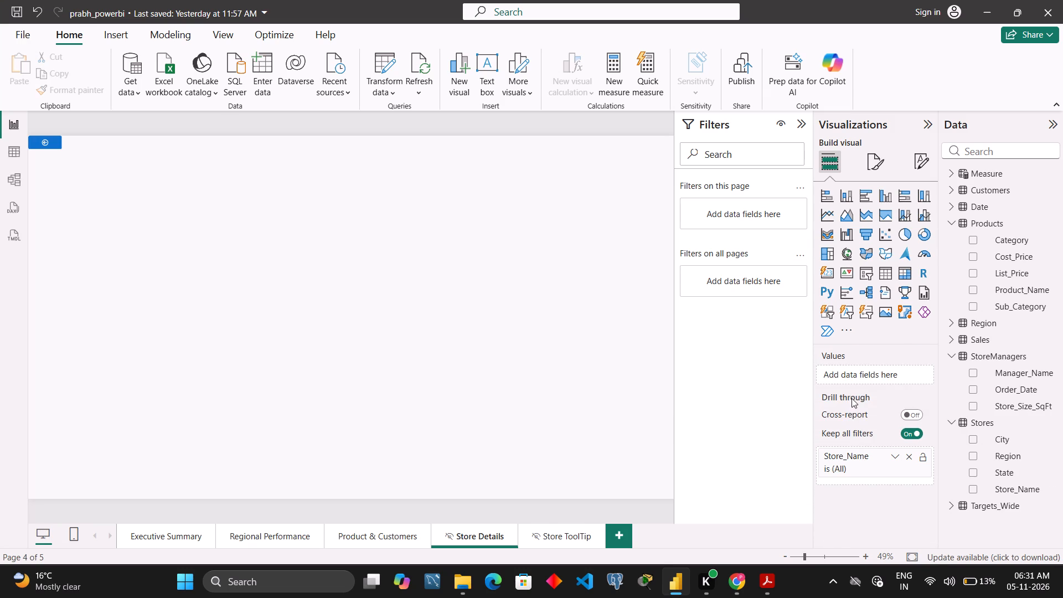
{"action": "left_click", "coordinate": [897, 456]}
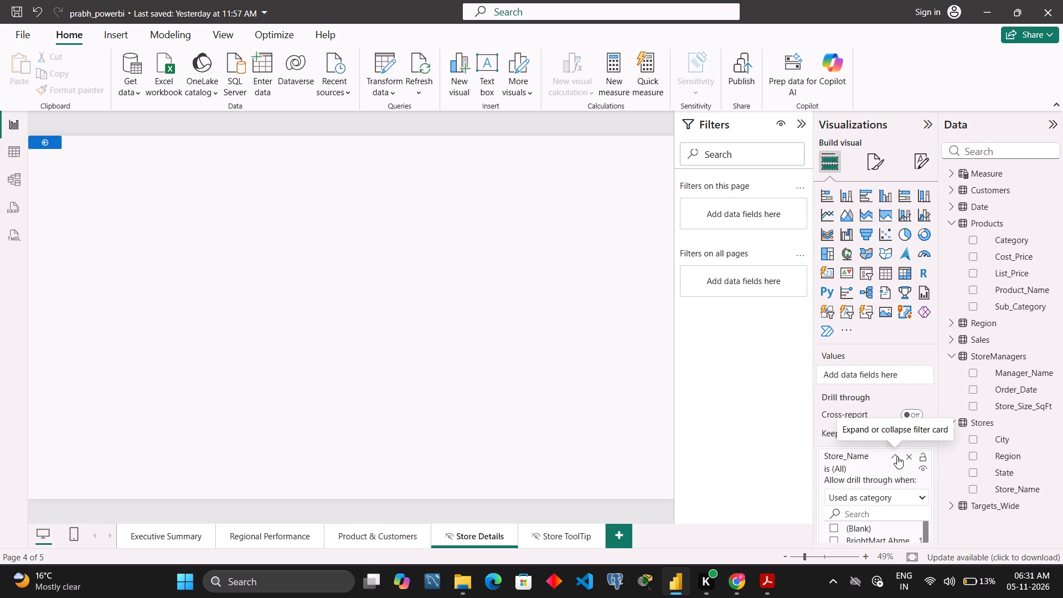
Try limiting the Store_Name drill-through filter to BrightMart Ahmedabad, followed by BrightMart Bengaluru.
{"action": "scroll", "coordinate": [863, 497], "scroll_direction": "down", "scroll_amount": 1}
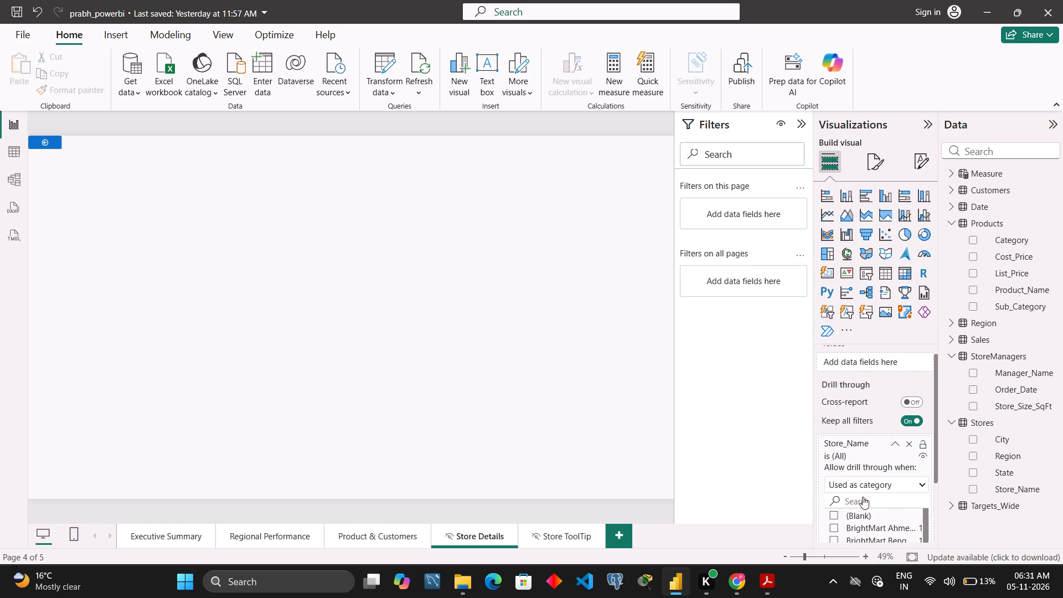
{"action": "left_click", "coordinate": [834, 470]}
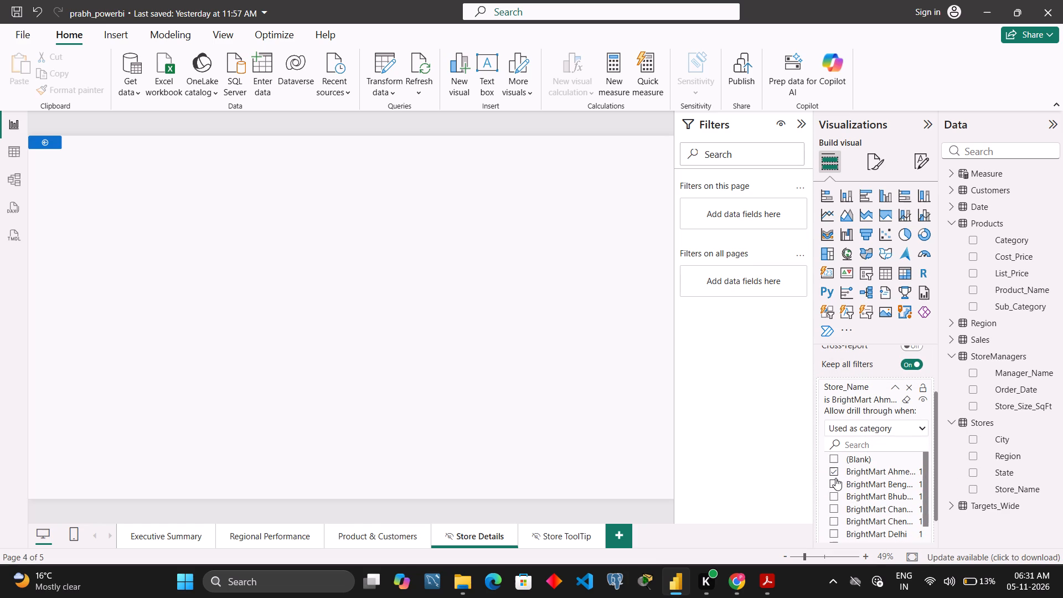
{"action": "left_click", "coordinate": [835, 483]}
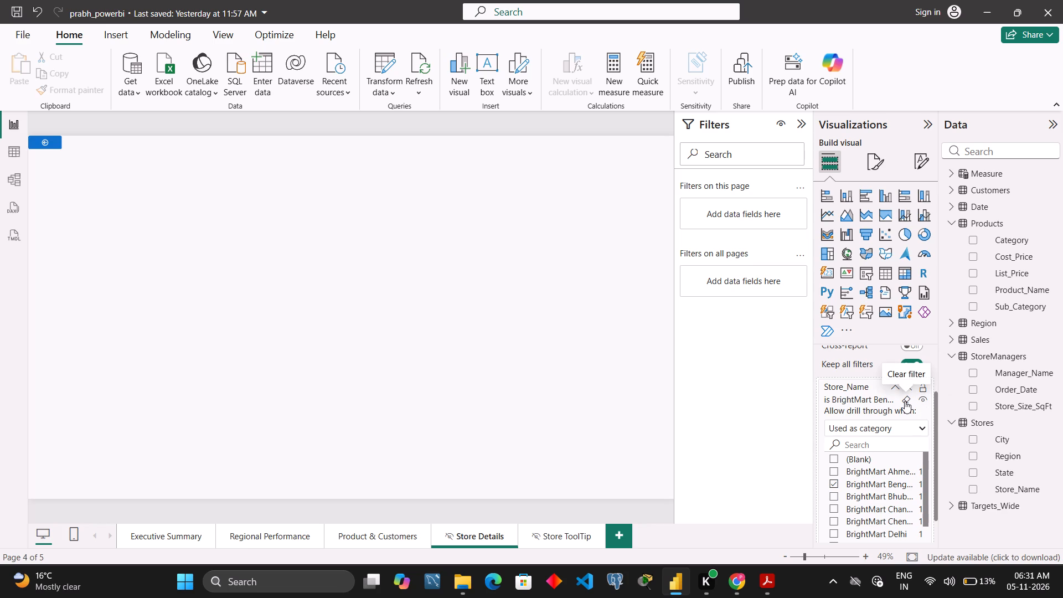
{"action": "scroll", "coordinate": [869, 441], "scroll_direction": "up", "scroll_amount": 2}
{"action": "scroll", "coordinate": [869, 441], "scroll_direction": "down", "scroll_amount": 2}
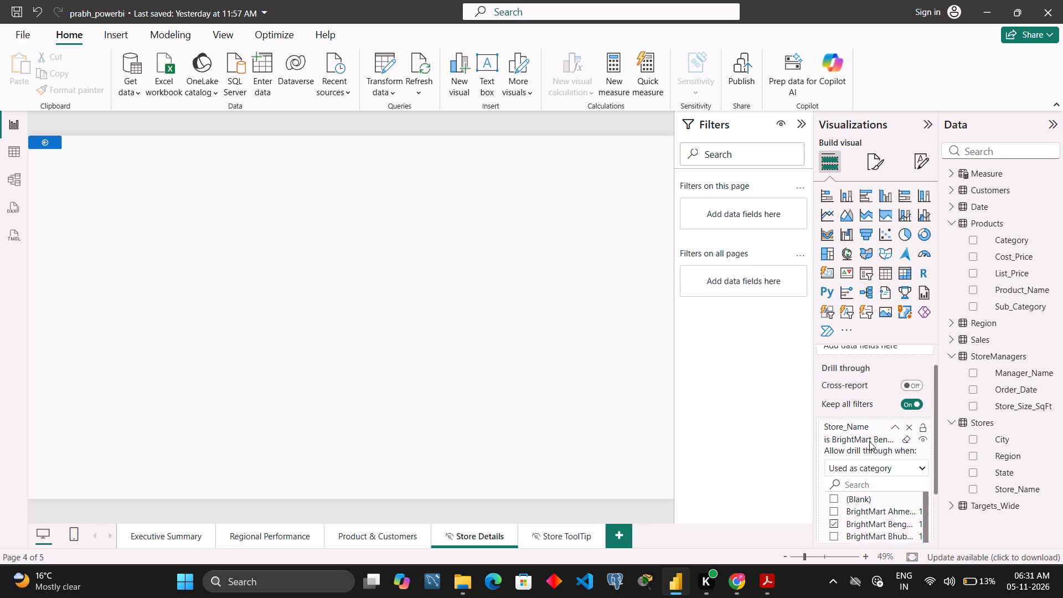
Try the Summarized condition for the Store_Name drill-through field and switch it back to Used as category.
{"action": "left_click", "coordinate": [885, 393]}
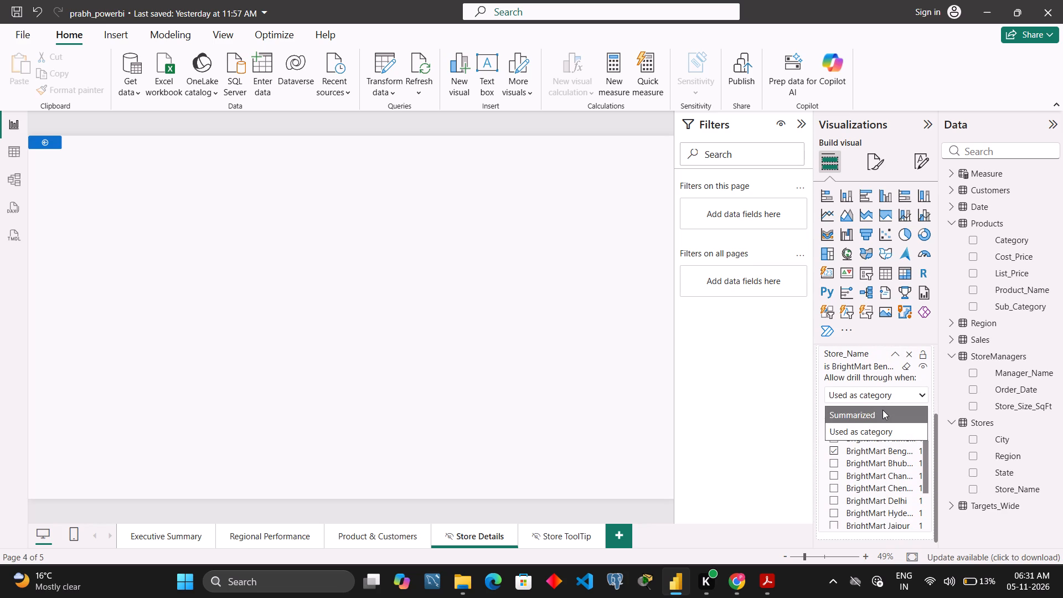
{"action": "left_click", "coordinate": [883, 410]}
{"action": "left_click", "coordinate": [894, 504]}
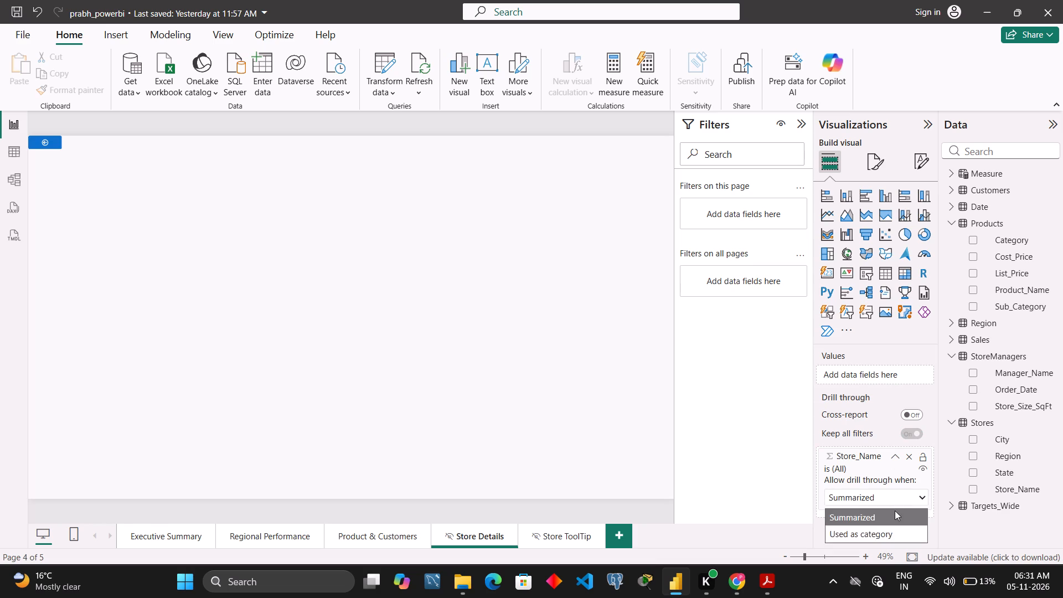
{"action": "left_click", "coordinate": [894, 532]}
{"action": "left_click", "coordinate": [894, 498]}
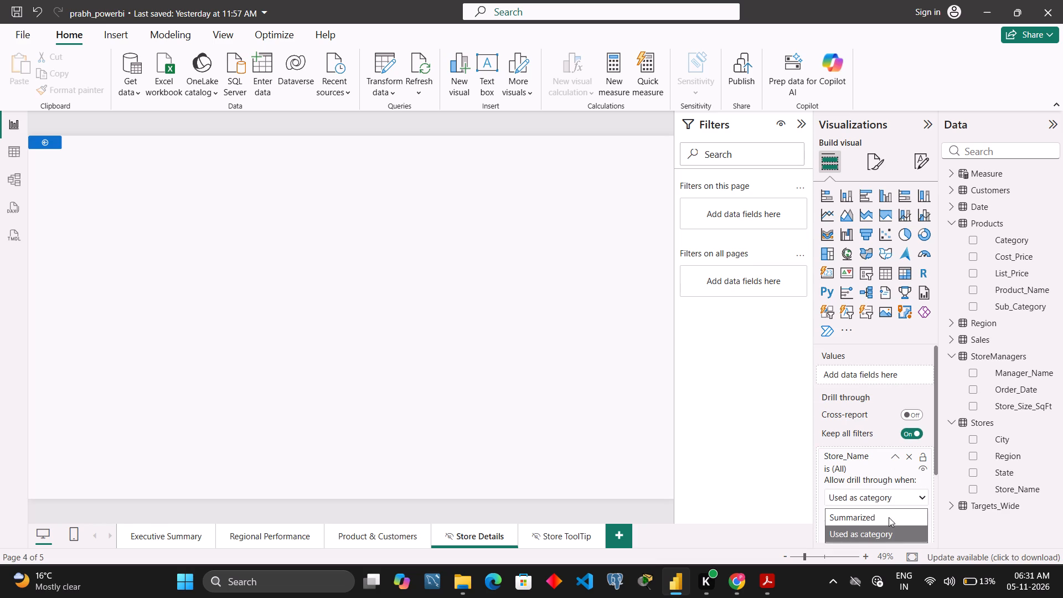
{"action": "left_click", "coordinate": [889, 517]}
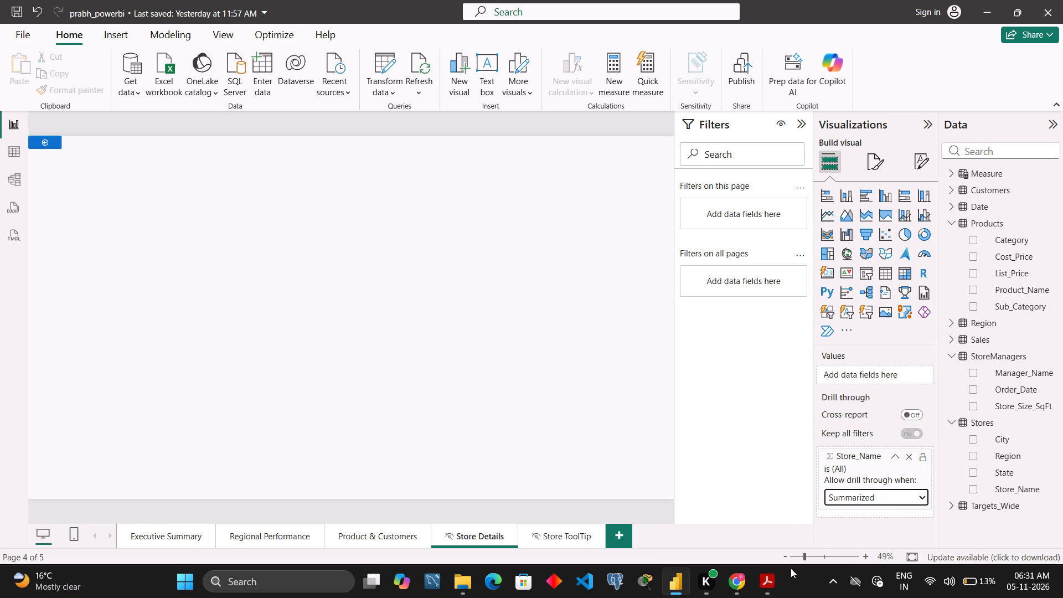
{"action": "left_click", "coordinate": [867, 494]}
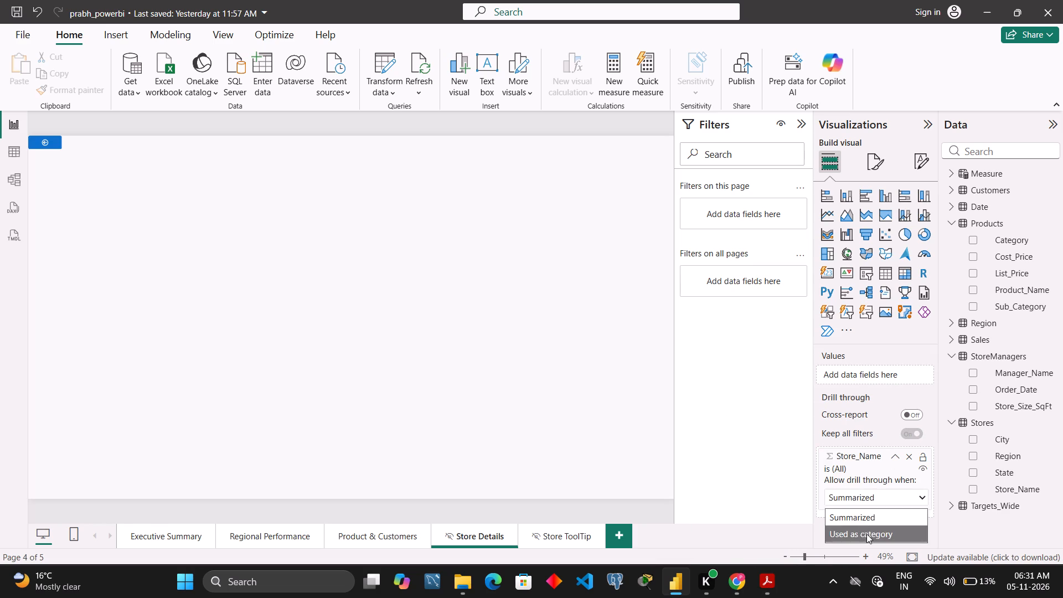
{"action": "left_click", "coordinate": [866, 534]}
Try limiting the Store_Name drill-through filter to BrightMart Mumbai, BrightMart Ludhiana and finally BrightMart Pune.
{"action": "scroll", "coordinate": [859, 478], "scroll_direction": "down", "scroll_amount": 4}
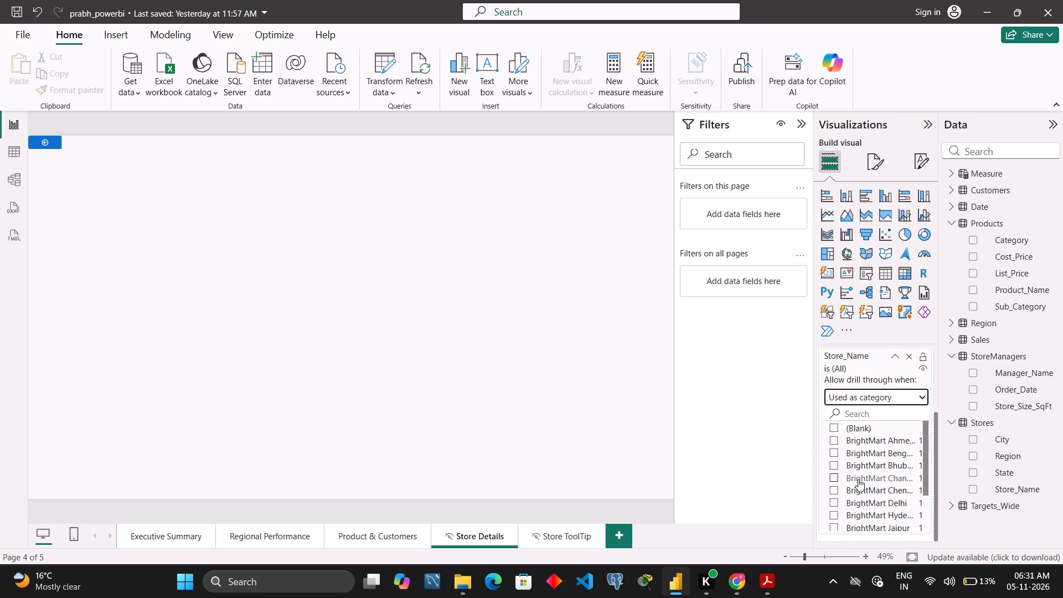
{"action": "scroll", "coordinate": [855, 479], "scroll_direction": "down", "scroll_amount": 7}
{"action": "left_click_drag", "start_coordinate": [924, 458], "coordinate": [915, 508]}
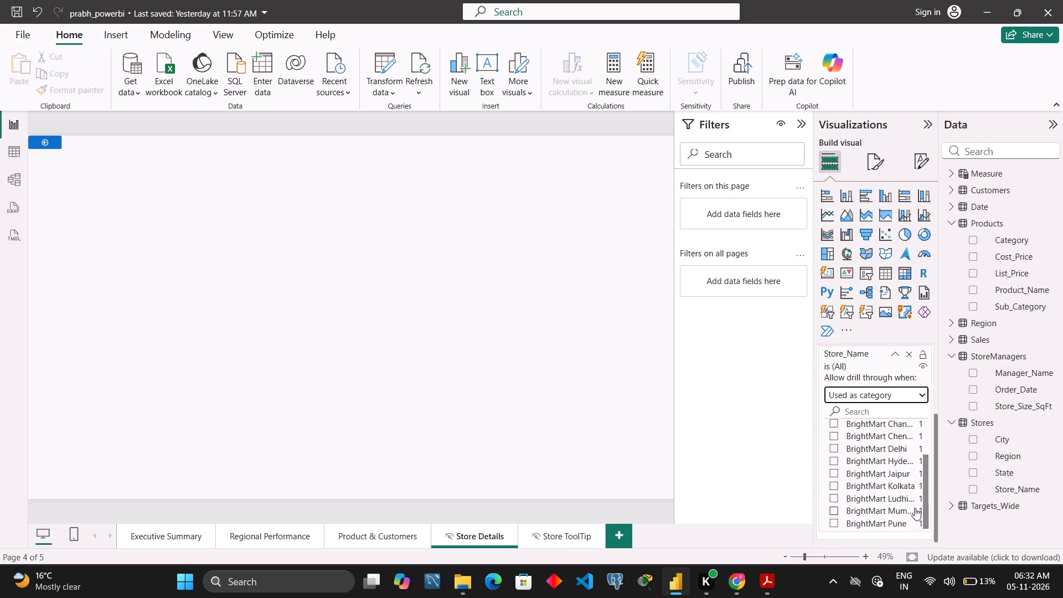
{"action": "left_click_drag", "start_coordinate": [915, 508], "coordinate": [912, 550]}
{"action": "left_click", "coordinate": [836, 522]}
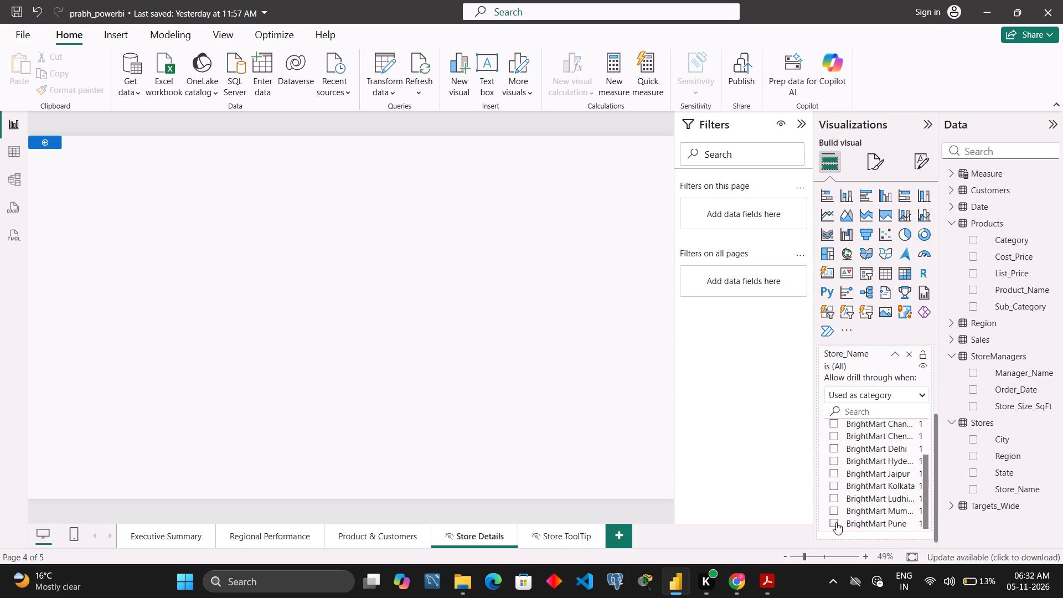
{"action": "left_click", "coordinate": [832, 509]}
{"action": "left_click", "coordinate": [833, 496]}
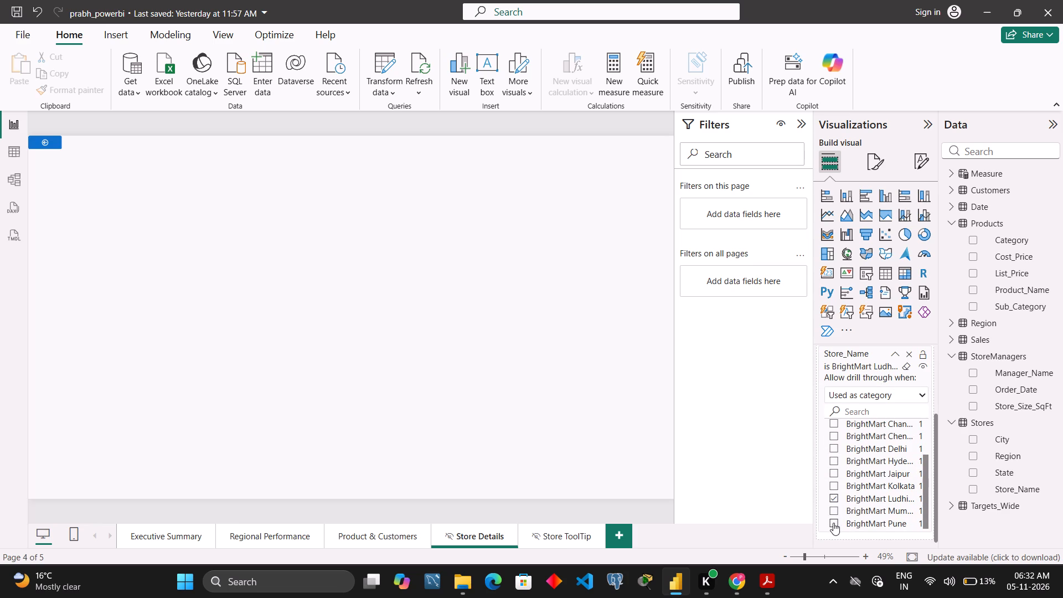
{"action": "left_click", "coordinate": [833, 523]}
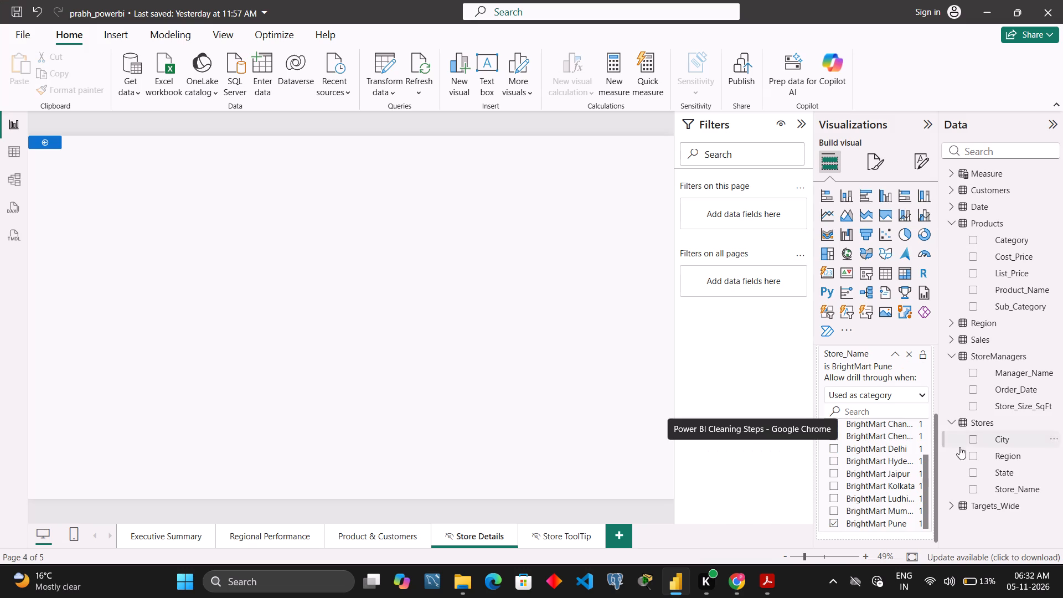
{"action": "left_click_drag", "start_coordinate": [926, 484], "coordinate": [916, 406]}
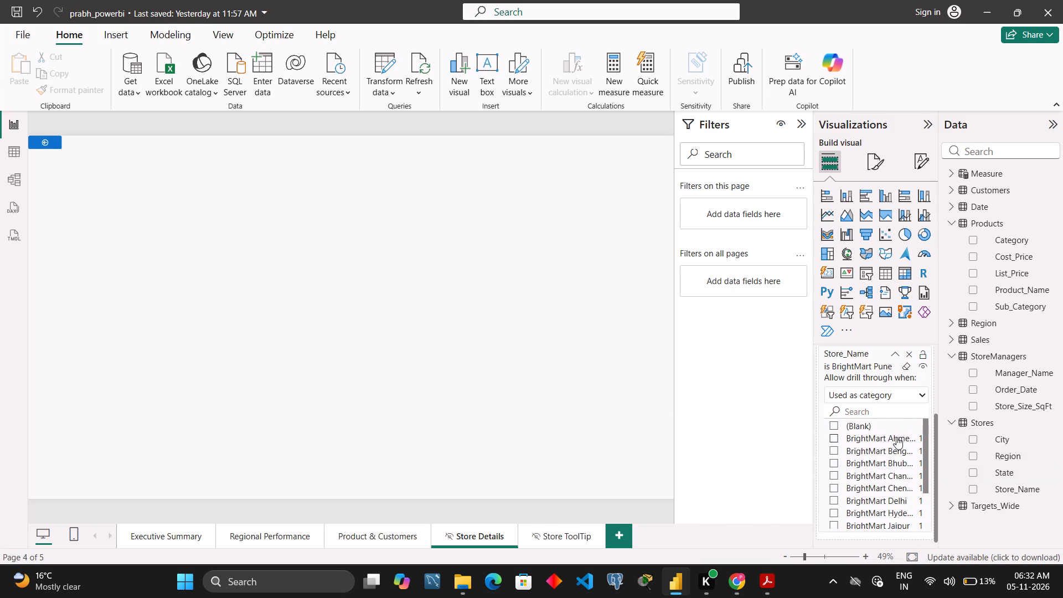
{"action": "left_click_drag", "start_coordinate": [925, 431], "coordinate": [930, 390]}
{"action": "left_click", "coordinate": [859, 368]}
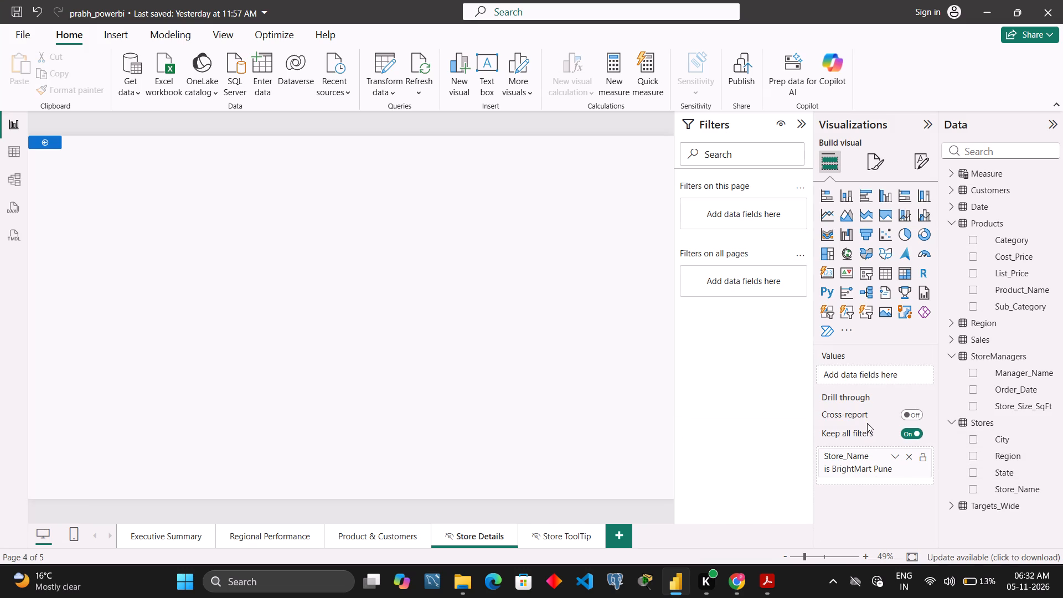
Remove Store_Name from the Store Details drill-through fields and add it again from the Stores table without a store selection.
{"action": "left_click", "coordinate": [869, 475]}
{"action": "left_click", "coordinate": [894, 455]}
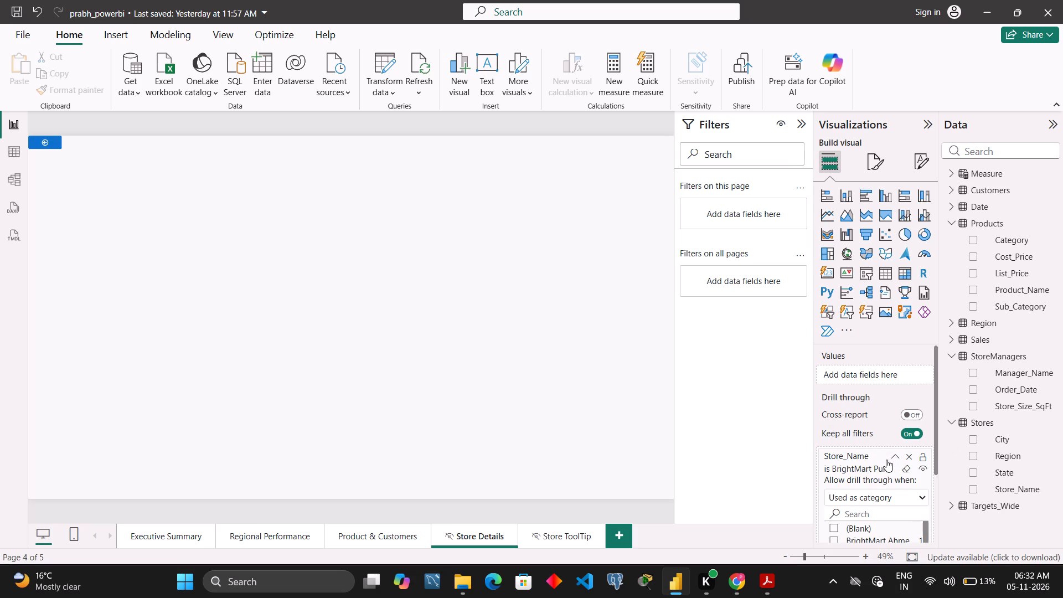
{"action": "left_click", "coordinate": [907, 456]}
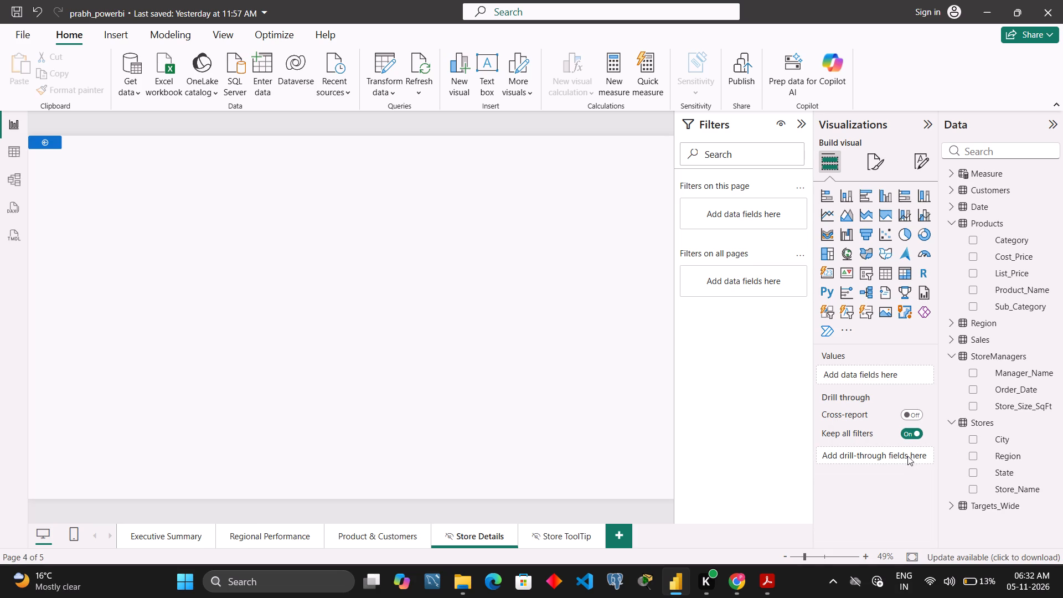
{"action": "left_click_drag", "start_coordinate": [1027, 491], "coordinate": [879, 455]}
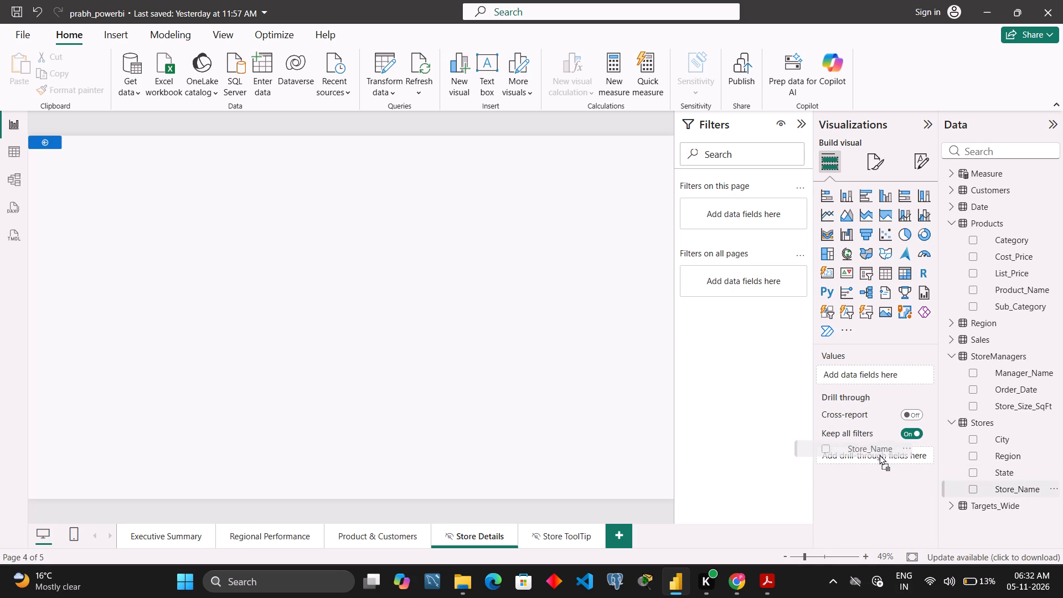
{"action": "left_click_drag", "start_coordinate": [879, 455], "coordinate": [887, 458]}
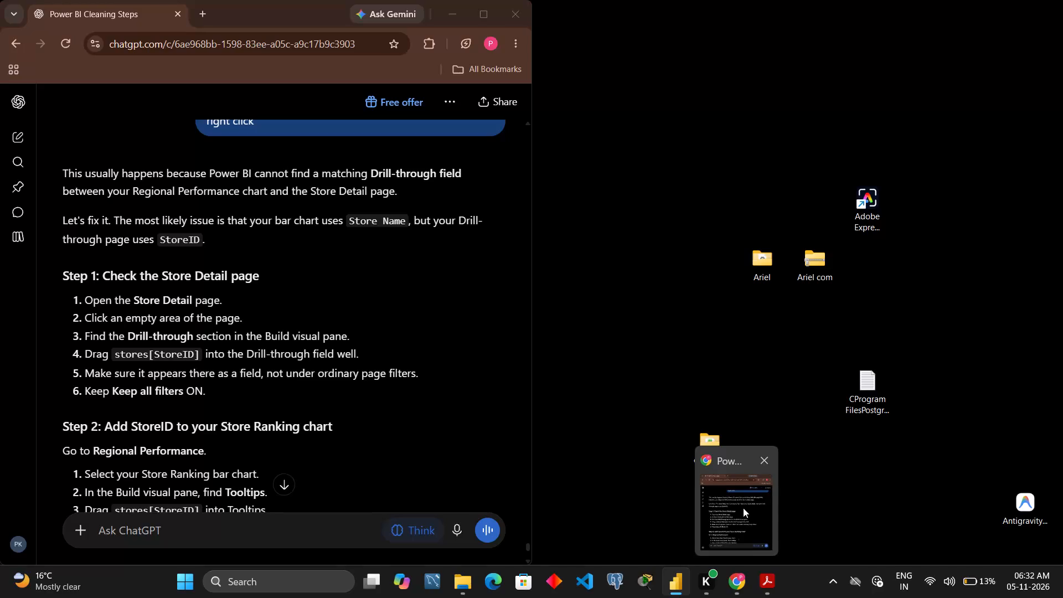
Following ChatGPT's Step 2, add Store_Name to the tooltips of the Regional Performance store bar chart, remove it, and add it again.
{"action": "left_click", "coordinate": [743, 508]}
{"action": "scroll", "coordinate": [457, 401], "scroll_direction": "down", "scroll_amount": 2}
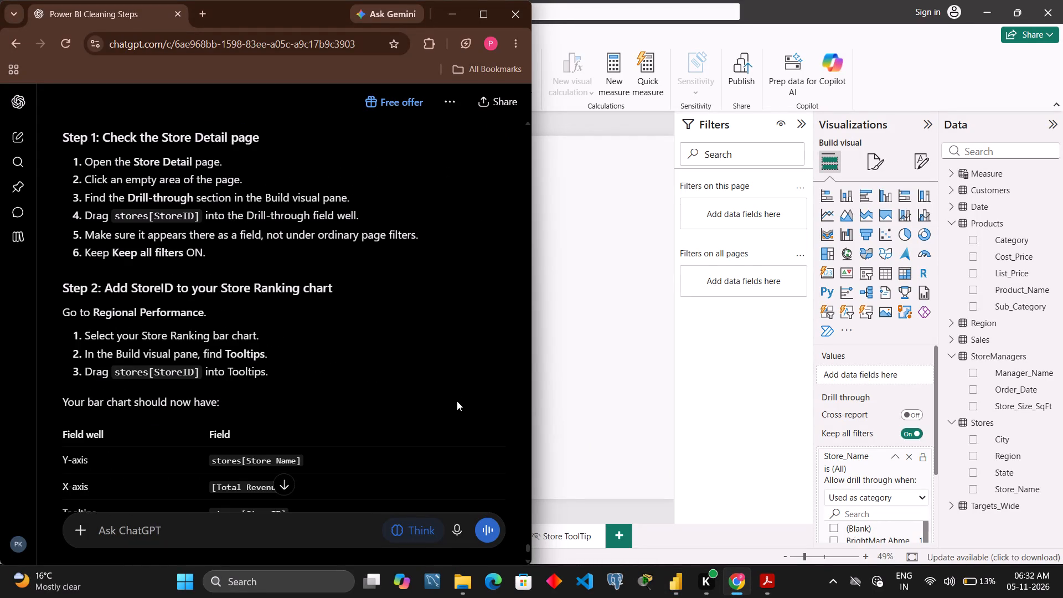
{"action": "left_click", "coordinate": [630, 375]}
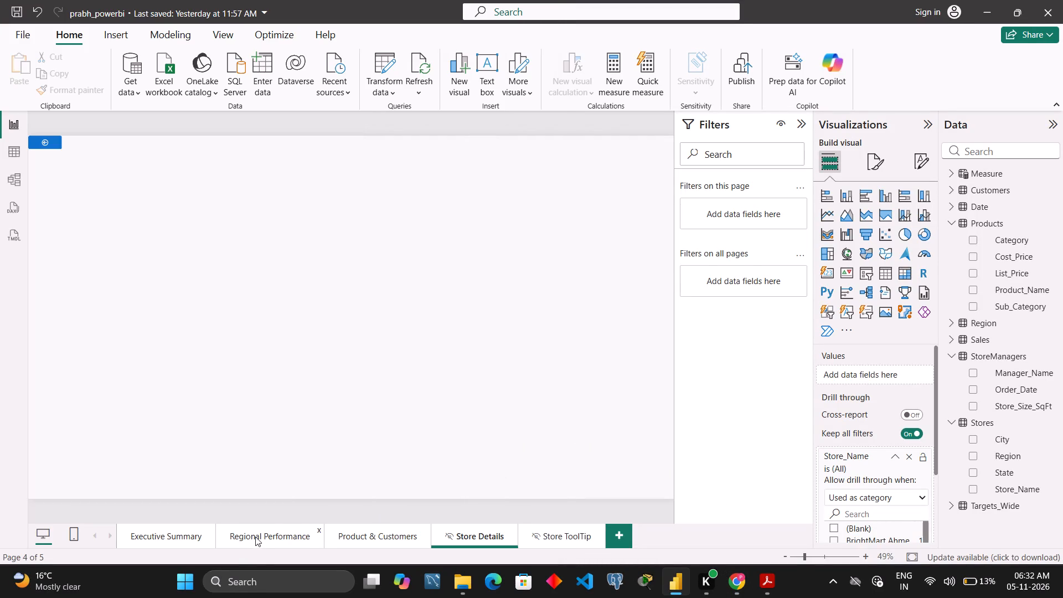
{"action": "left_click", "coordinate": [255, 535]}
{"action": "left_click", "coordinate": [300, 356]}
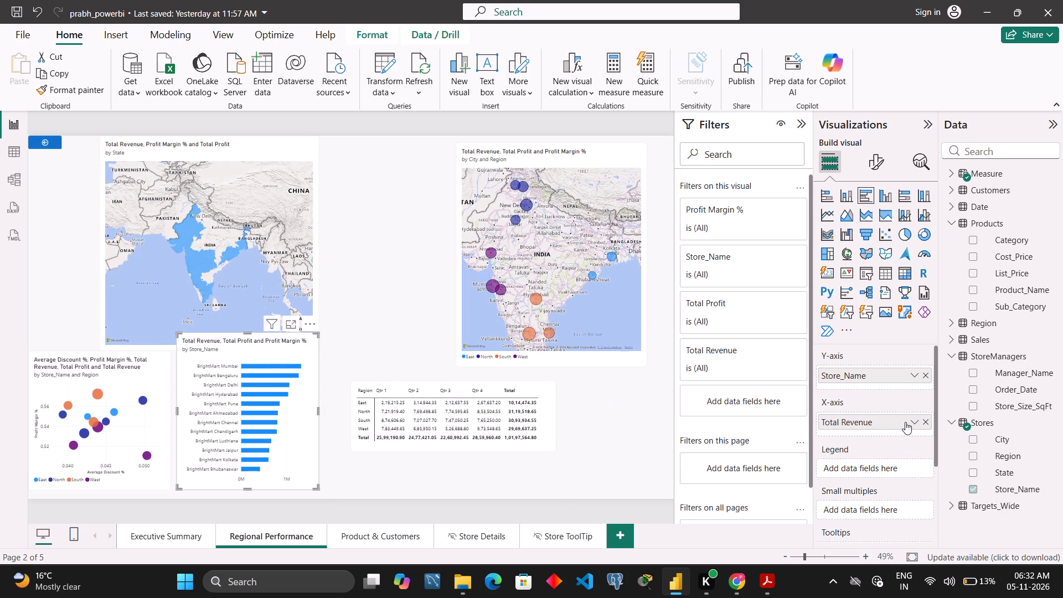
{"action": "scroll", "coordinate": [892, 422], "scroll_direction": "down", "scroll_amount": 5}
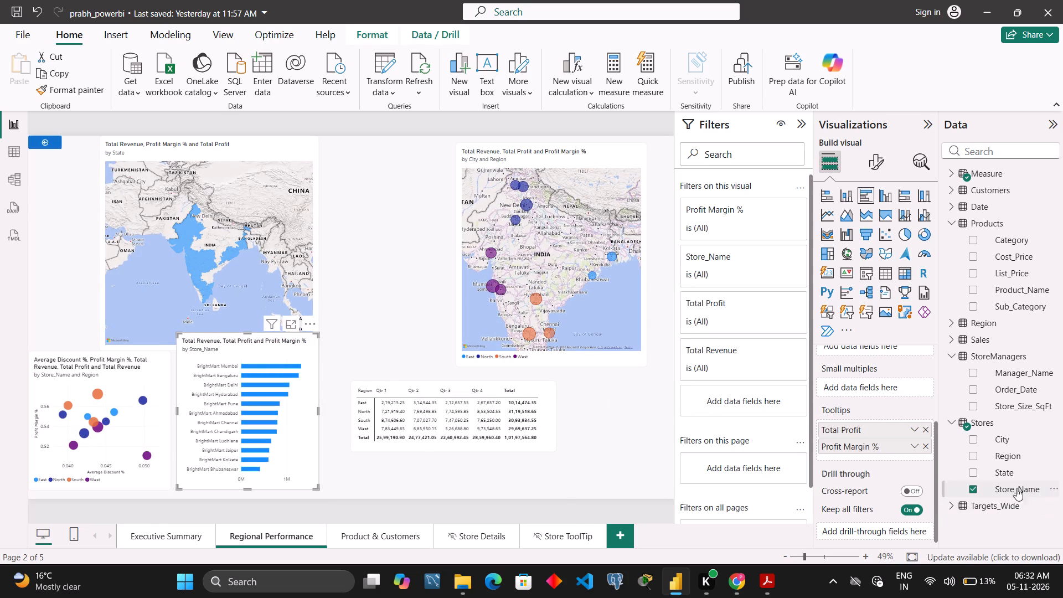
{"action": "scroll", "coordinate": [813, 432], "scroll_direction": "up", "scroll_amount": 7}
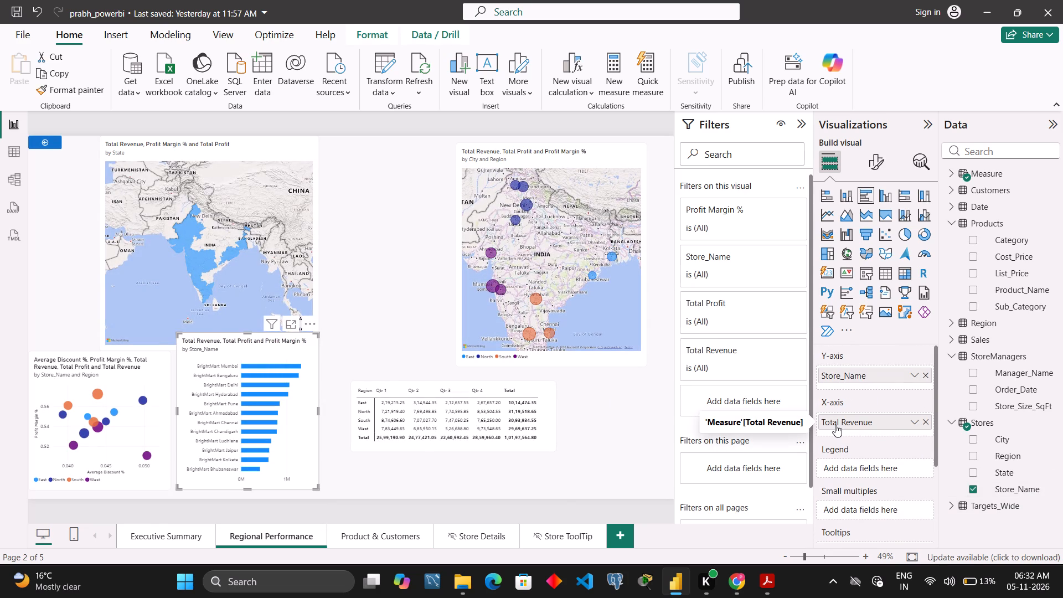
{"action": "scroll", "coordinate": [835, 425], "scroll_direction": "down", "scroll_amount": 4}
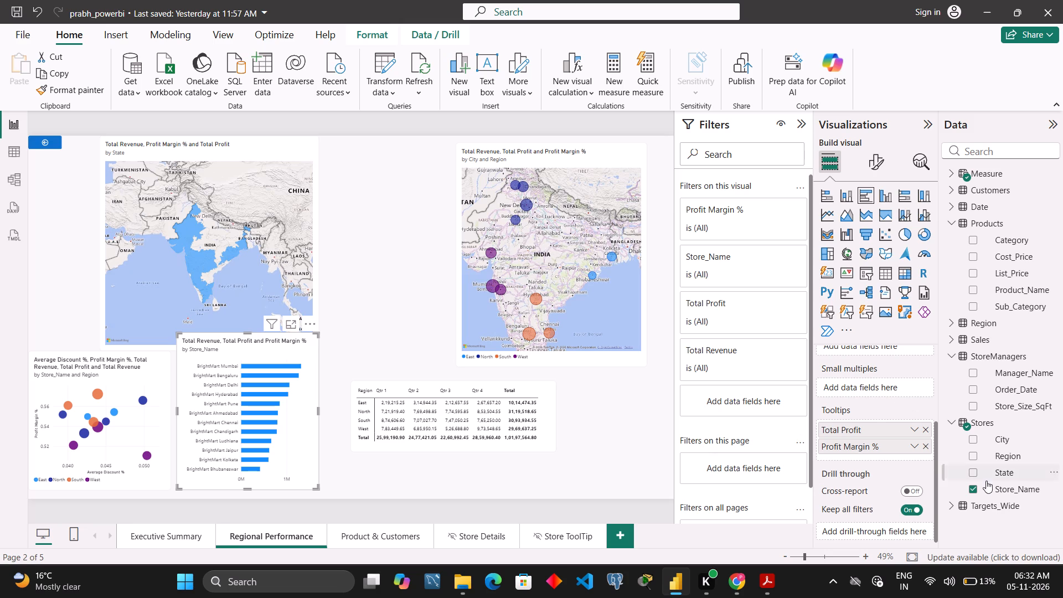
{"action": "left_click_drag", "start_coordinate": [1011, 490], "coordinate": [887, 451]}
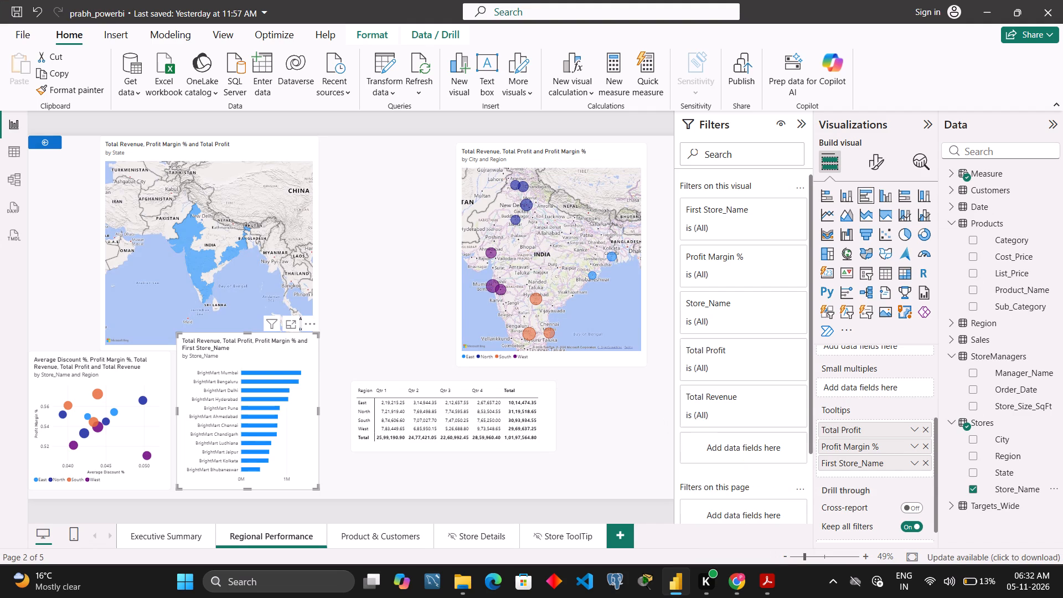
{"action": "left_click", "coordinate": [925, 464]}
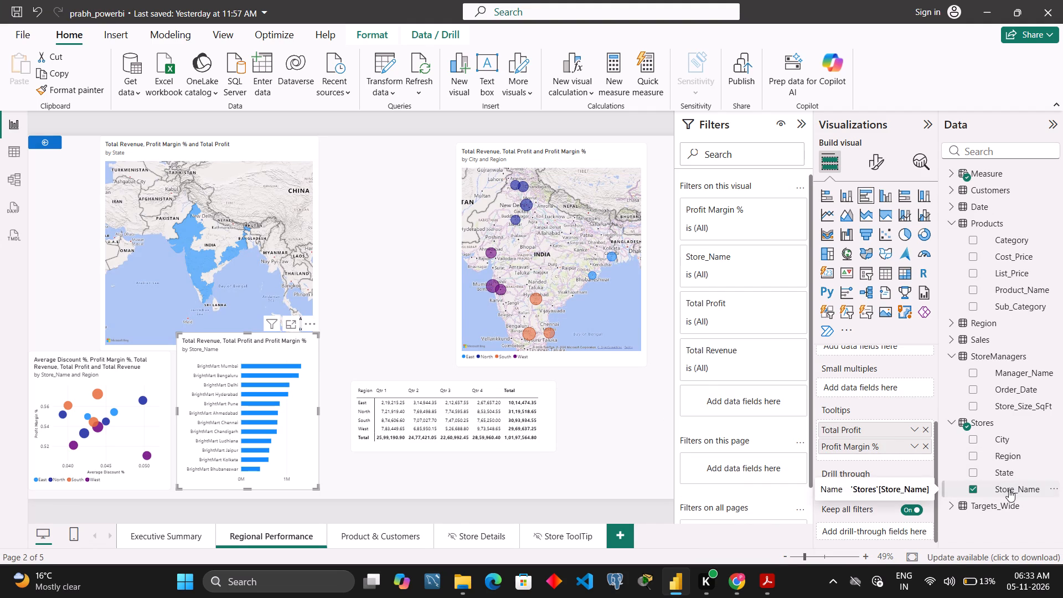
{"action": "left_click_drag", "start_coordinate": [1009, 489], "coordinate": [884, 451]}
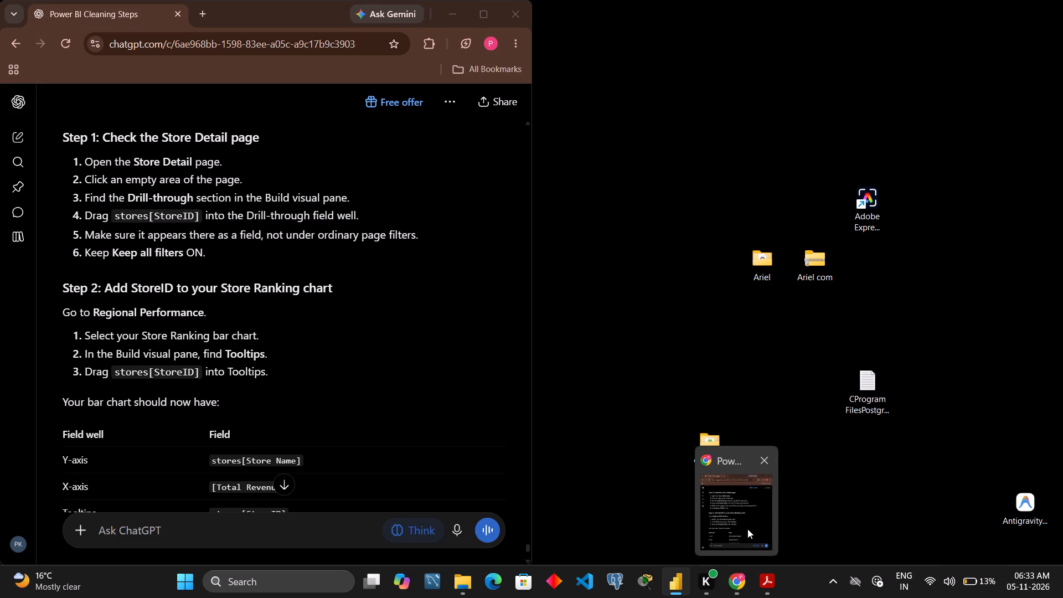
{"action": "left_click", "coordinate": [747, 529]}
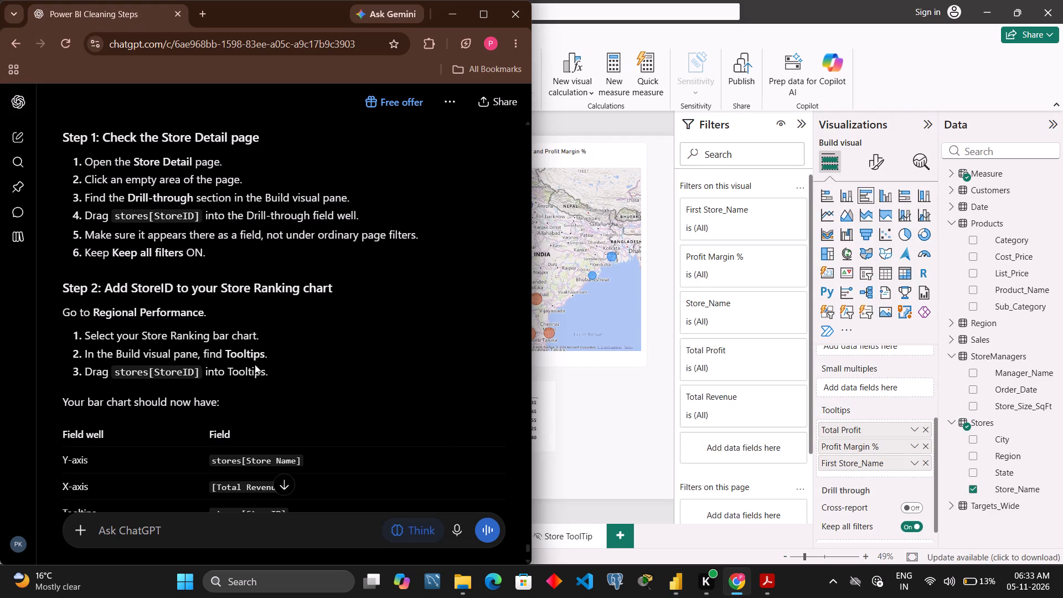
{"action": "scroll", "coordinate": [255, 364], "scroll_direction": "down", "scroll_amount": 3}
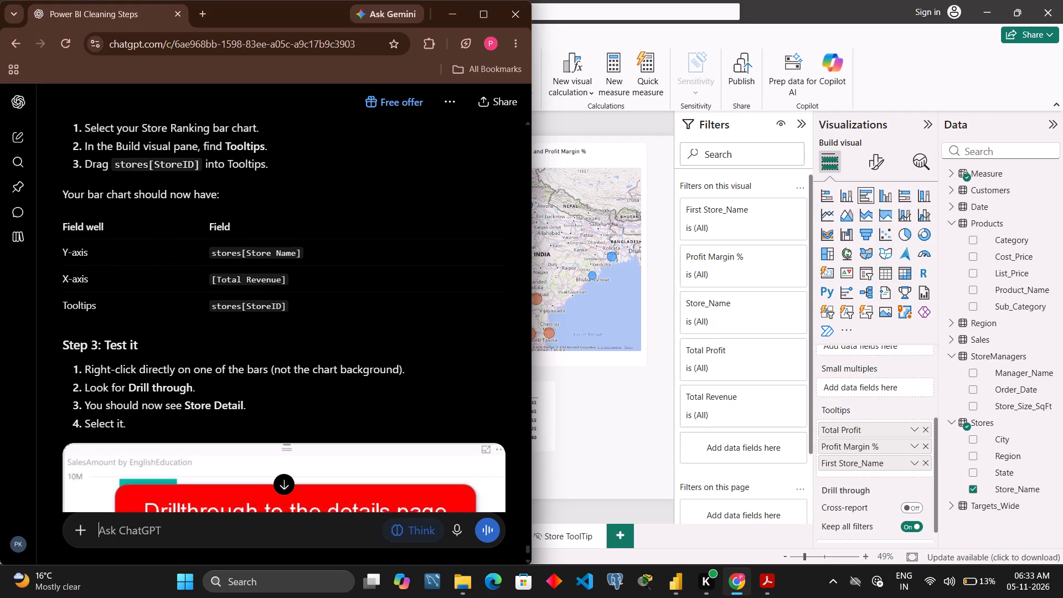
{"action": "scroll", "coordinate": [255, 364], "scroll_direction": "up", "scroll_amount": 3}
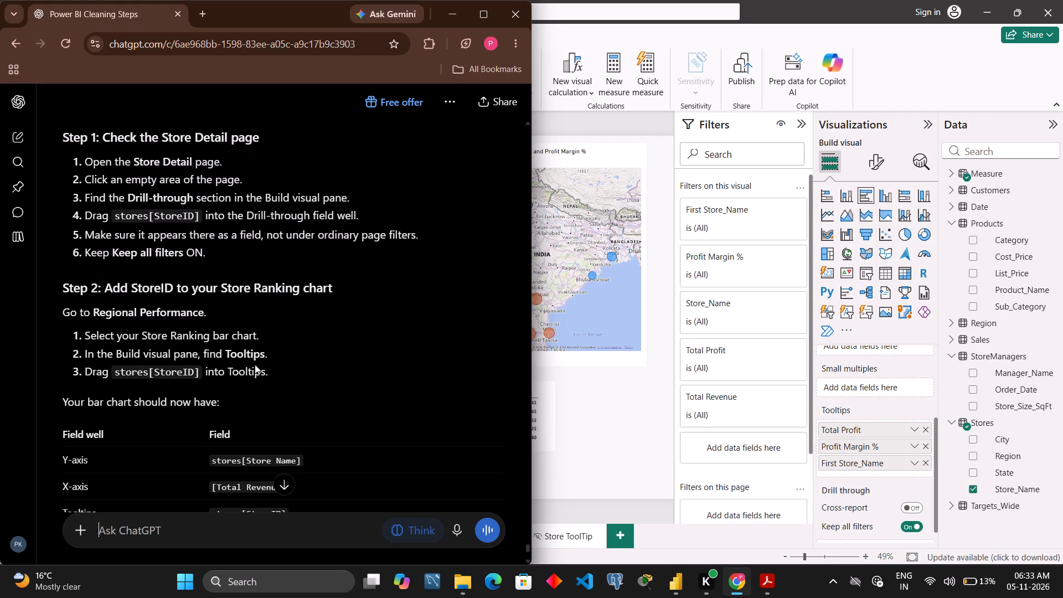
{"action": "left_click", "coordinate": [572, 425]}
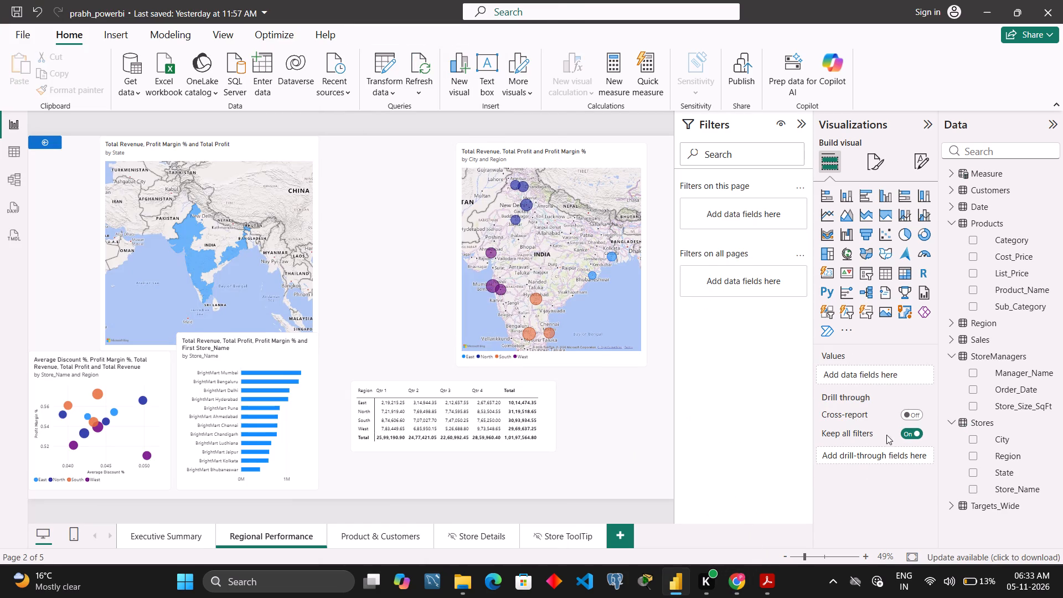
{"action": "left_click", "coordinate": [302, 354]}
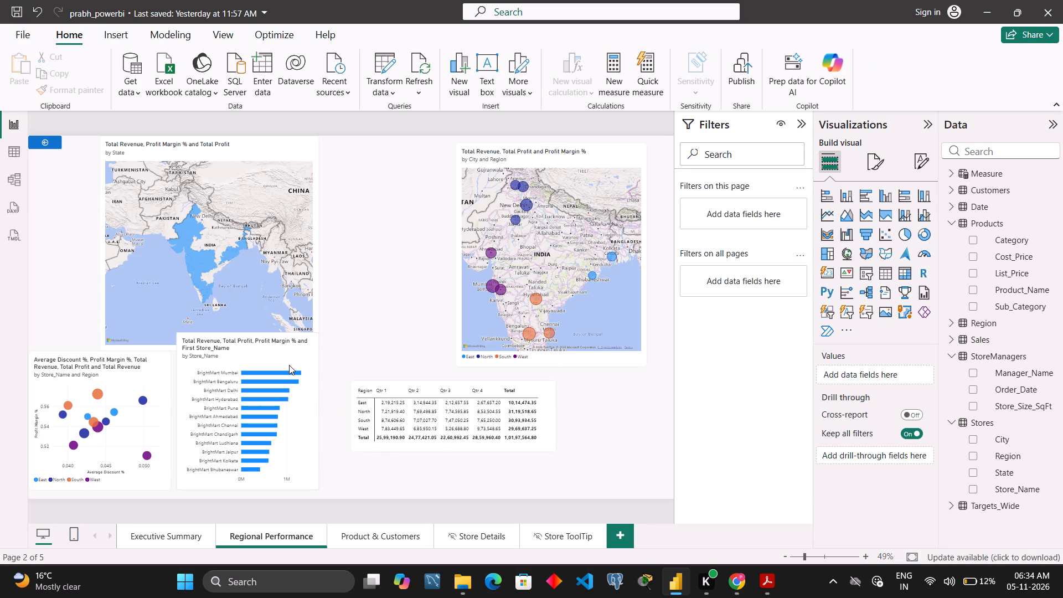
{"action": "right_click", "coordinate": [296, 355]}
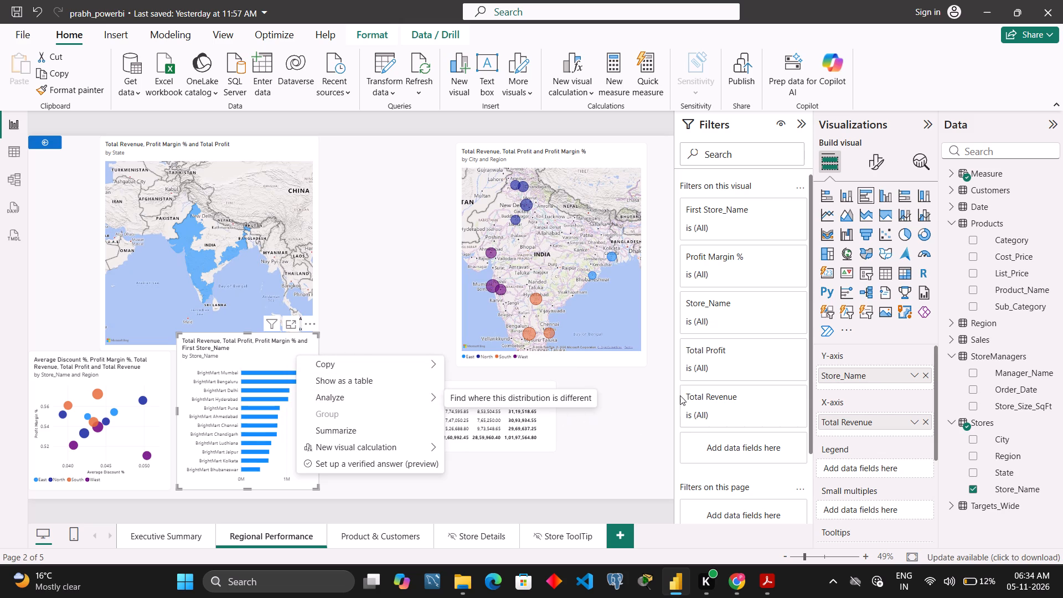
{"action": "scroll", "coordinate": [701, 405], "scroll_direction": "down", "scroll_amount": 4}
{"action": "scroll", "coordinate": [854, 429], "scroll_direction": "down", "scroll_amount": 3}
{"action": "scroll", "coordinate": [856, 429], "scroll_direction": "up", "scroll_amount": 1}
{"action": "left_click", "coordinate": [327, 299]}
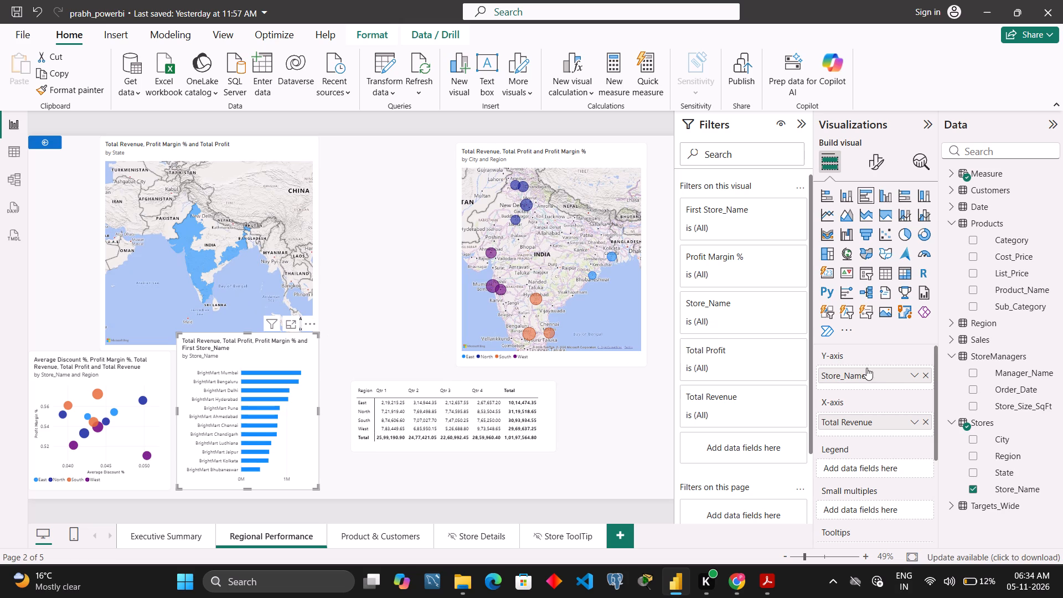
{"action": "scroll", "coordinate": [881, 411], "scroll_direction": "down", "scroll_amount": 5}
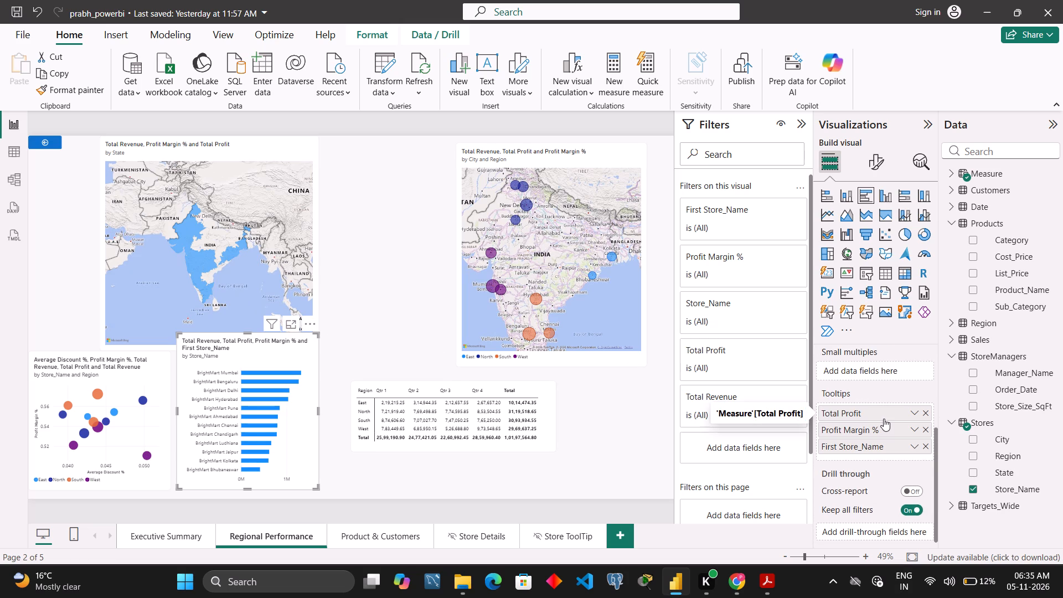
{"action": "right_click", "coordinate": [256, 353]}
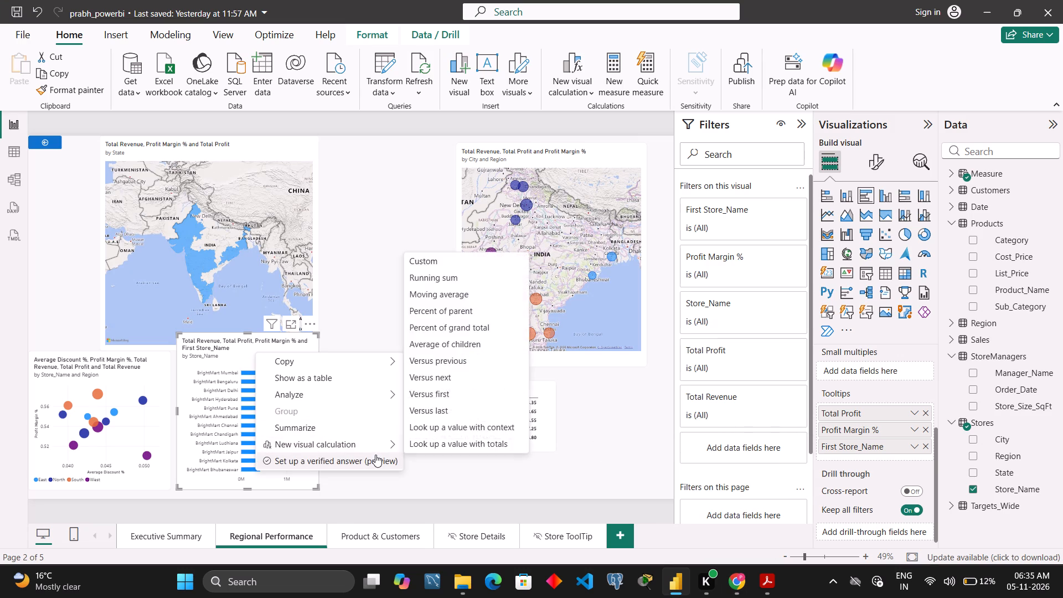
Unhide the Store Details page and recheck the store bar chart for a drill-through option.
{"action": "right_click", "coordinate": [460, 534]}
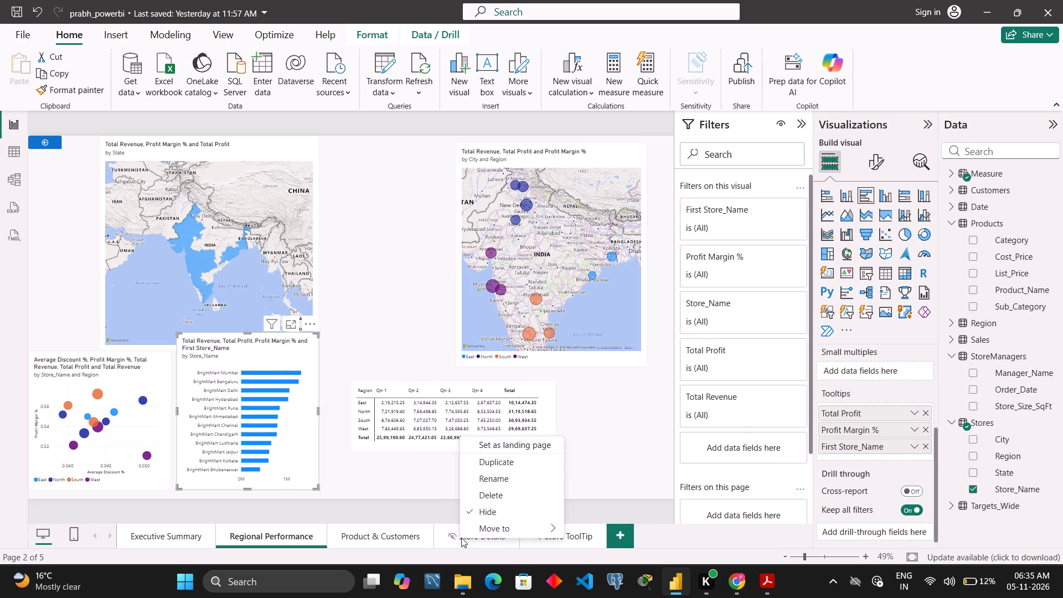
{"action": "left_click", "coordinate": [465, 503]}
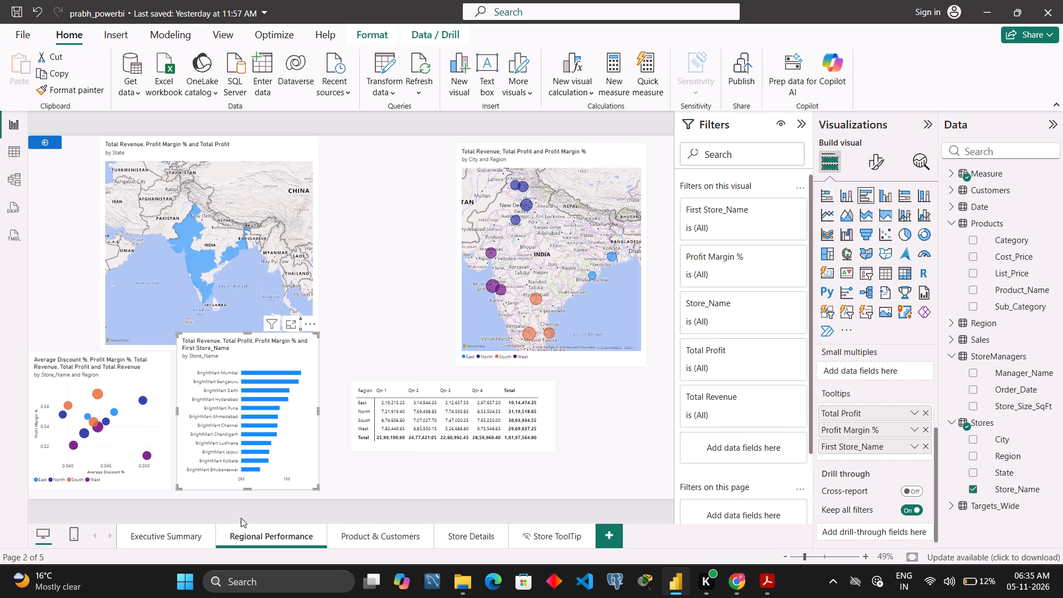
{"action": "right_click", "coordinate": [307, 433]}
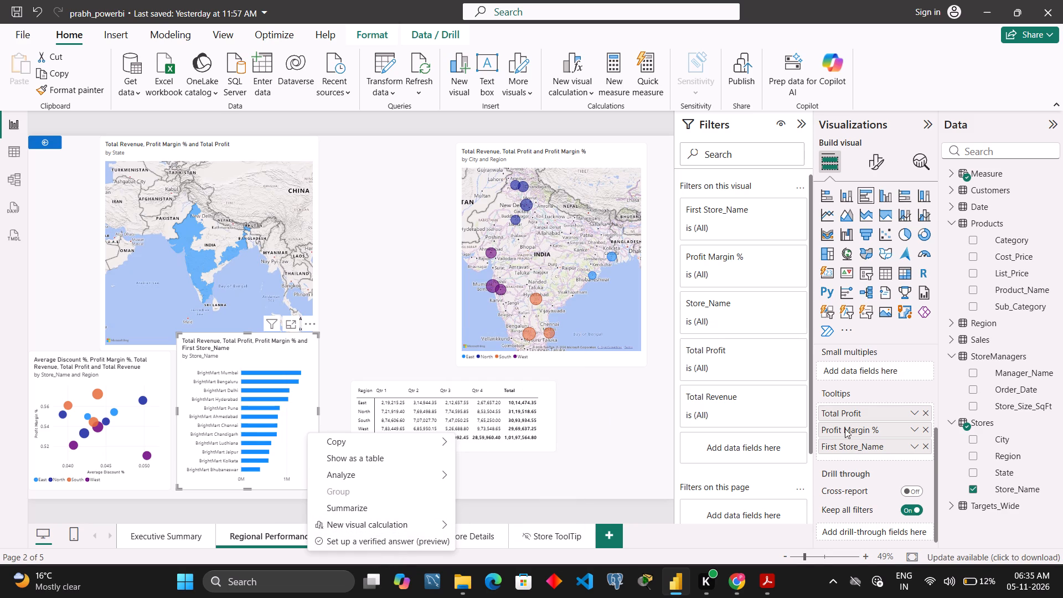
Turn on cross-report drill-through for the Regional Performance page and recheck the store bar chart's options and drill-through field well.
{"action": "left_click", "coordinate": [909, 491]}
{"action": "right_click", "coordinate": [305, 357]}
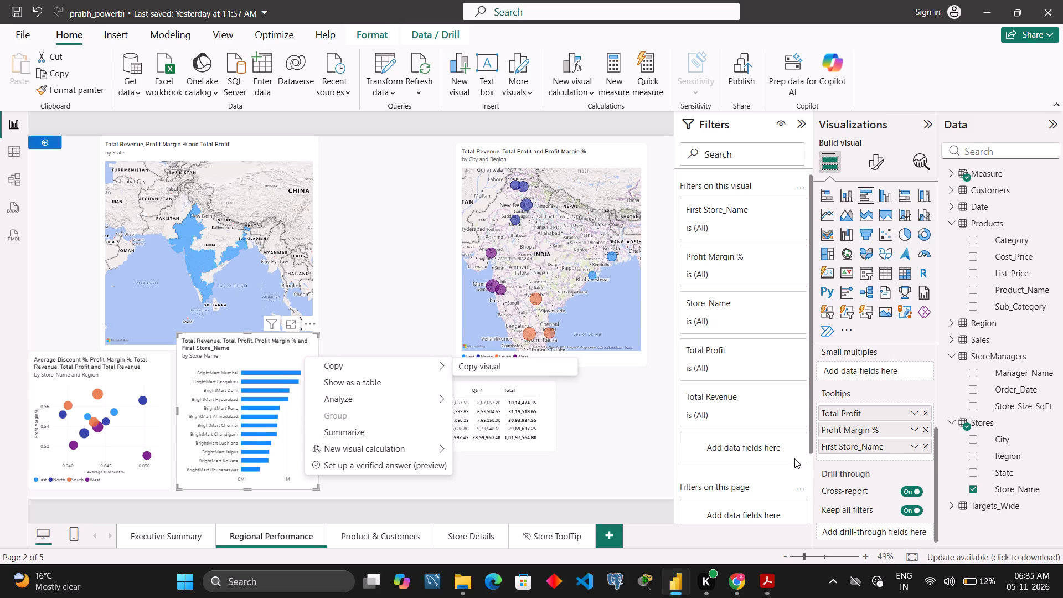
{"action": "left_click", "coordinate": [853, 534]}
{"action": "left_click", "coordinate": [853, 535]}
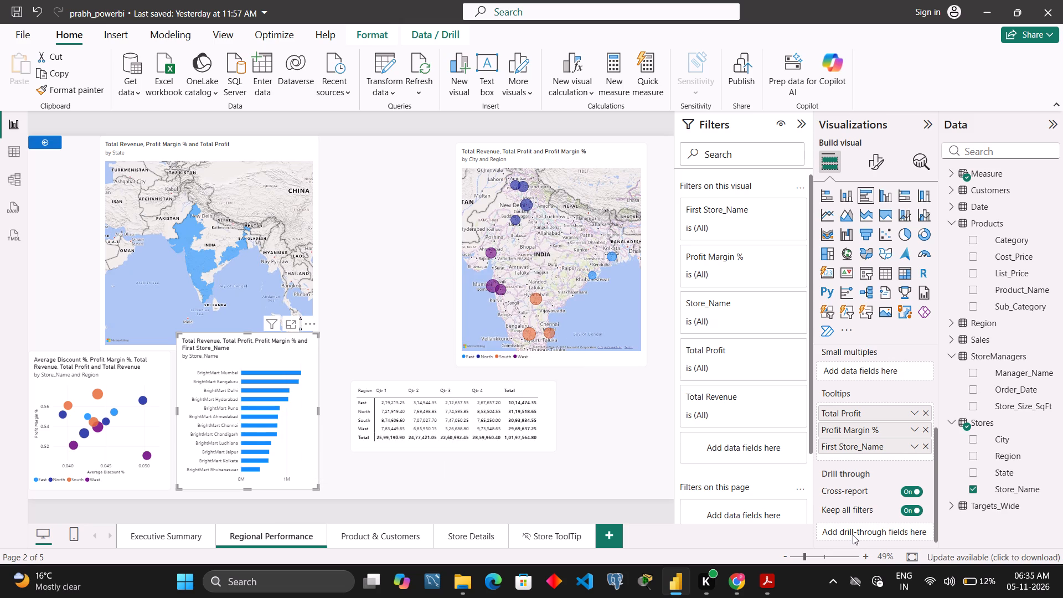
{"action": "scroll", "coordinate": [858, 473], "scroll_direction": "down", "scroll_amount": 2}
{"action": "left_click", "coordinate": [742, 589]}
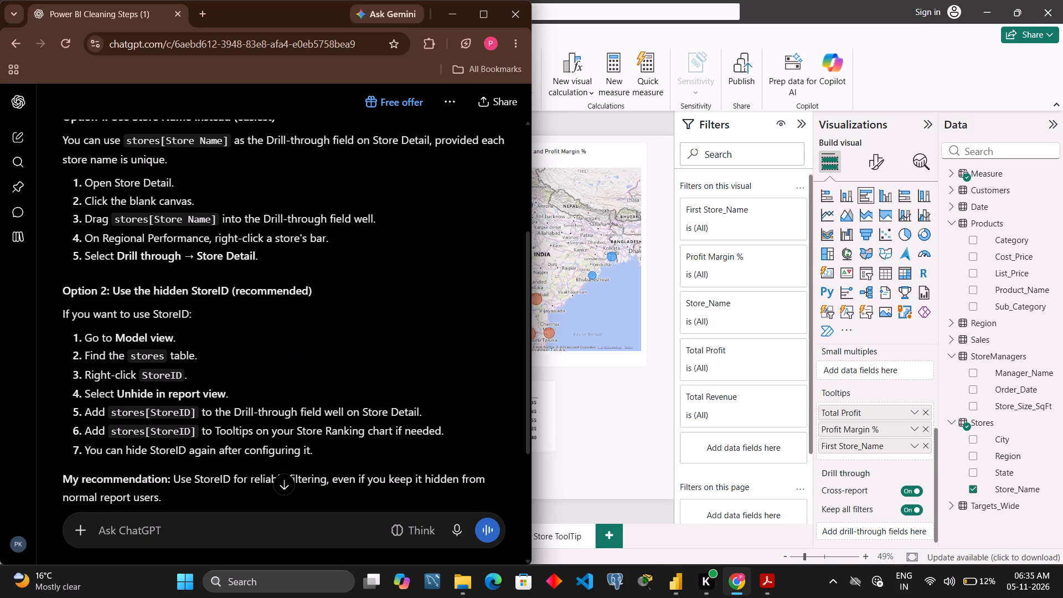
{"action": "left_click_drag", "start_coordinate": [269, 259], "coordinate": [79, 262]}
{"action": "key", "text": "ctrl+c"}
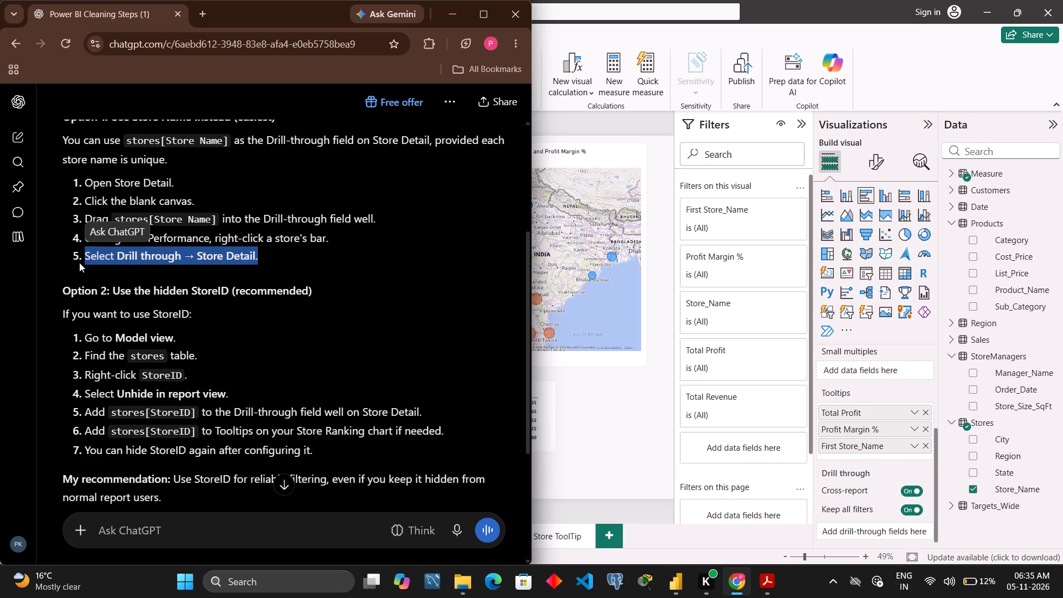
{"action": "left_click", "coordinate": [281, 528]}
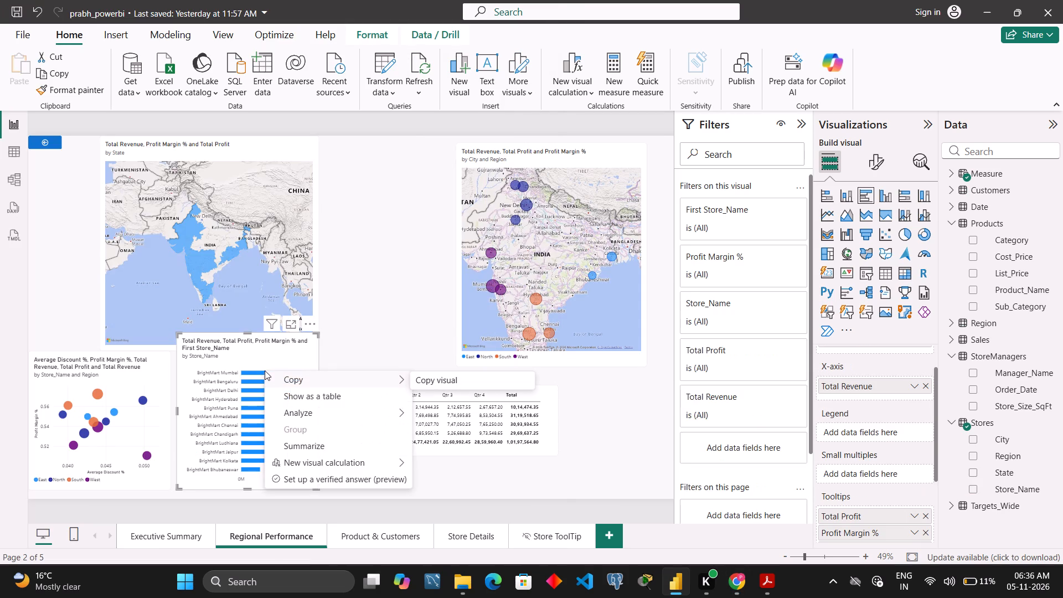
{"action": "left_click", "coordinate": [395, 342]}
{"action": "scroll", "coordinate": [259, 382], "scroll_direction": "up", "scroll_amount": 4}
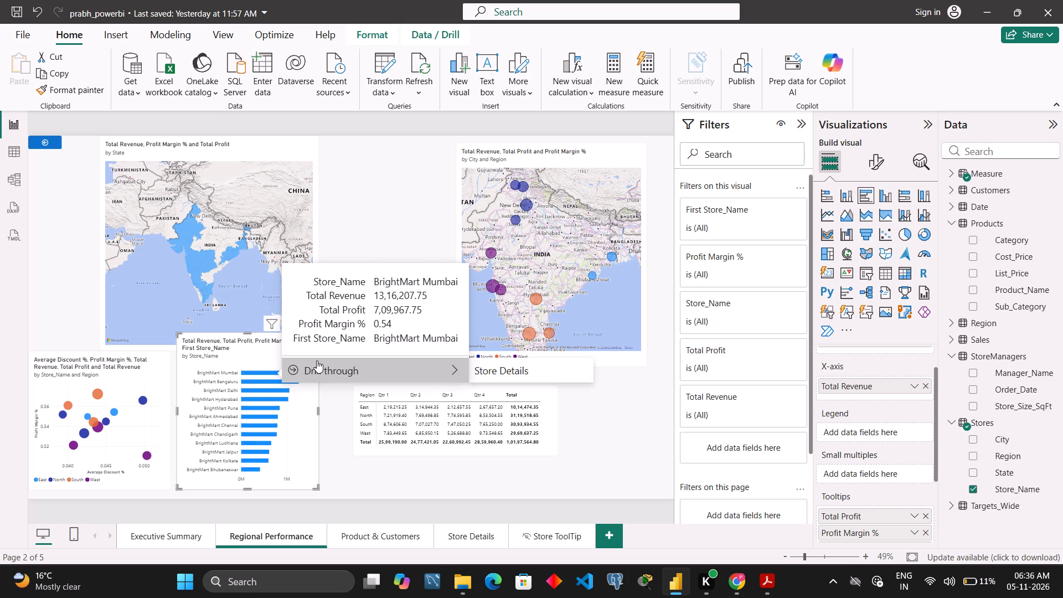
{"action": "left_click", "coordinate": [488, 374]}
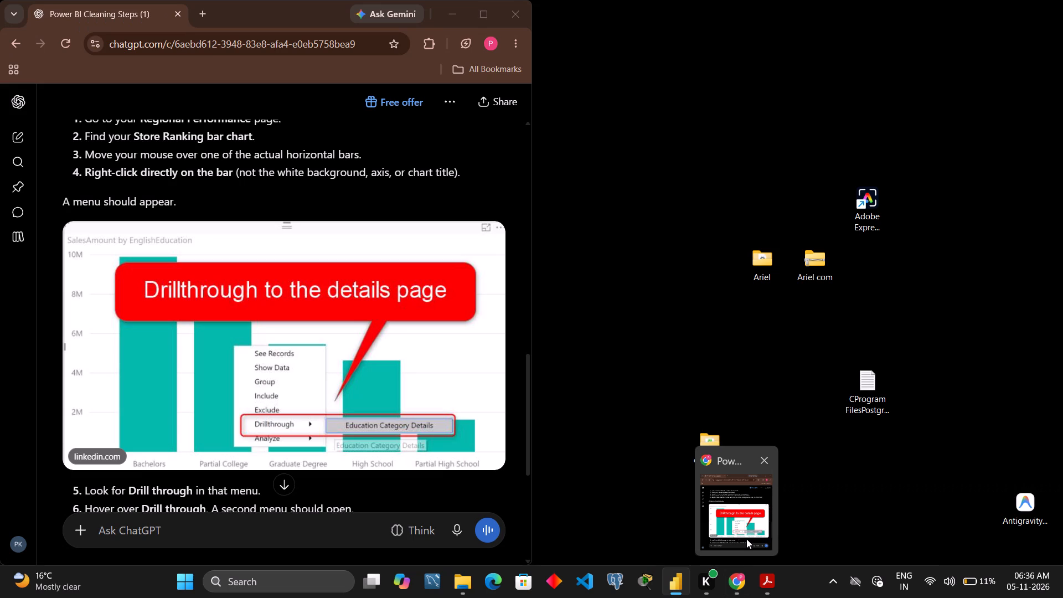
Switch back to Chrome and review ChatGPT's remaining drill-through steps and its earlier Store Name and StoreID options.
{"action": "left_click", "coordinate": [746, 538]}
{"action": "scroll", "coordinate": [383, 403], "scroll_direction": "down", "scroll_amount": 3}
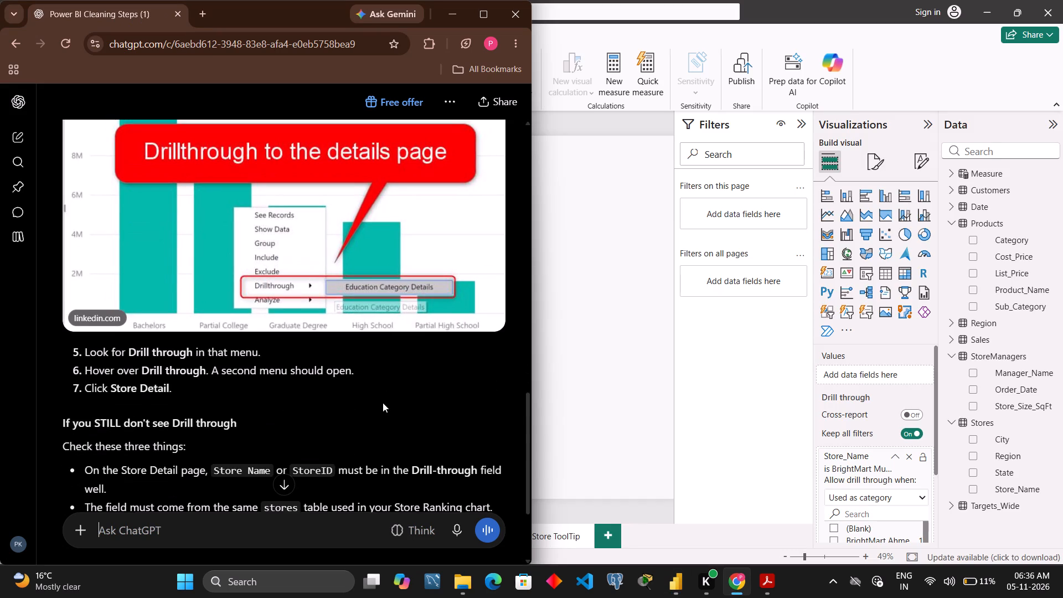
{"action": "scroll", "coordinate": [383, 403], "scroll_direction": "down", "scroll_amount": 2}
{"action": "scroll", "coordinate": [383, 403], "scroll_direction": "up", "scroll_amount": 17}
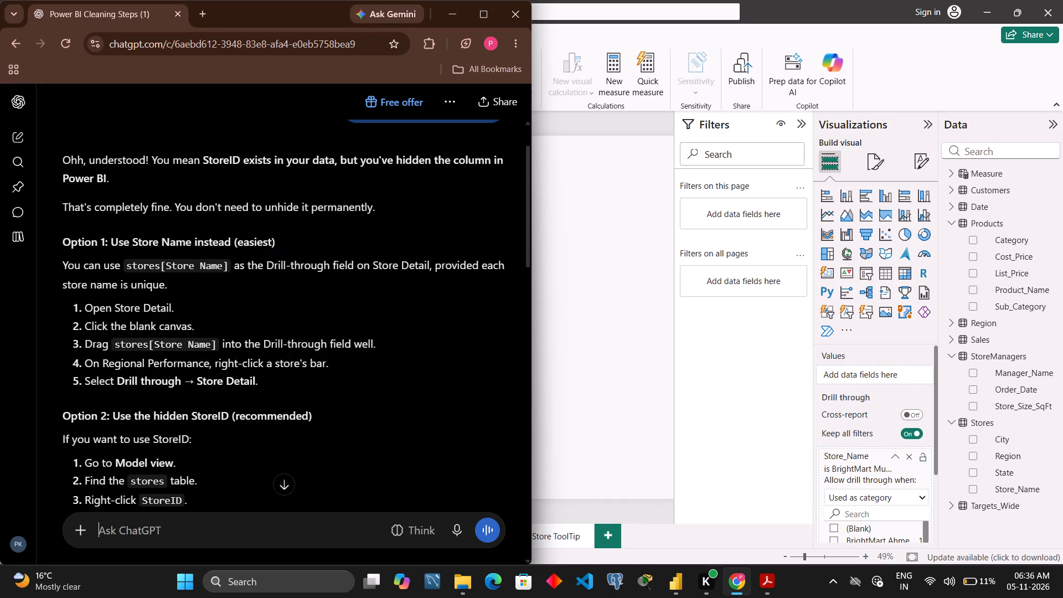
{"action": "scroll", "coordinate": [383, 403], "scroll_direction": "up", "scroll_amount": 3}
{"action": "scroll", "coordinate": [383, 403], "scroll_direction": "down", "scroll_amount": 9}
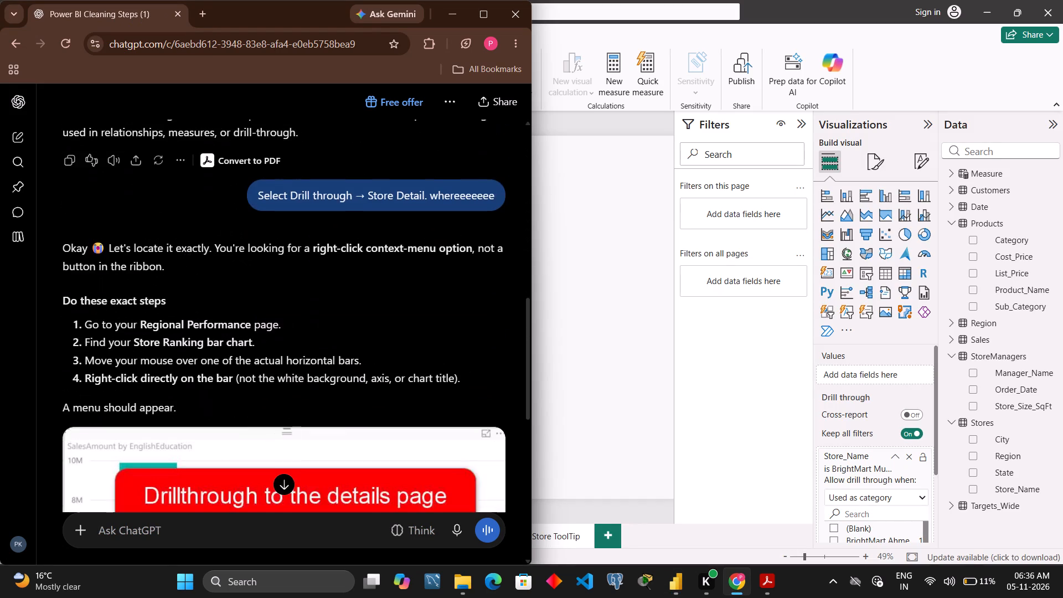
Tell ChatGPT "done next" and read its instructions for adding four KPI cards to the Store Detail page.
{"action": "scroll", "coordinate": [383, 403], "scroll_direction": "down", "scroll_amount": 17}
{"action": "left_click", "coordinate": [339, 525]}
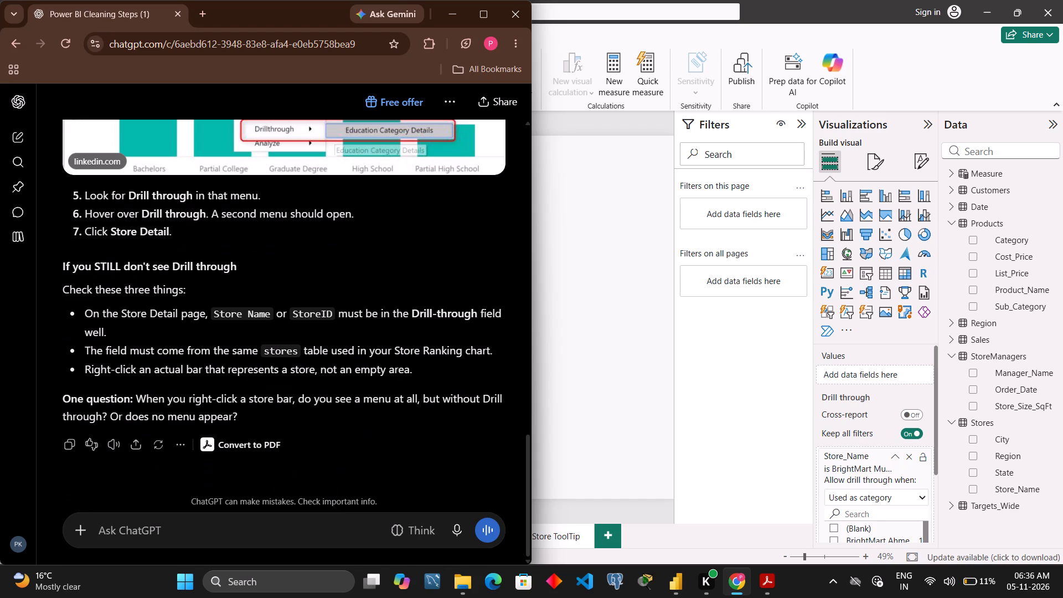
{"action": "type", "text": "done next"}
{"action": "key", "text": "Return"}
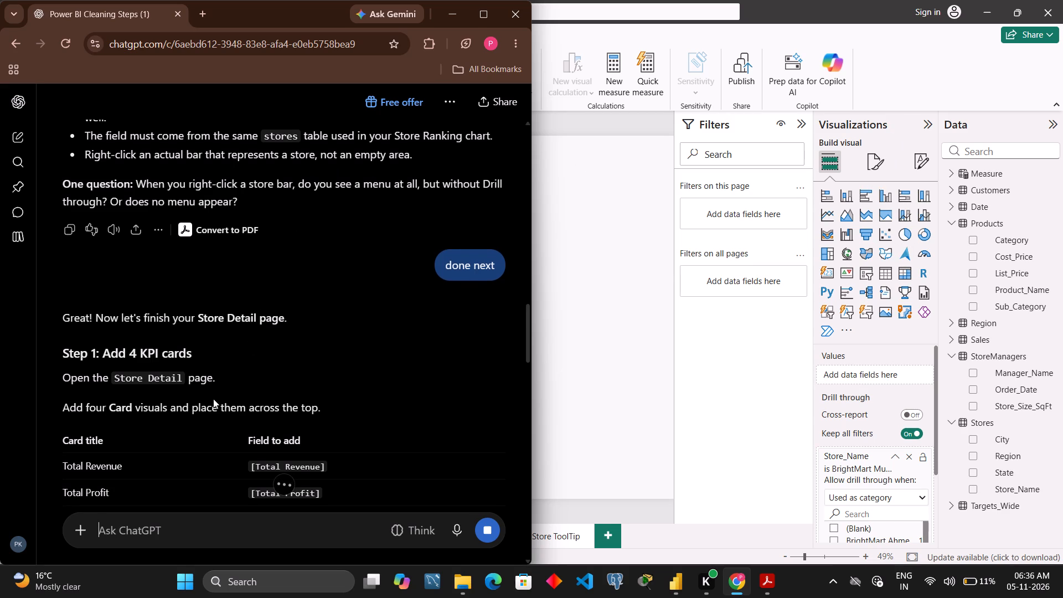
{"action": "scroll", "coordinate": [213, 399], "scroll_direction": "down", "scroll_amount": 1}
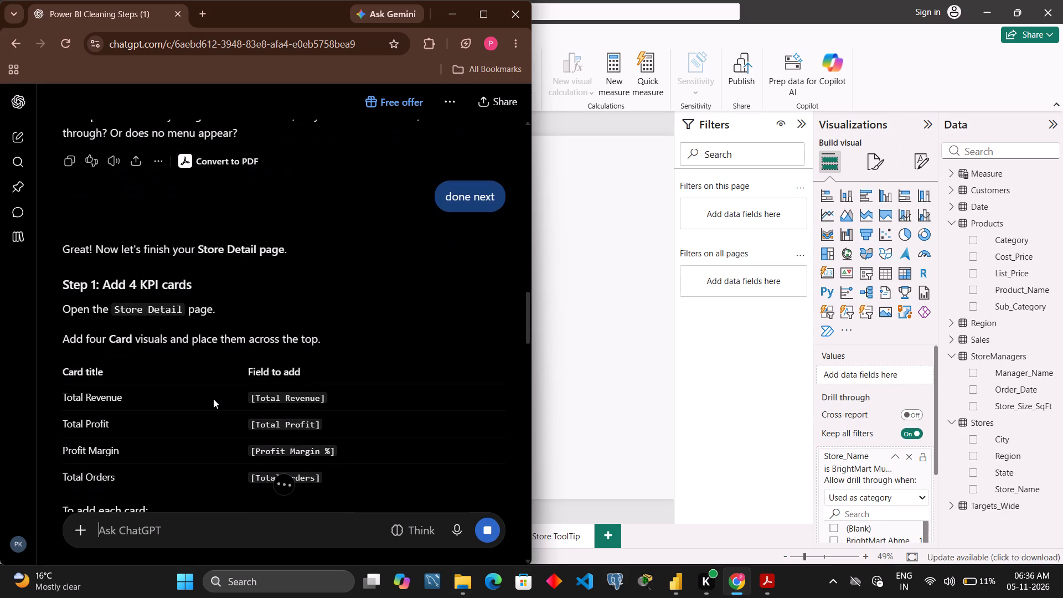
{"action": "scroll", "coordinate": [213, 399], "scroll_direction": "down", "scroll_amount": 1}
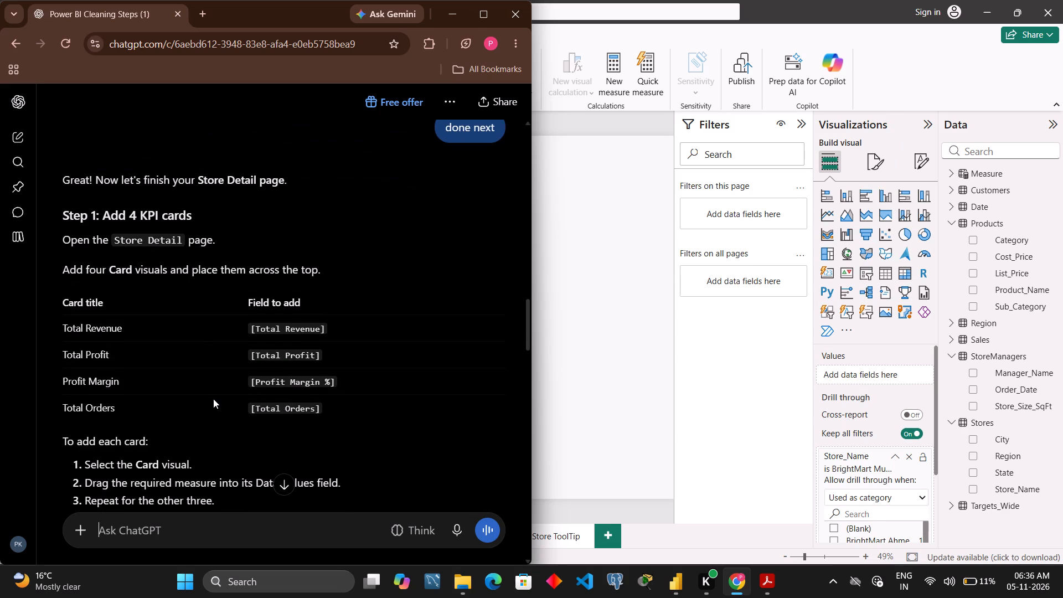
Switch to Power BI and add a card showing the Total Revenue measure to the Store Details page.
{"action": "left_click", "coordinate": [560, 454]}
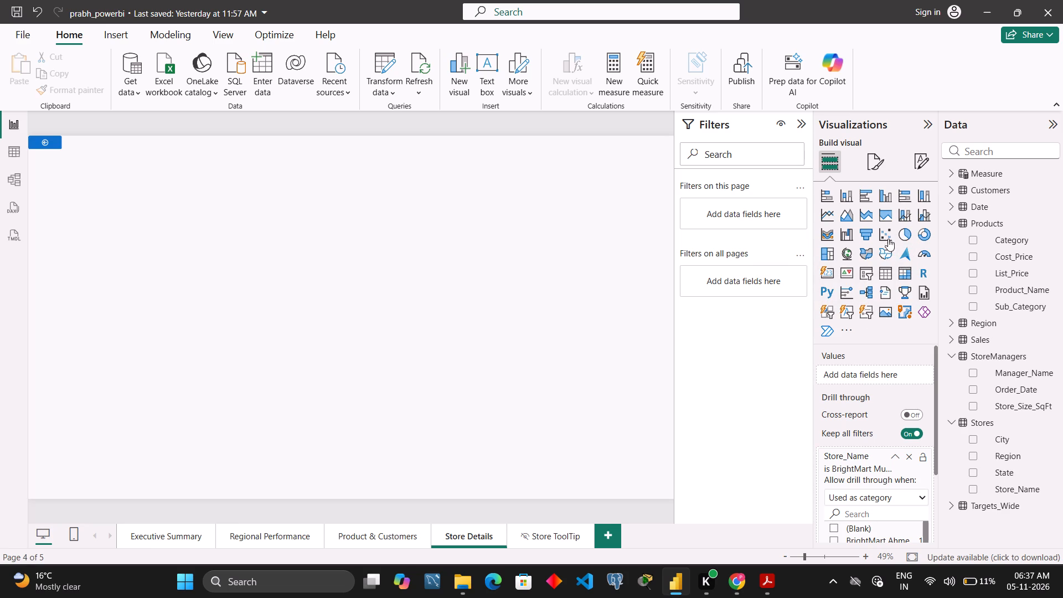
{"action": "left_click", "coordinate": [827, 266]}
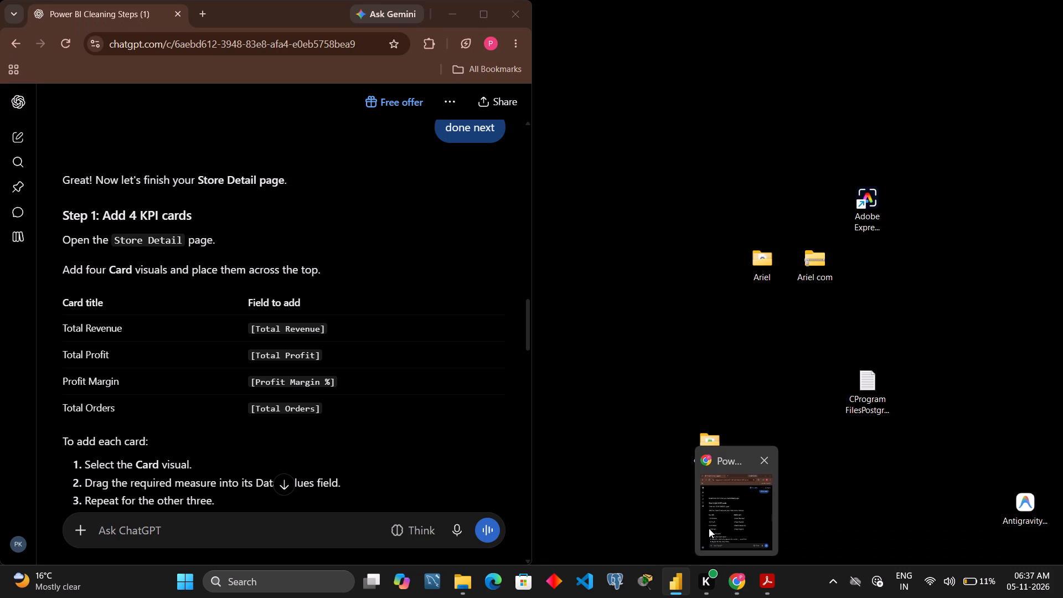
{"action": "left_click", "coordinate": [1003, 155]}
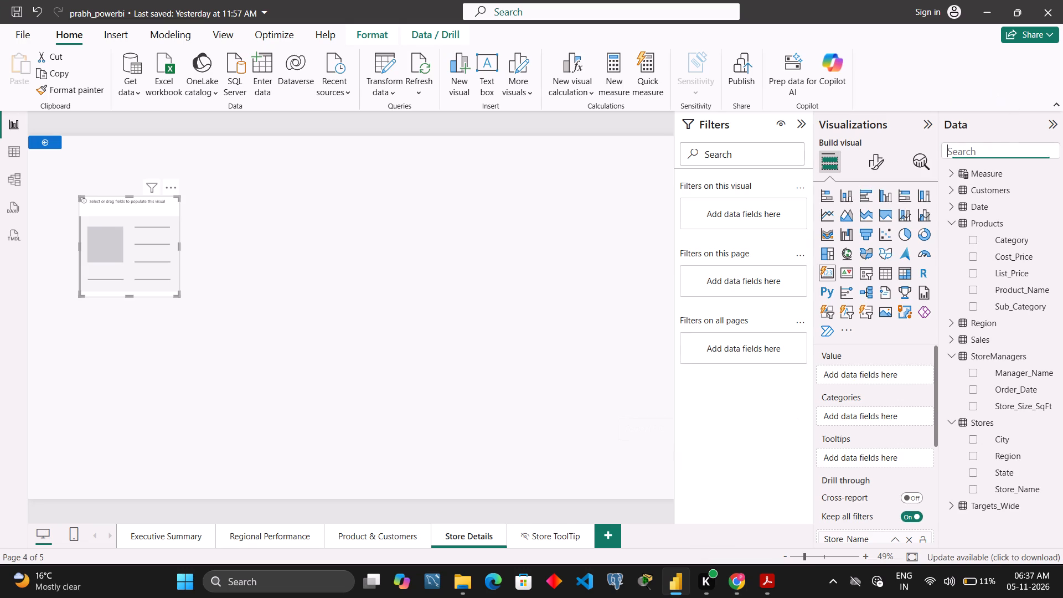
{"action": "type", "text": "total"}
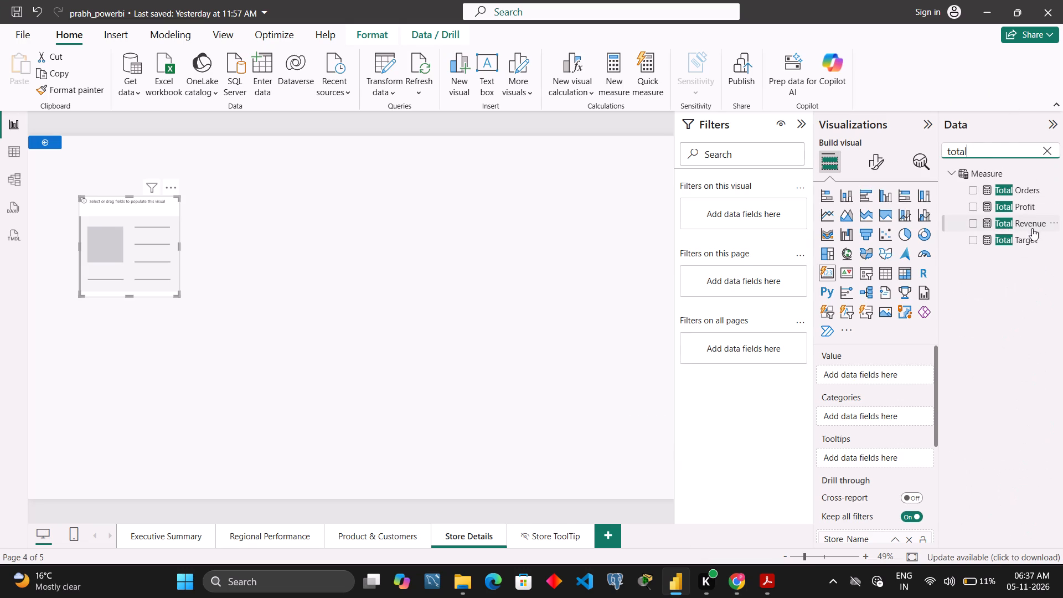
{"action": "left_click_drag", "start_coordinate": [1032, 228], "coordinate": [883, 382]}
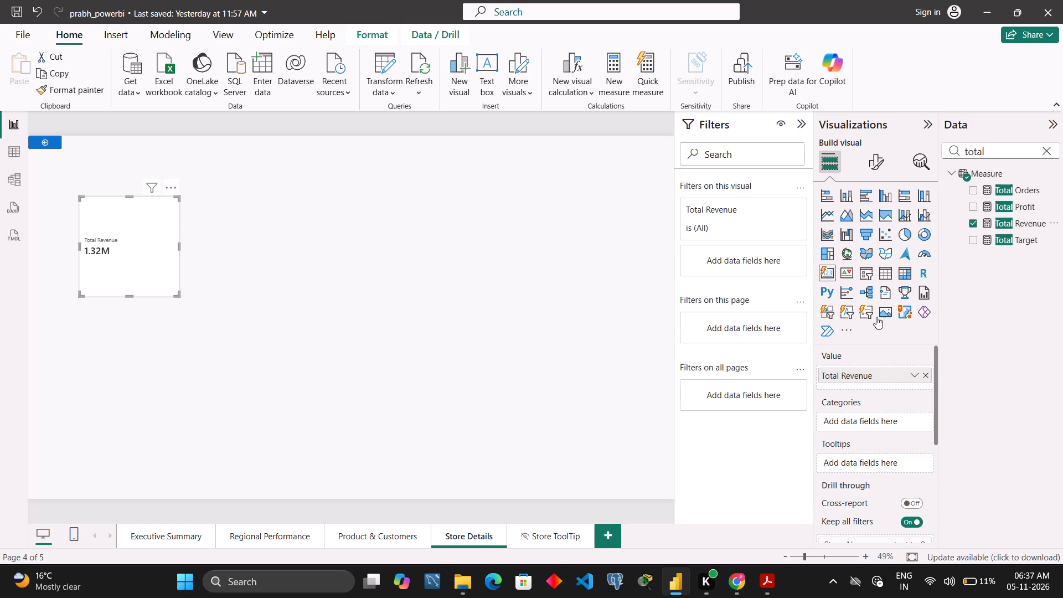
Add a second card showing the Total Profit measure to the Store Details page.
{"action": "left_click", "coordinate": [532, 231]}
{"action": "left_click", "coordinate": [823, 266]}
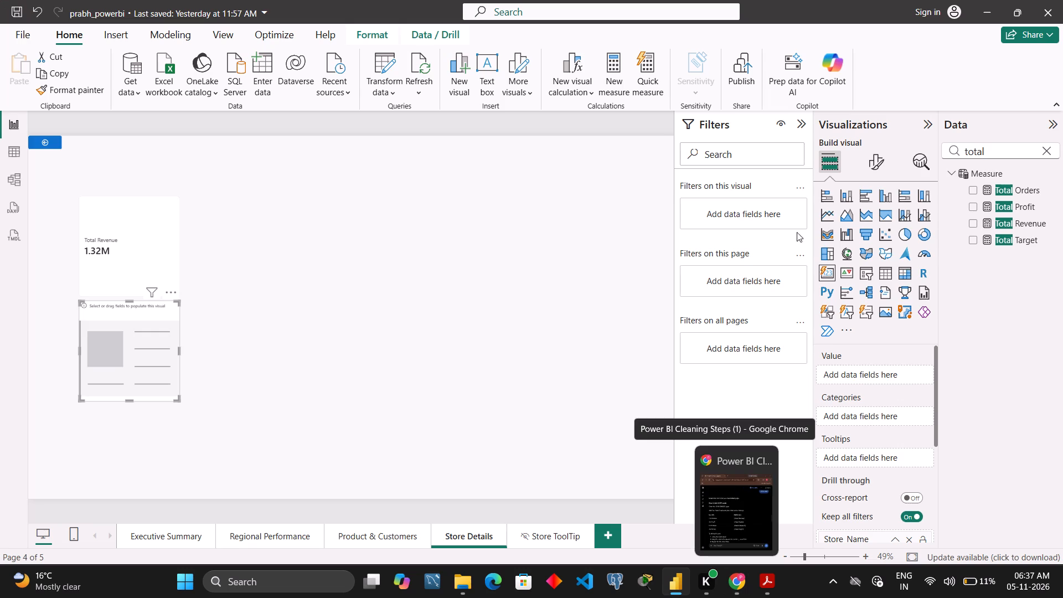
{"action": "left_click_drag", "start_coordinate": [1025, 203], "coordinate": [896, 365]}
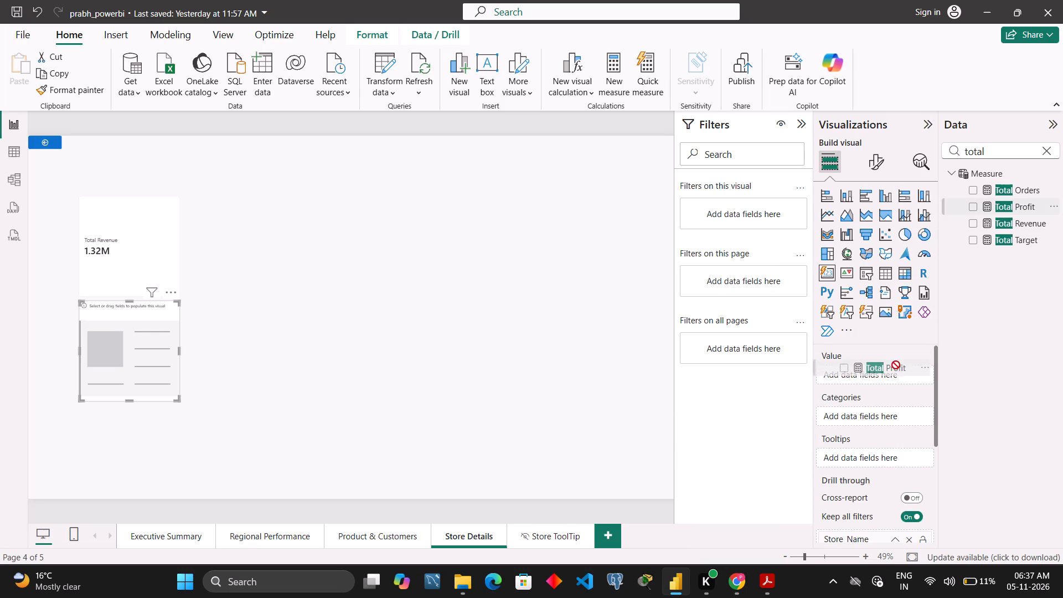
{"action": "left_click_drag", "start_coordinate": [896, 365], "coordinate": [895, 365]}
Add a third card showing the Total Orders measure to the Store Details page.
{"action": "left_click", "coordinate": [507, 250]}
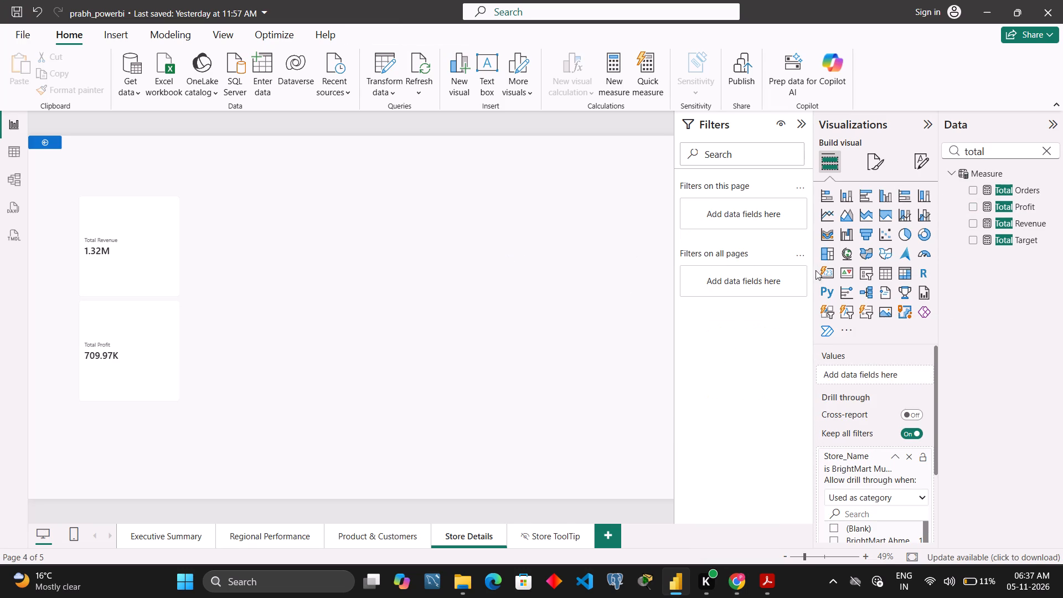
{"action": "left_click", "coordinate": [821, 279]}
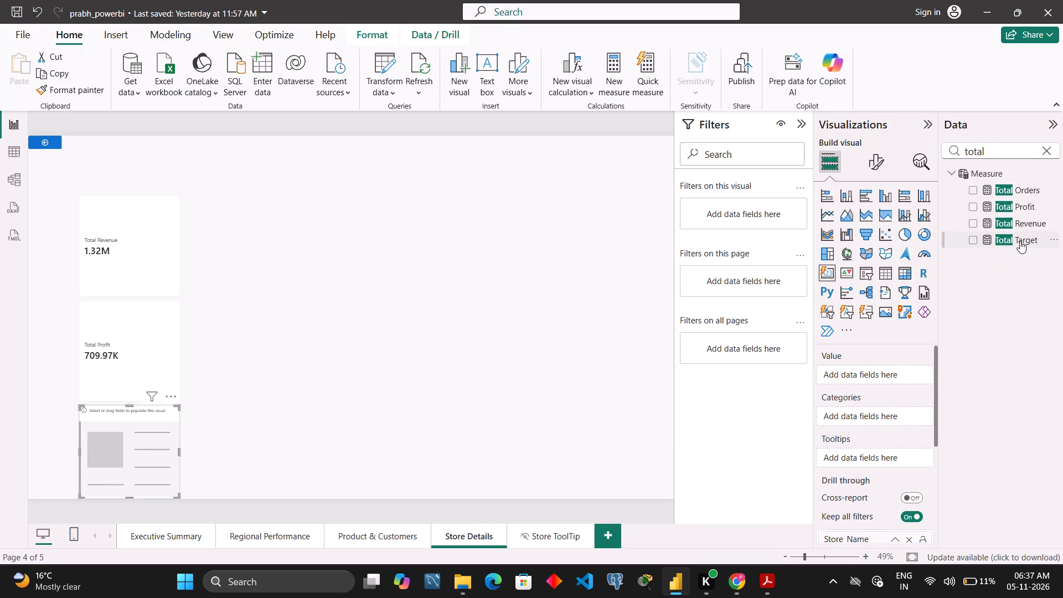
{"action": "left_click_drag", "start_coordinate": [1016, 184], "coordinate": [892, 367]}
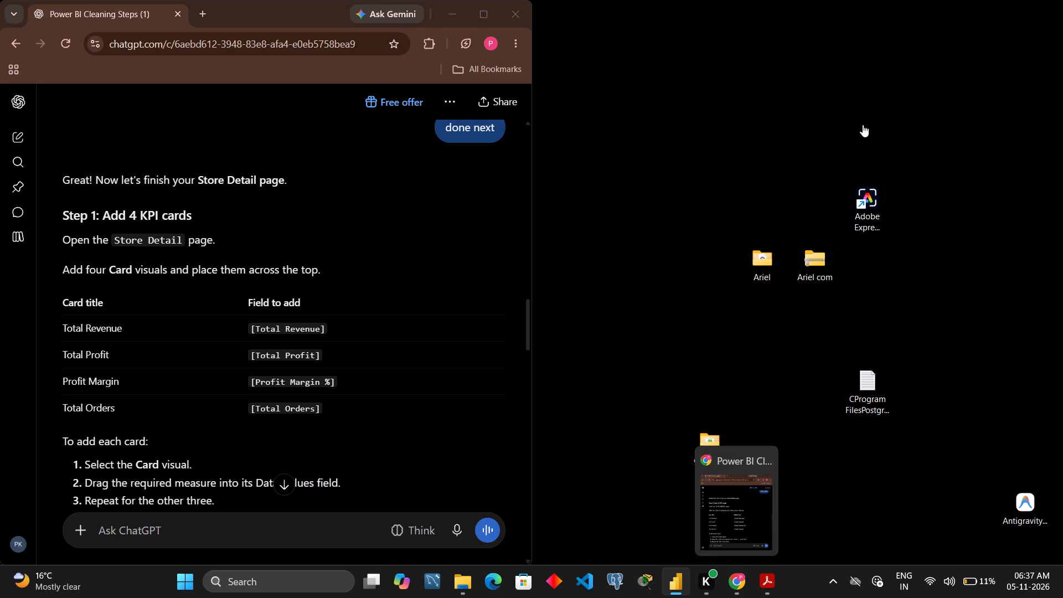
Add a fourth card for Profit Margin %, widened to match the others and placed beside the Total Revenue card.
{"action": "left_click", "coordinate": [1045, 148]}
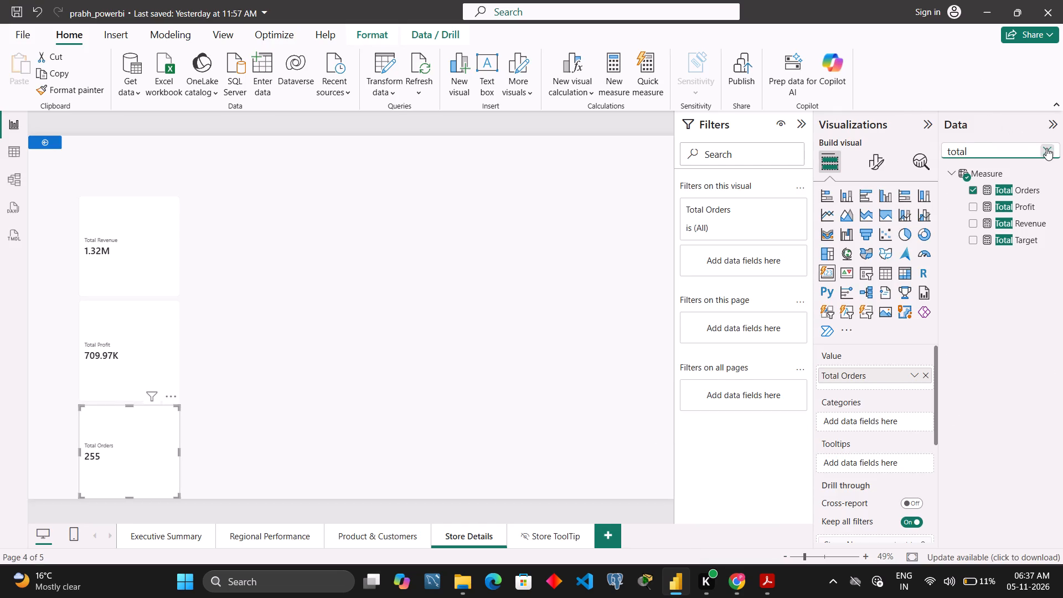
{"action": "type", "text": "pro"}
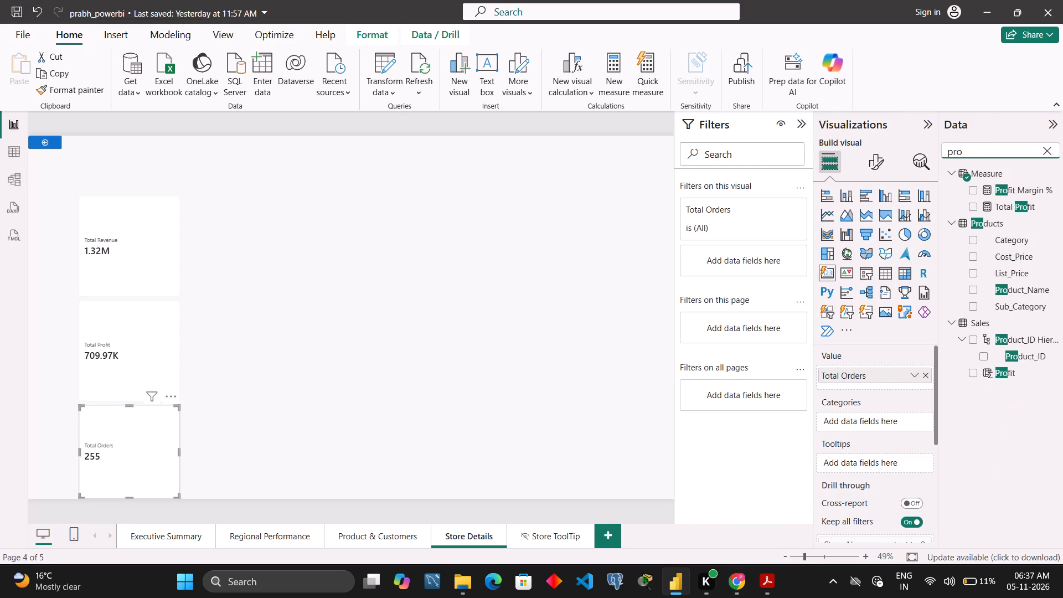
{"action": "left_click_drag", "start_coordinate": [1020, 191], "coordinate": [1009, 226]}
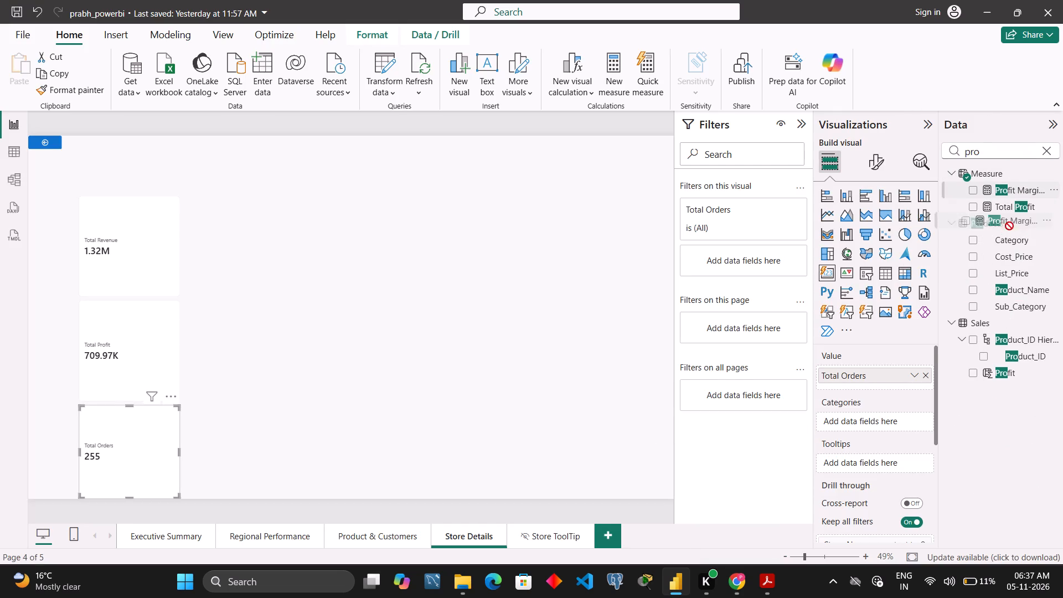
{"action": "left_click_drag", "start_coordinate": [1009, 226], "coordinate": [885, 405]}
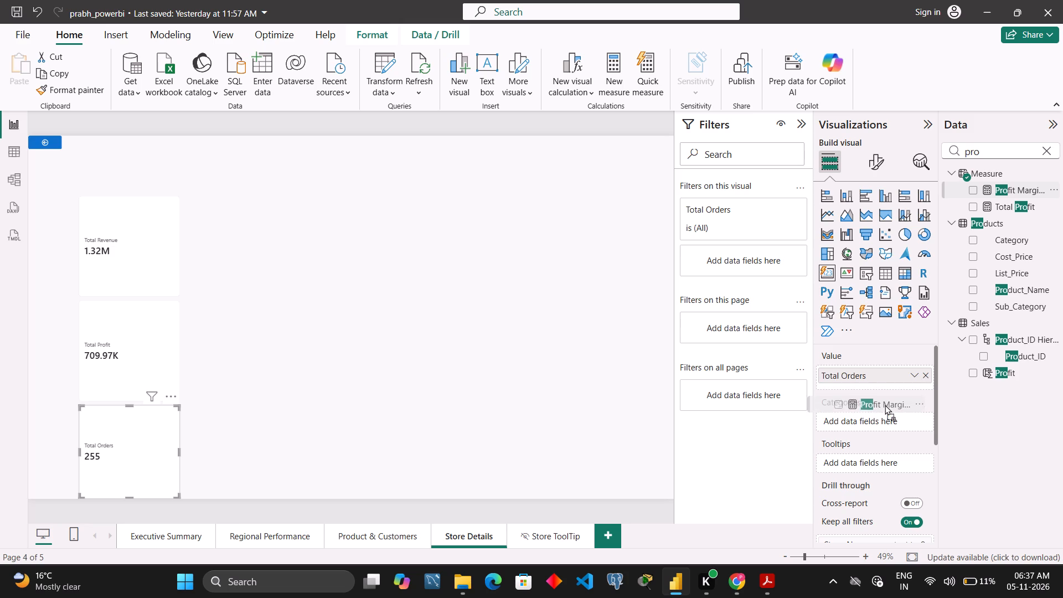
{"action": "left_click_drag", "start_coordinate": [885, 405], "coordinate": [1029, 180]}
{"action": "left_click", "coordinate": [570, 240]}
{"action": "left_click", "coordinate": [822, 267]}
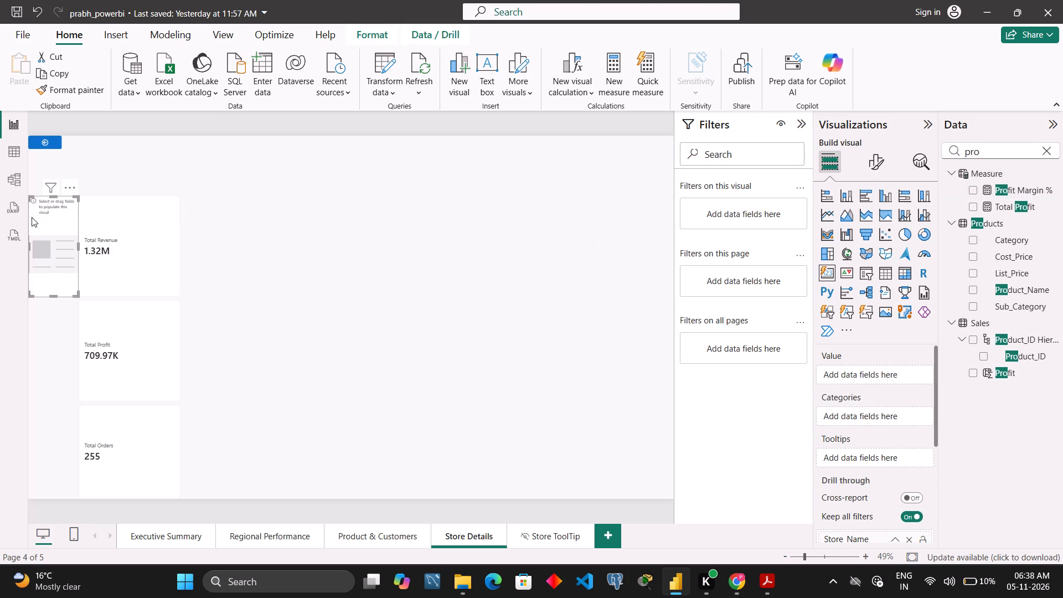
{"action": "left_click_drag", "start_coordinate": [72, 225], "coordinate": [178, 200]}
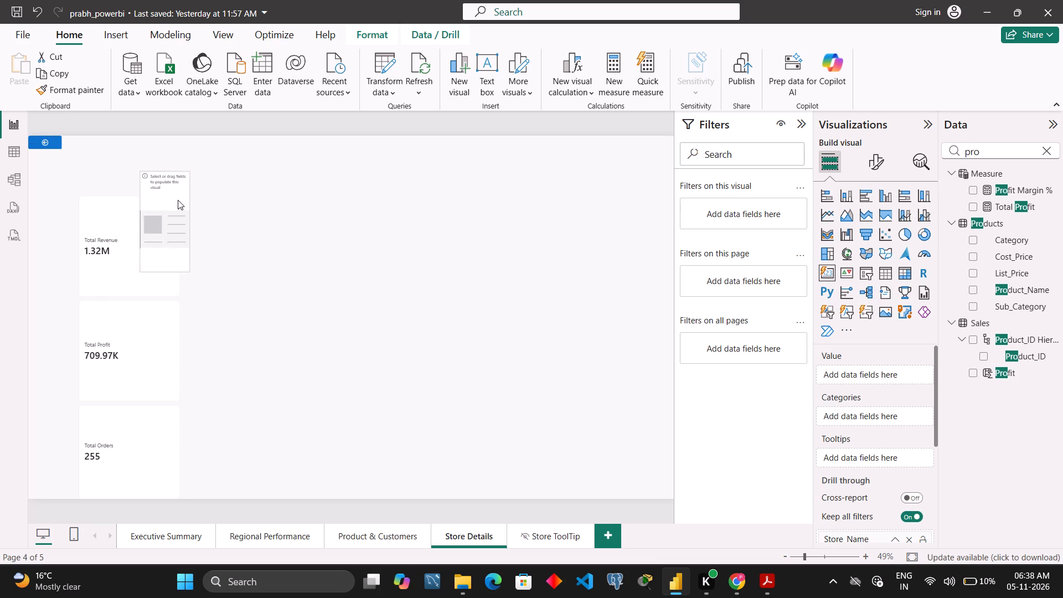
{"action": "left_click_drag", "start_coordinate": [178, 200], "coordinate": [121, 225]}
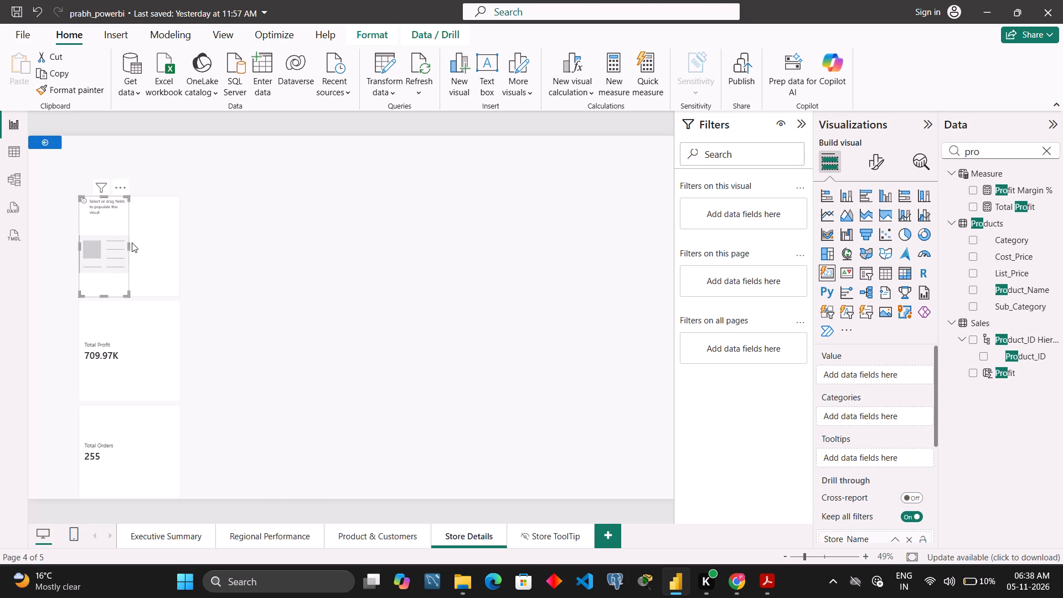
{"action": "left_click_drag", "start_coordinate": [127, 245], "coordinate": [176, 247]}
{"action": "left_click_drag", "start_coordinate": [156, 209], "coordinate": [296, 205]}
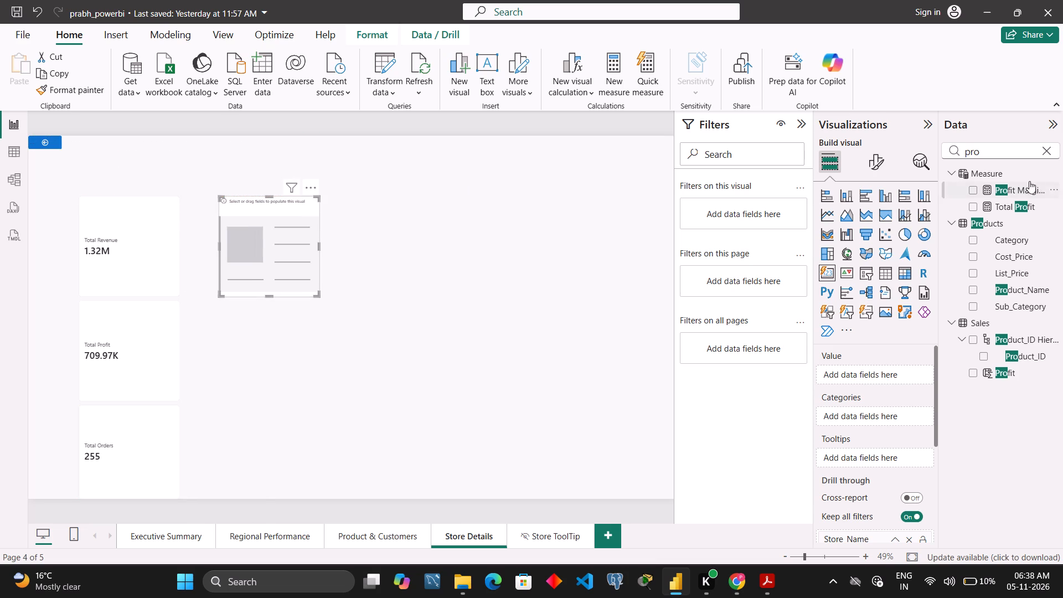
{"action": "left_click_drag", "start_coordinate": [1029, 190], "coordinate": [880, 372]}
{"action": "left_click", "coordinate": [561, 330]}
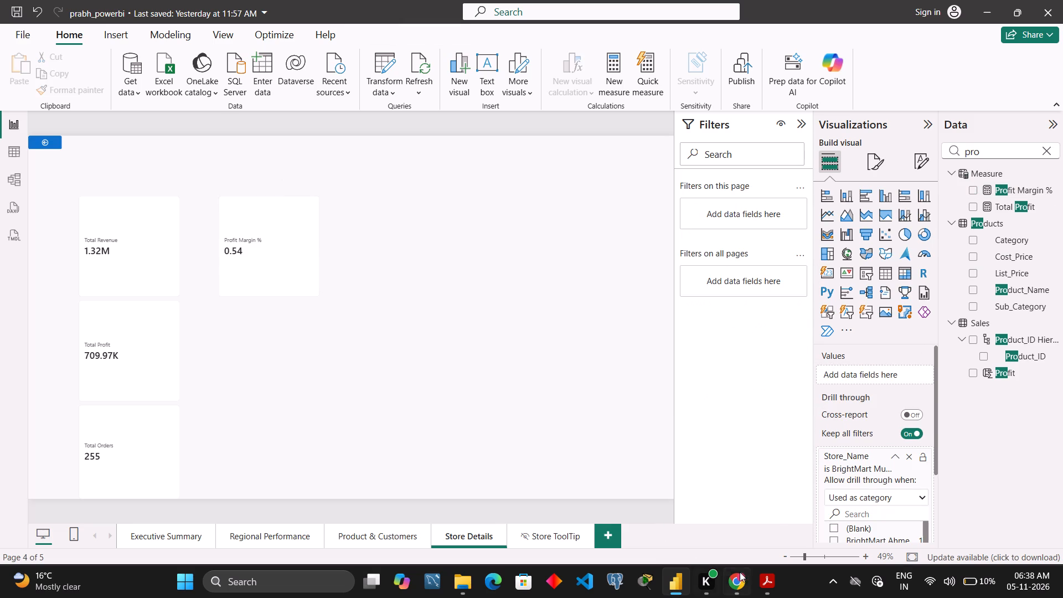
Look through the options available for the Profit Margin % card and for its measure in the data model.
{"action": "left_click", "coordinate": [287, 231]}
{"action": "right_click", "coordinate": [287, 231]}
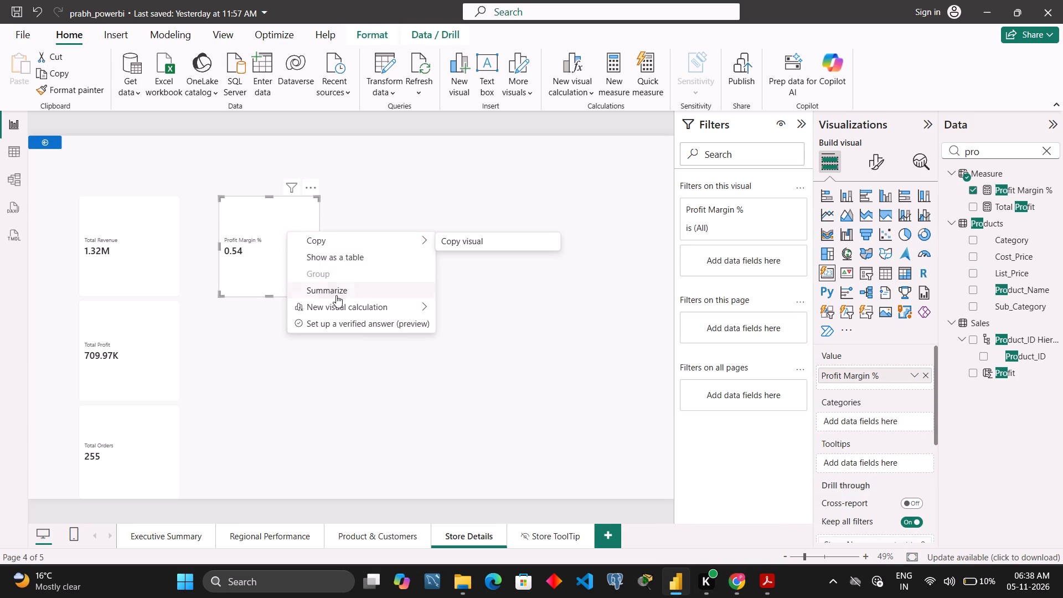
{"action": "left_click", "coordinate": [392, 206]}
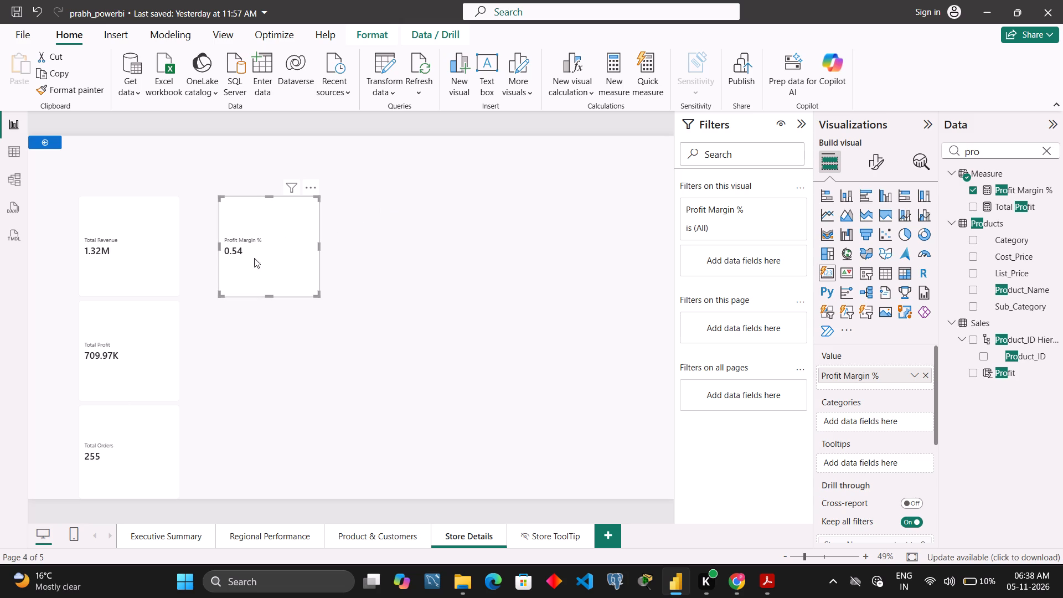
{"action": "left_click", "coordinate": [234, 256]}
{"action": "right_click", "coordinate": [234, 249]}
{"action": "left_click", "coordinate": [234, 249]}
{"action": "double_click", "coordinate": [234, 249]}
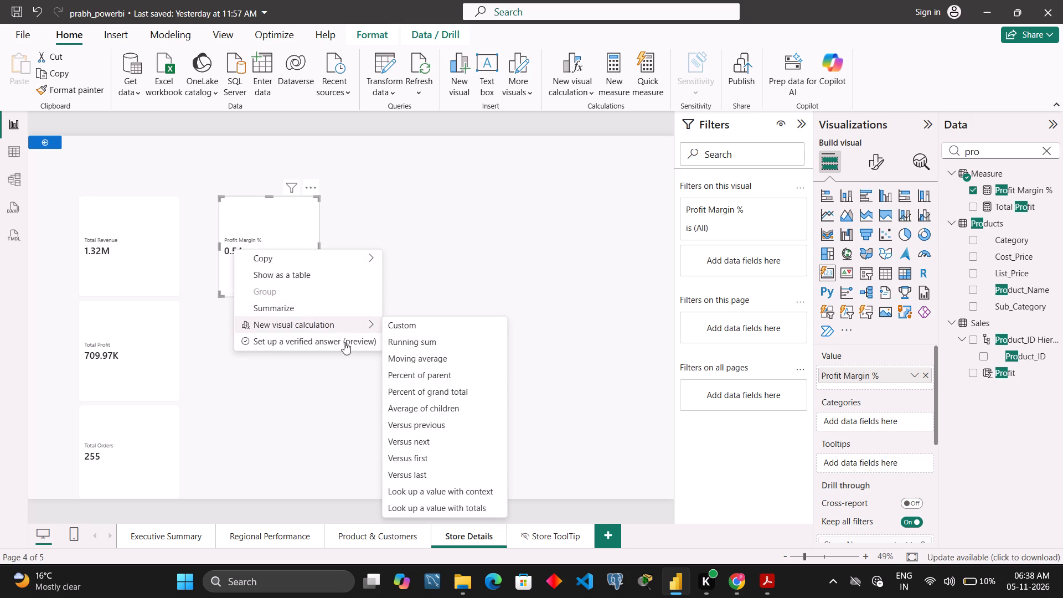
{"action": "right_click", "coordinate": [404, 275]}
{"action": "left_click", "coordinate": [306, 193]}
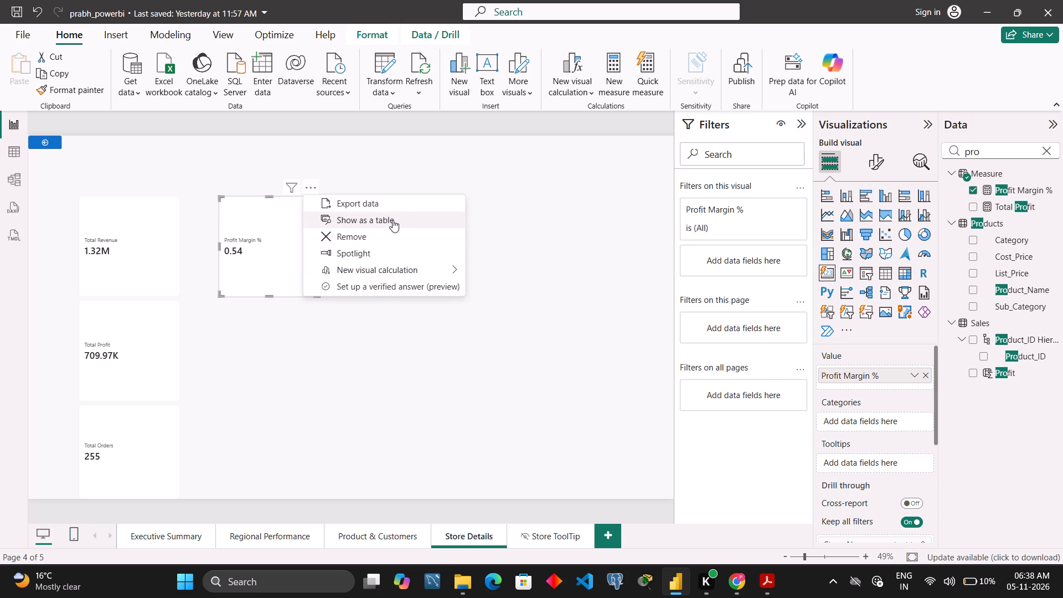
{"action": "left_click", "coordinate": [254, 225]}
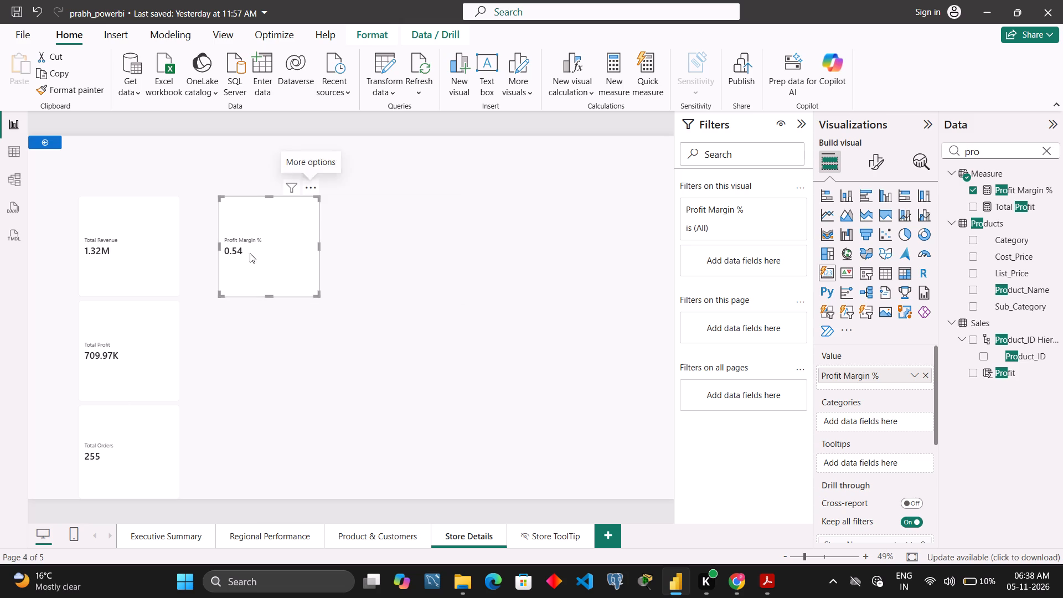
{"action": "left_click_drag", "start_coordinate": [250, 253], "coordinate": [237, 251]}
{"action": "right_click", "coordinate": [237, 251]}
{"action": "right_click", "coordinate": [237, 251]}
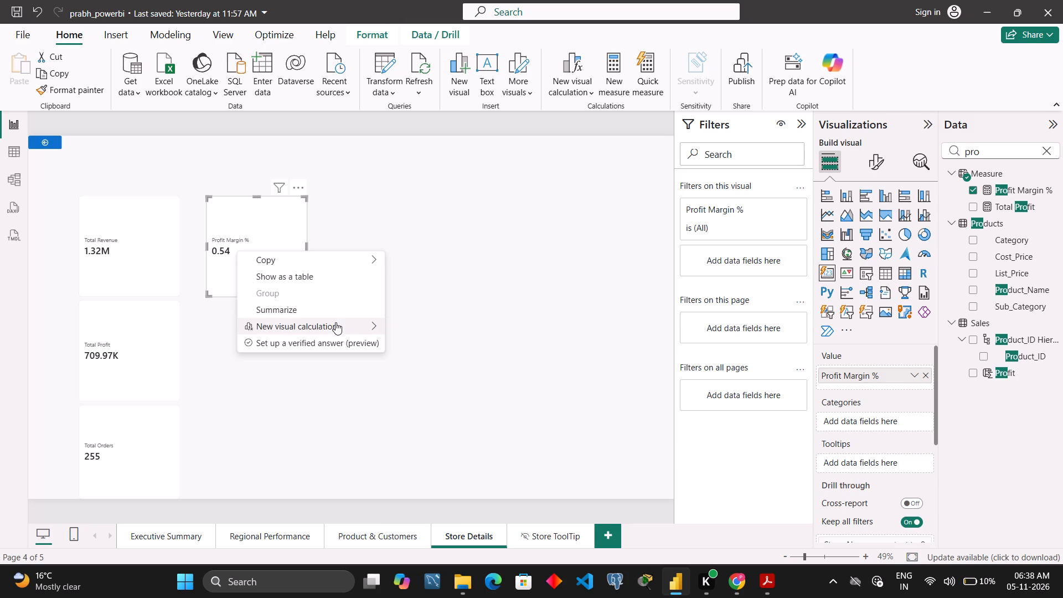
{"action": "left_click", "coordinate": [554, 342]}
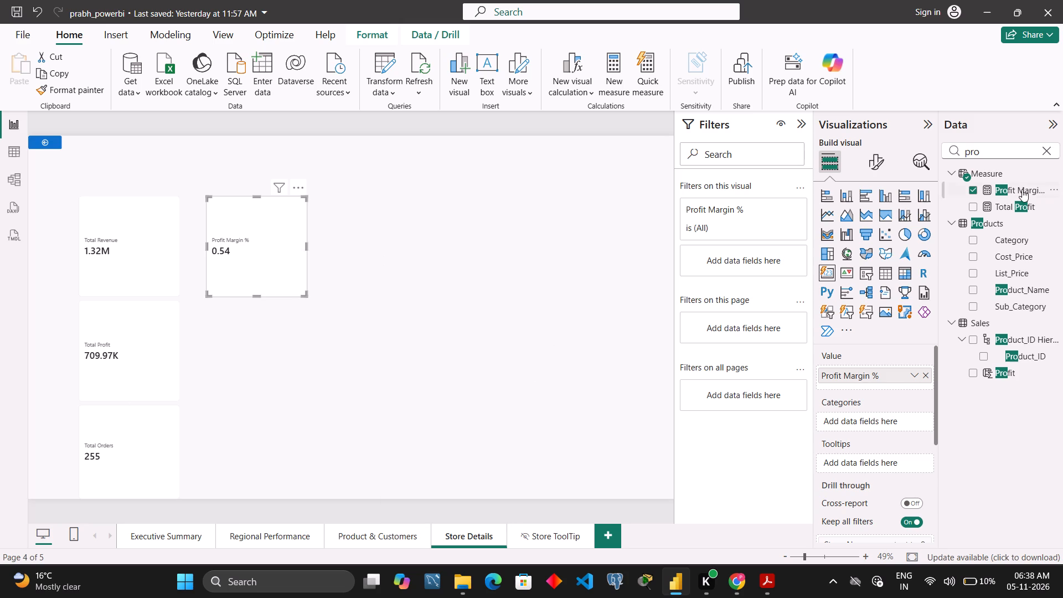
{"action": "right_click", "coordinate": [1024, 184]}
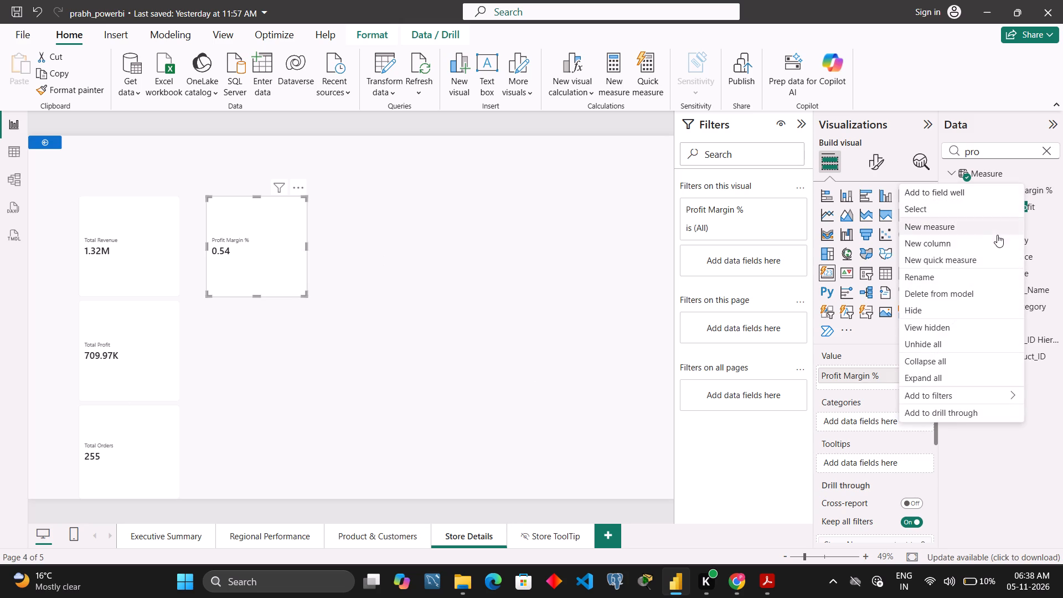
{"action": "left_click", "coordinate": [984, 446]}
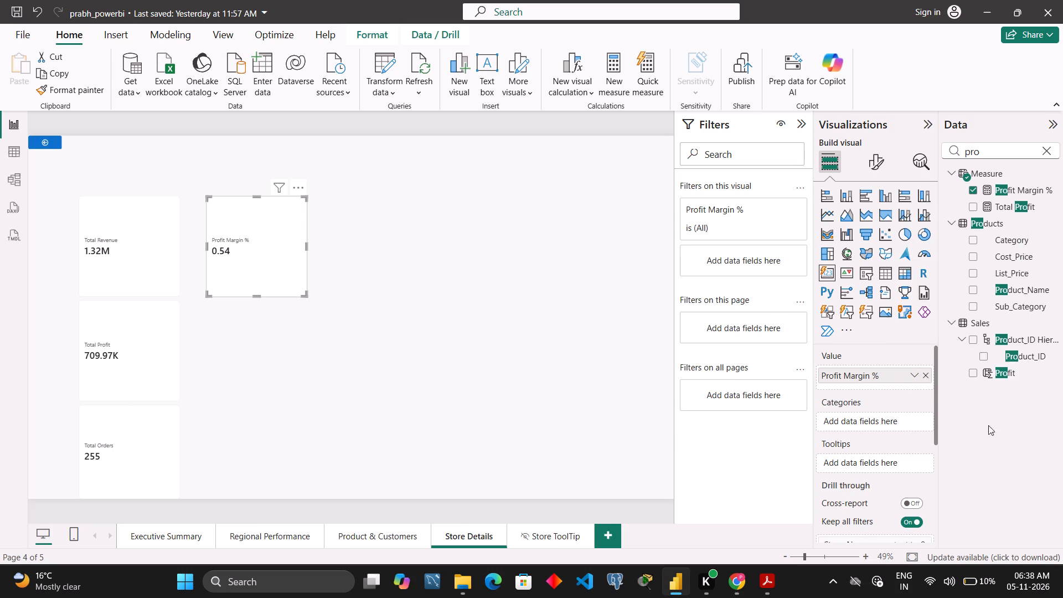
{"action": "left_click", "coordinate": [1055, 189]}
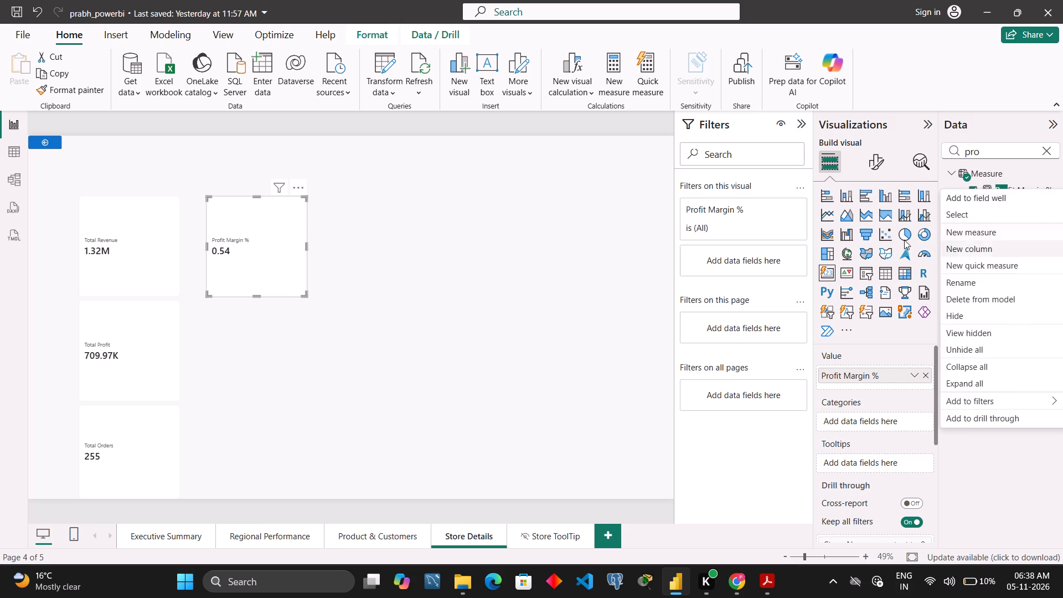
{"action": "left_click", "coordinate": [524, 180]}
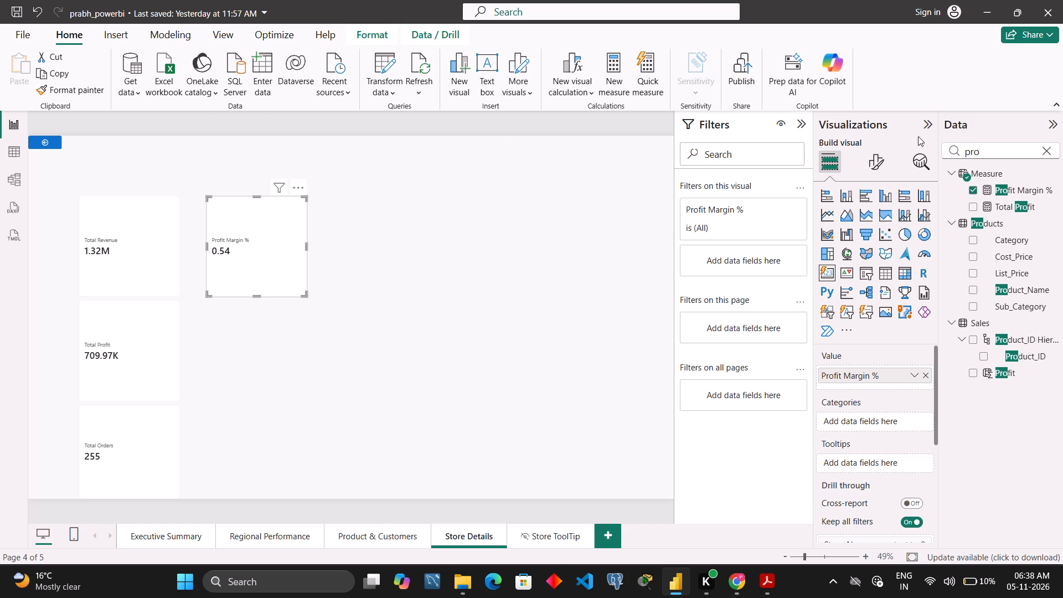
Search the data tables for "pro" and examine the Profit Margin % measure's formula and the Measure table's Value column options.
{"action": "left_click", "coordinate": [14, 156]}
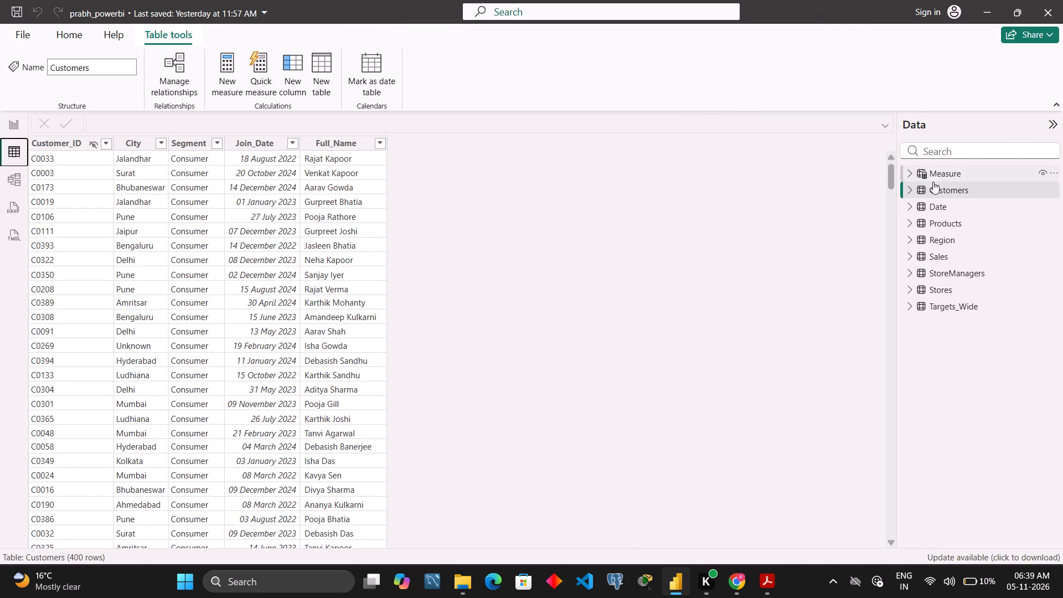
{"action": "left_click", "coordinate": [933, 182]}
{"action": "left_click", "coordinate": [952, 151]}
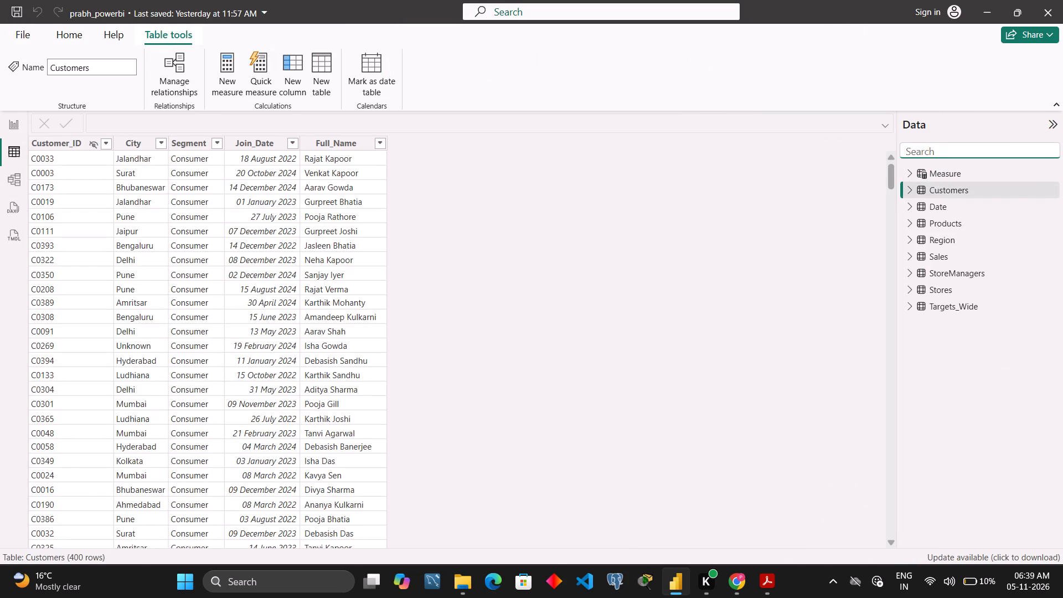
{"action": "type", "text": "pro"}
{"action": "left_click", "coordinate": [995, 184]}
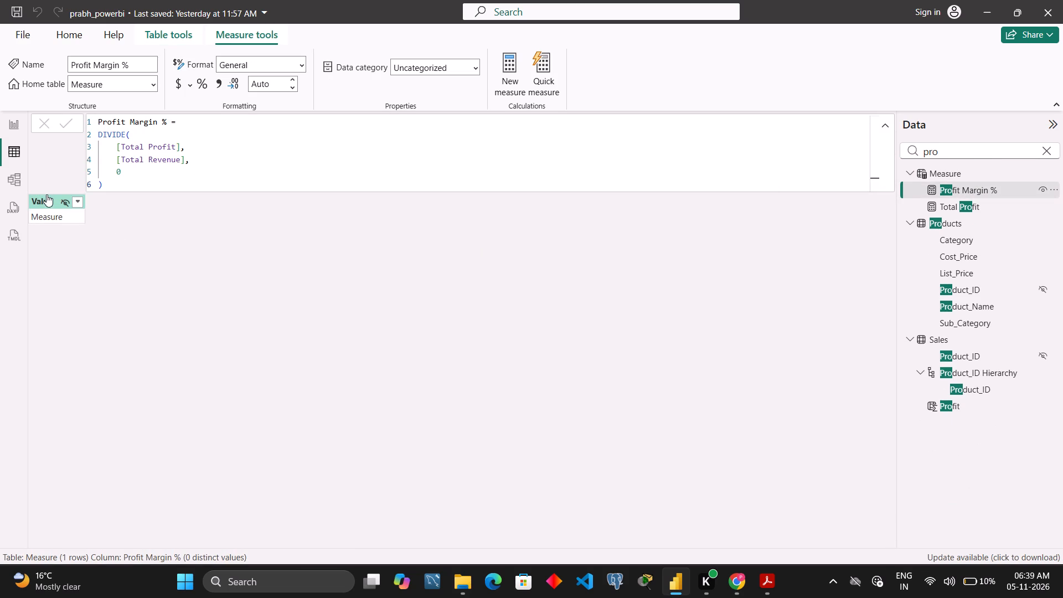
{"action": "left_click", "coordinate": [61, 200]}
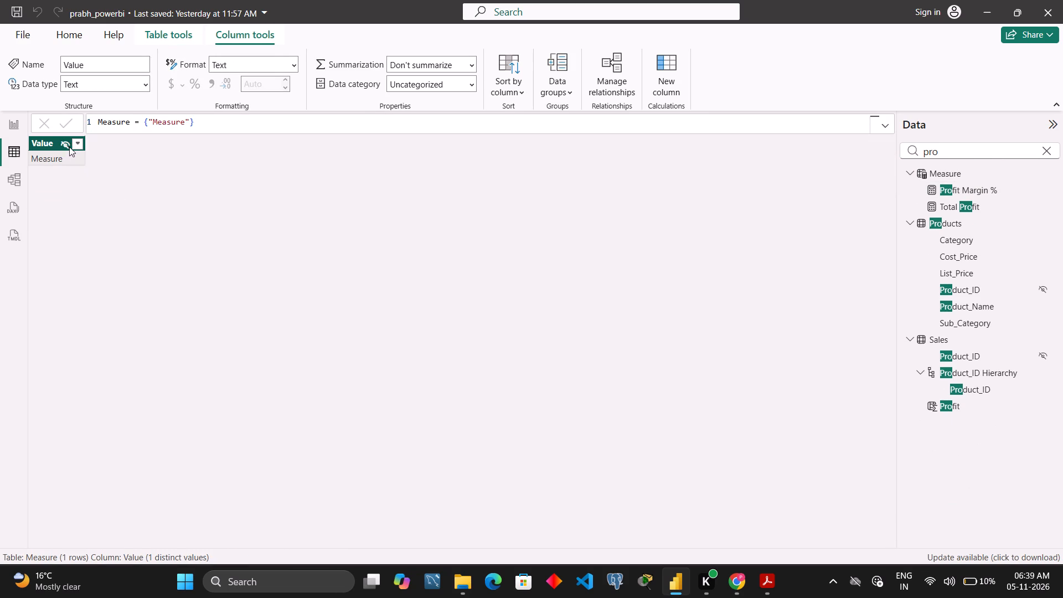
{"action": "left_click", "coordinate": [988, 190]}
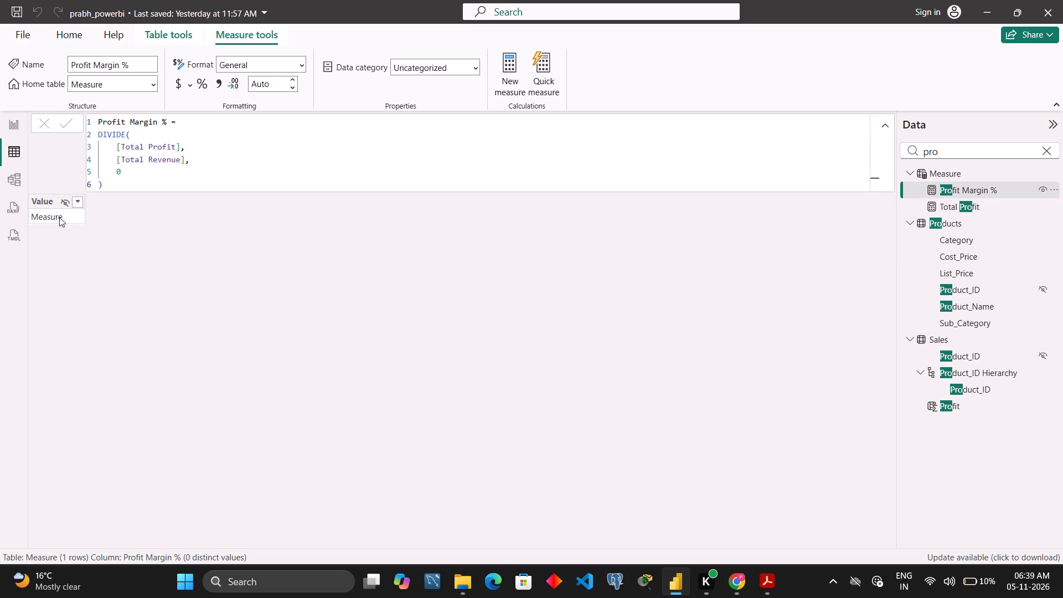
{"action": "left_click", "coordinate": [61, 200]}
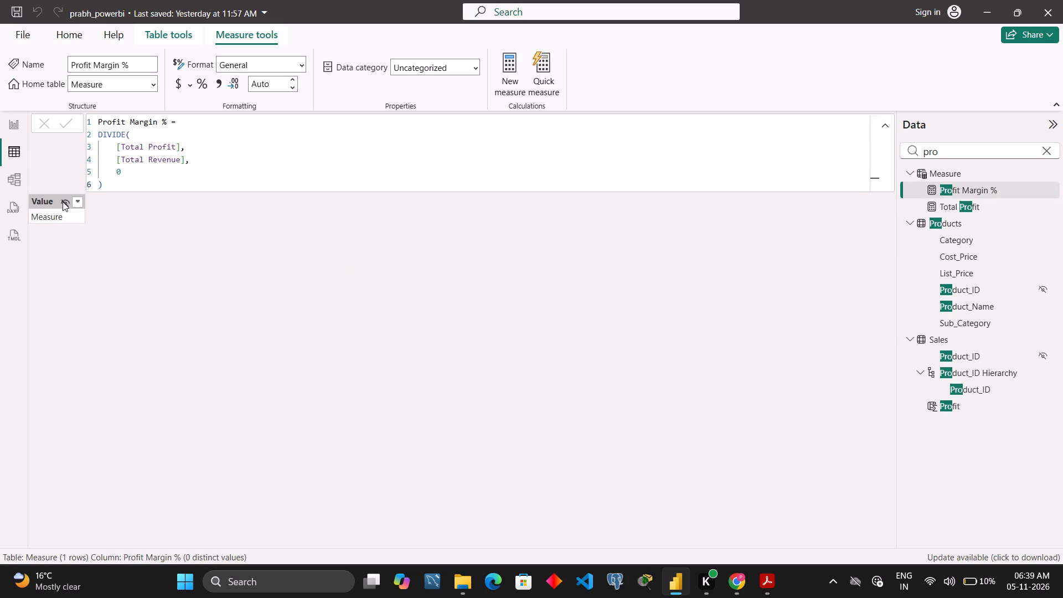
{"action": "left_click", "coordinate": [63, 147]}
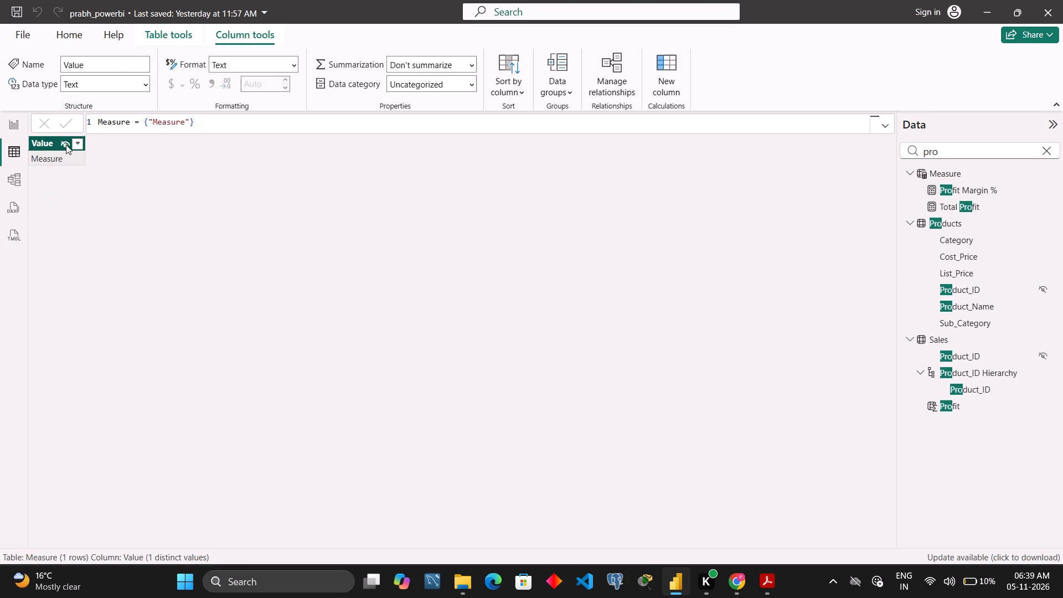
{"action": "left_click", "coordinate": [66, 145]}
{"action": "left_click", "coordinate": [66, 145]}
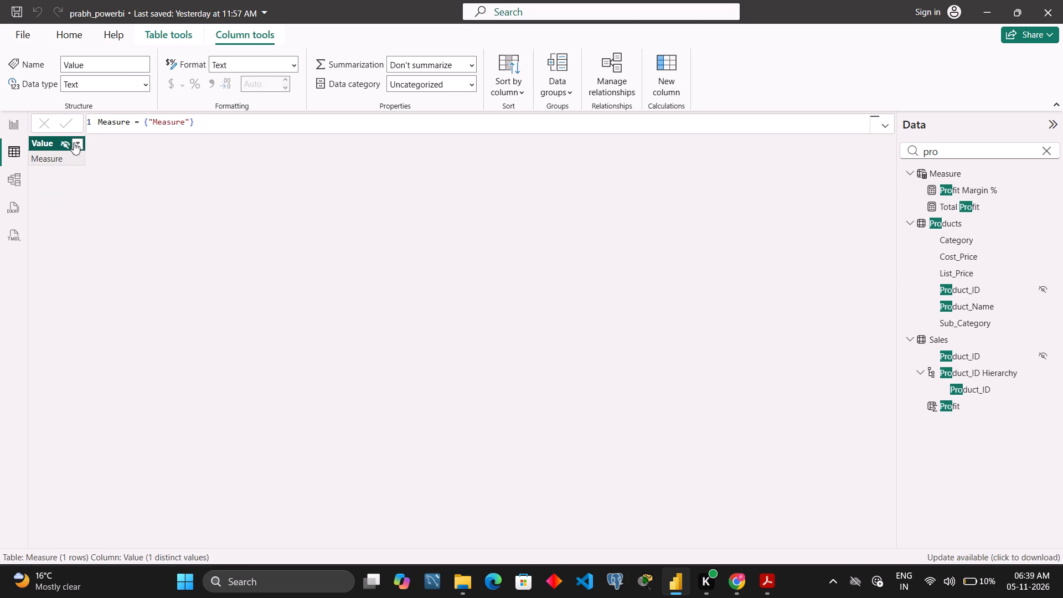
{"action": "left_click", "coordinate": [75, 142]}
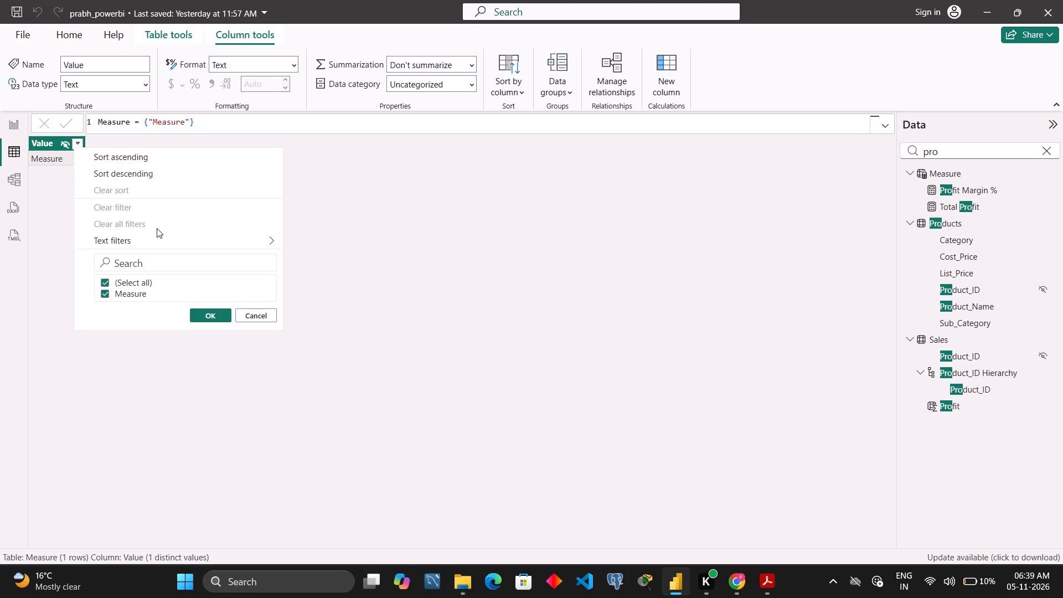
{"action": "left_click", "coordinate": [412, 240]}
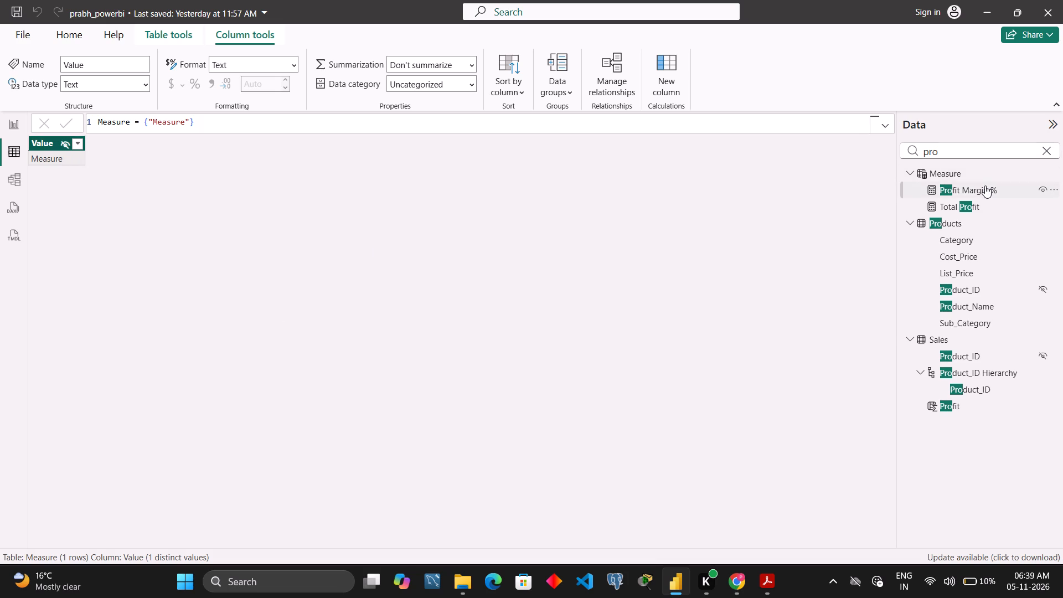
{"action": "left_click", "coordinate": [984, 188]}
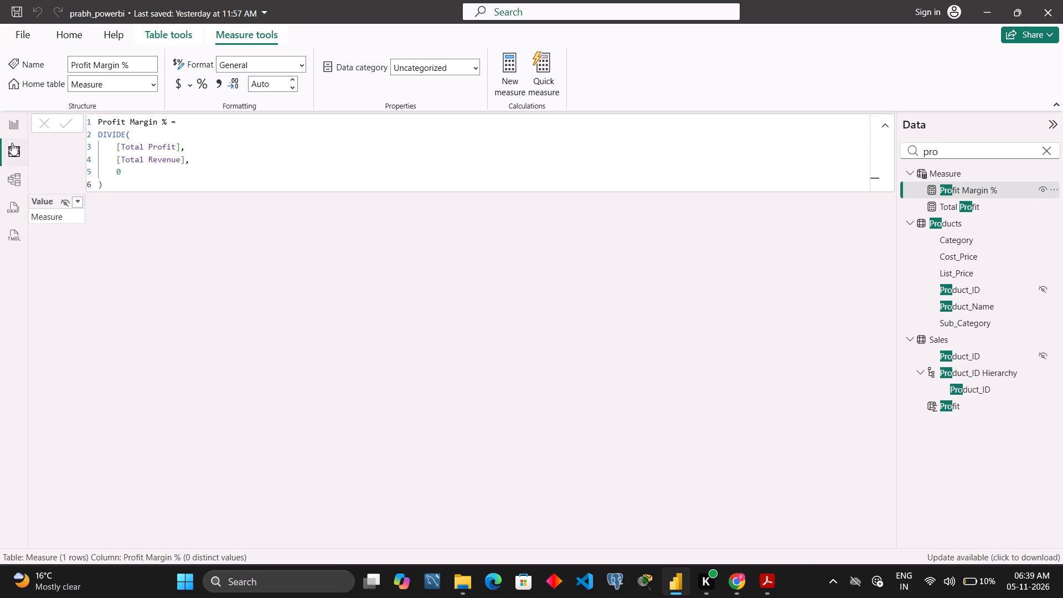
Check the Profit Margin % card and its available options on the Executive Summary page for comparison.
{"action": "left_click", "coordinate": [7, 127]}
{"action": "left_click", "coordinate": [192, 534]}
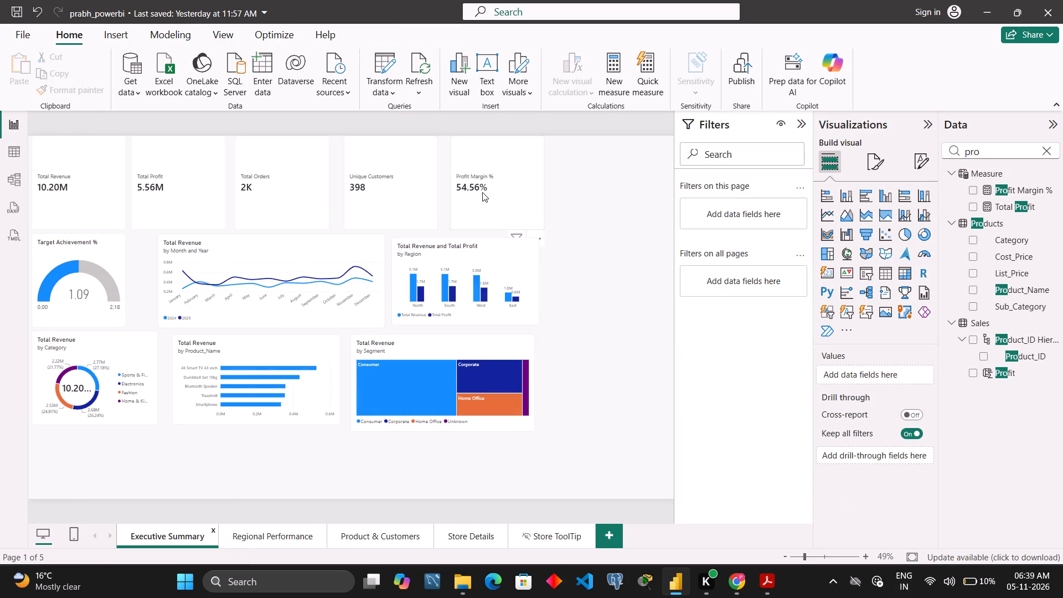
{"action": "right_click", "coordinate": [482, 192]}
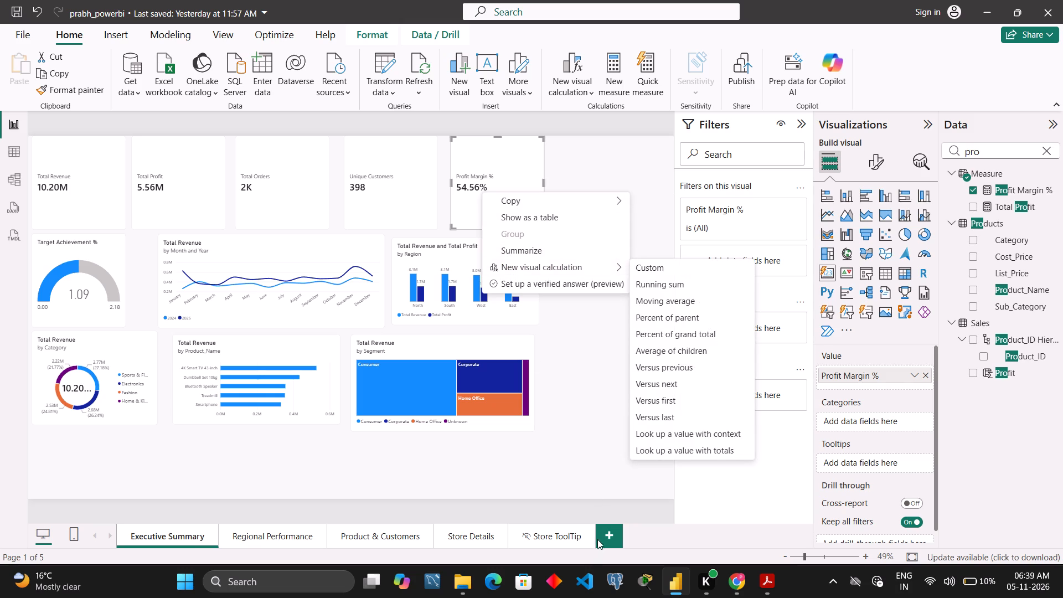
{"action": "left_click", "coordinate": [386, 535]}
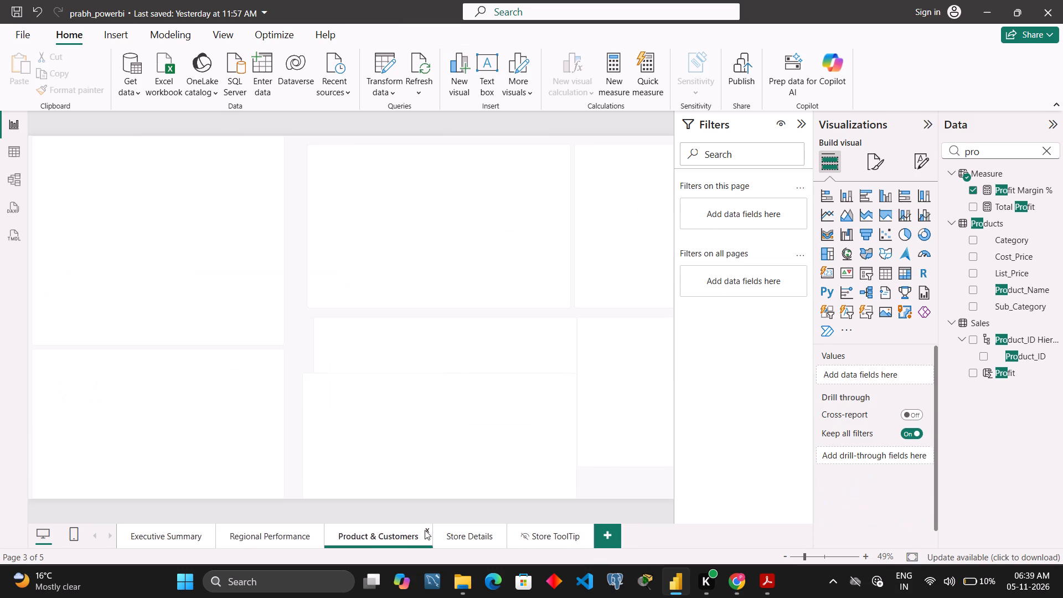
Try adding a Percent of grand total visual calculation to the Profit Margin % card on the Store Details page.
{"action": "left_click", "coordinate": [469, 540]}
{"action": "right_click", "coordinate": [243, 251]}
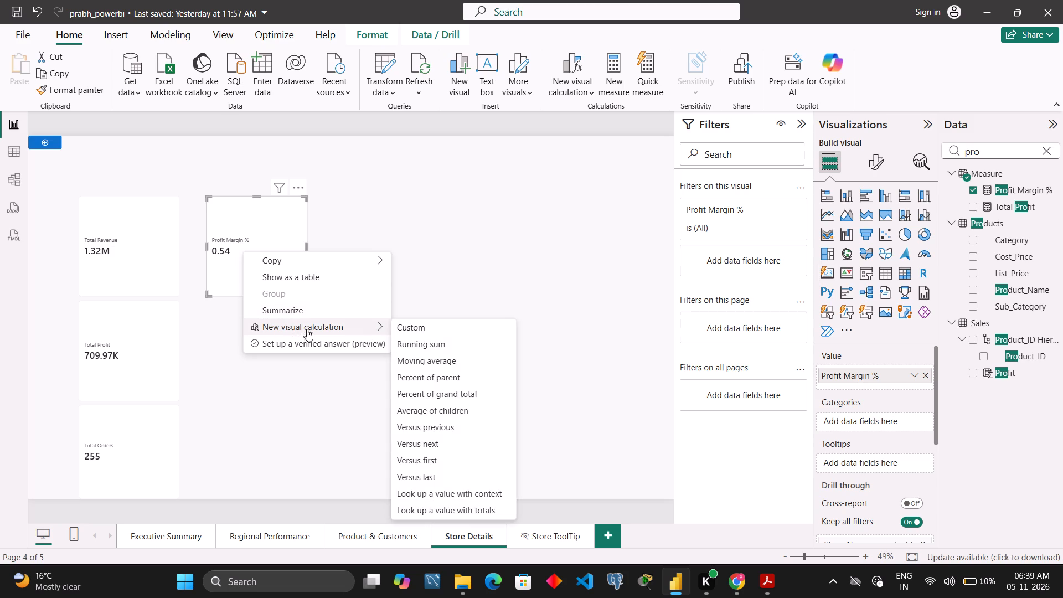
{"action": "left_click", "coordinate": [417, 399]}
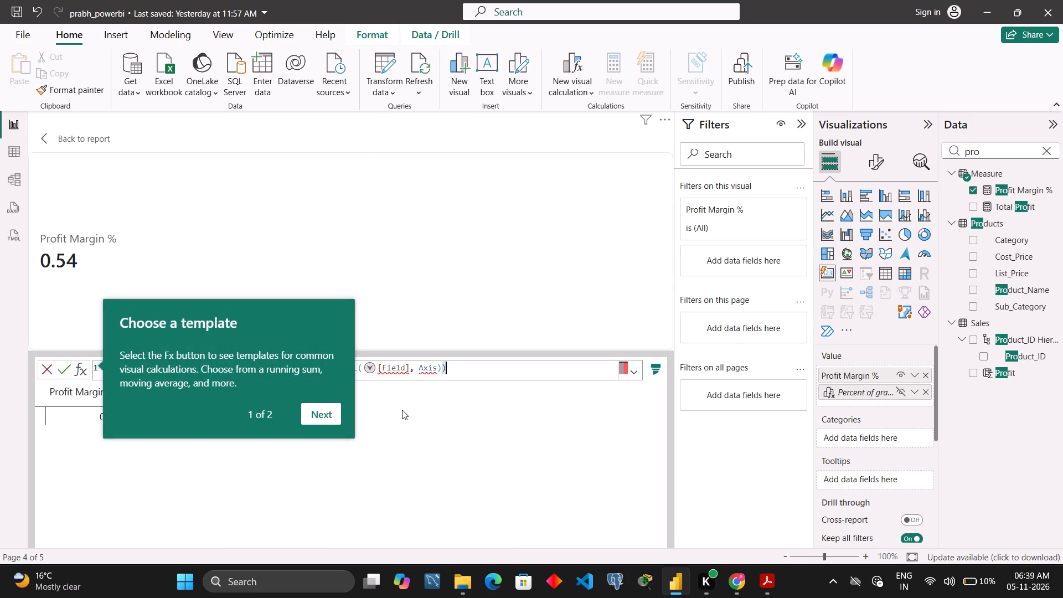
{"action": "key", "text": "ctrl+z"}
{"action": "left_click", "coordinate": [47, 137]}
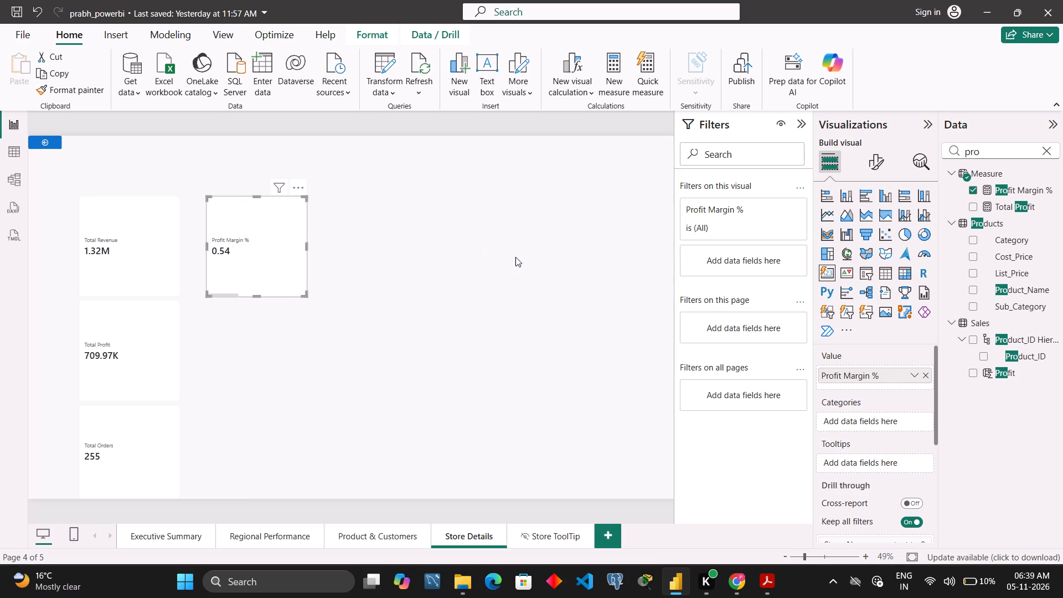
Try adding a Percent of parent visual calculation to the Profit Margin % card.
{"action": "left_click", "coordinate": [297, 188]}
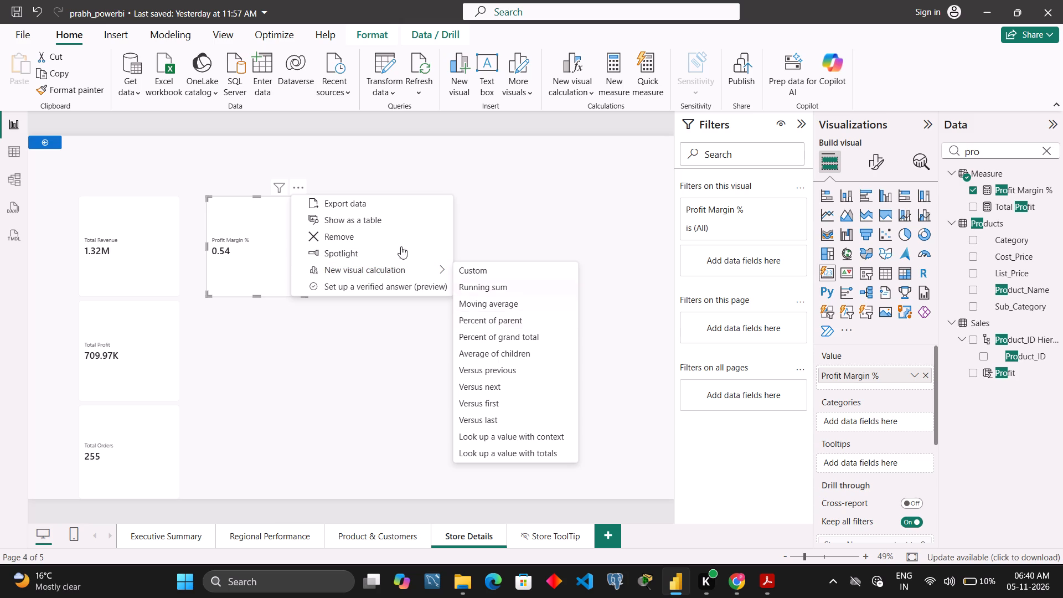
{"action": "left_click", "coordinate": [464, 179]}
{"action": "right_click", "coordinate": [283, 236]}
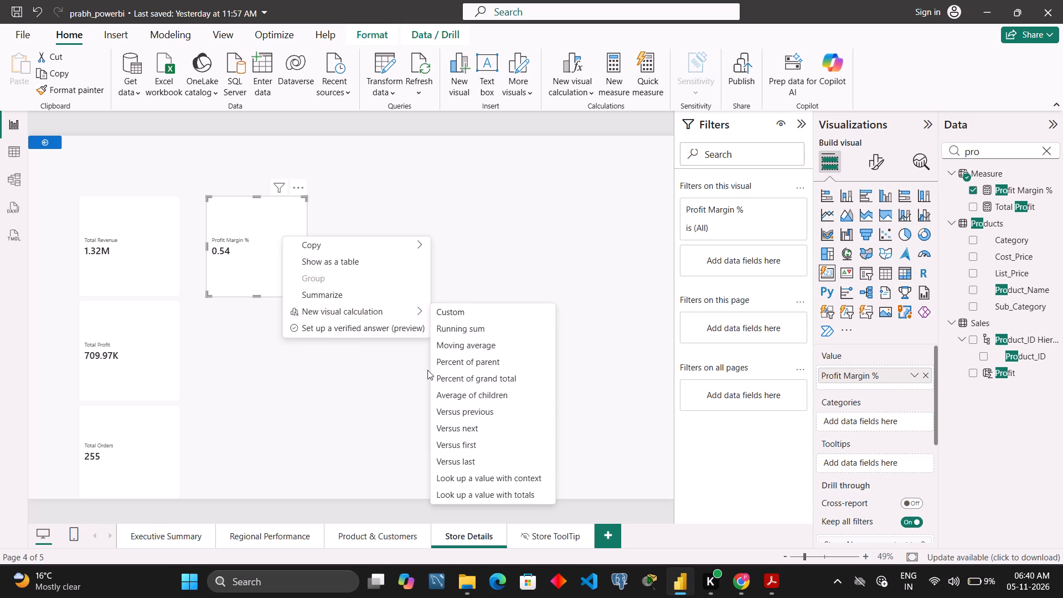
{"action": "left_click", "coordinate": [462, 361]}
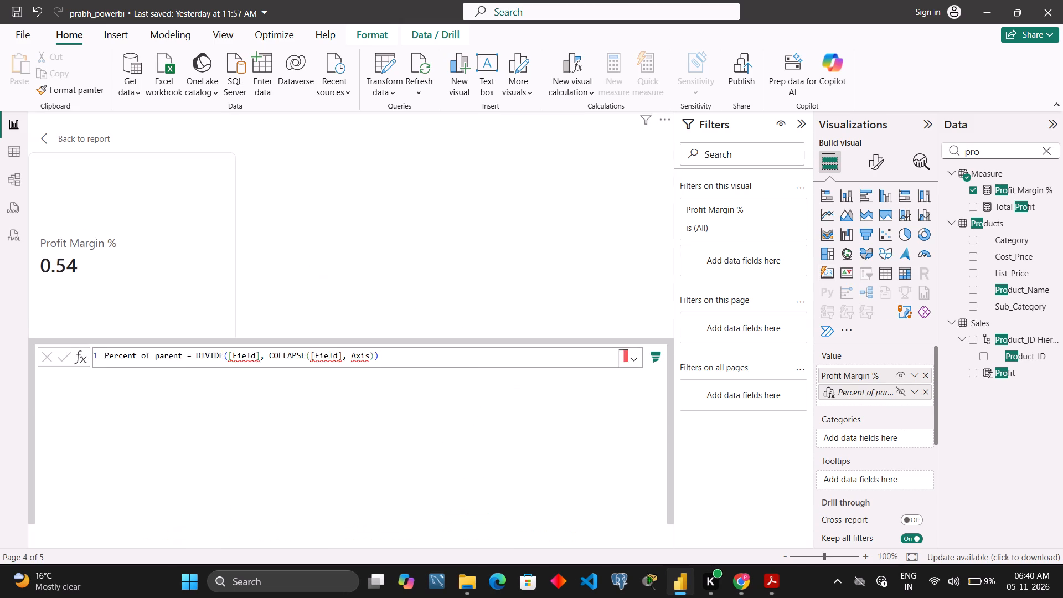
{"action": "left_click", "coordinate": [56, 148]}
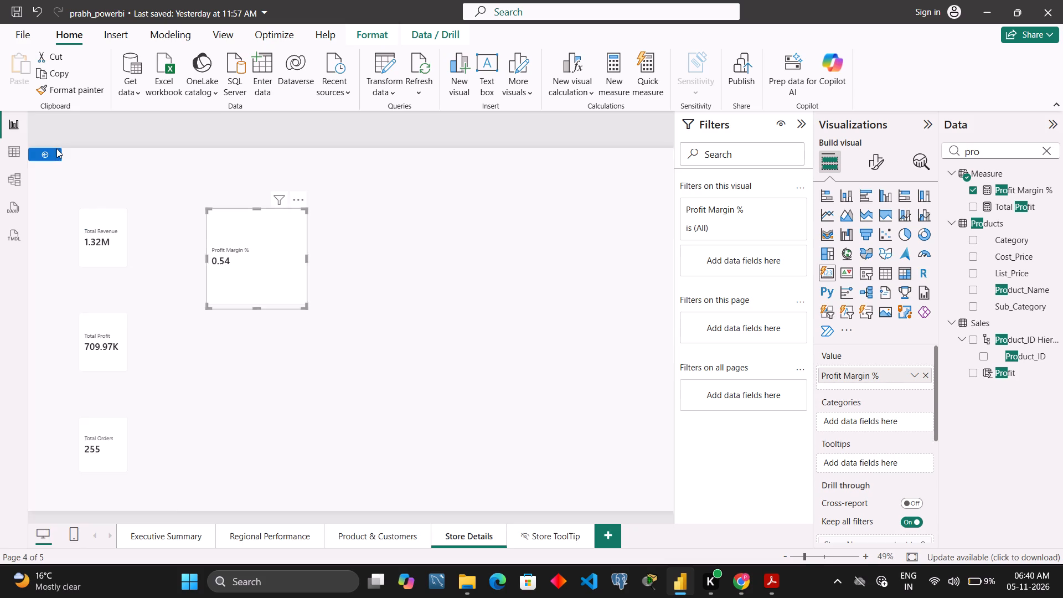
Move the Profit Margin % and Total Orders cards side by side at the page's upper right, shrinking Profit Margin % to align their tops.
{"action": "left_click", "coordinate": [395, 185]}
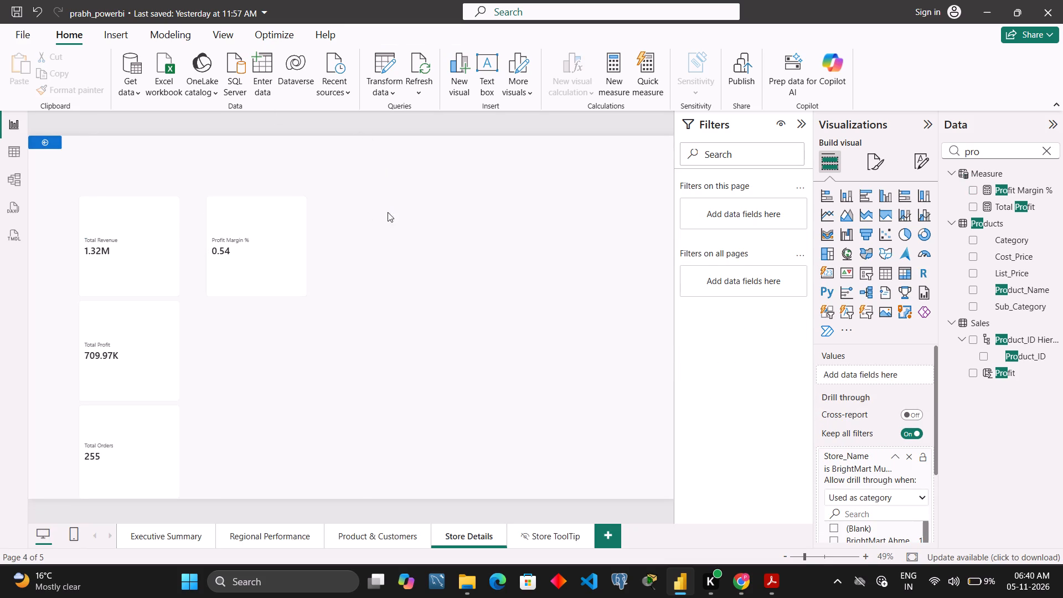
{"action": "left_click_drag", "start_coordinate": [280, 224], "coordinate": [624, 175]}
{"action": "left_click_drag", "start_coordinate": [147, 430], "coordinate": [446, 180]}
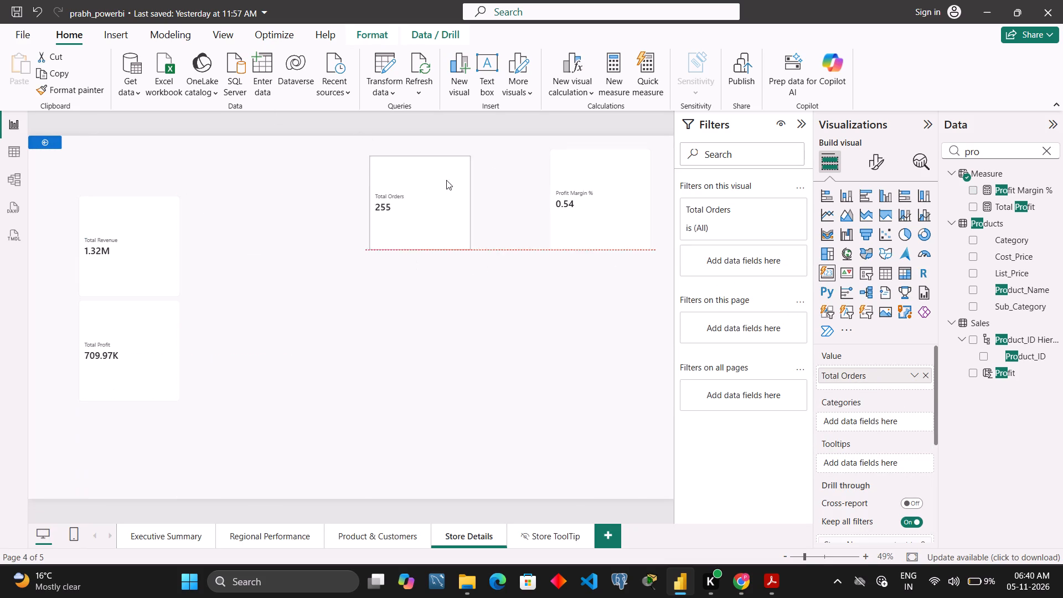
{"action": "left_click_drag", "start_coordinate": [446, 180], "coordinate": [503, 181]}
{"action": "left_click", "coordinate": [567, 165]}
{"action": "left_click_drag", "start_coordinate": [550, 147], "coordinate": [551, 147]}
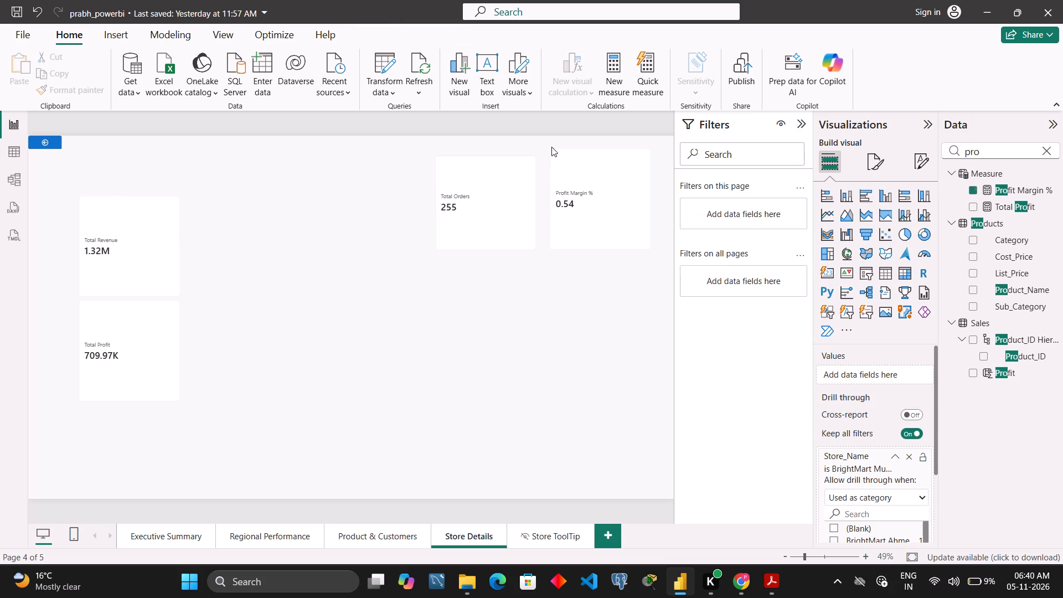
{"action": "left_click_drag", "start_coordinate": [551, 147], "coordinate": [554, 153]}
{"action": "left_click", "coordinate": [560, 154]}
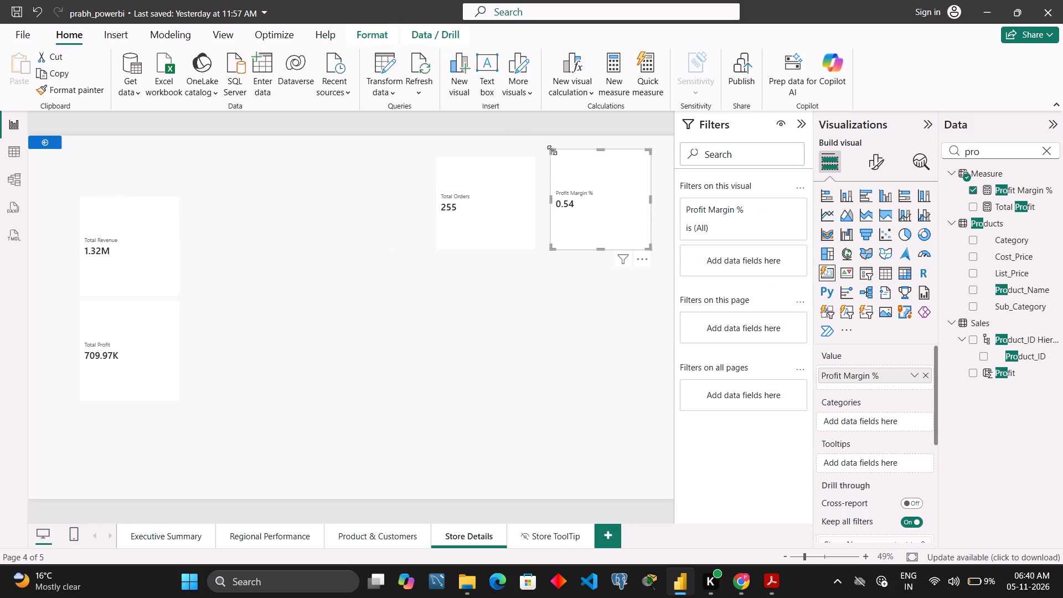
{"action": "left_click_drag", "start_coordinate": [551, 148], "coordinate": [555, 153]}
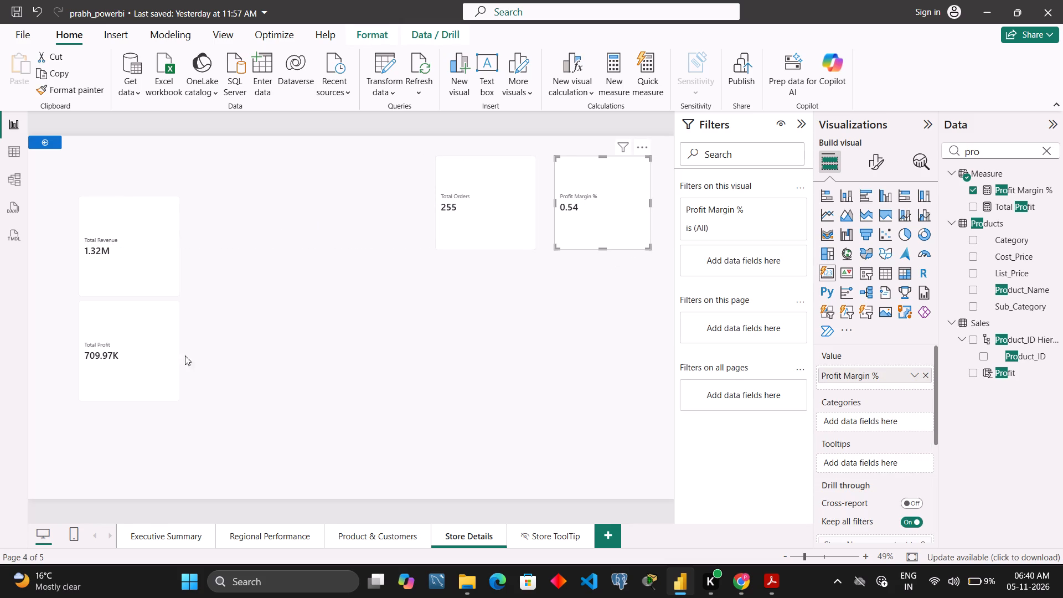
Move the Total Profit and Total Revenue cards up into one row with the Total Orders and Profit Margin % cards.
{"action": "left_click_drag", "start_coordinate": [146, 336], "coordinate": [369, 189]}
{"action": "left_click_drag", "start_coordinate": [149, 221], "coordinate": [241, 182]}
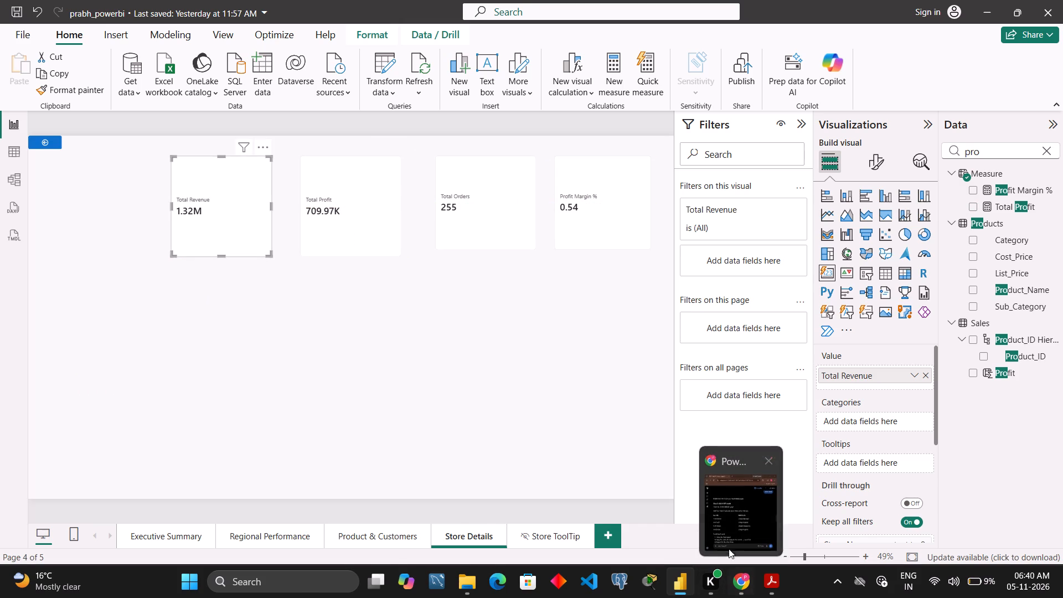
Switch to the ChatGPT guide in Chrome and read the Step 2 Revenue Trend line chart field assignments.
{"action": "left_click", "coordinate": [727, 545]}
{"action": "scroll", "coordinate": [312, 308], "scroll_direction": "down", "scroll_amount": 4}
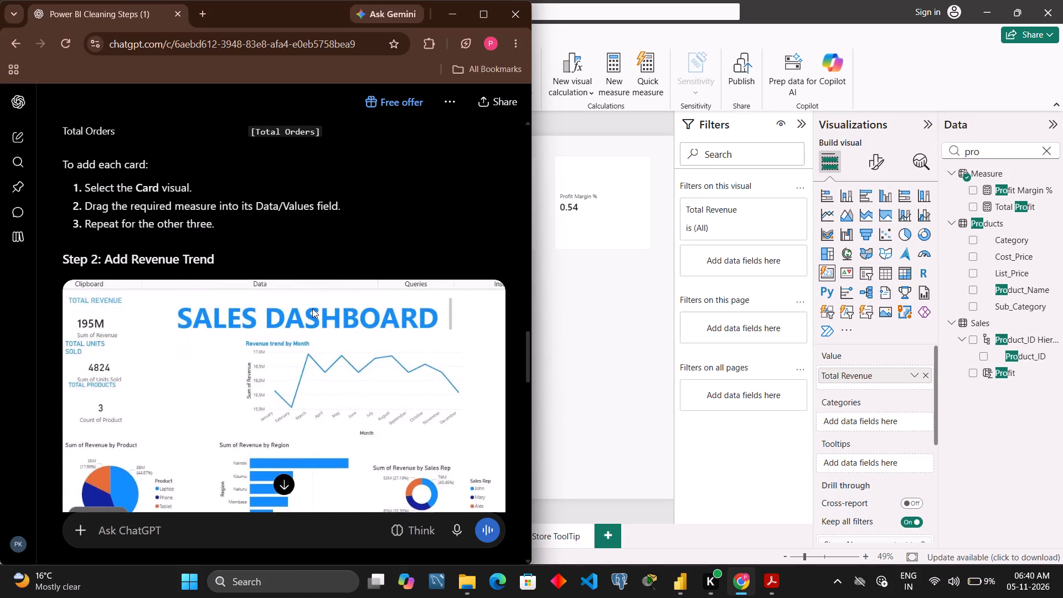
{"action": "scroll", "coordinate": [312, 308], "scroll_direction": "down", "scroll_amount": 2}
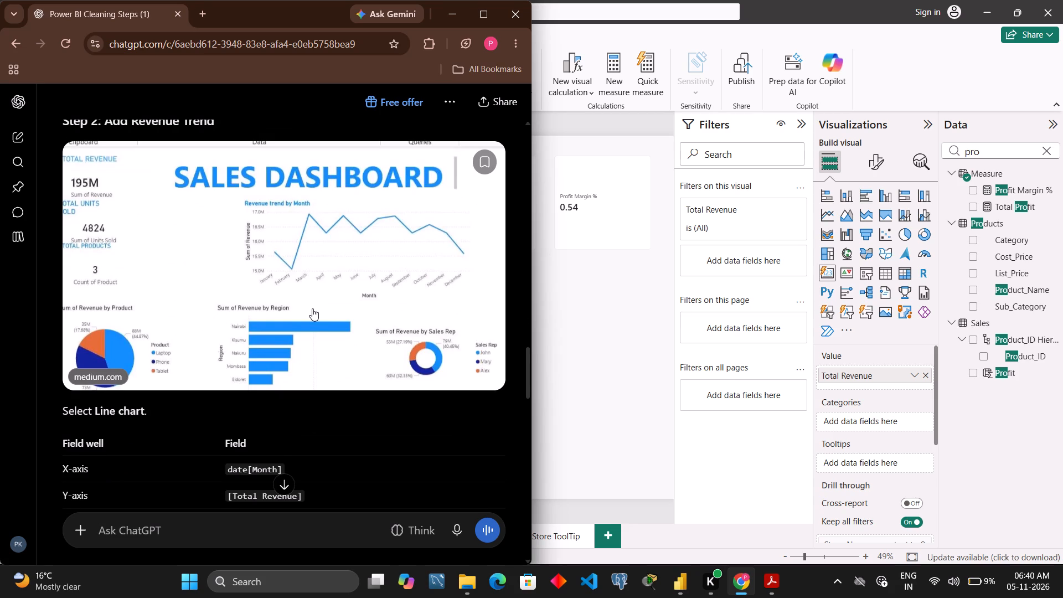
{"action": "scroll", "coordinate": [312, 308], "scroll_direction": "down", "scroll_amount": 1}
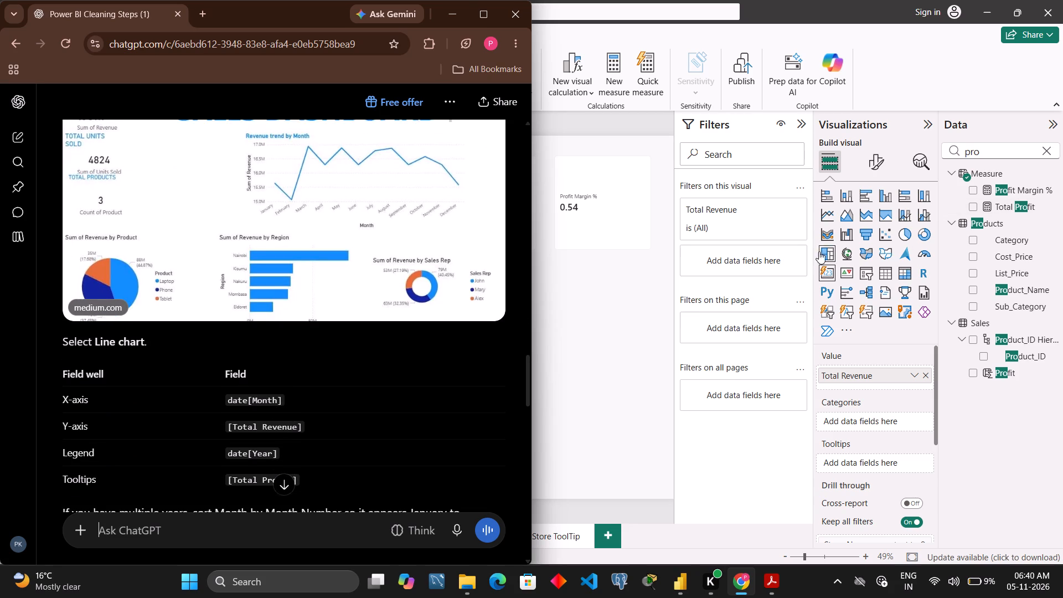
Switch to Power BI and stack the Total Revenue, Total Profit, Total Orders and Profit Margin % cards down the report page's left side.
{"action": "left_click", "coordinate": [621, 339]}
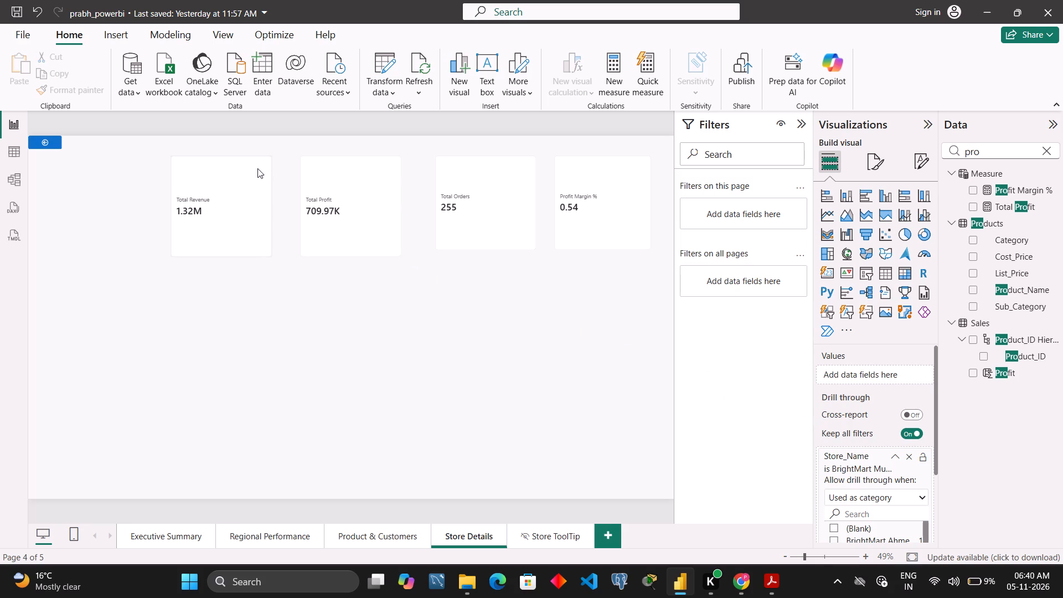
{"action": "left_click_drag", "start_coordinate": [257, 168], "coordinate": [127, 170]}
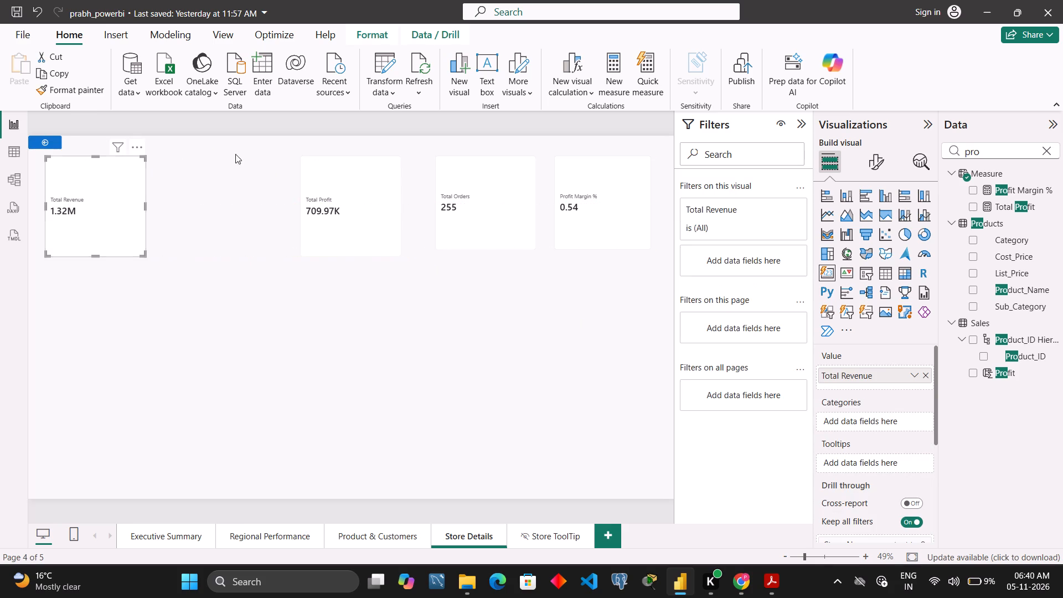
{"action": "left_click_drag", "start_coordinate": [367, 170], "coordinate": [106, 277]}
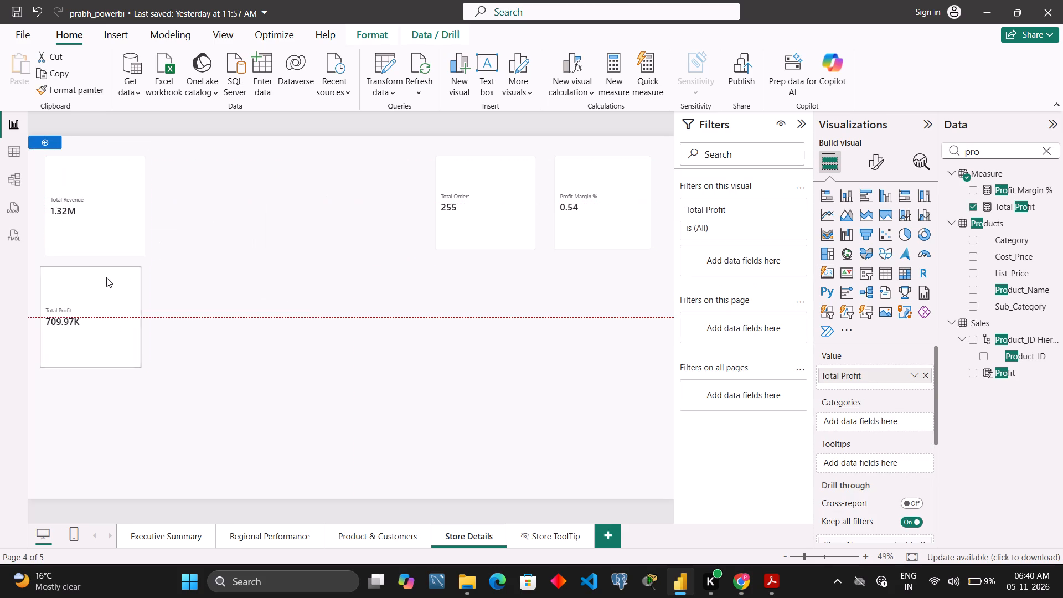
{"action": "left_click_drag", "start_coordinate": [106, 277], "coordinate": [110, 272]}
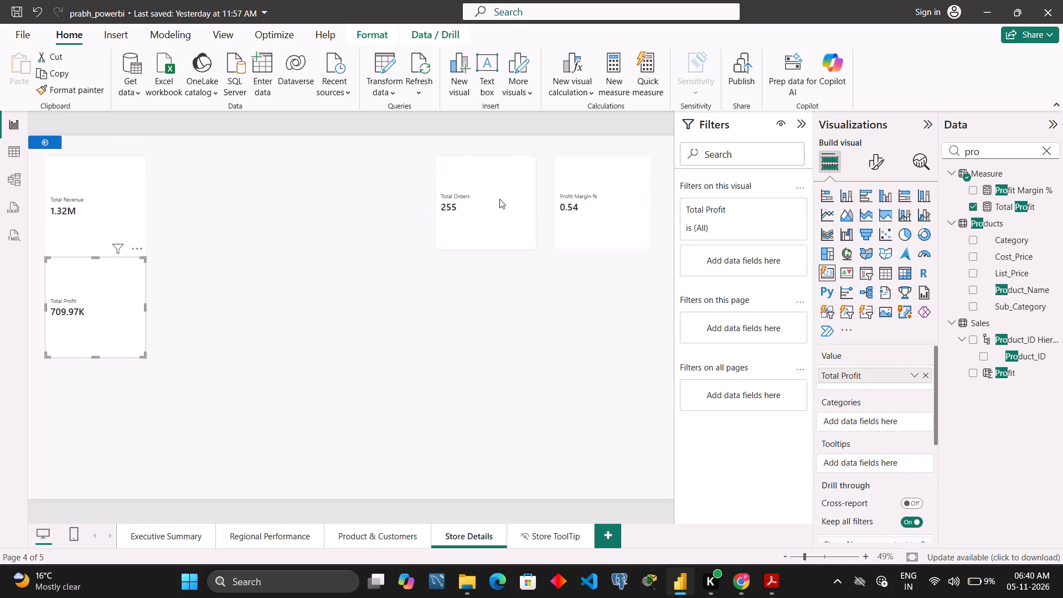
{"action": "left_click_drag", "start_coordinate": [513, 169], "coordinate": [124, 370]}
{"action": "left_click", "coordinate": [114, 187]}
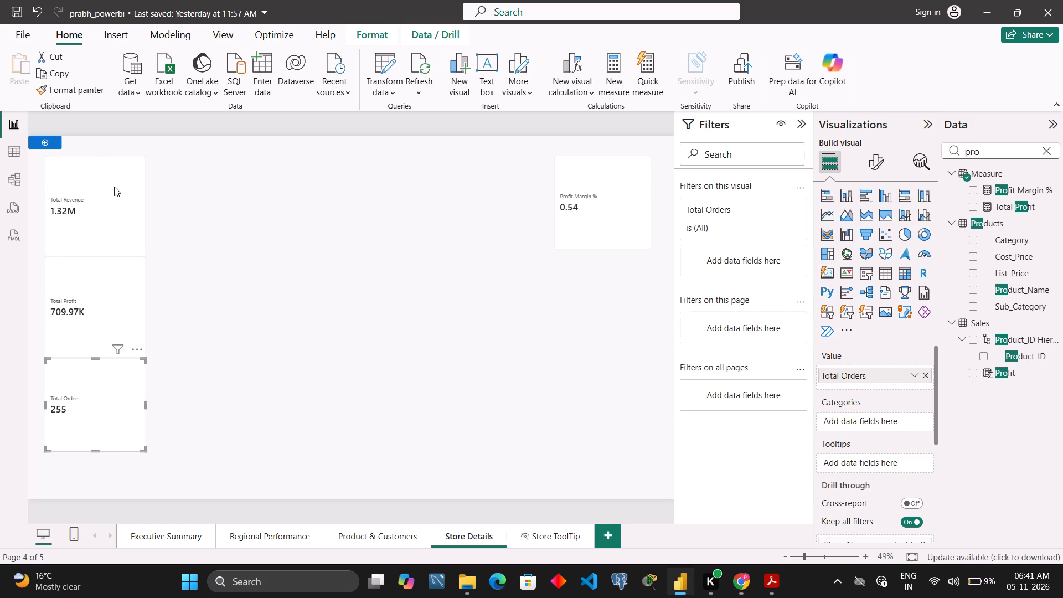
{"action": "left_click_drag", "start_coordinate": [586, 173], "coordinate": [224, 370]}
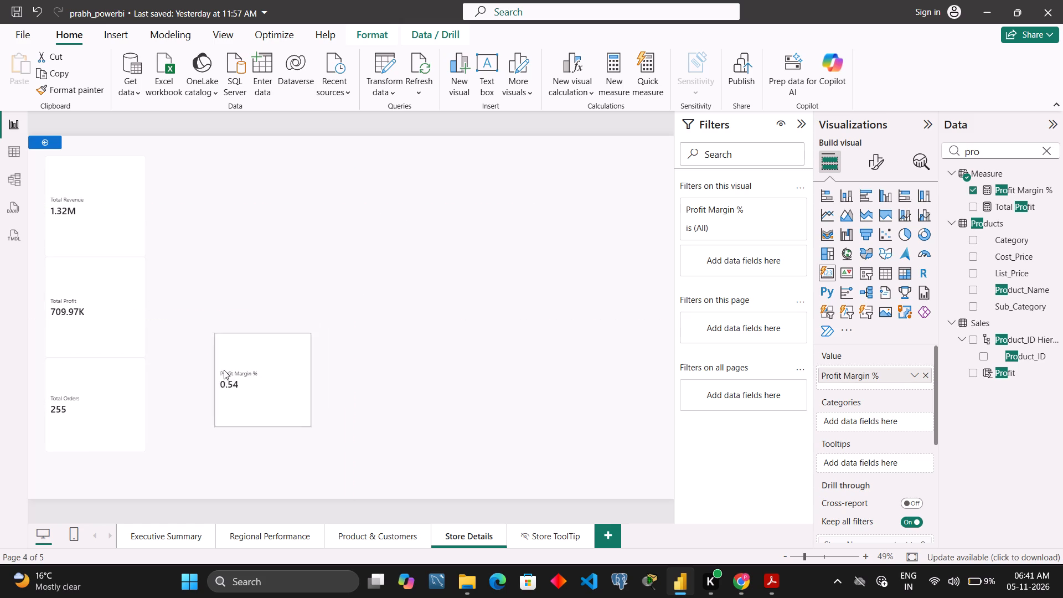
{"action": "left_click_drag", "start_coordinate": [224, 370], "coordinate": [112, 448]}
Add an empty line chart beside the Total Revenue card and enlarge it to more than twice the card's width.
{"action": "left_click", "coordinate": [460, 281]}
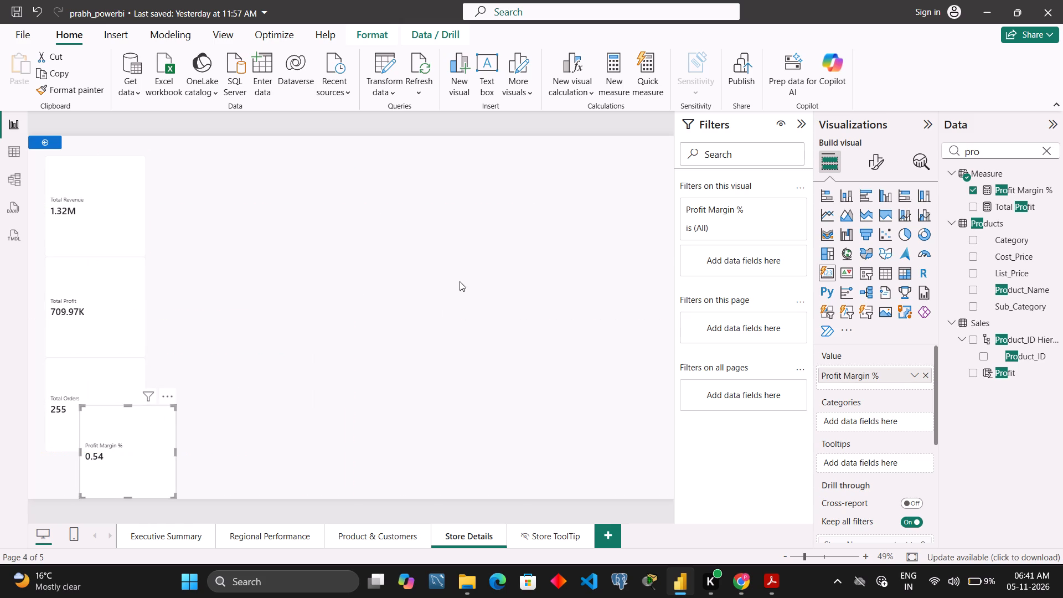
{"action": "left_click", "coordinate": [822, 225]}
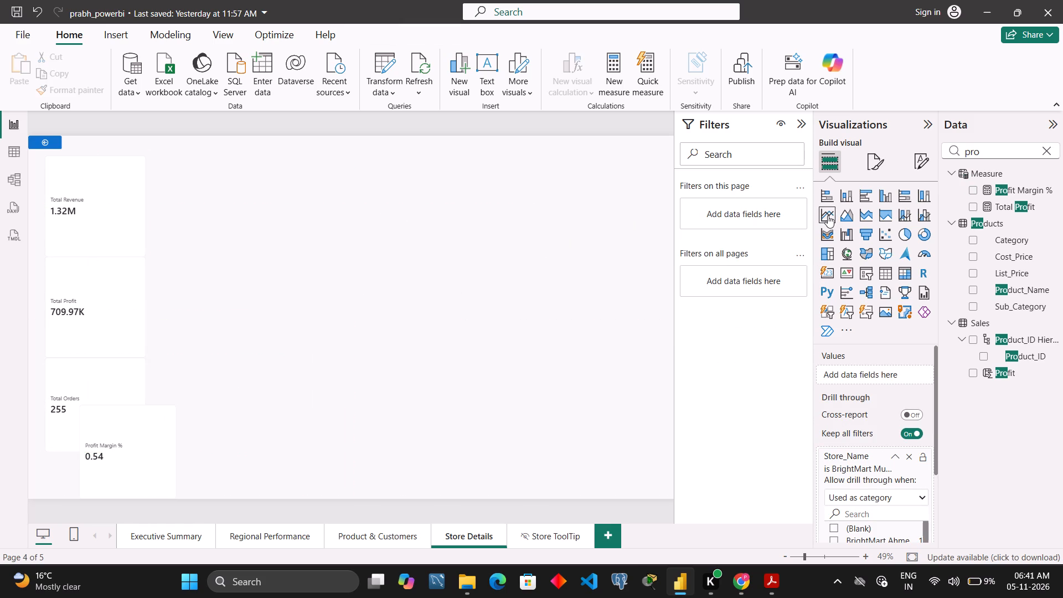
{"action": "left_click", "coordinate": [828, 215]}
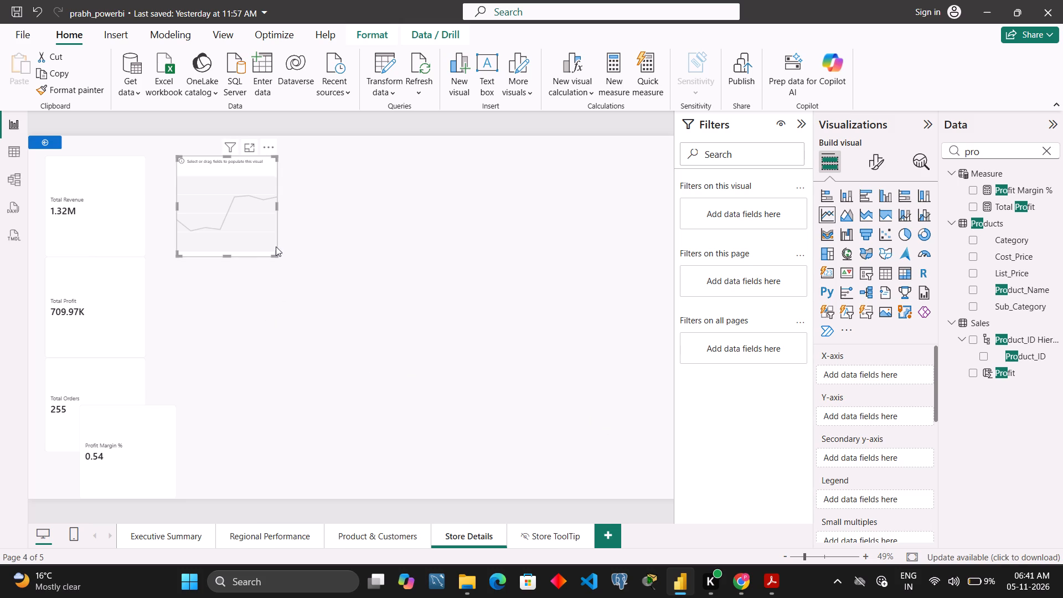
{"action": "left_click_drag", "start_coordinate": [276, 257], "coordinate": [440, 275]}
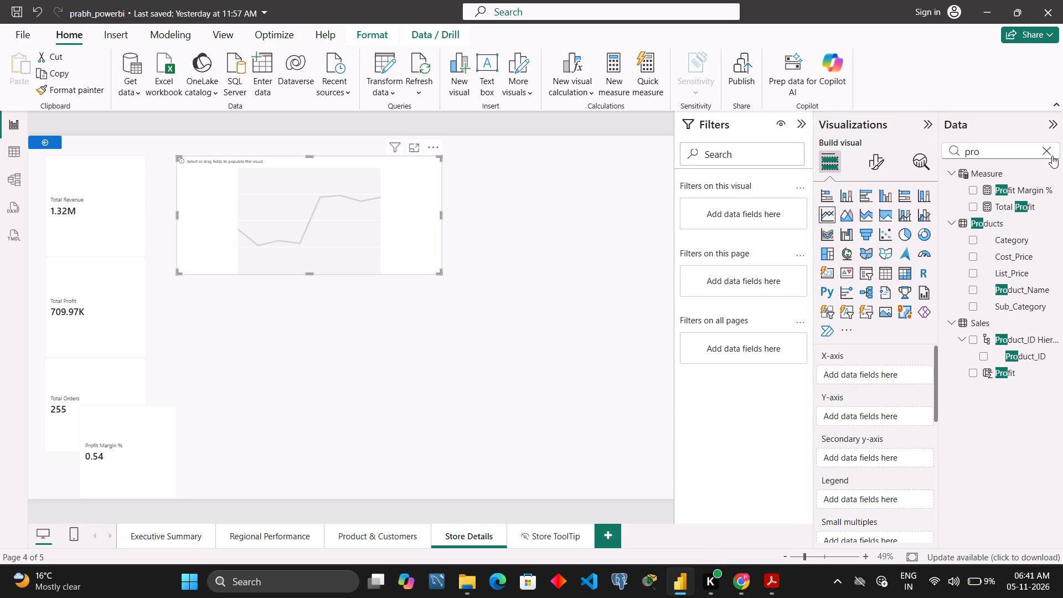
Assign Month from the Date table's date hierarchy to the line chart's X-axis.
{"action": "left_click", "coordinate": [1051, 151]}
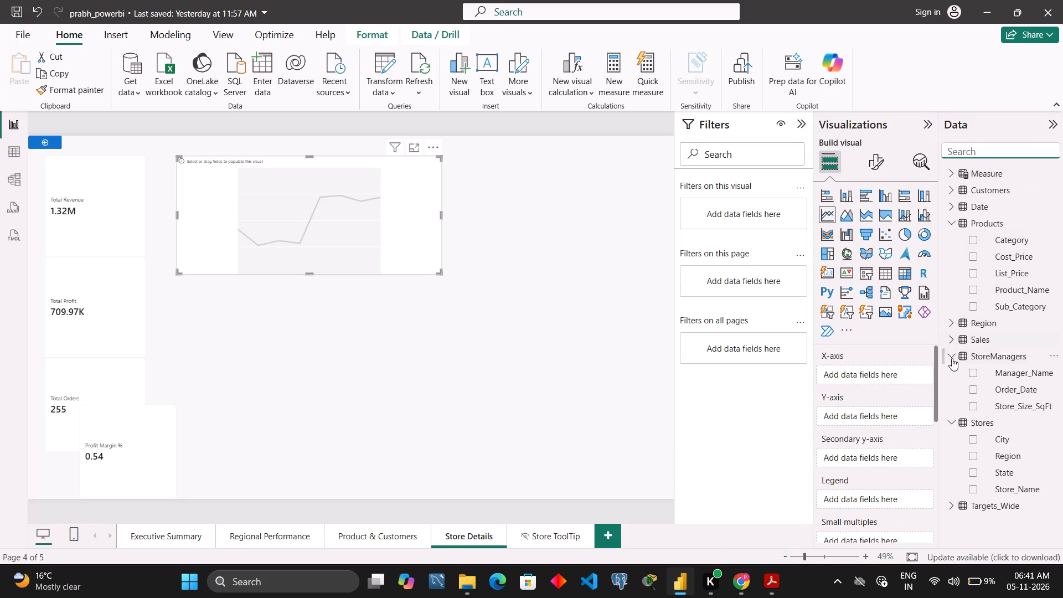
{"action": "left_click", "coordinate": [950, 421]}
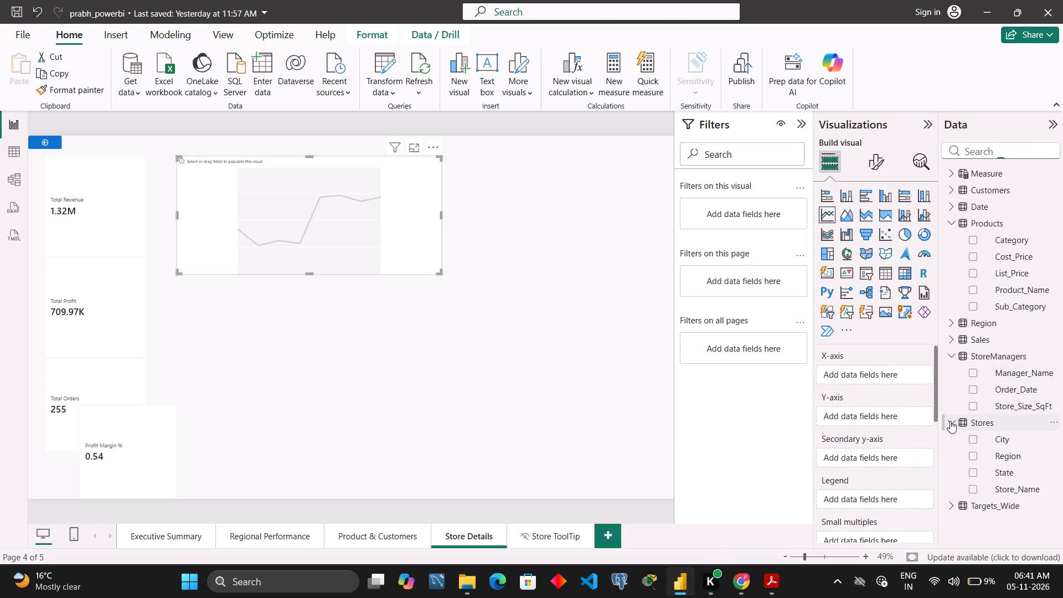
{"action": "left_click", "coordinate": [950, 359]}
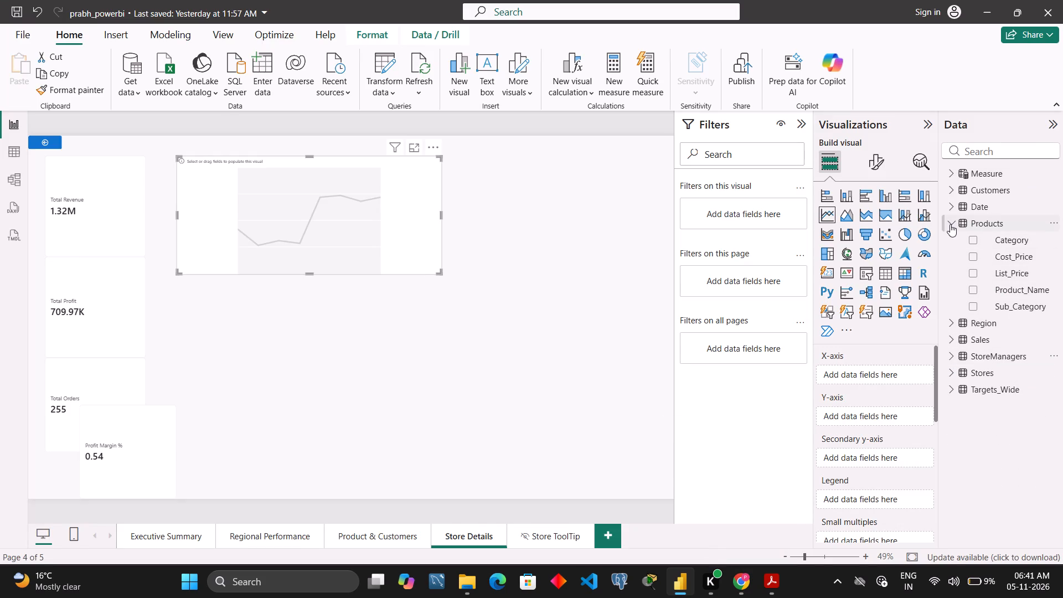
{"action": "left_click", "coordinate": [950, 224]}
{"action": "left_click", "coordinate": [950, 210]}
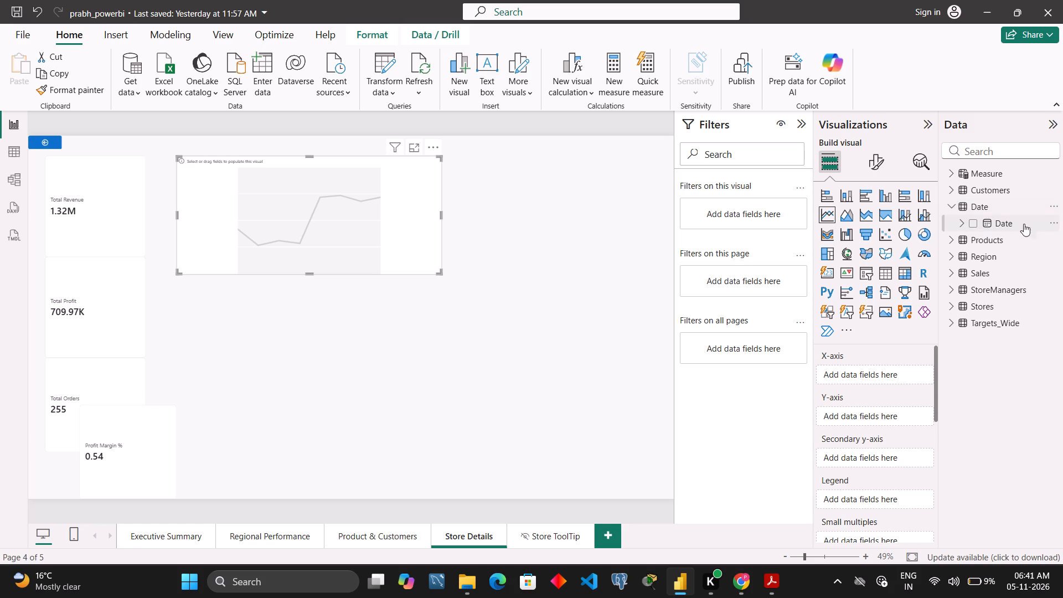
{"action": "left_click", "coordinate": [957, 223]}
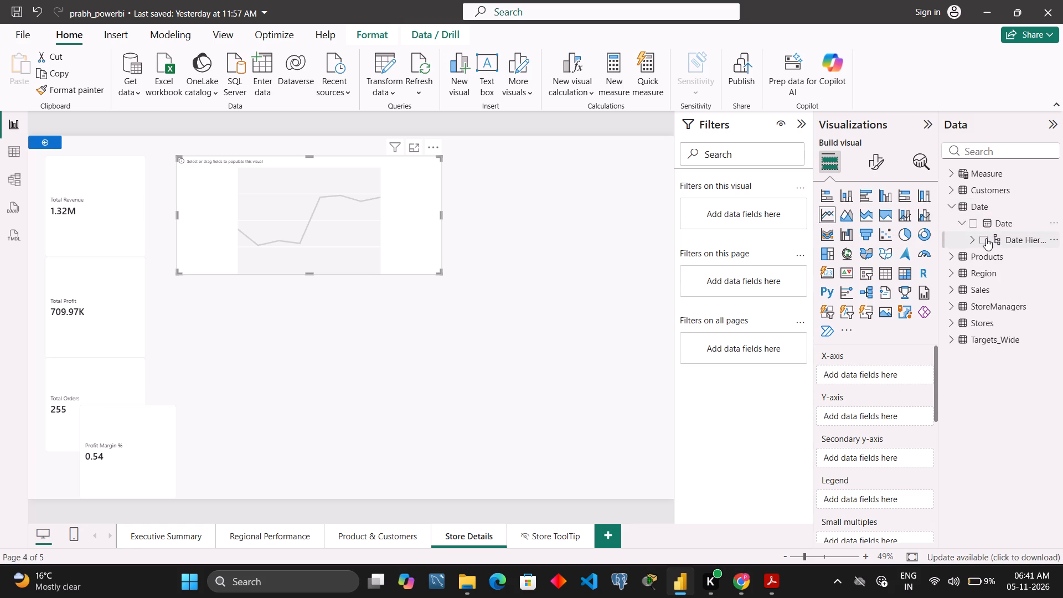
{"action": "left_click", "coordinate": [969, 238]}
{"action": "left_click_drag", "start_coordinate": [1024, 289], "coordinate": [961, 317]}
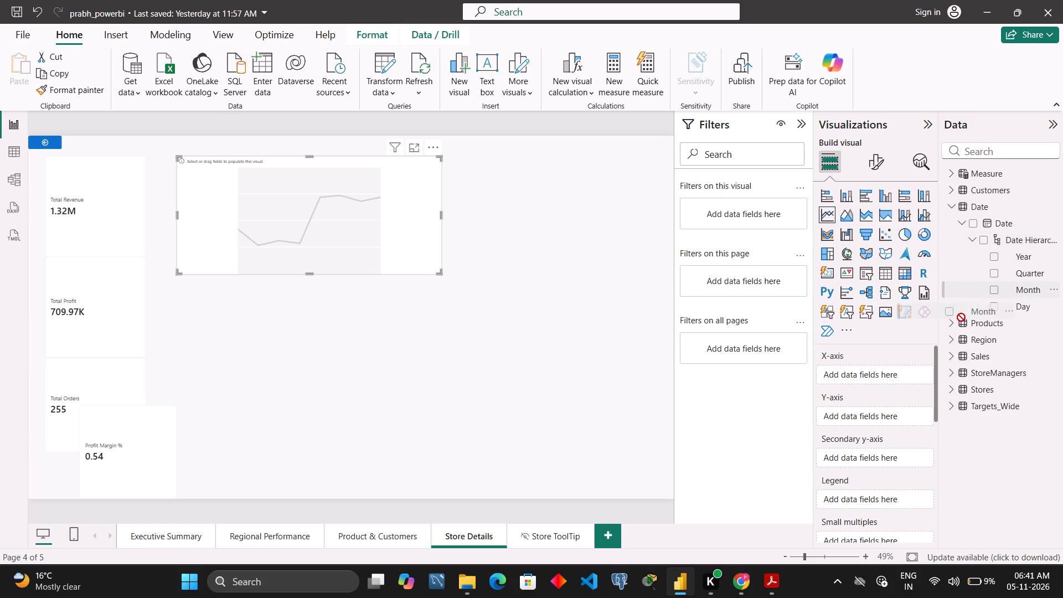
{"action": "left_click_drag", "start_coordinate": [961, 317], "coordinate": [894, 372]}
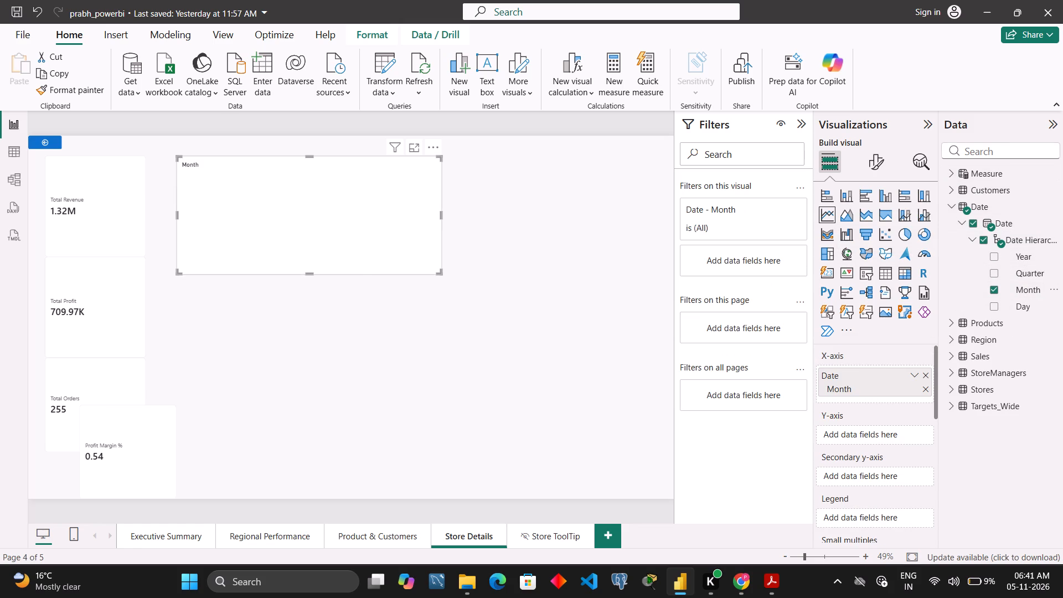
Find the Total Revenue measure and assign it to the line chart's Y-axis.
{"action": "left_click", "coordinate": [1015, 152]}
{"action": "type", "text": "tota"}
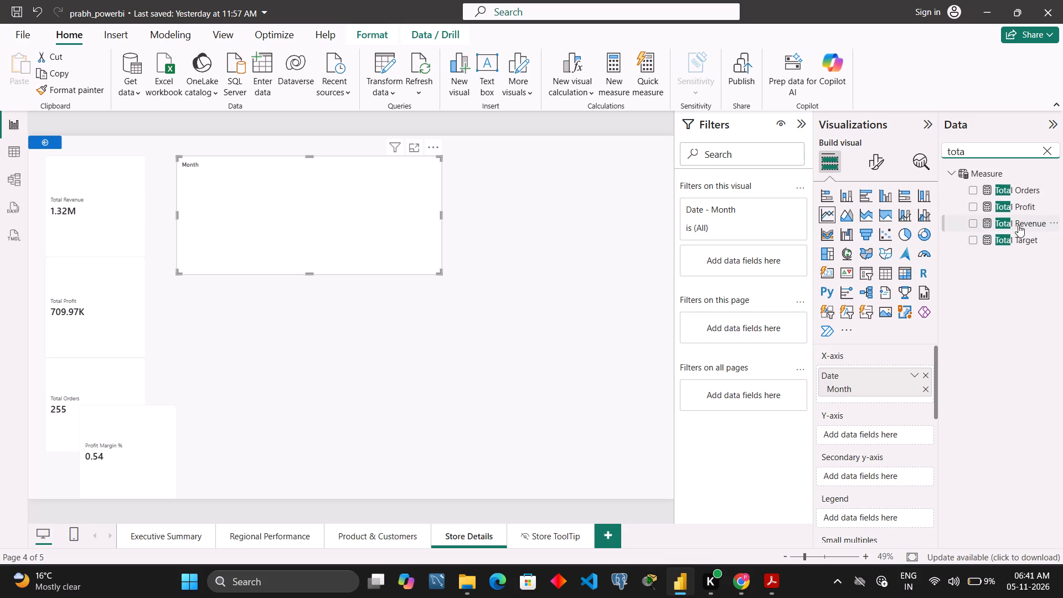
{"action": "left_click_drag", "start_coordinate": [1018, 225], "coordinate": [889, 434]}
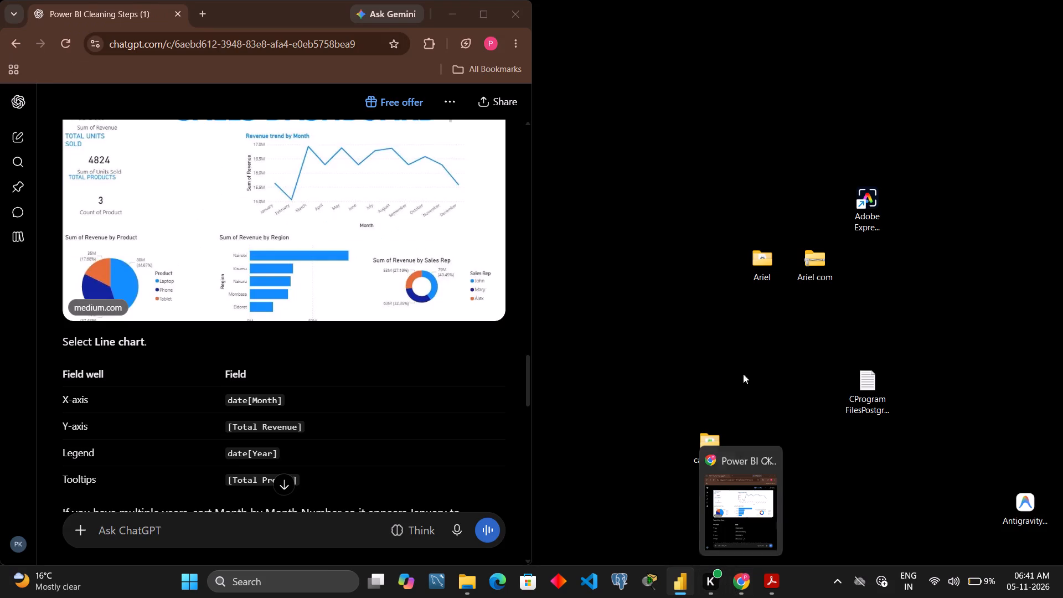
Assign Year from the Date table's date hierarchy to the line chart's legend.
{"action": "left_click", "coordinate": [1047, 148]}
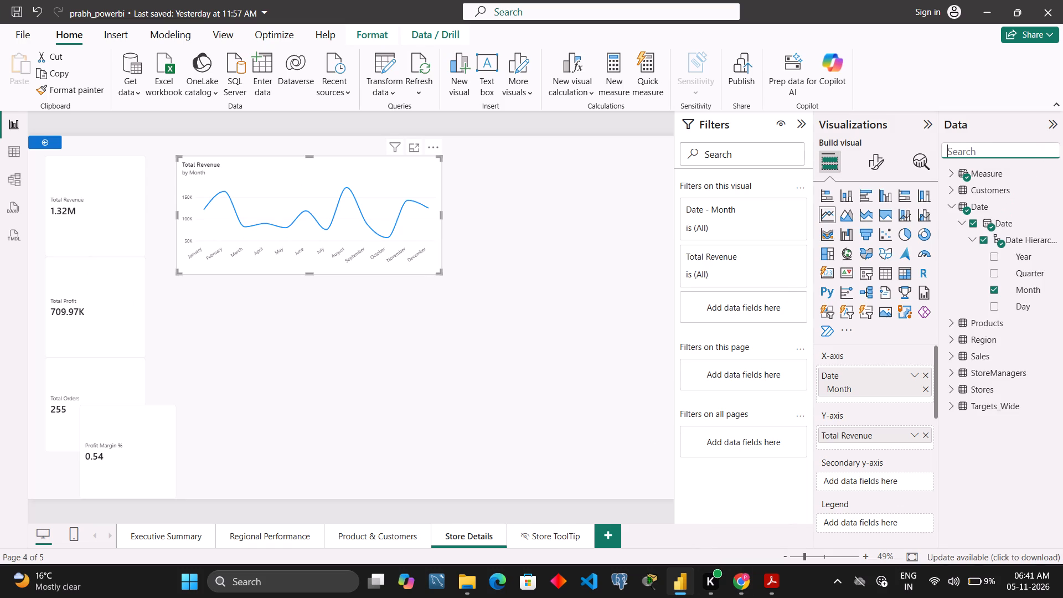
{"action": "scroll", "coordinate": [861, 409], "scroll_direction": "down", "scroll_amount": 2}
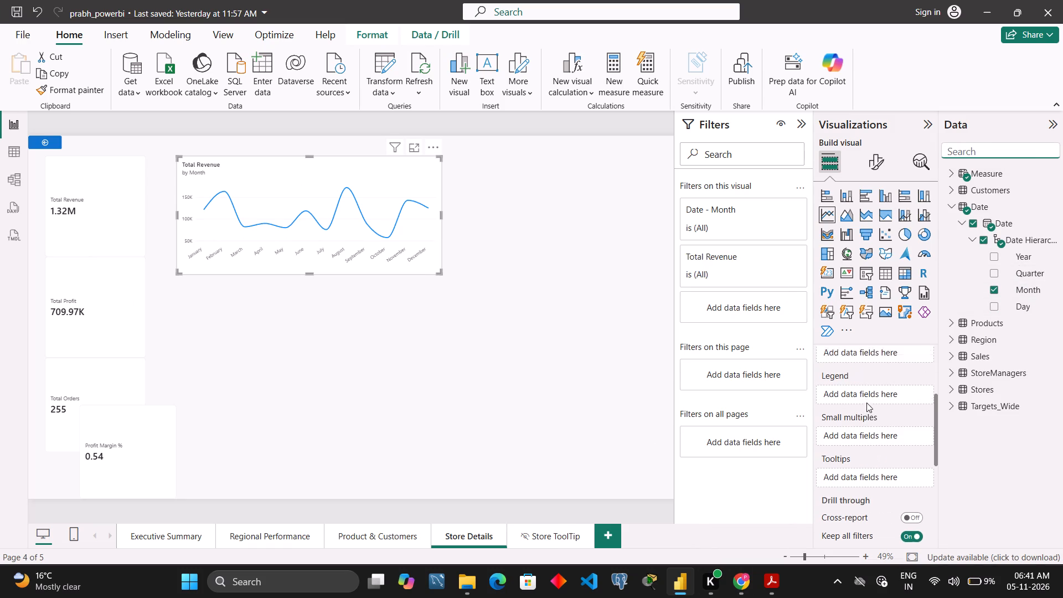
{"action": "scroll", "coordinate": [891, 427], "scroll_direction": "down", "scroll_amount": 2}
{"action": "scroll", "coordinate": [892, 426], "scroll_direction": "up", "scroll_amount": 2}
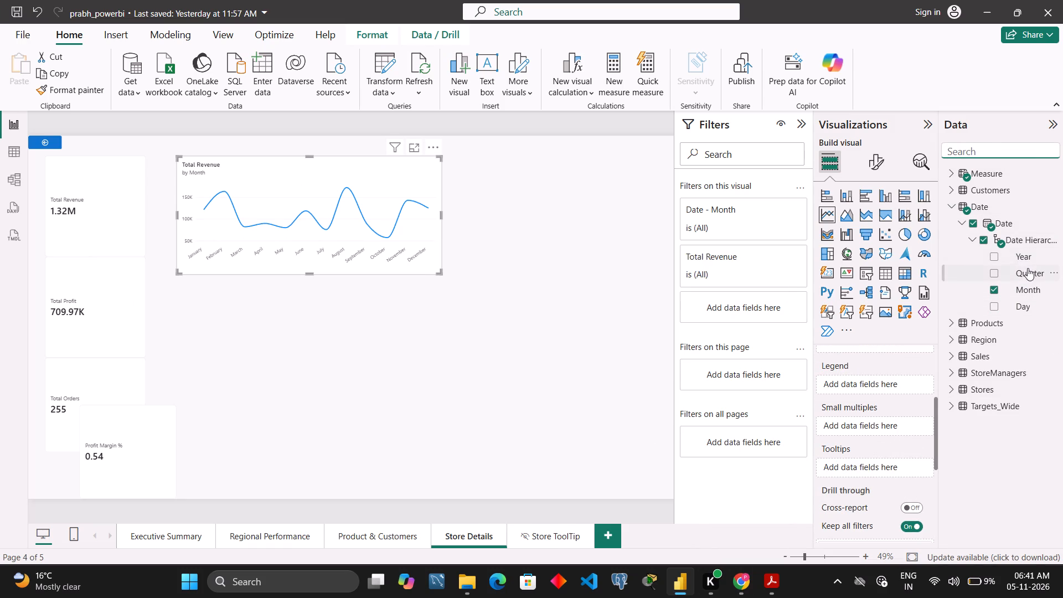
{"action": "left_click_drag", "start_coordinate": [1030, 259], "coordinate": [900, 384]}
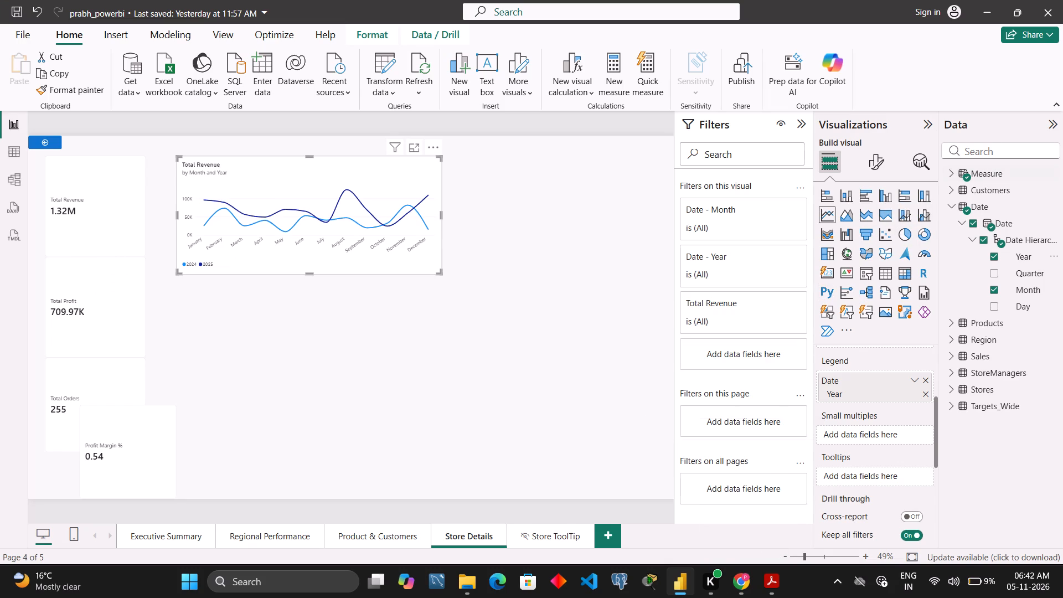
Find the Total Profit measure and add it to the line chart's tooltips.
{"action": "left_click", "coordinate": [990, 153]}
{"action": "type", "text": "total"}
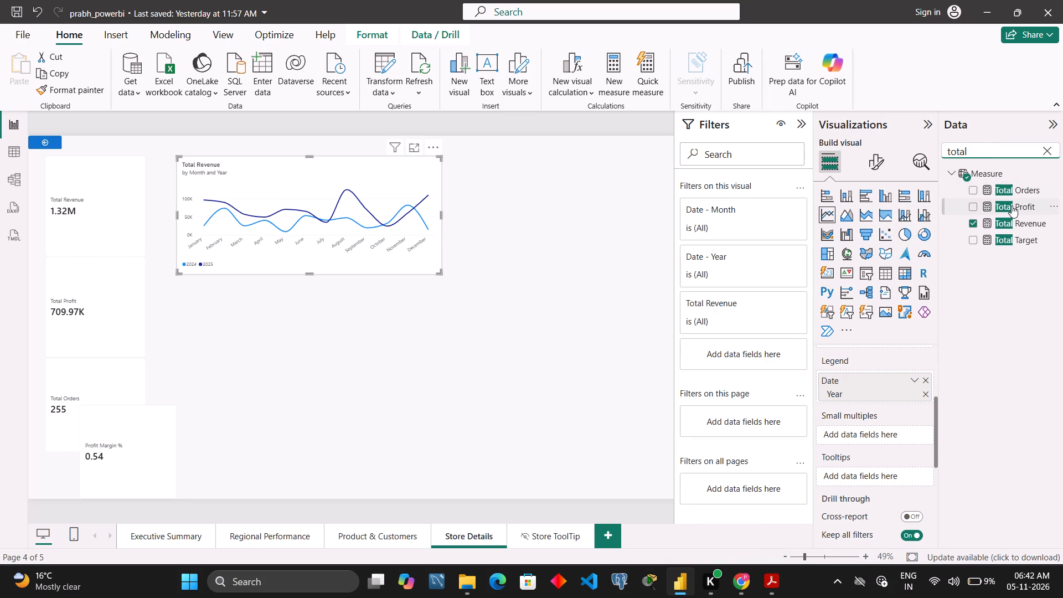
{"action": "left_click_drag", "start_coordinate": [1012, 205], "coordinate": [870, 475]}
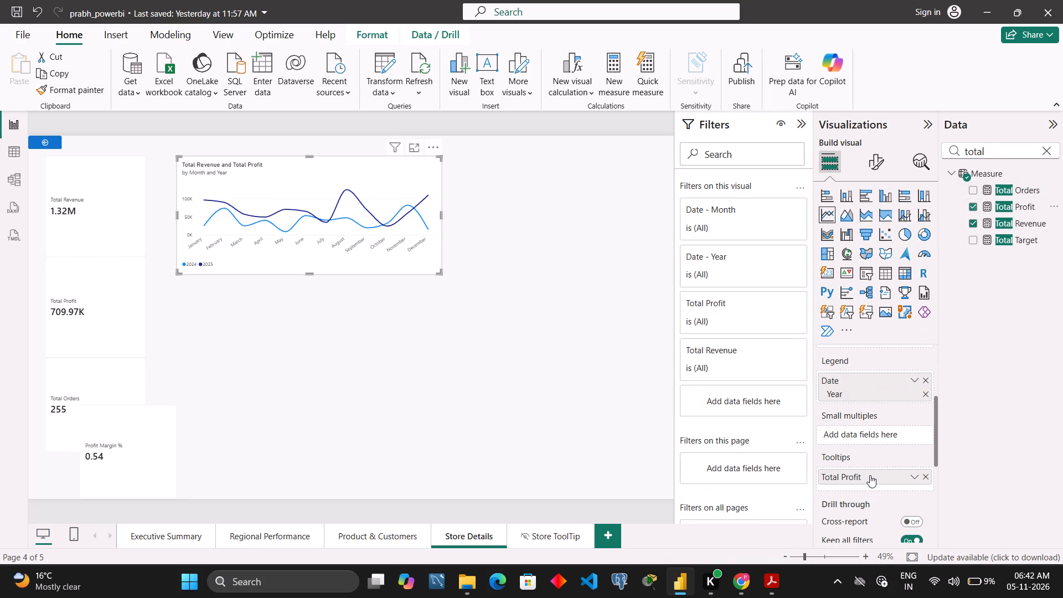
{"action": "left_click", "coordinate": [579, 361]}
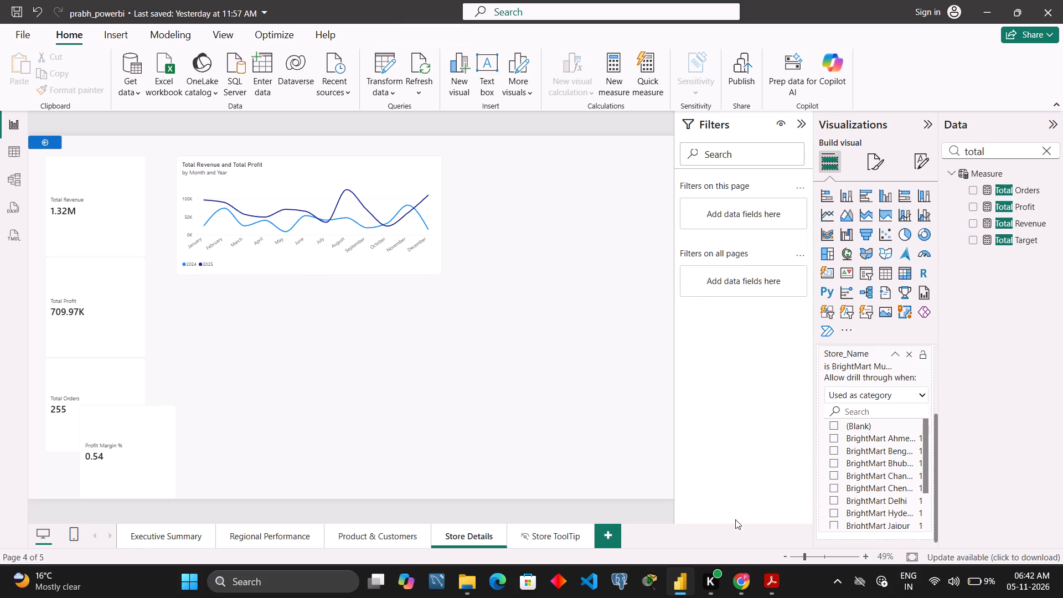
Switch to the ChatGPT guide in Chrome and read from Step 3 through the final Store Detail layout, dismissing the battery alert.
{"action": "left_click", "coordinate": [721, 514]}
{"action": "scroll", "coordinate": [498, 424], "scroll_direction": "down", "scroll_amount": 2}
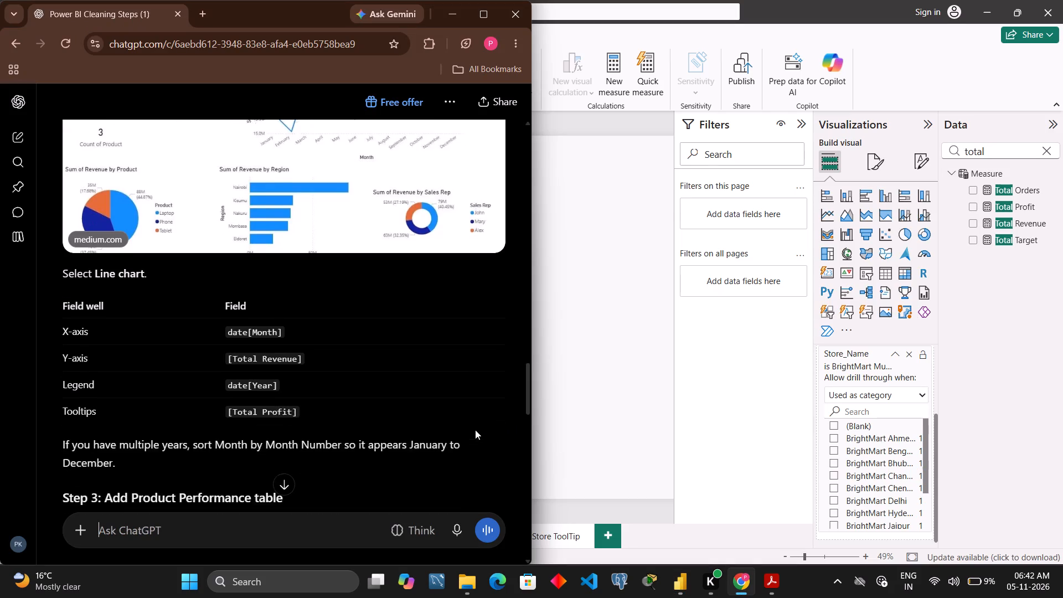
{"action": "scroll", "coordinate": [475, 430], "scroll_direction": "down", "scroll_amount": 5}
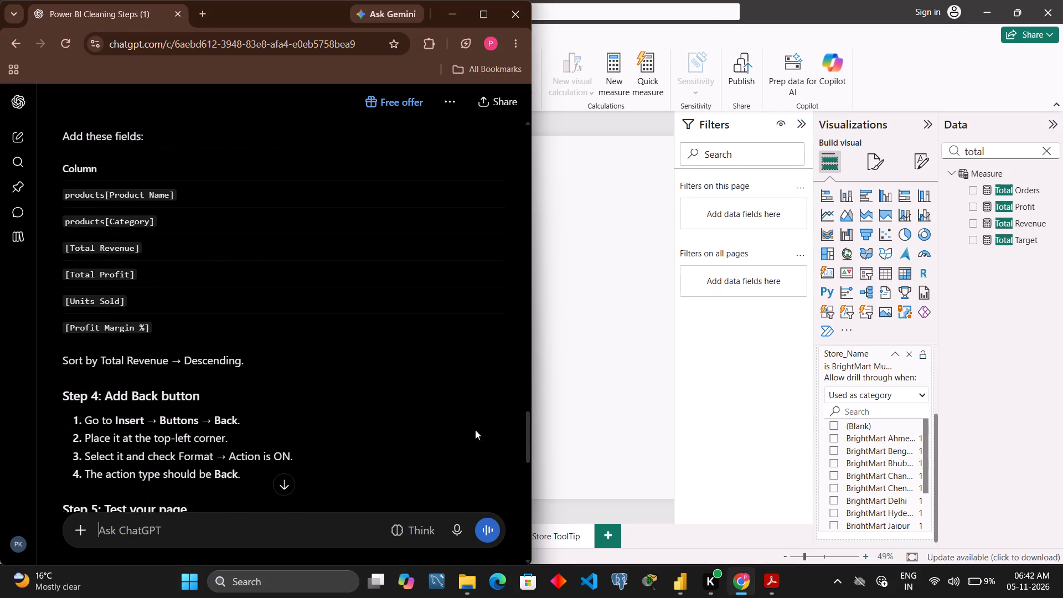
{"action": "scroll", "coordinate": [475, 430], "scroll_direction": "up", "scroll_amount": 1}
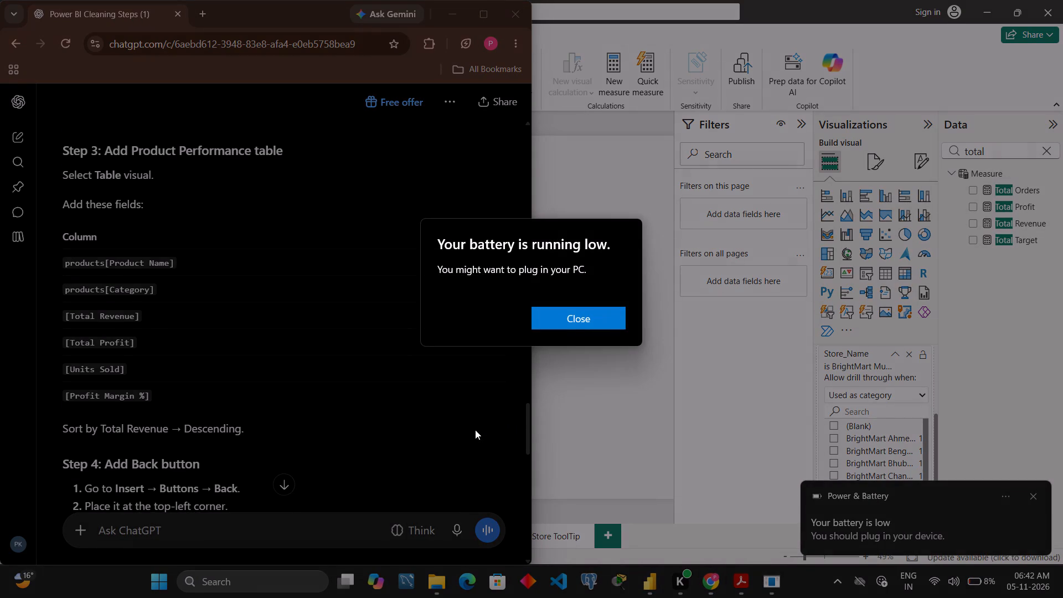
{"action": "left_click", "coordinate": [574, 317]}
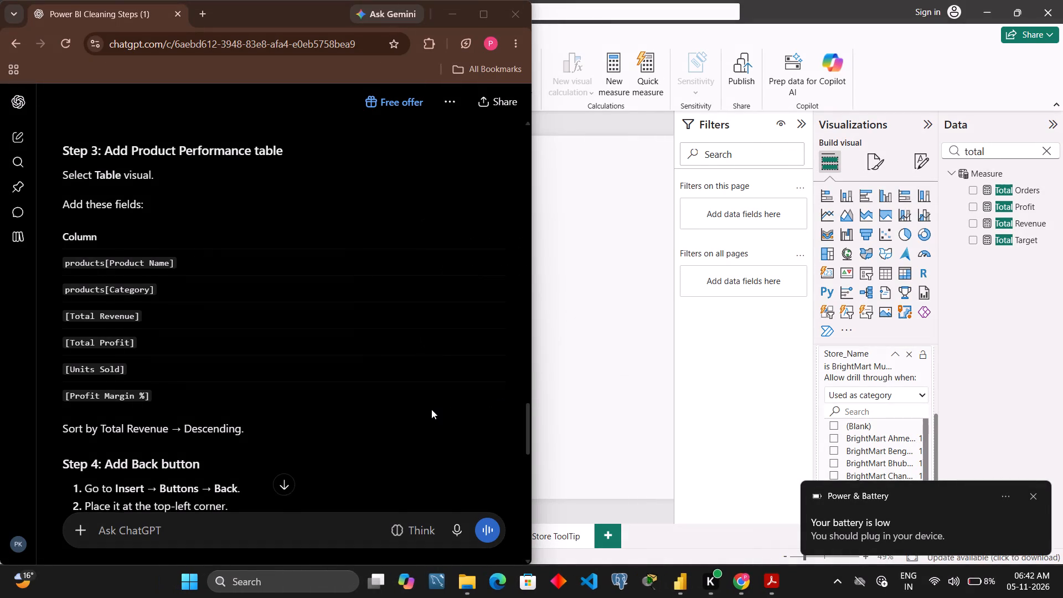
{"action": "scroll", "coordinate": [431, 409], "scroll_direction": "down", "scroll_amount": 8}
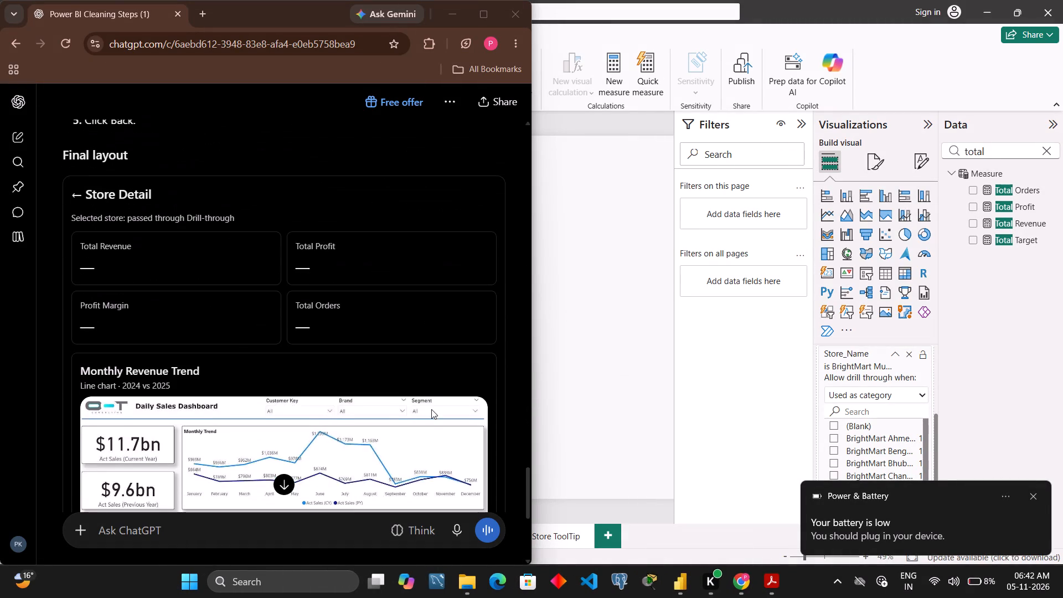
{"action": "scroll", "coordinate": [431, 409], "scroll_direction": "down", "scroll_amount": 4}
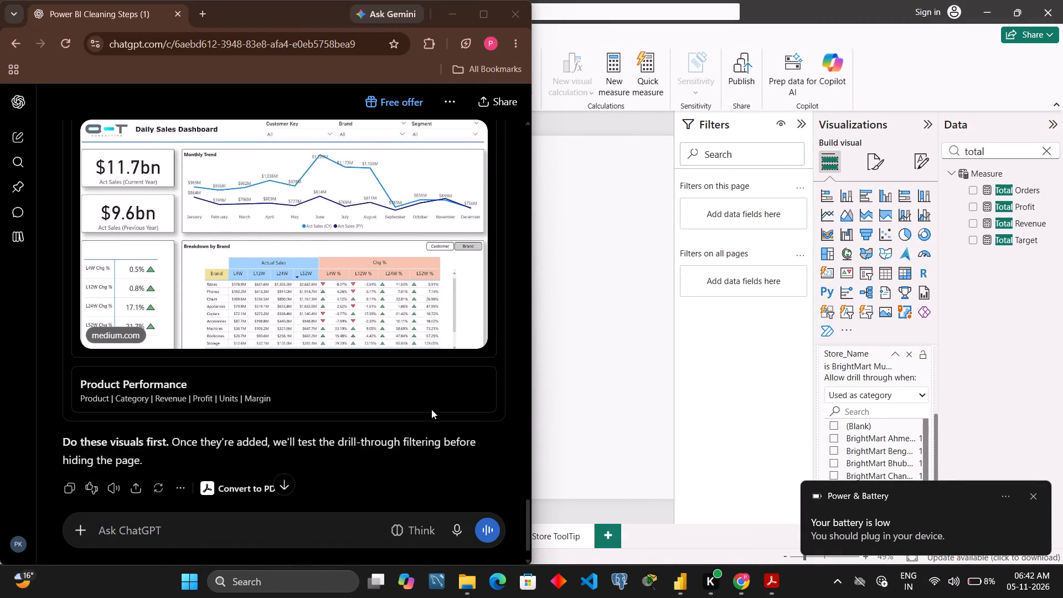
{"action": "scroll", "coordinate": [431, 409], "scroll_direction": "down", "scroll_amount": 2}
{"action": "scroll", "coordinate": [431, 409], "scroll_direction": "up", "scroll_amount": 5}
{"action": "scroll", "coordinate": [431, 409], "scroll_direction": "down", "scroll_amount": 6}
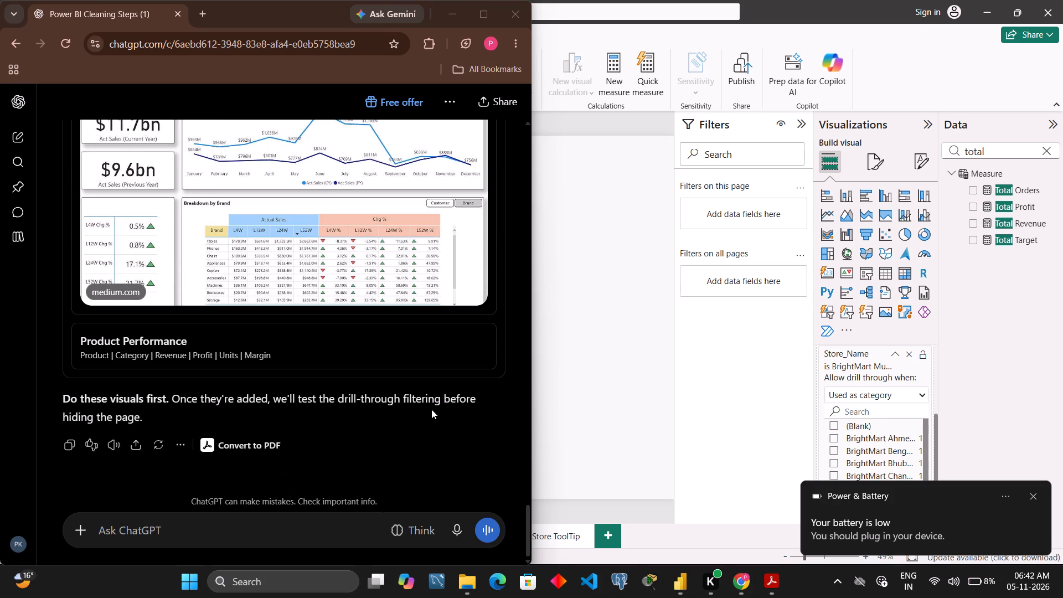
Return to Step 3 of the guide and review the Product Performance table's field list and sort order.
{"action": "scroll", "coordinate": [431, 409], "scroll_direction": "up", "scroll_amount": 8}
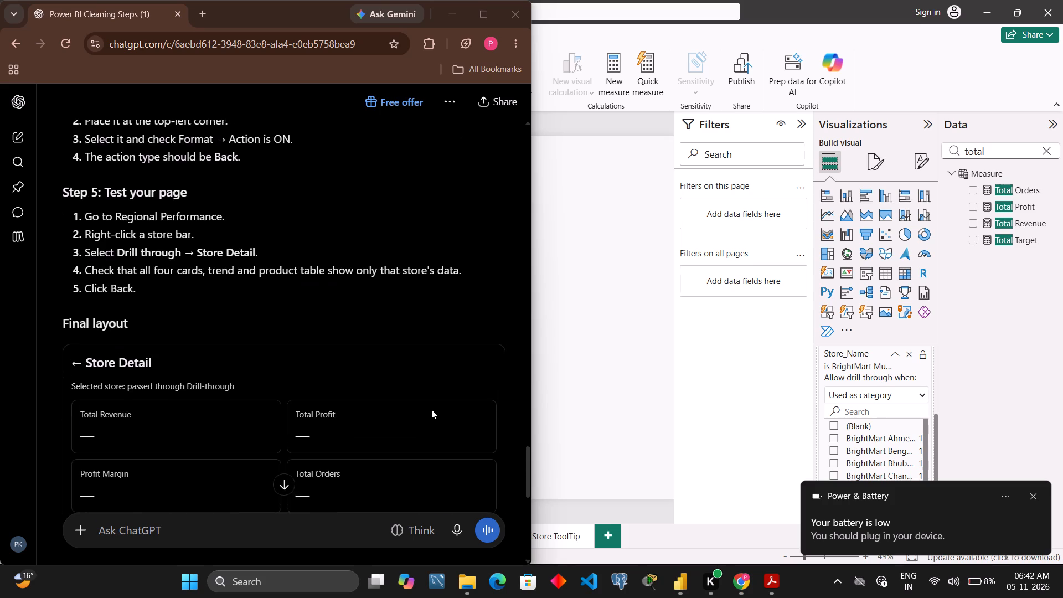
{"action": "scroll", "coordinate": [431, 409], "scroll_direction": "up", "scroll_amount": 7}
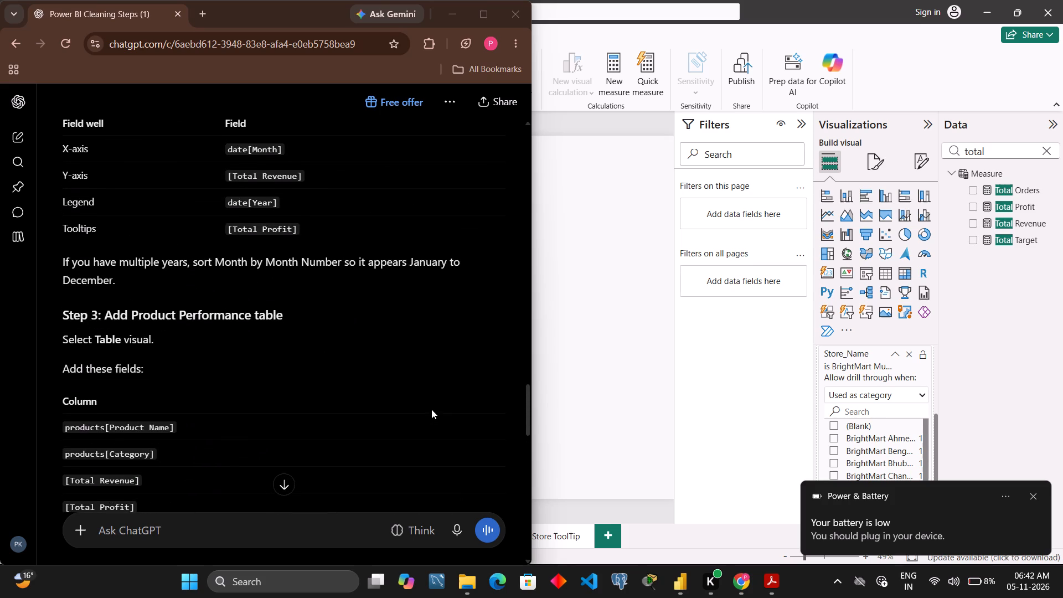
{"action": "scroll", "coordinate": [431, 409], "scroll_direction": "up", "scroll_amount": 4}
{"action": "scroll", "coordinate": [431, 409], "scroll_direction": "down", "scroll_amount": 6}
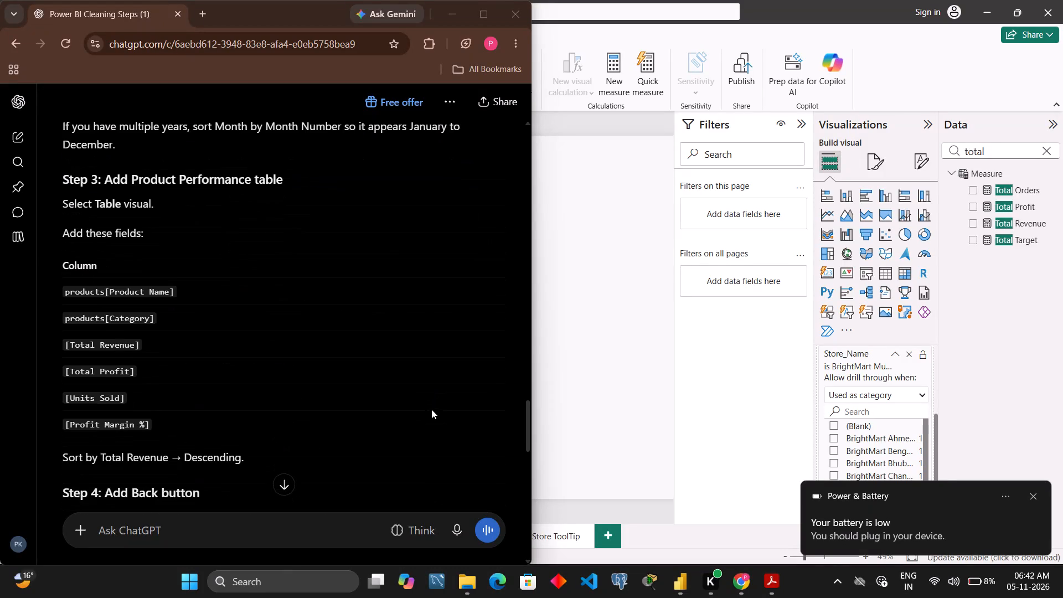
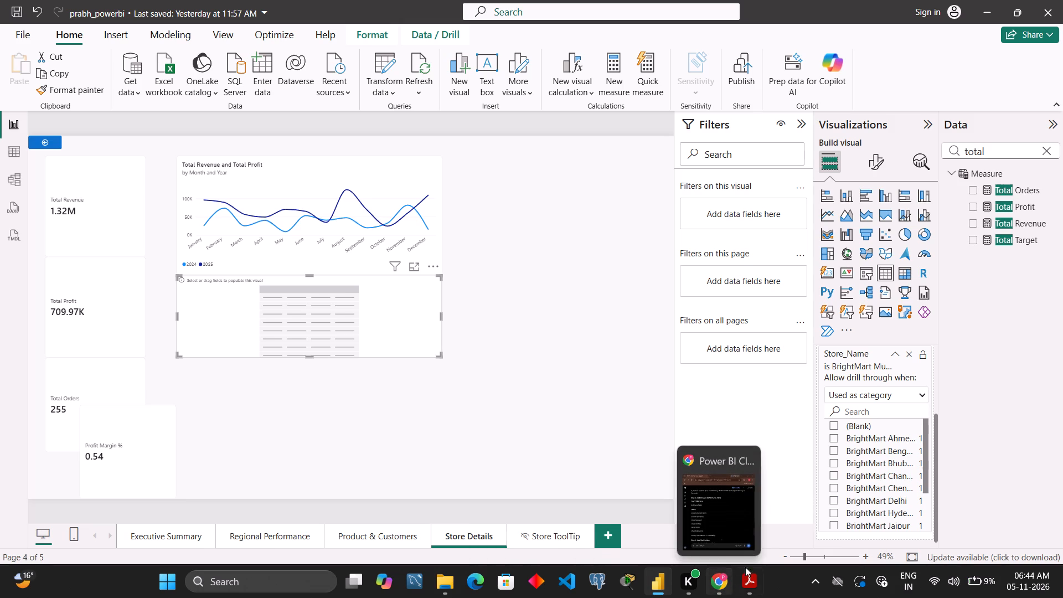
Add Product_Name and Category from the Products table as the first two columns of the new table.
{"action": "left_click", "coordinate": [1009, 442]}
{"action": "scroll", "coordinate": [897, 387], "scroll_direction": "up", "scroll_amount": 7}
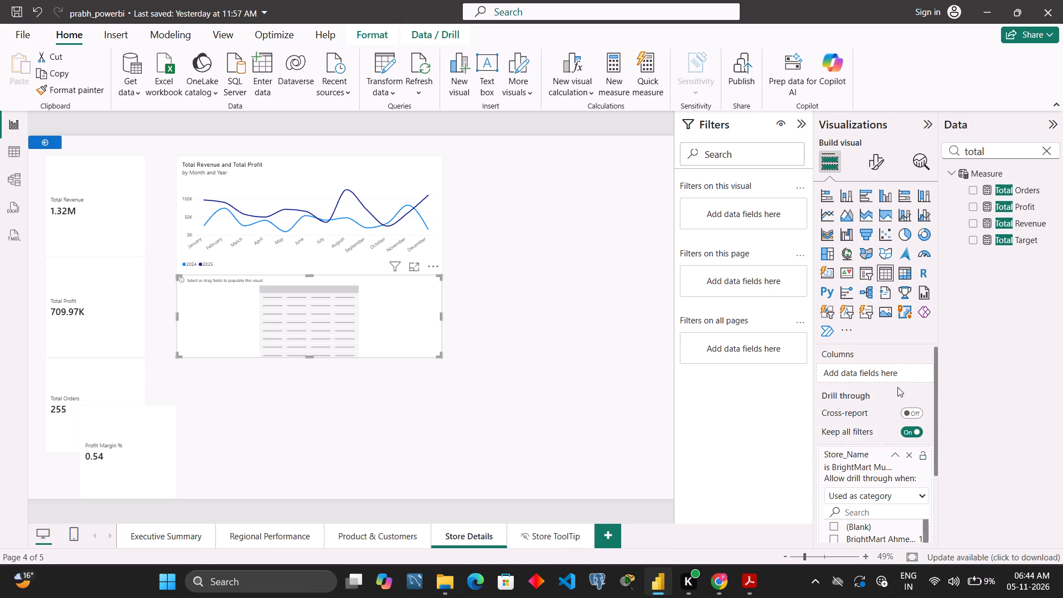
{"action": "scroll", "coordinate": [897, 387], "scroll_direction": "up", "scroll_amount": 2}
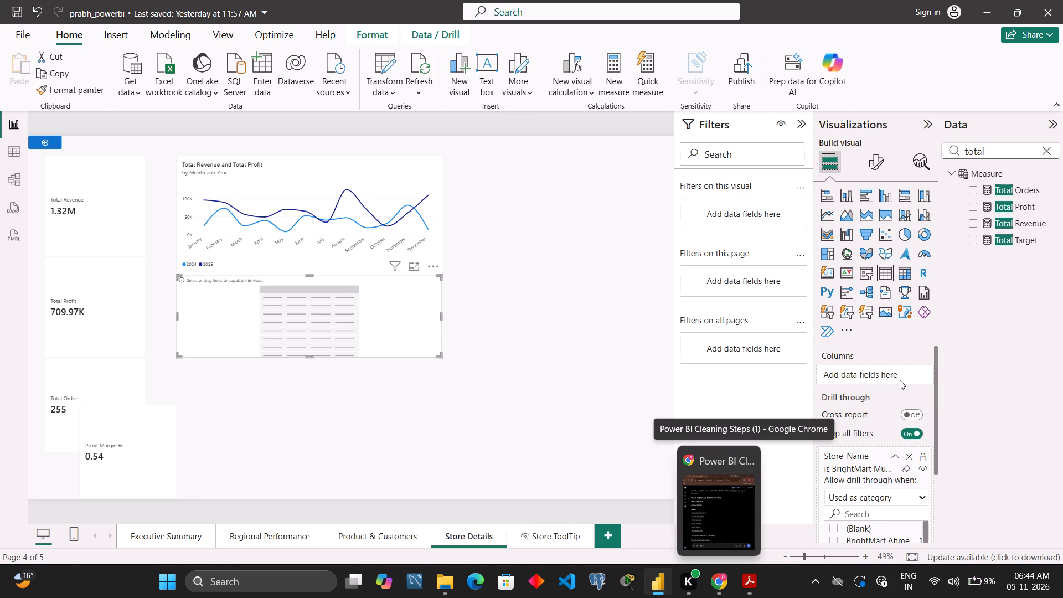
{"action": "left_click", "coordinate": [1051, 153]}
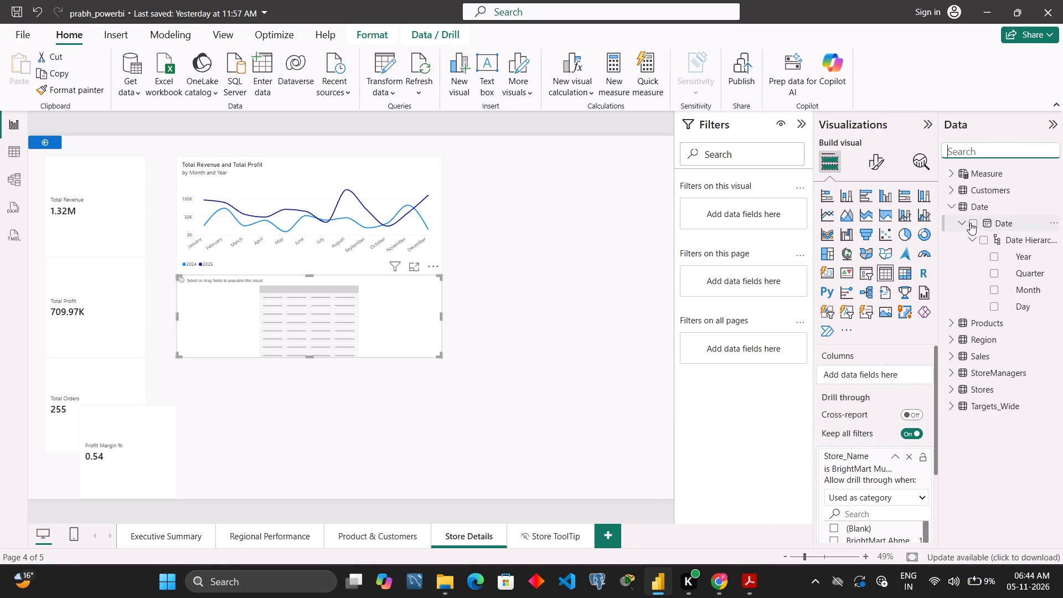
{"action": "left_click", "coordinate": [947, 207]}
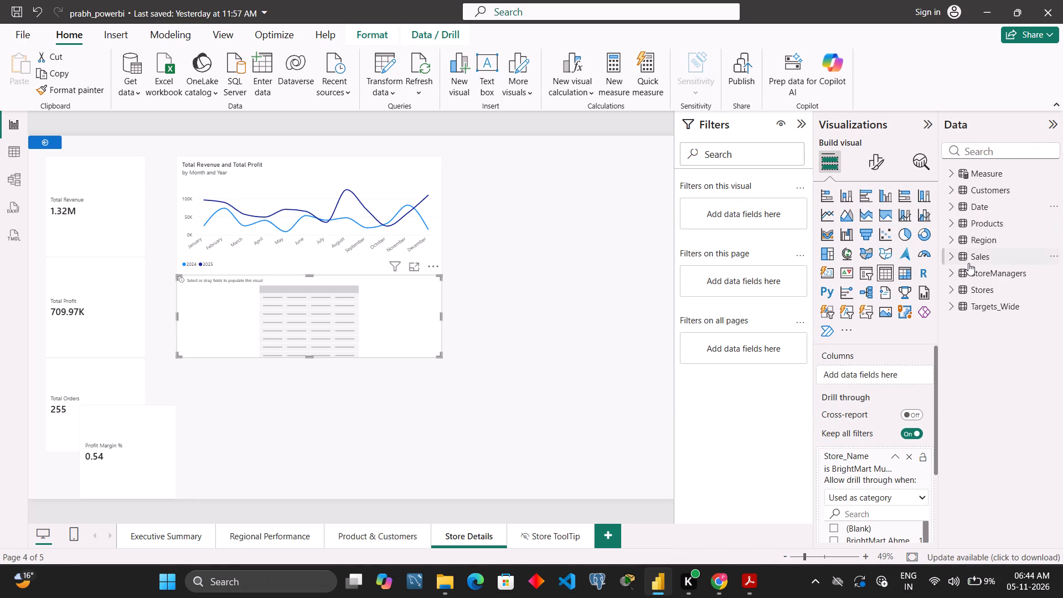
{"action": "left_click", "coordinate": [950, 224]}
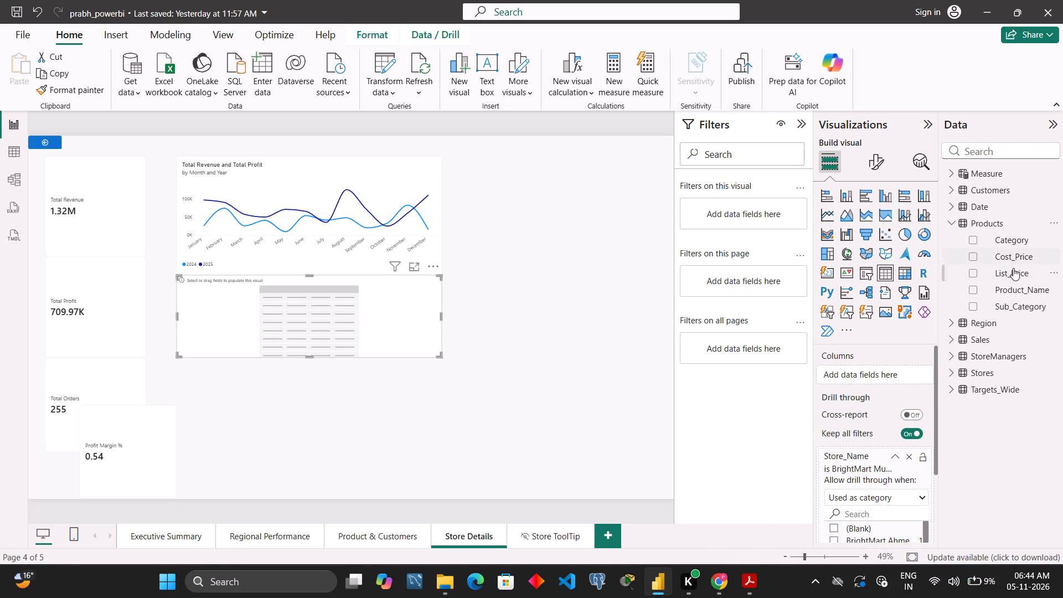
{"action": "left_click_drag", "start_coordinate": [1025, 291], "coordinate": [905, 380]}
{"action": "left_click_drag", "start_coordinate": [1019, 239], "coordinate": [890, 383]}
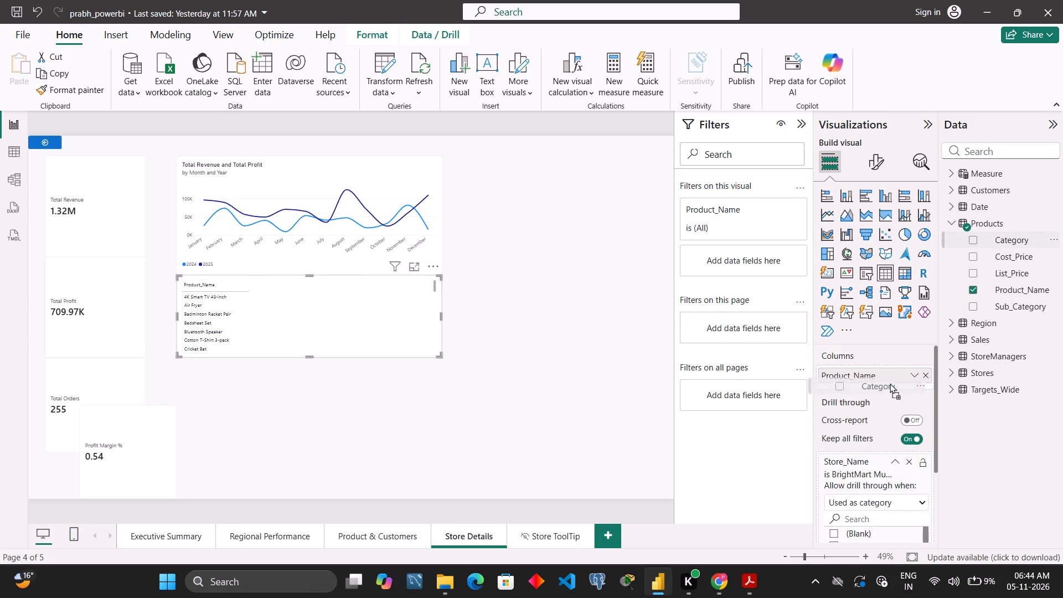
{"action": "left_click_drag", "start_coordinate": [890, 383], "coordinate": [896, 381]}
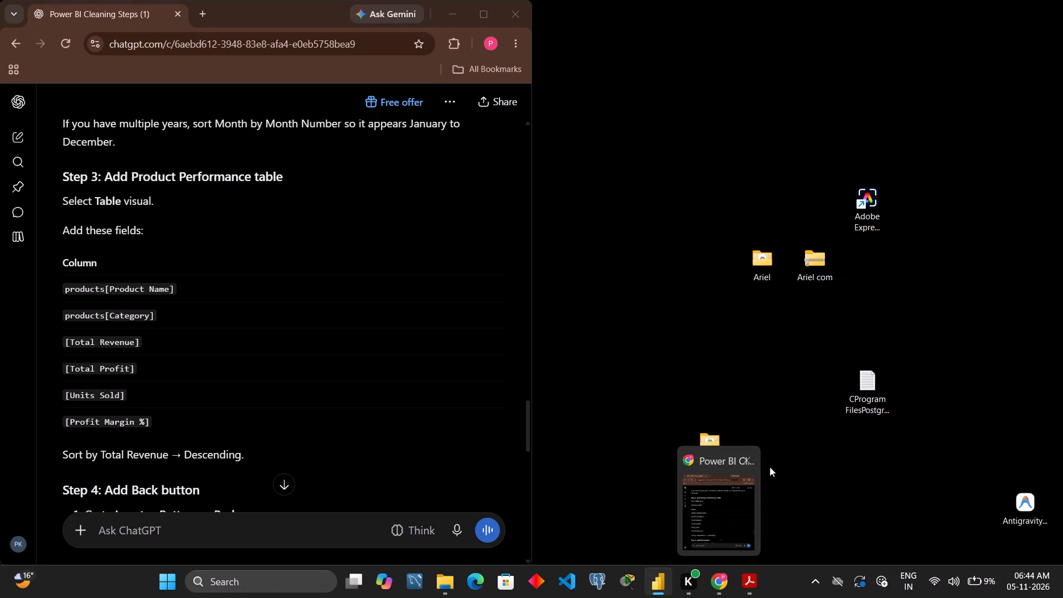
Find the Total Revenue and Total Profit measures and add them as columns after Category.
{"action": "left_click", "coordinate": [974, 147]}
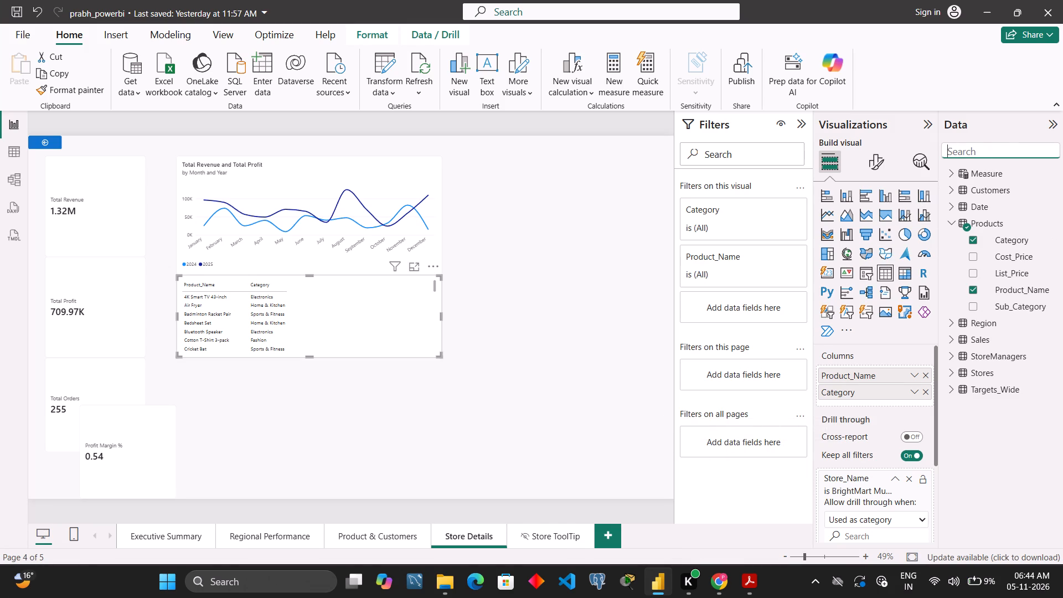
{"action": "type", "text": "total"}
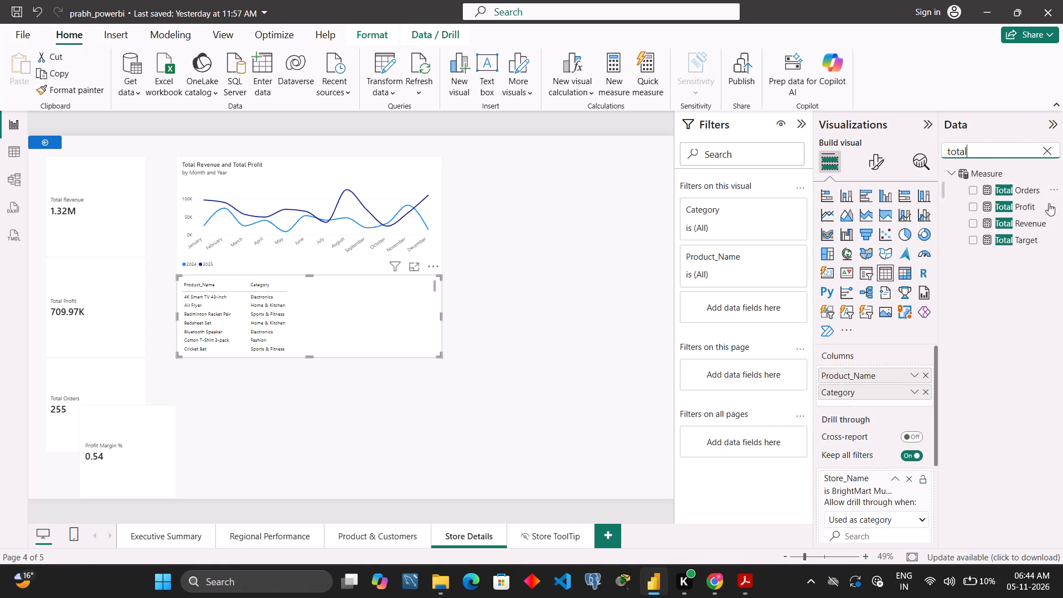
{"action": "left_click_drag", "start_coordinate": [1031, 224], "coordinate": [898, 395]}
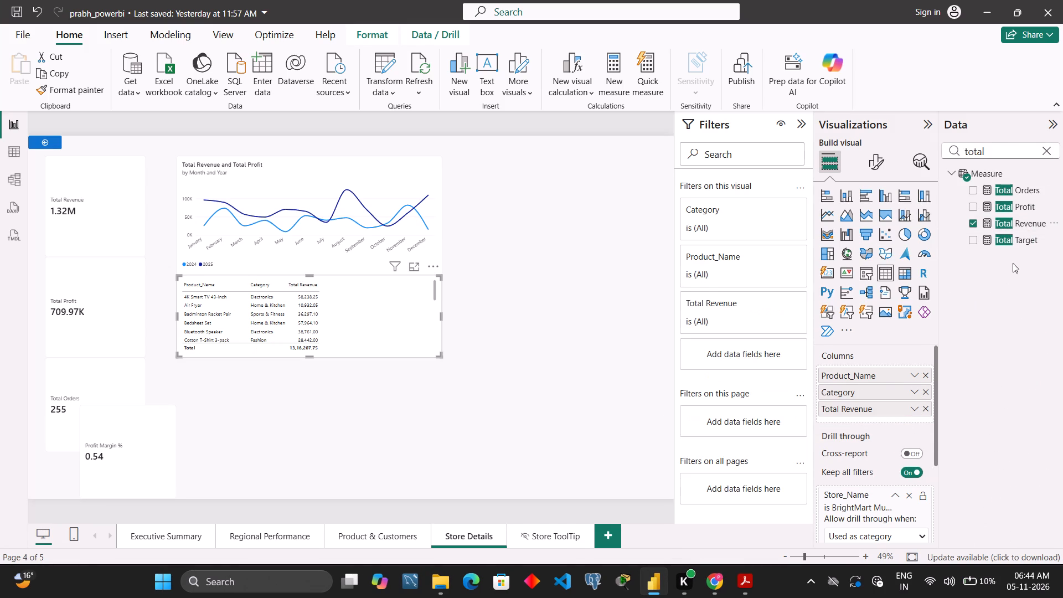
{"action": "left_click_drag", "start_coordinate": [1020, 207], "coordinate": [898, 411]}
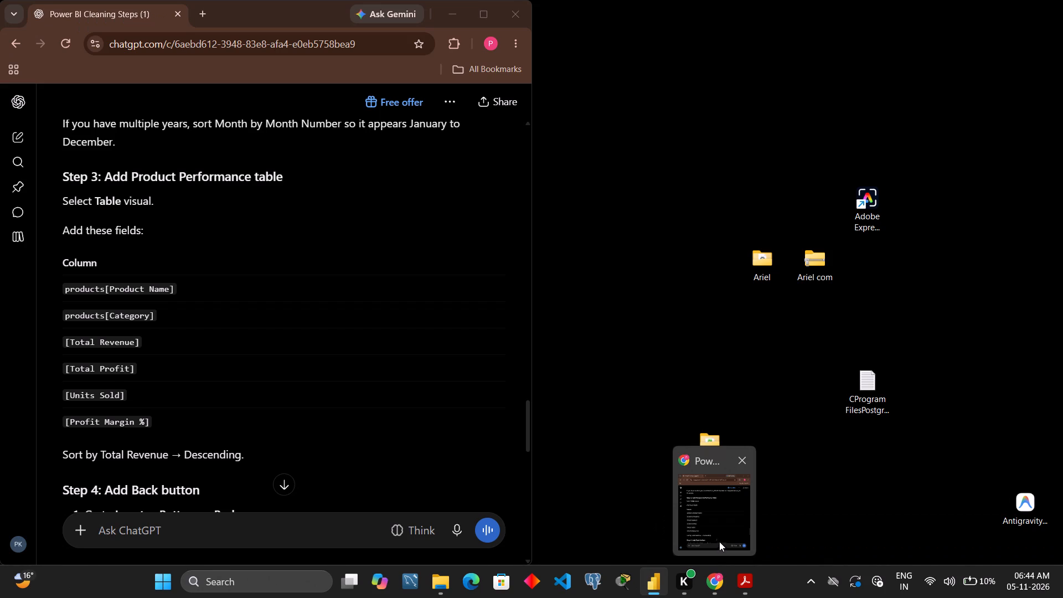
Find the Units Sold and Profit Margin % measures and add them as the table's last two columns.
{"action": "left_click", "coordinate": [1049, 154]}
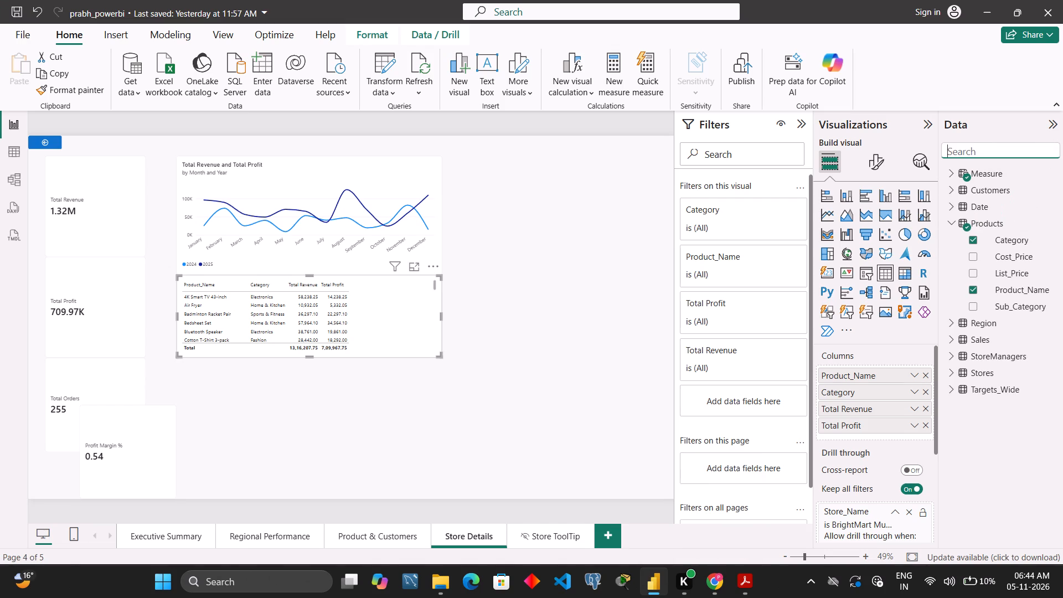
{"action": "type", "text": "unit"}
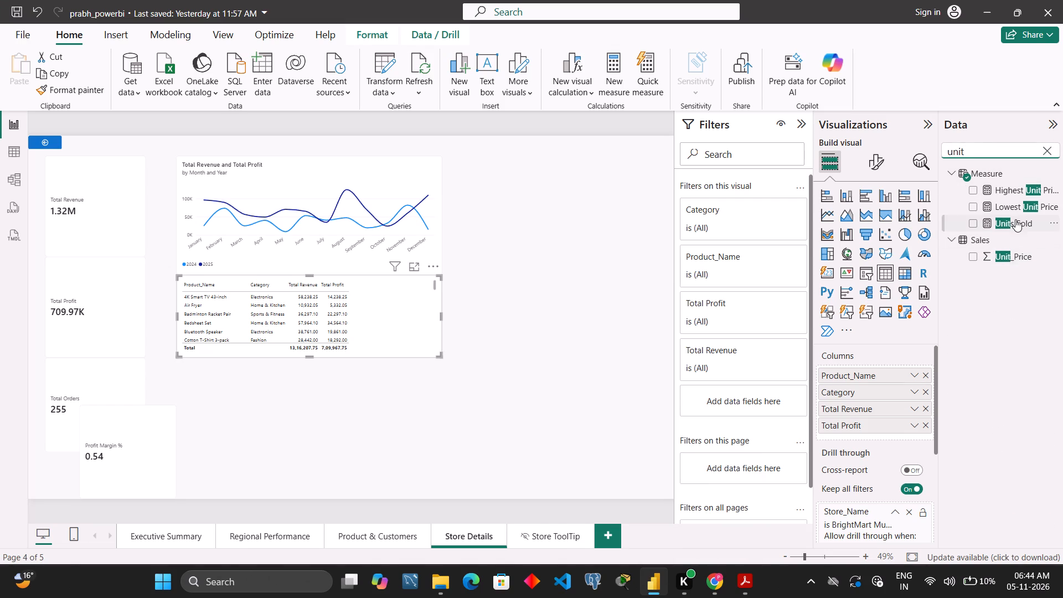
{"action": "left_click_drag", "start_coordinate": [1015, 219], "coordinate": [891, 429]}
{"action": "left_click", "coordinate": [1048, 153]}
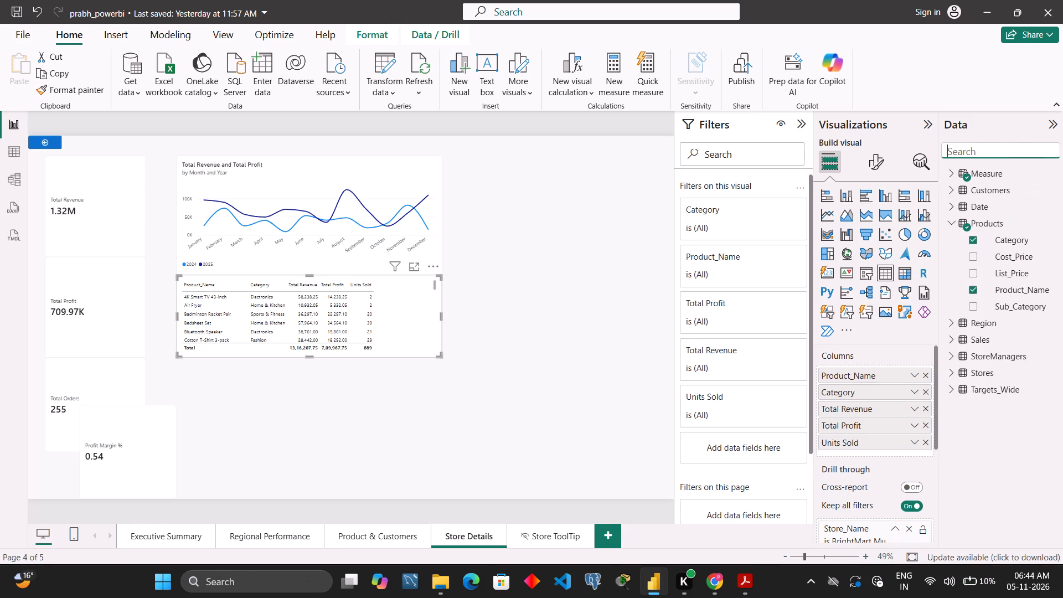
{"action": "type", "text": "pro"}
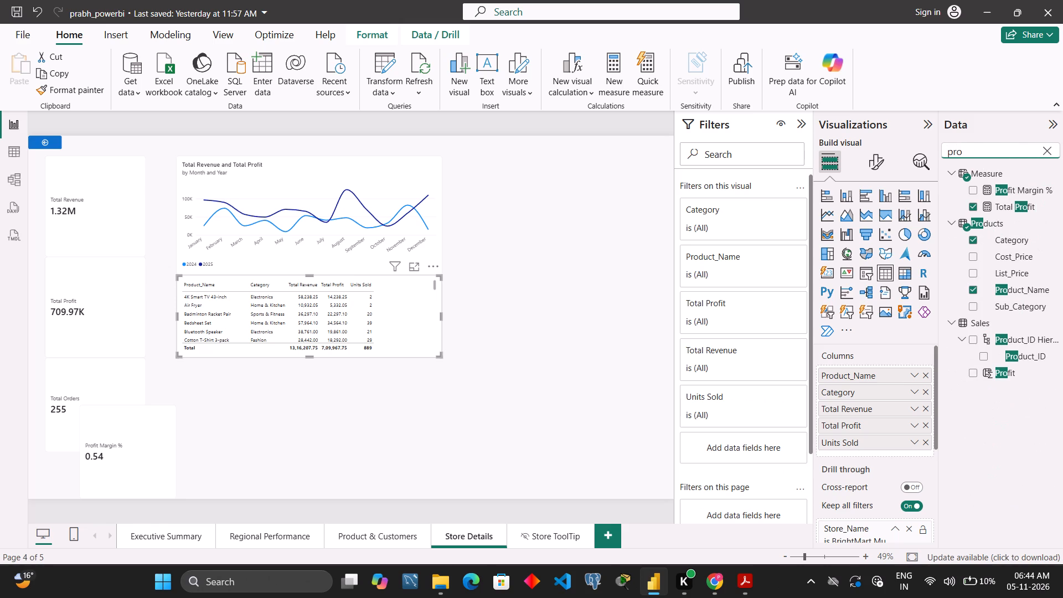
{"action": "left_click_drag", "start_coordinate": [1031, 184], "coordinate": [851, 401]}
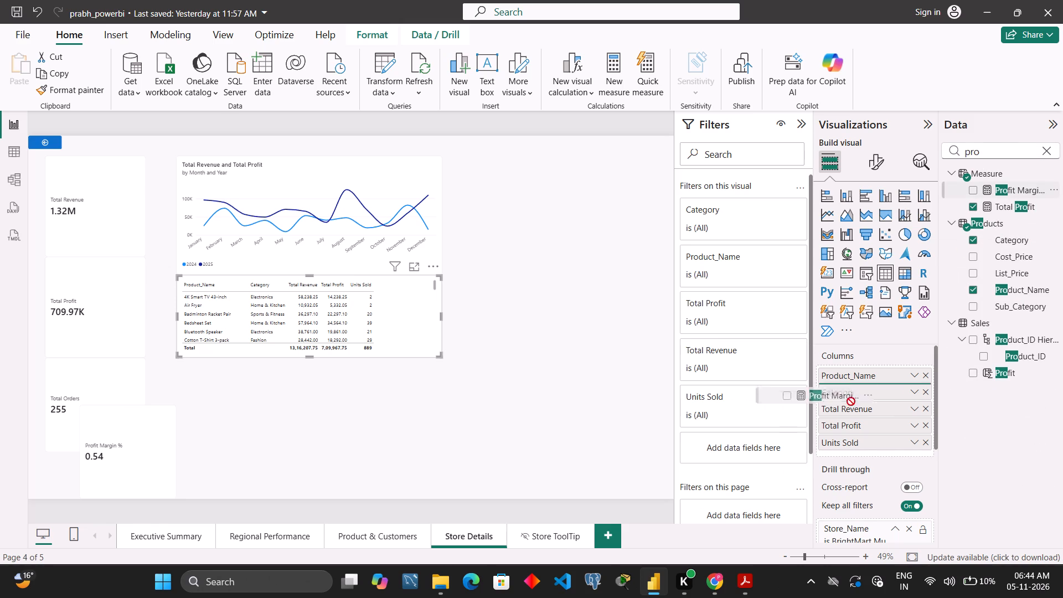
{"action": "left_click_drag", "start_coordinate": [851, 401], "coordinate": [899, 443]}
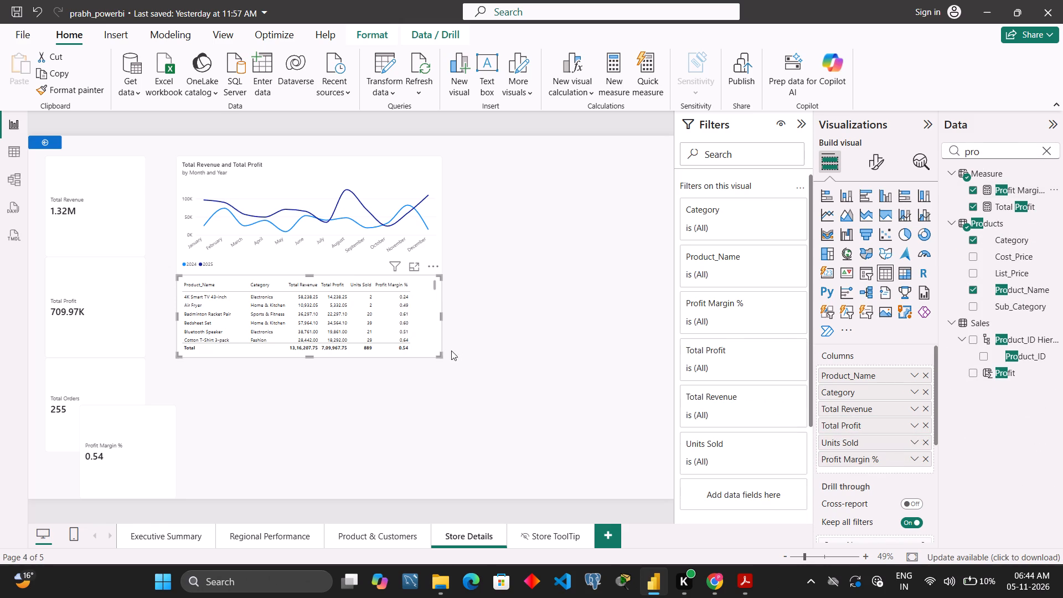
Look over the Regional Performance page and examine the product table's columns on Product & Customers.
{"action": "left_click", "coordinate": [274, 534]}
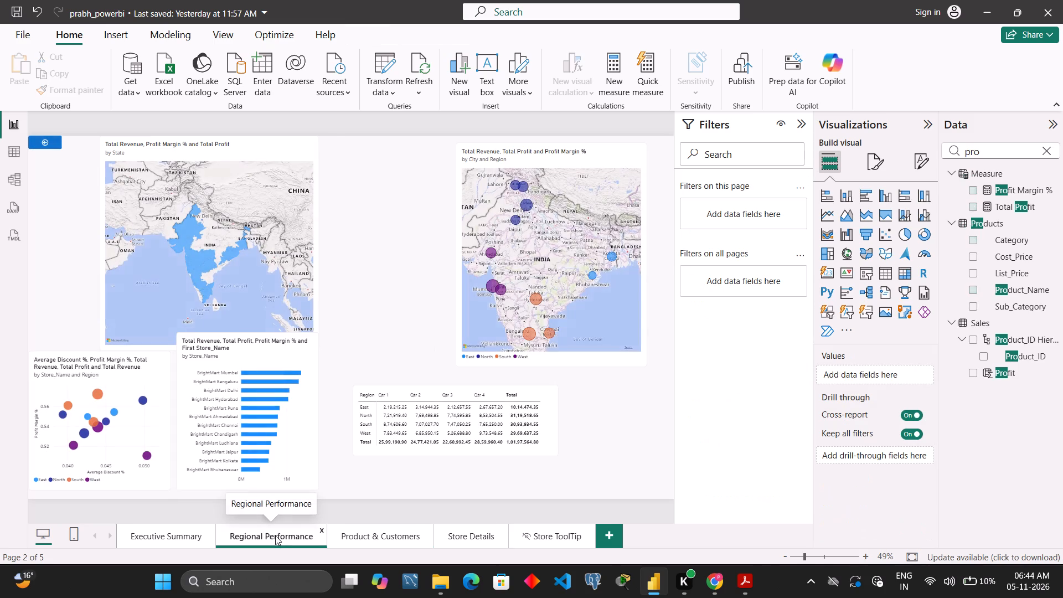
{"action": "left_click", "coordinate": [358, 532]}
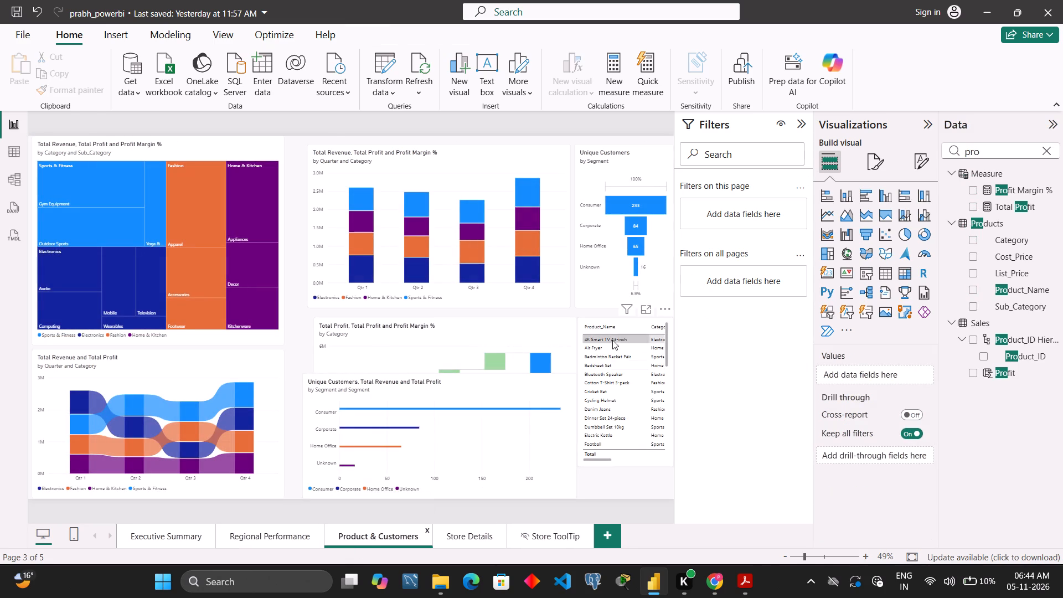
{"action": "left_click", "coordinate": [634, 326]}
{"action": "left_click", "coordinate": [632, 460]}
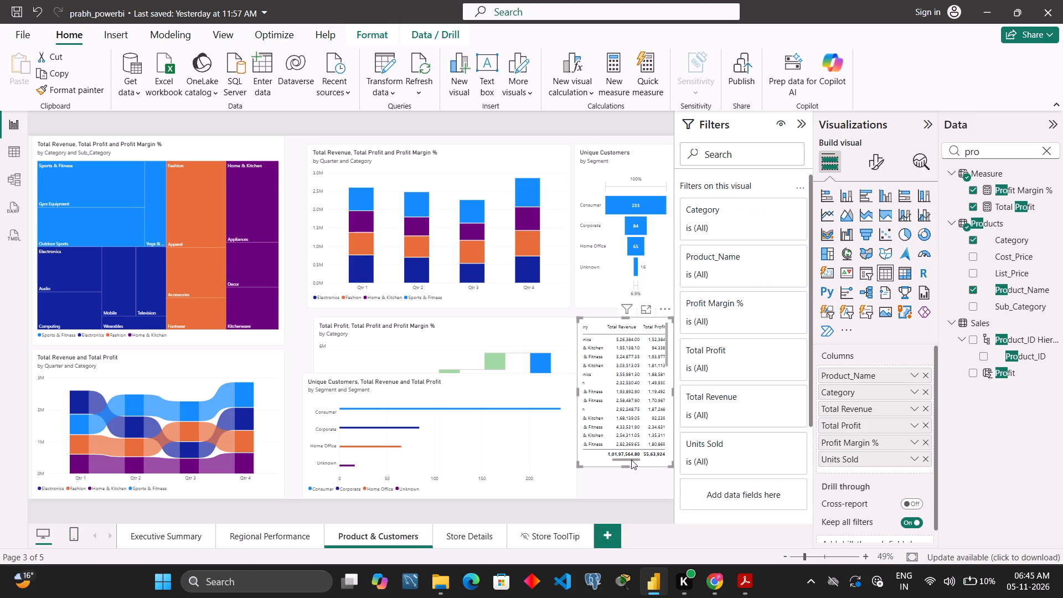
{"action": "left_click_drag", "start_coordinate": [631, 460], "coordinate": [494, 441]}
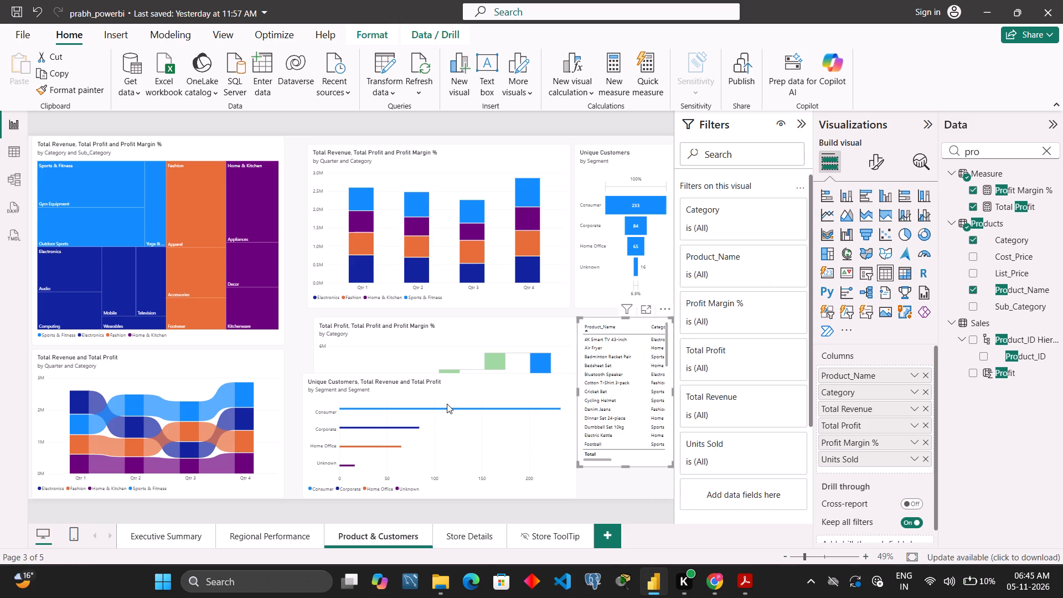
Shift the Unique Customers by Segment bar chart slightly to the left on the Product & Customers page.
{"action": "left_click_drag", "start_coordinate": [478, 385], "coordinate": [466, 409]}
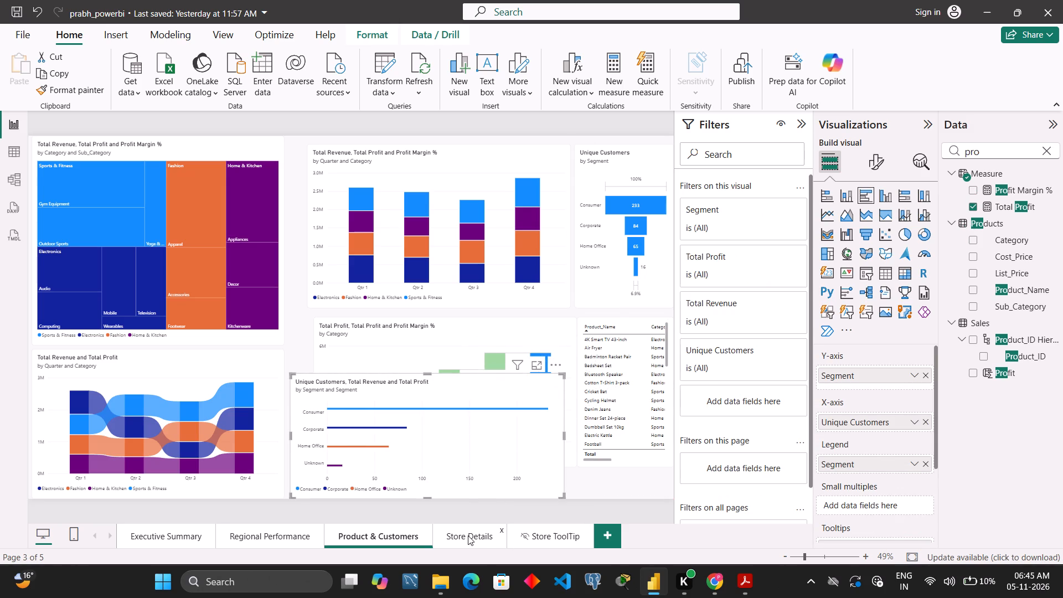
Return to Store Details, recheck Step 3 of the guide, and move the product table slightly down from the line chart.
{"action": "left_click", "coordinate": [468, 535]}
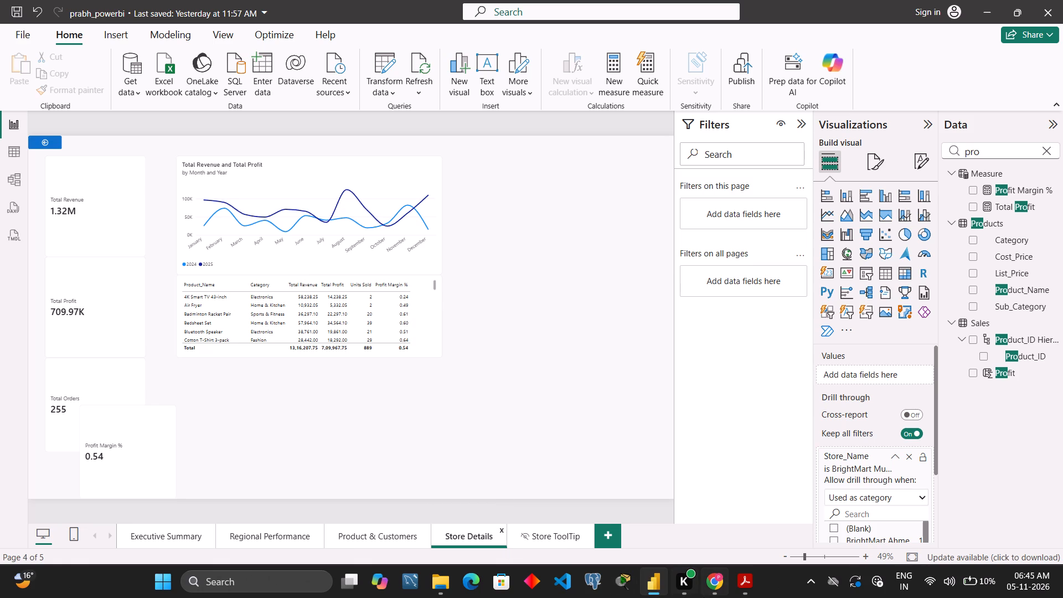
{"action": "left_click", "coordinate": [727, 514]}
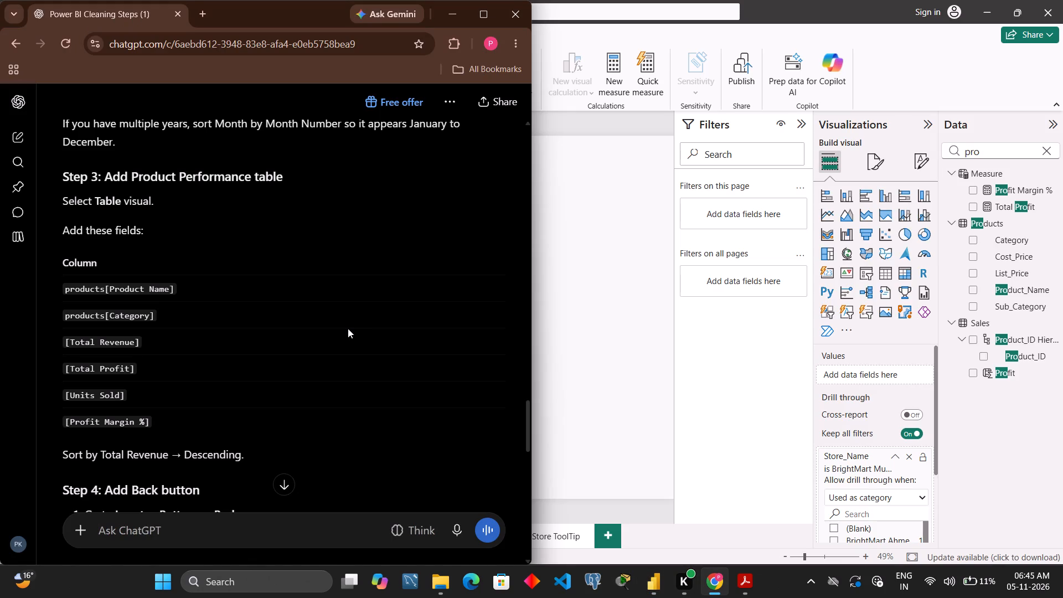
{"action": "left_click", "coordinate": [613, 251]}
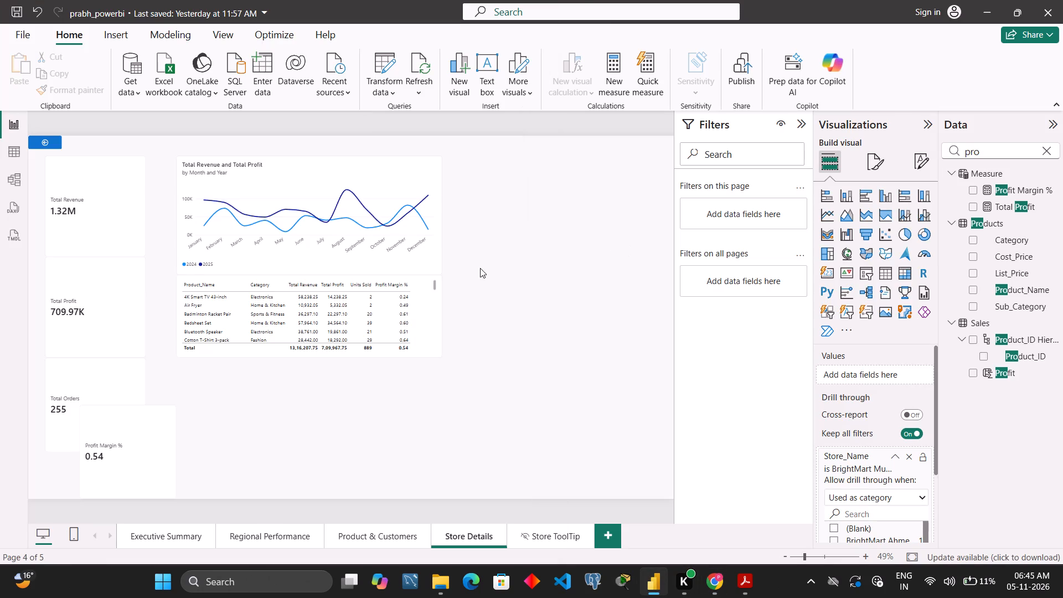
{"action": "left_click_drag", "start_coordinate": [426, 292], "coordinate": [425, 315]}
Sort the product table by Total Revenue in descending order and check the sort direction.
{"action": "right_click", "coordinate": [425, 315]}
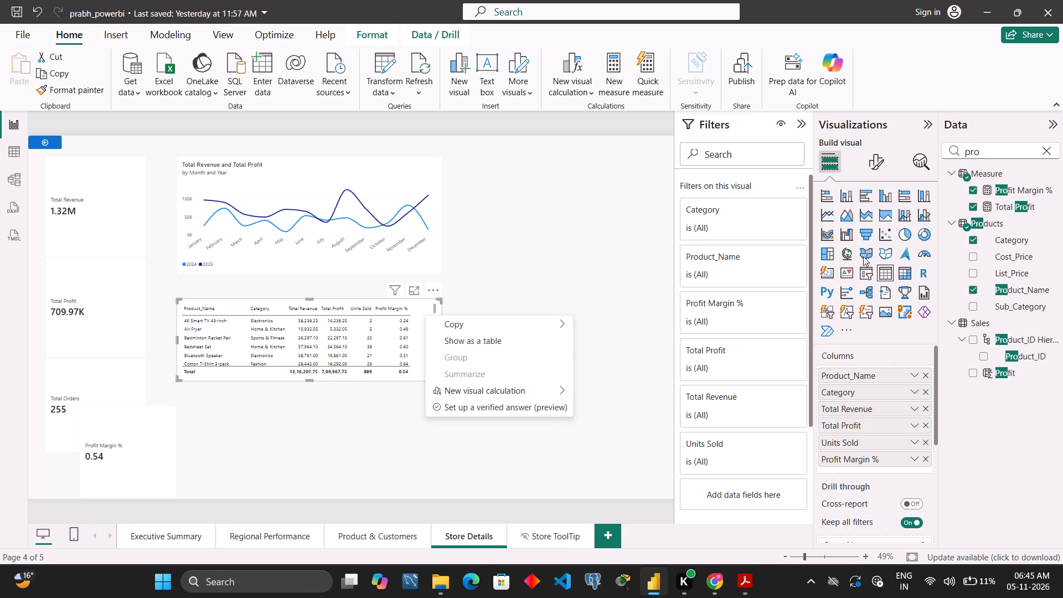
{"action": "scroll", "coordinate": [873, 244], "scroll_direction": "down", "scroll_amount": 5}
{"action": "scroll", "coordinate": [894, 480], "scroll_direction": "down", "scroll_amount": 2}
{"action": "left_click", "coordinate": [986, 463]}
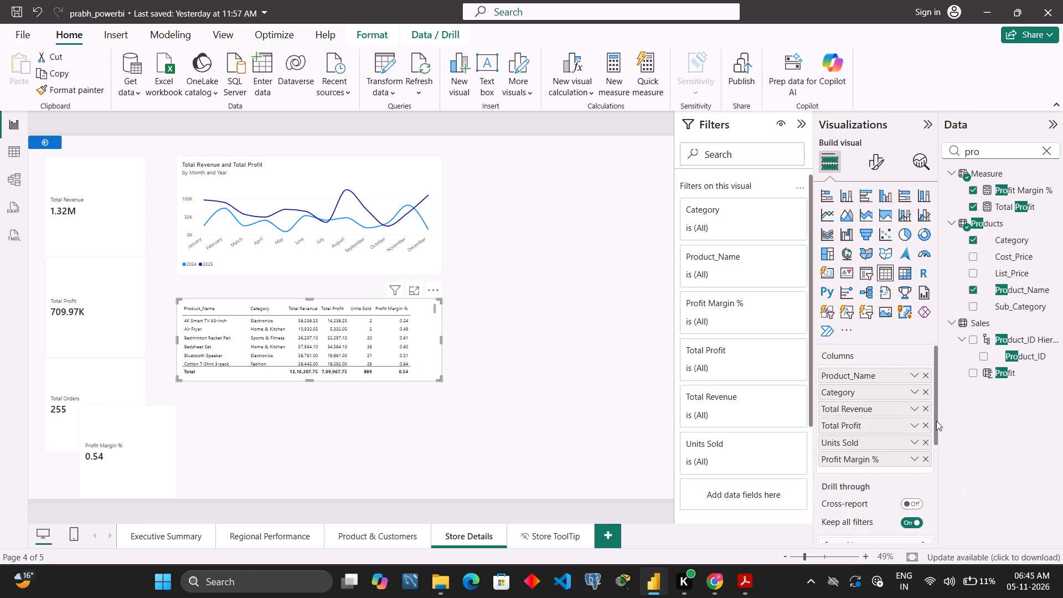
{"action": "left_click_drag", "start_coordinate": [936, 420], "coordinate": [951, 563]}
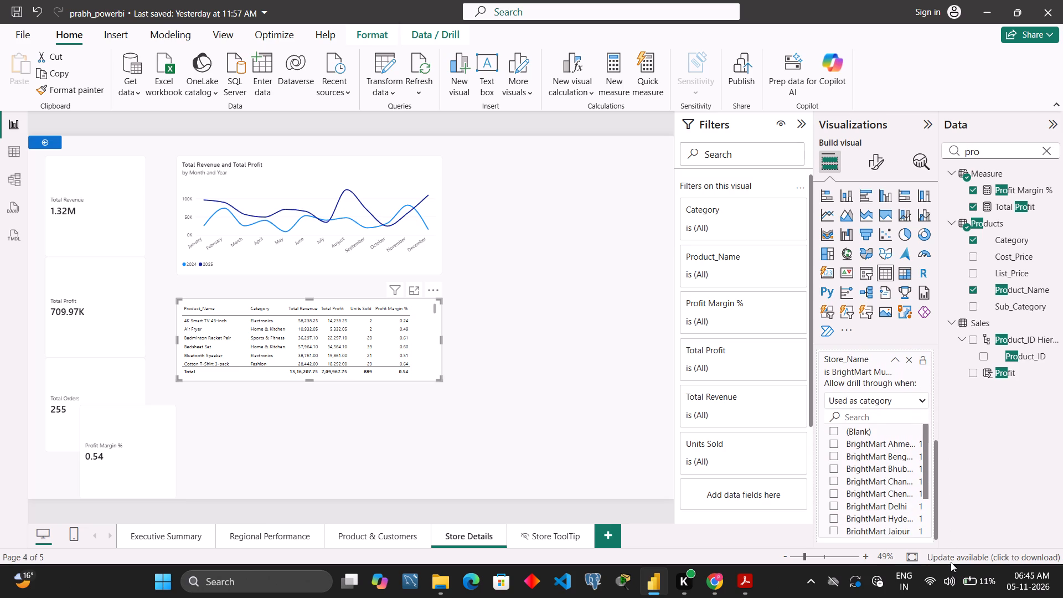
{"action": "left_click_drag", "start_coordinate": [951, 563], "coordinate": [916, 321]}
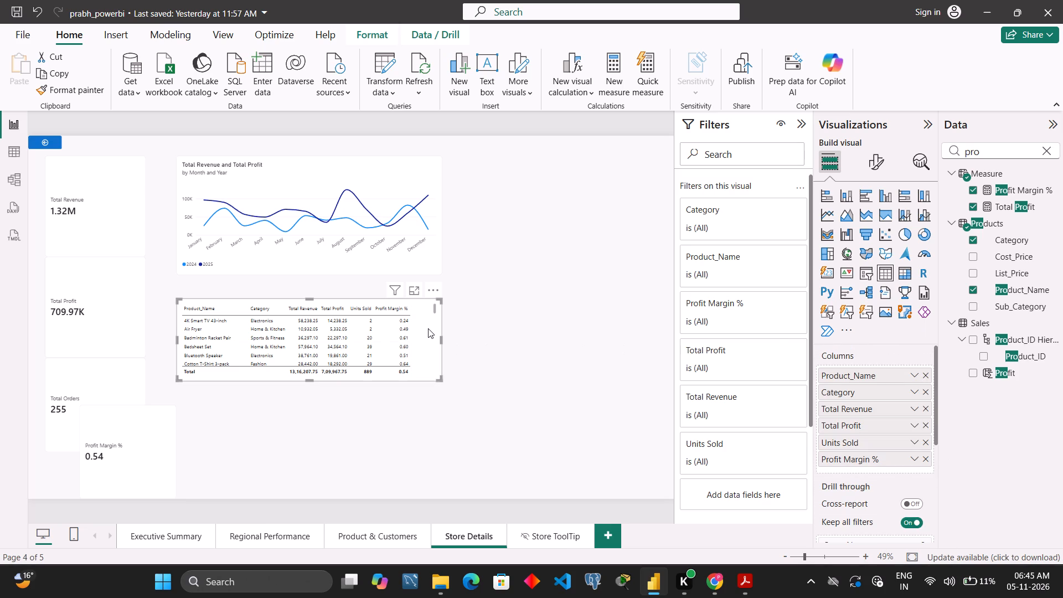
{"action": "left_click", "coordinate": [438, 291]}
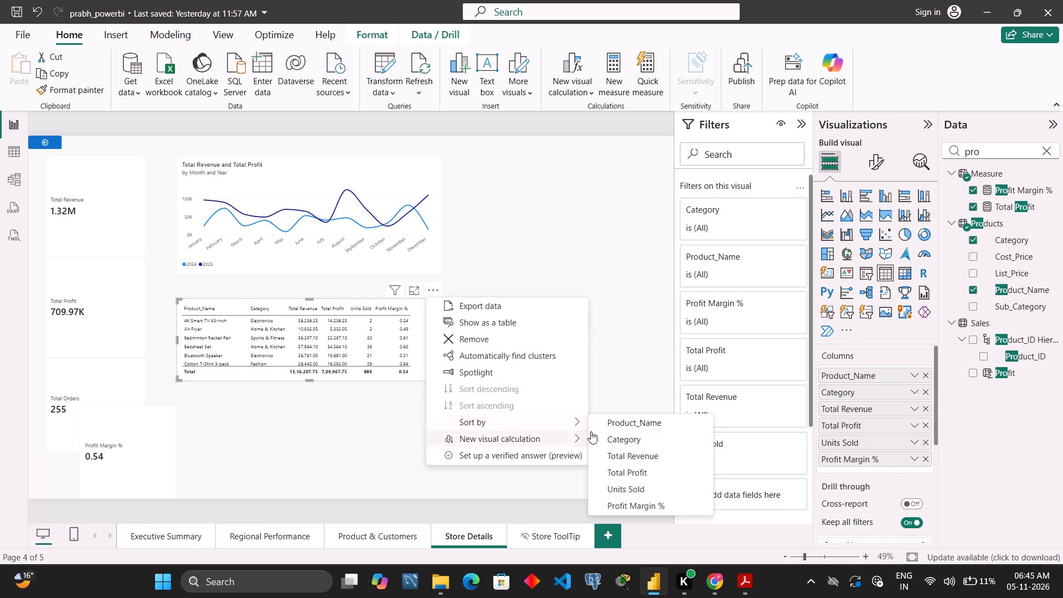
{"action": "left_click", "coordinate": [637, 451]}
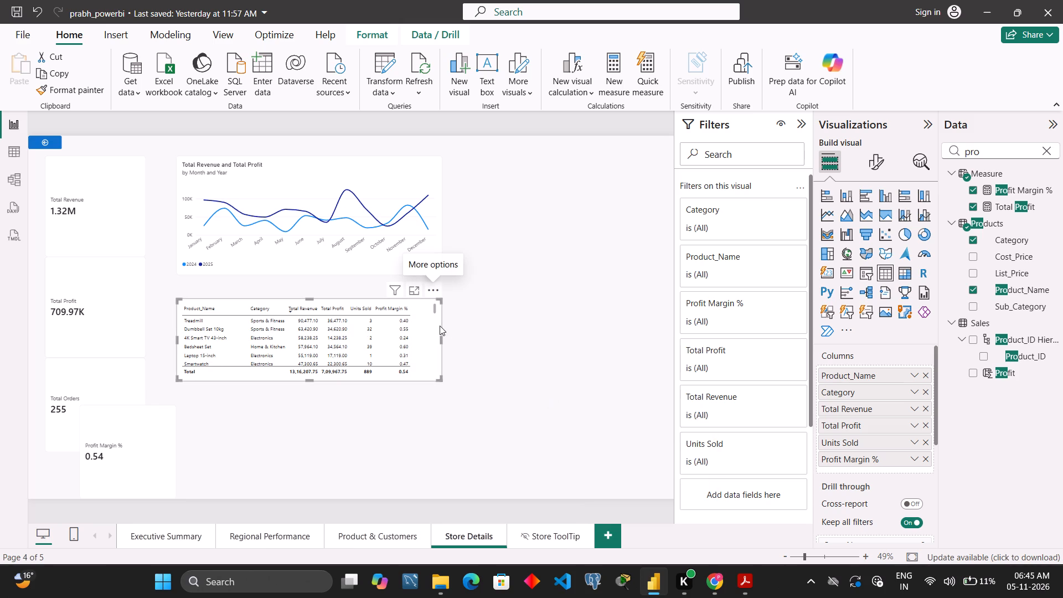
{"action": "left_click", "coordinate": [434, 285]}
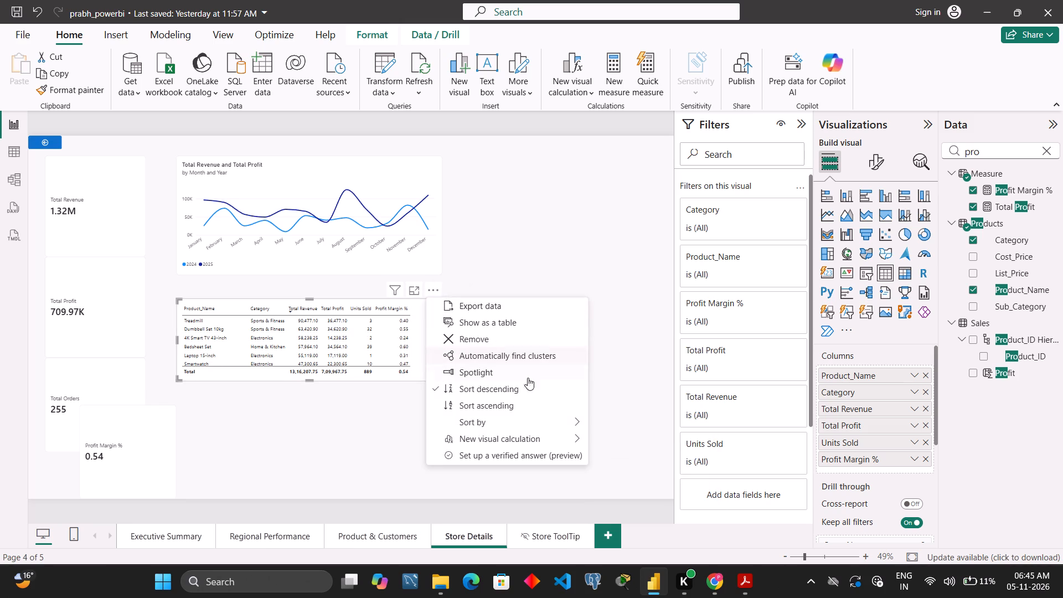
Read Step 4 of the ChatGPT guide and check the existing Back button's action setting on Store Details.
{"action": "left_click", "coordinate": [540, 203]}
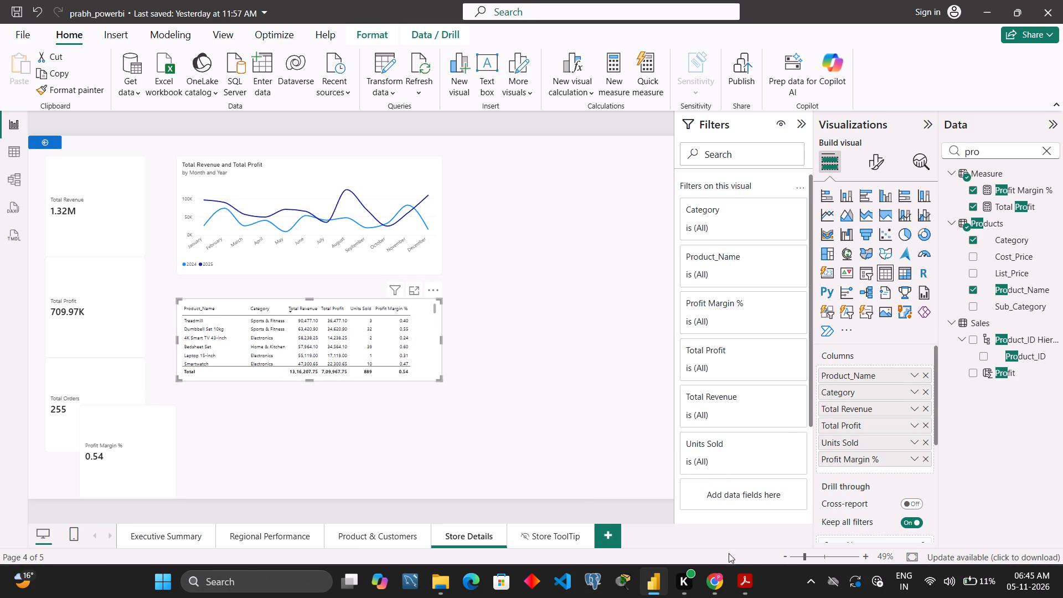
{"action": "left_click", "coordinate": [718, 576]}
{"action": "scroll", "coordinate": [375, 339], "scroll_direction": "down", "scroll_amount": 4}
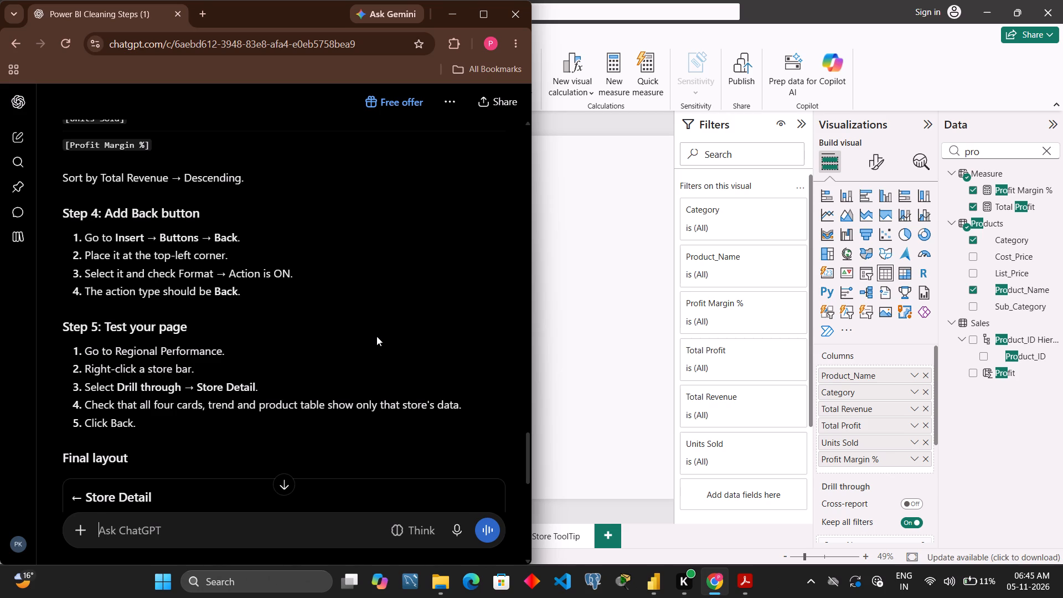
{"action": "left_click", "coordinate": [572, 205]}
{"action": "left_click", "coordinate": [572, 205]}
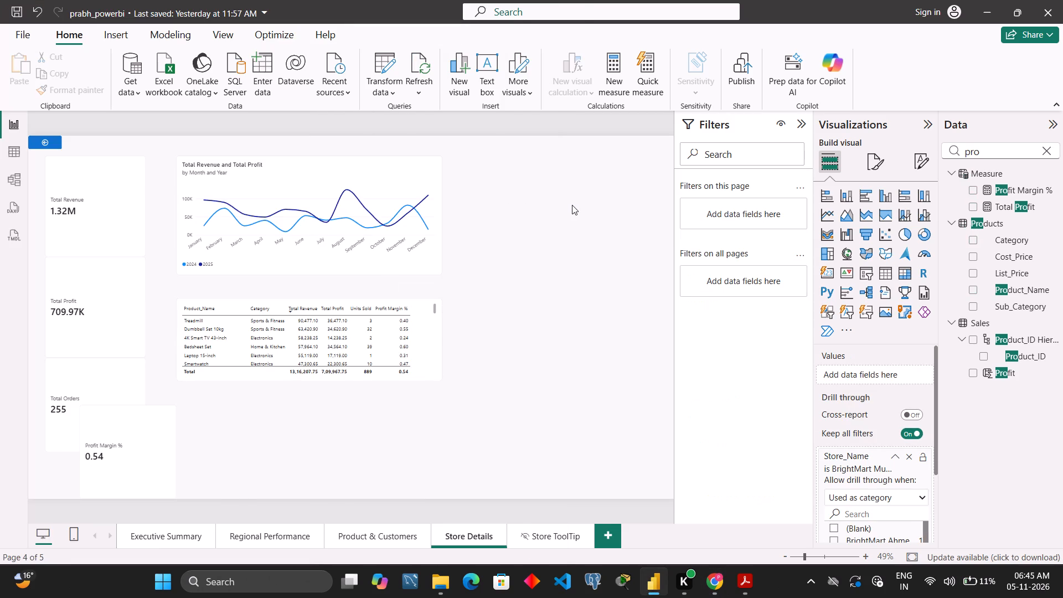
{"action": "left_click", "coordinate": [53, 145]}
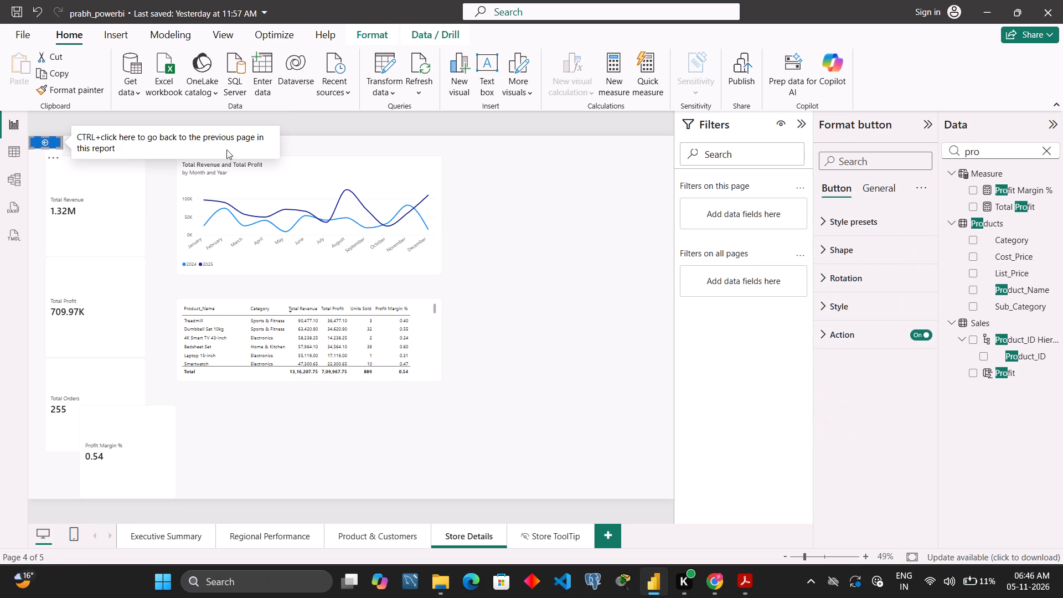
{"action": "left_click", "coordinate": [540, 210]}
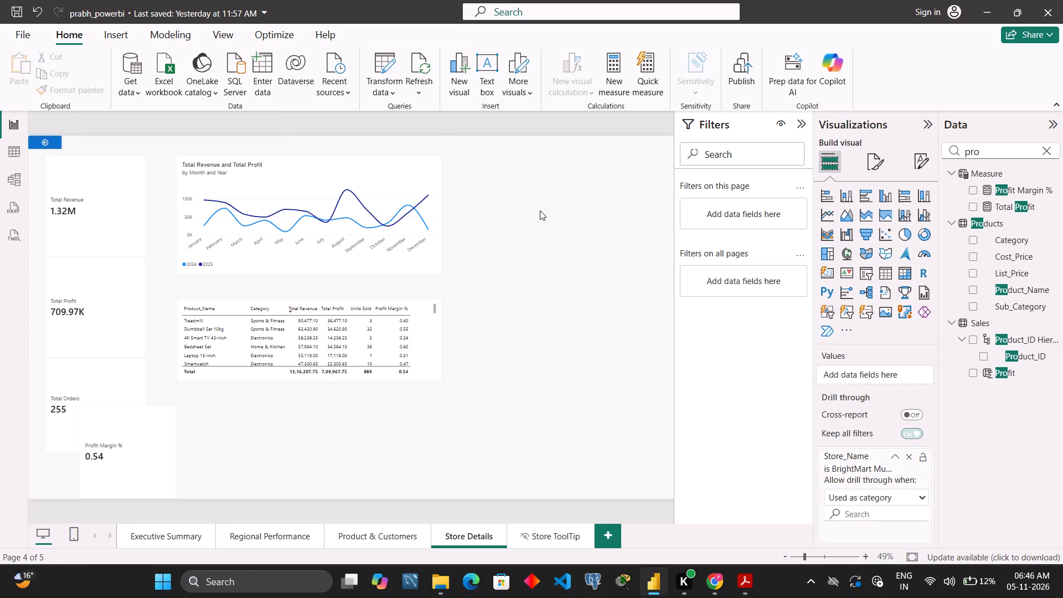
Insert another Back button on Store Details and place it beside the existing one along the page's upper edge.
{"action": "left_click", "coordinate": [132, 34]}
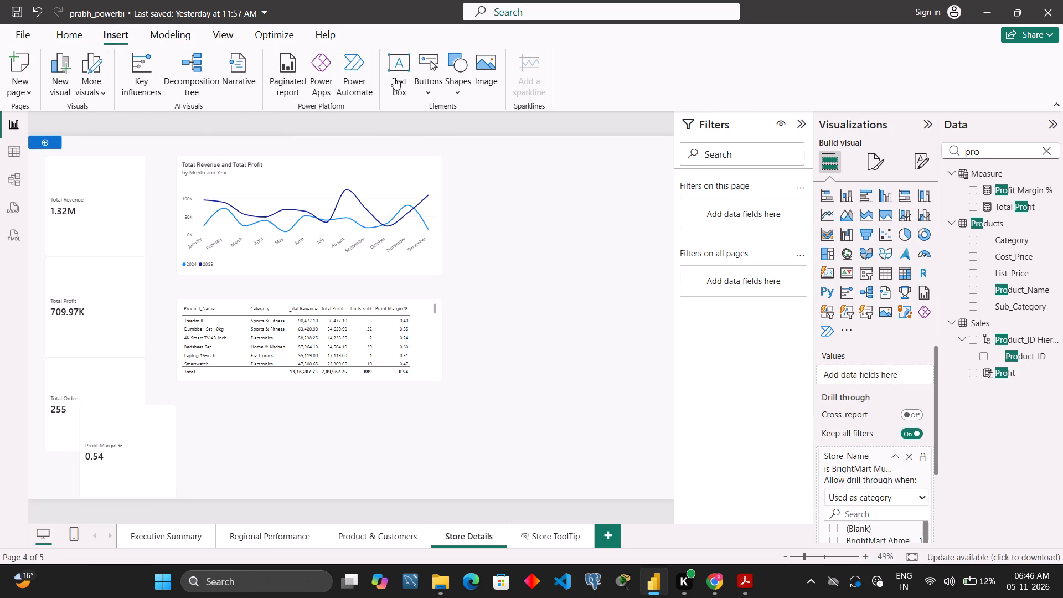
{"action": "left_click", "coordinate": [436, 93]}
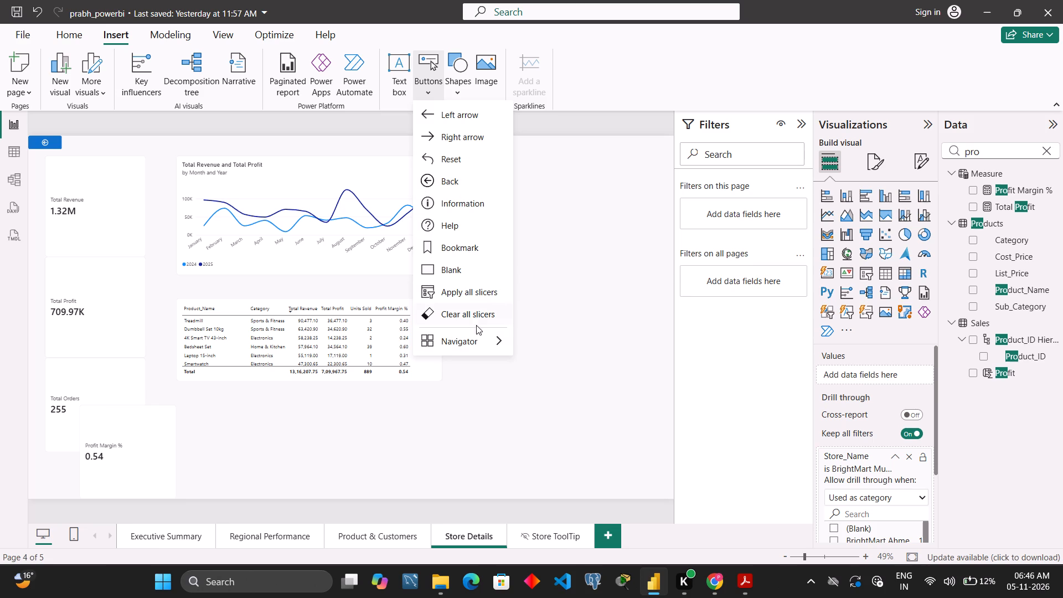
{"action": "left_click", "coordinate": [473, 180]}
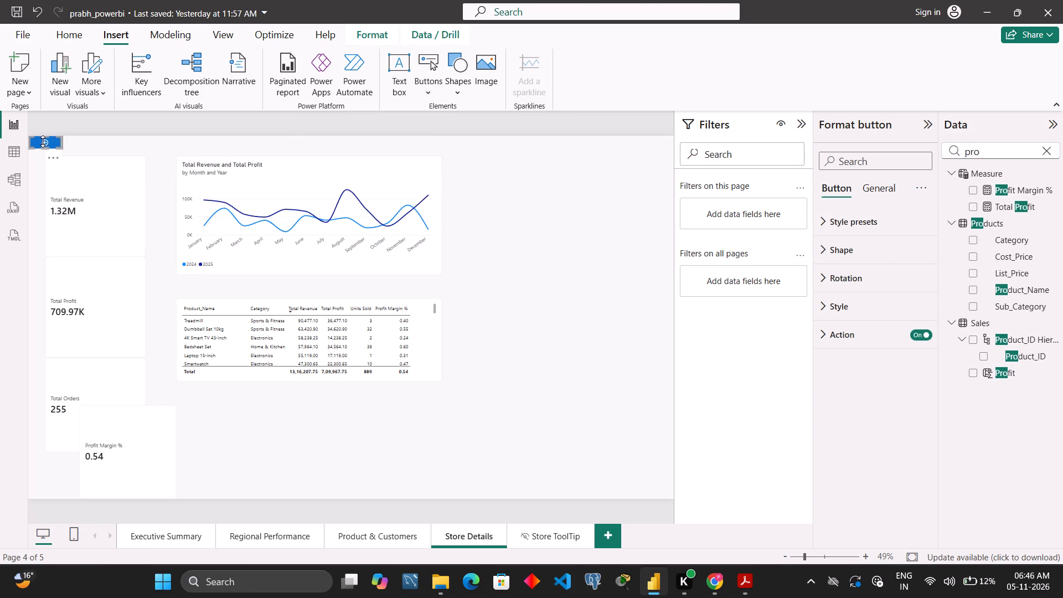
{"action": "left_click_drag", "start_coordinate": [53, 144], "coordinate": [76, 138]}
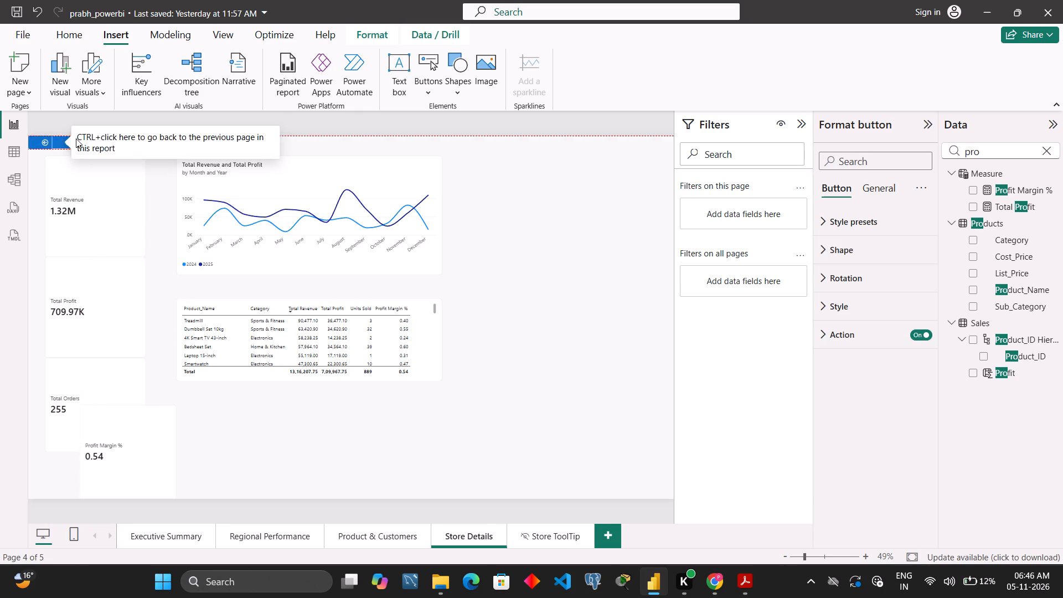
{"action": "left_click_drag", "start_coordinate": [76, 138], "coordinate": [111, 146]}
{"action": "left_click_drag", "start_coordinate": [111, 146], "coordinate": [111, 146]}
{"action": "left_click", "coordinate": [495, 185]}
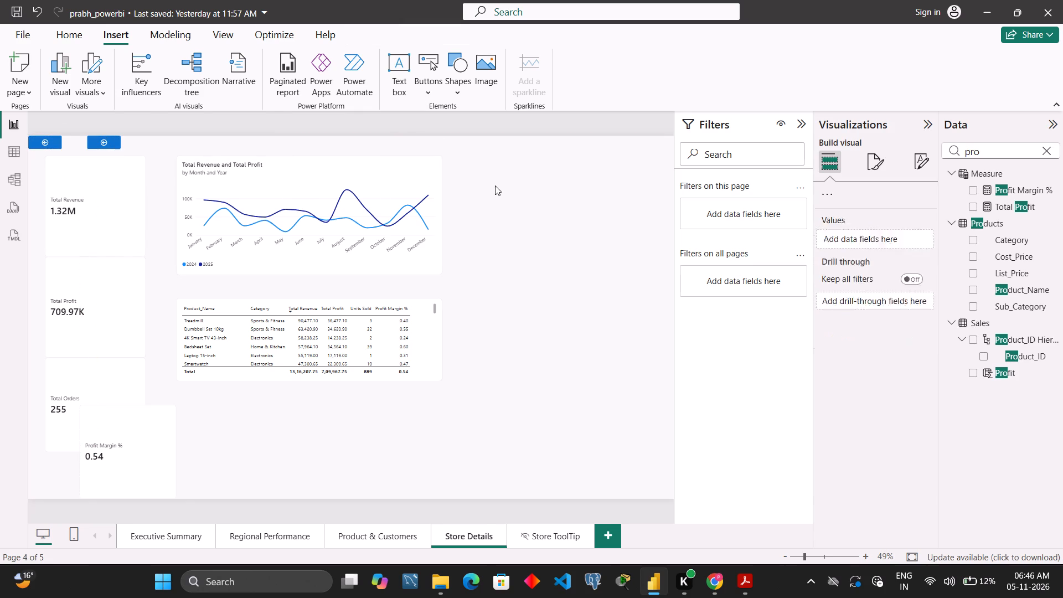
{"action": "left_click", "coordinate": [715, 579]}
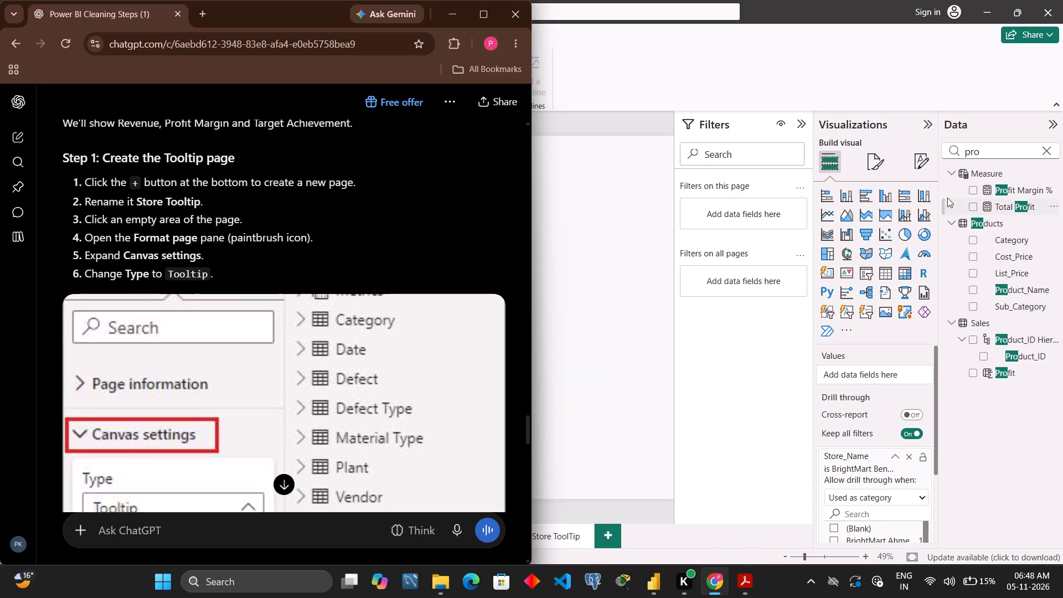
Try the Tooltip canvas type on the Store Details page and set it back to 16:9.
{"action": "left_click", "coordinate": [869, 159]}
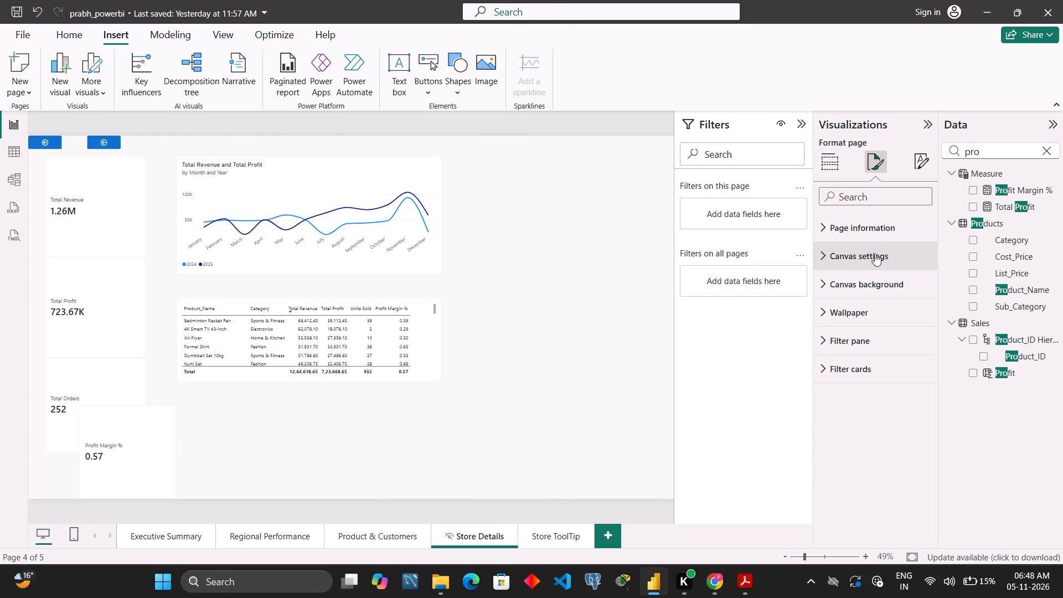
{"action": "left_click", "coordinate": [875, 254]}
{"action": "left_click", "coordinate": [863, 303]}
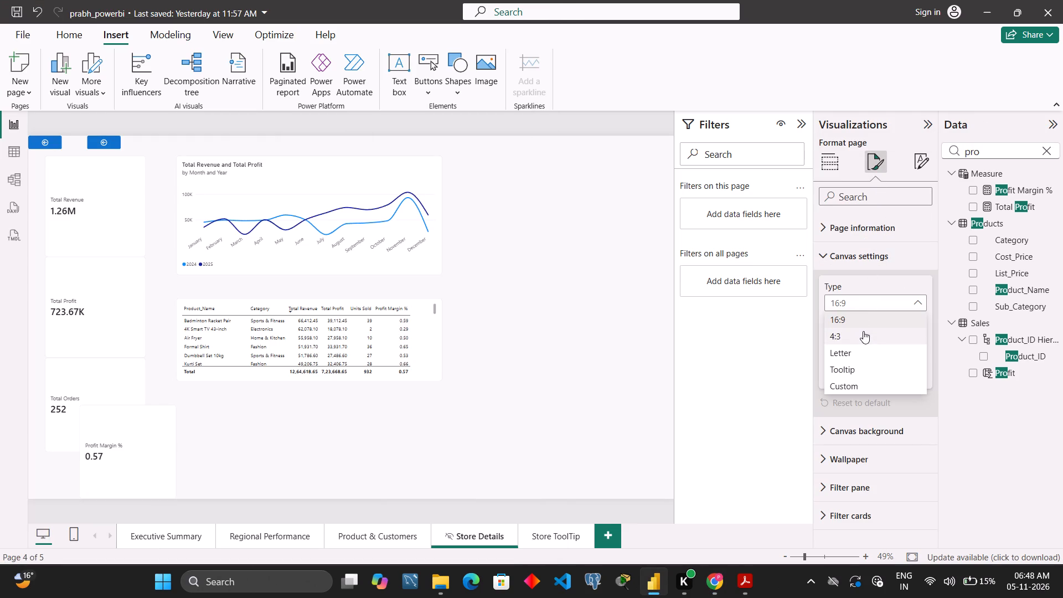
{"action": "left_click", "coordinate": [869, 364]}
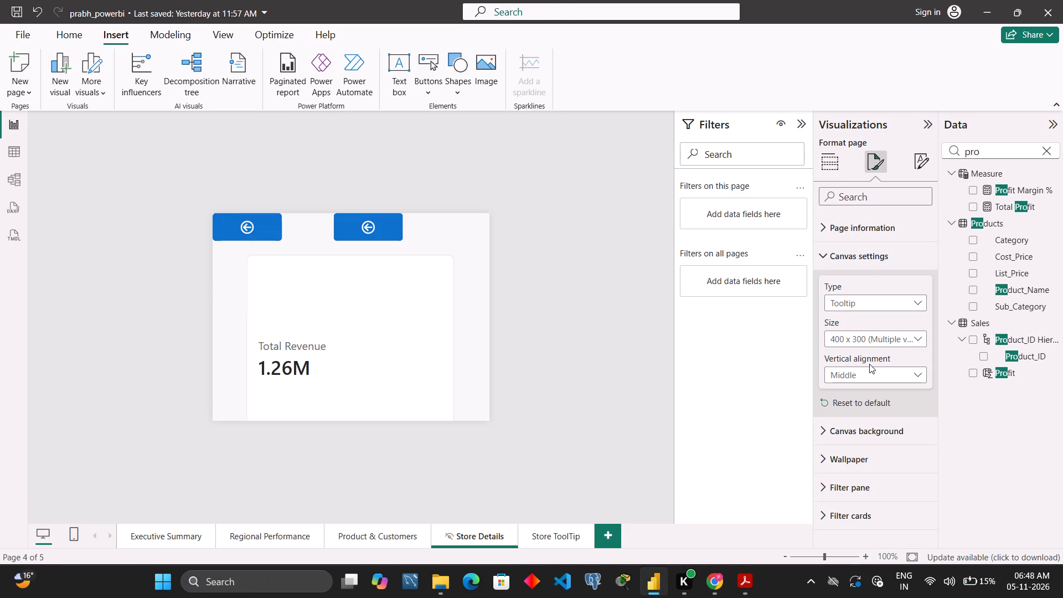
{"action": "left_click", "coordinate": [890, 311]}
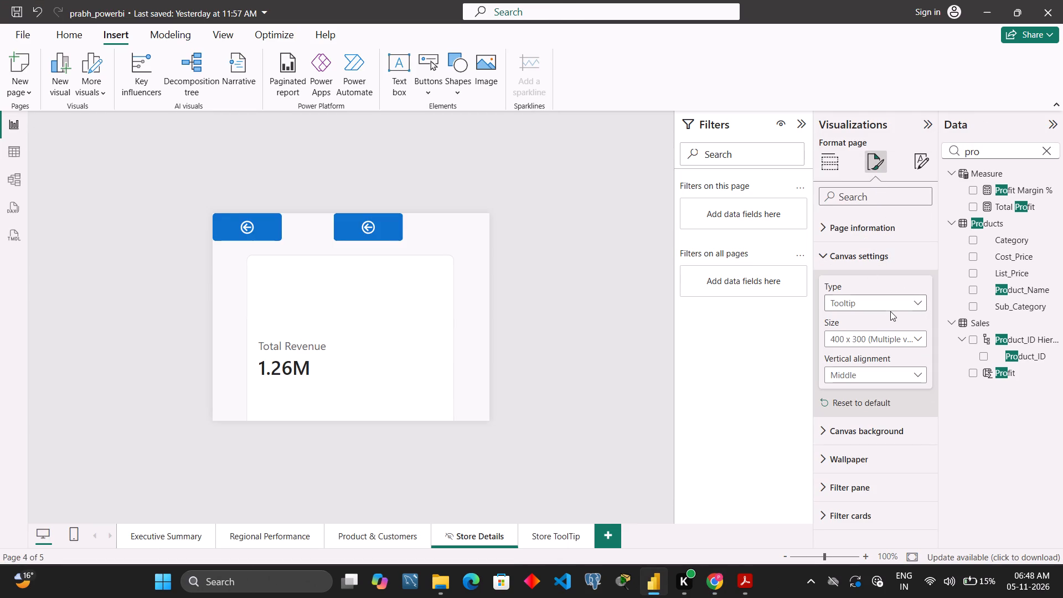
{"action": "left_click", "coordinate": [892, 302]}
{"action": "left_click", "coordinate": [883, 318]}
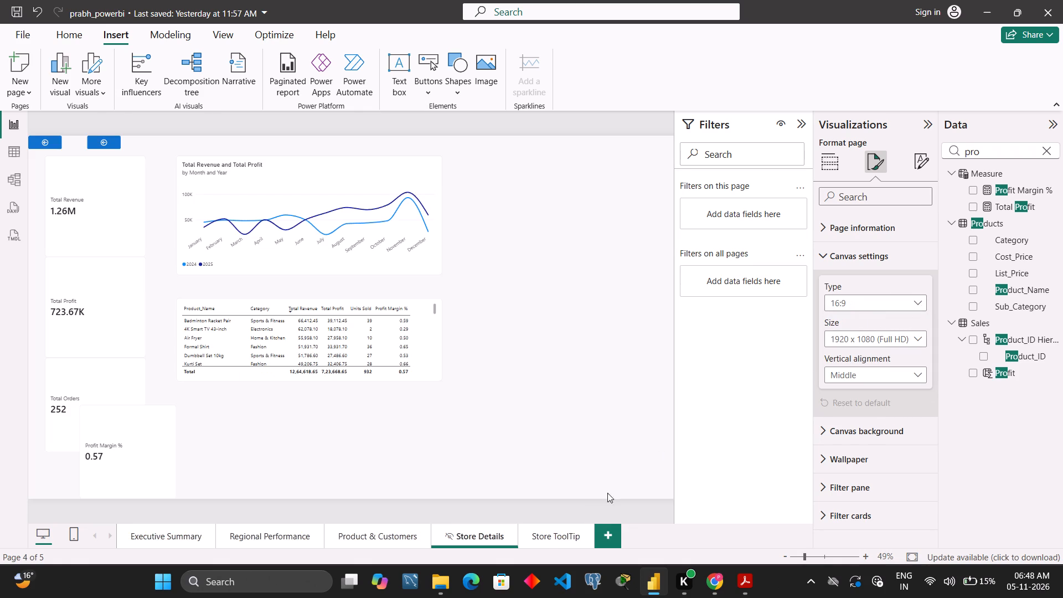
Set the canvas type of the Store ToolTip page to Tooltip.
{"action": "left_click", "coordinate": [544, 541]}
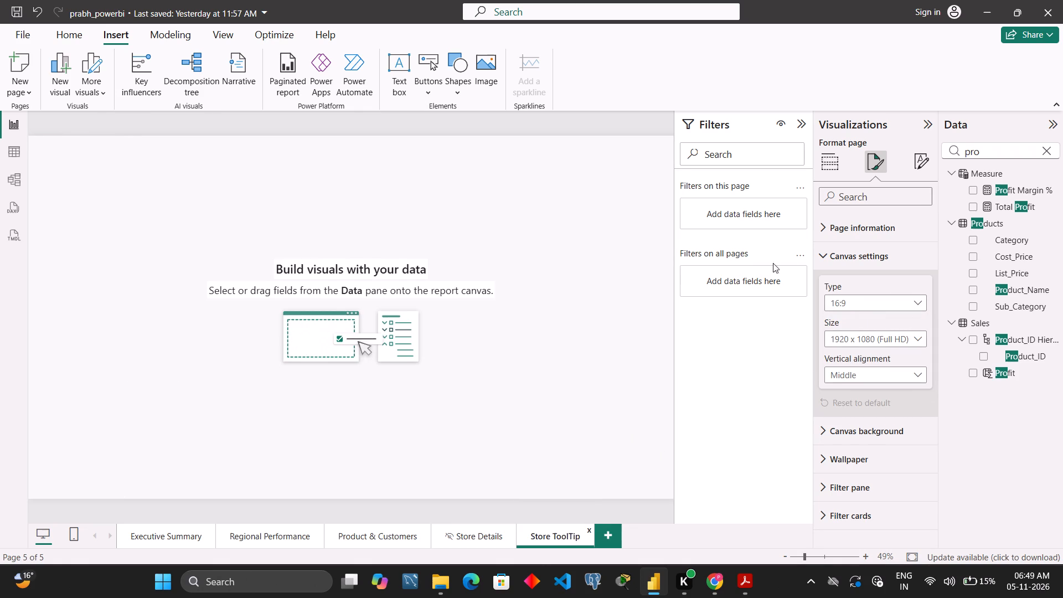
{"action": "left_click", "coordinate": [854, 300]}
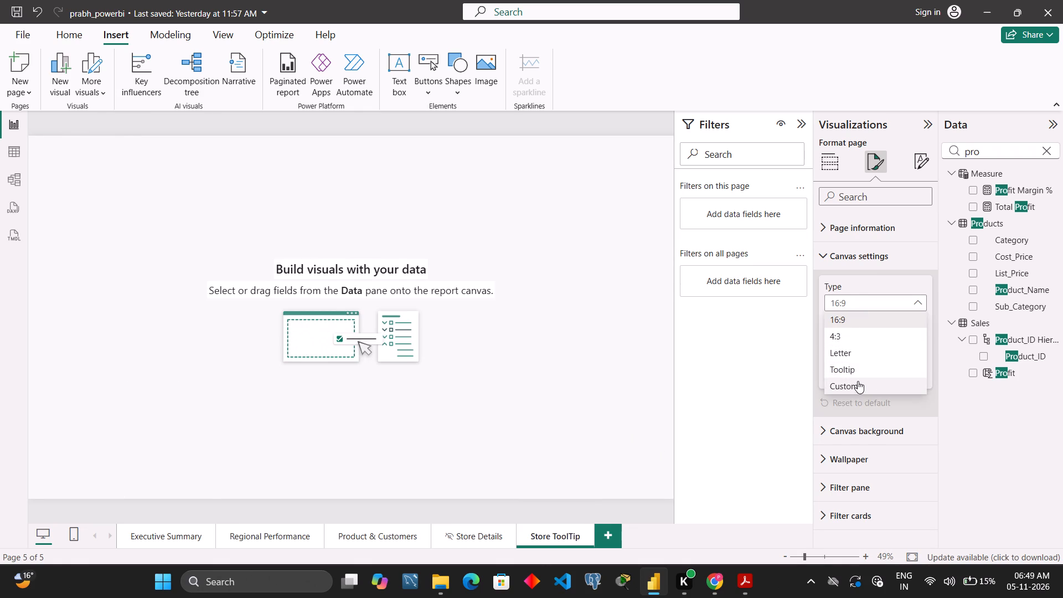
{"action": "left_click", "coordinate": [859, 373]}
{"action": "left_click", "coordinate": [646, 458]}
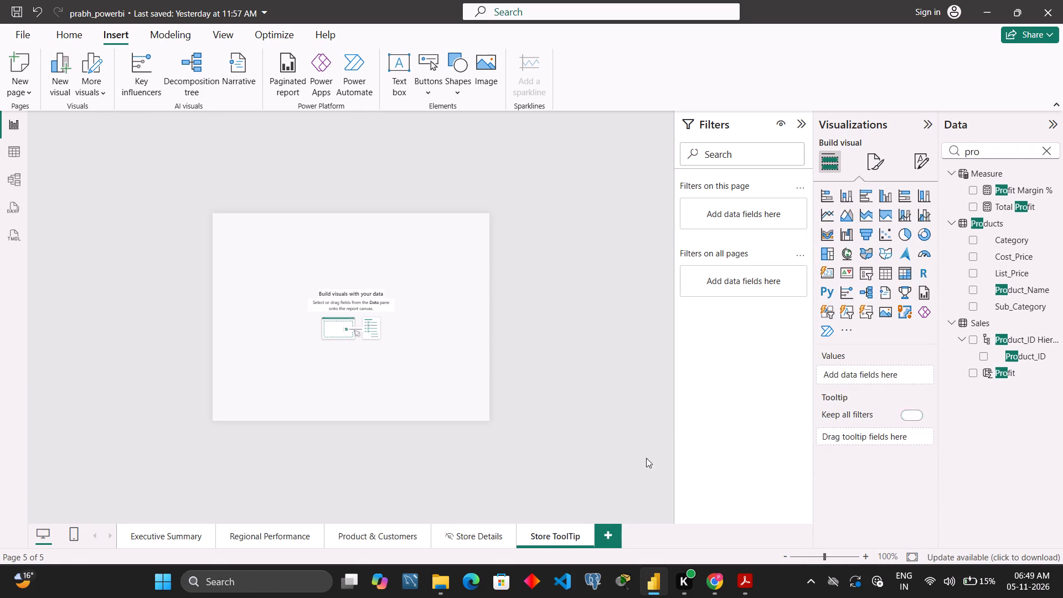
Read Step 2 of the guide and check the Allow use as tooltip setting in the Store ToolTip page information.
{"action": "left_click", "coordinate": [733, 519]}
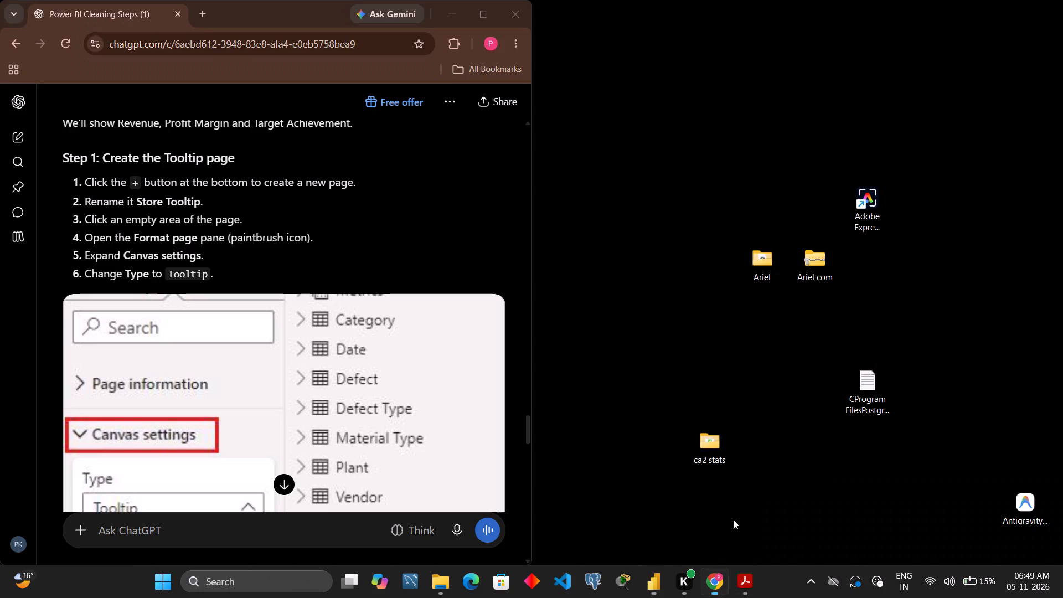
{"action": "scroll", "coordinate": [410, 349], "scroll_direction": "down", "scroll_amount": 3}
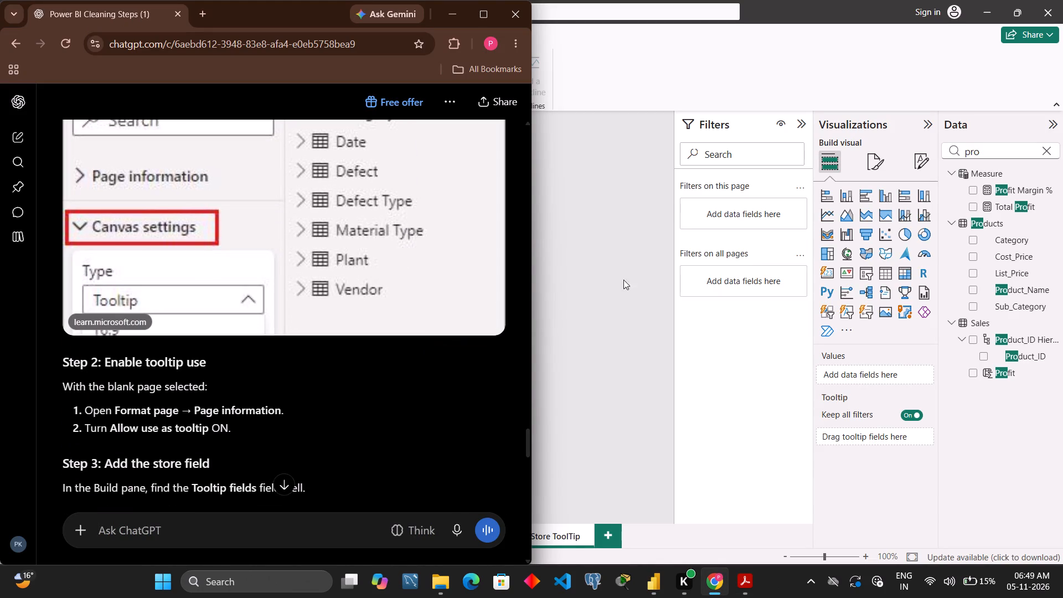
{"action": "left_click", "coordinate": [883, 159]}
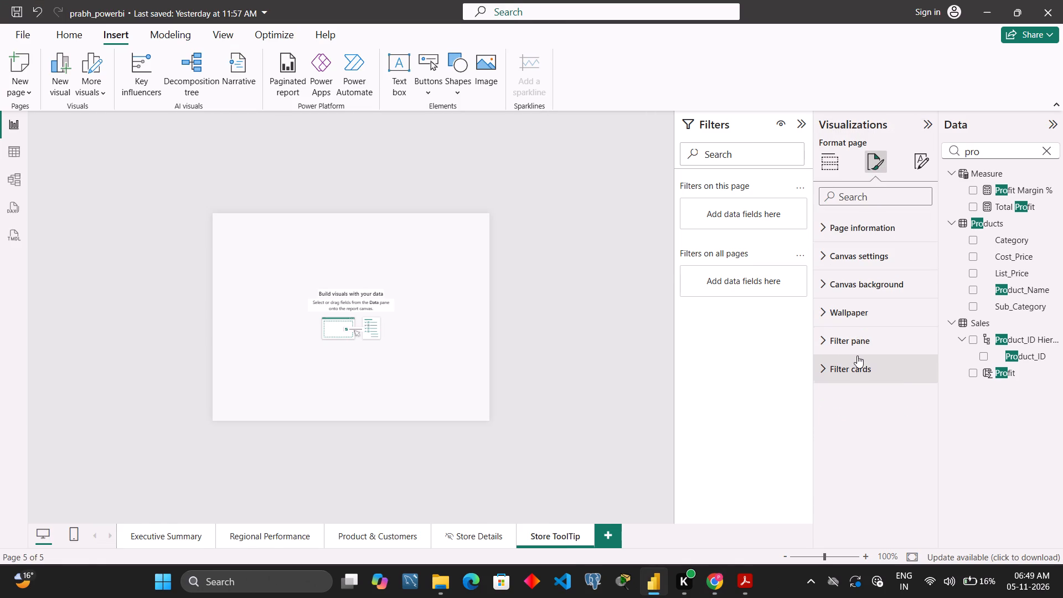
{"action": "left_click", "coordinate": [875, 234]}
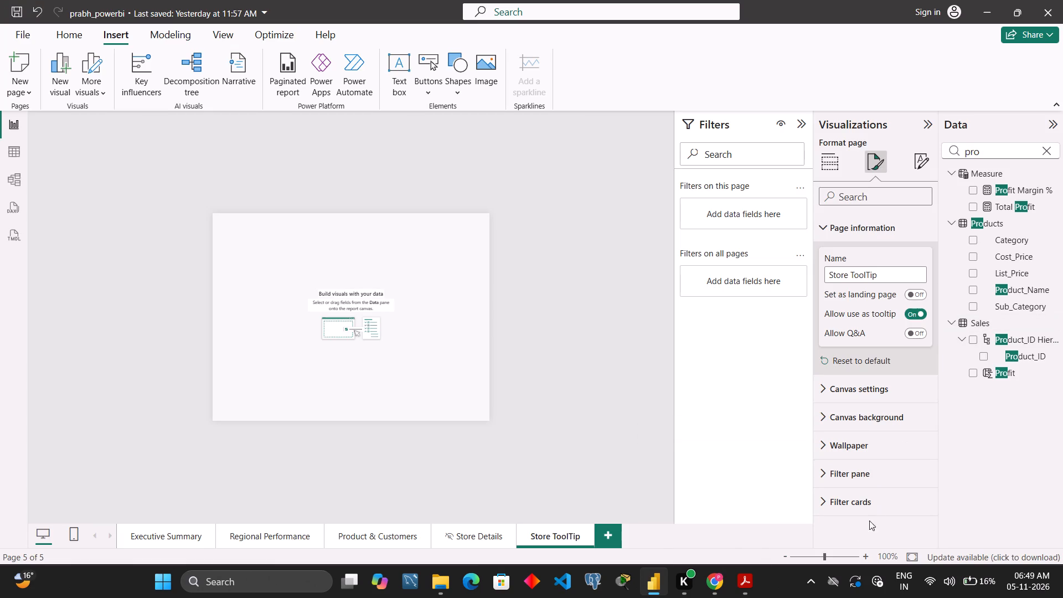
Following Step 3 of the ChatGPT guide, add Store_Name from the Stores table to the Store ToolTip page's tooltip fields.
{"action": "left_click", "coordinate": [723, 575]}
{"action": "scroll", "coordinate": [291, 298], "scroll_direction": "down", "scroll_amount": 2}
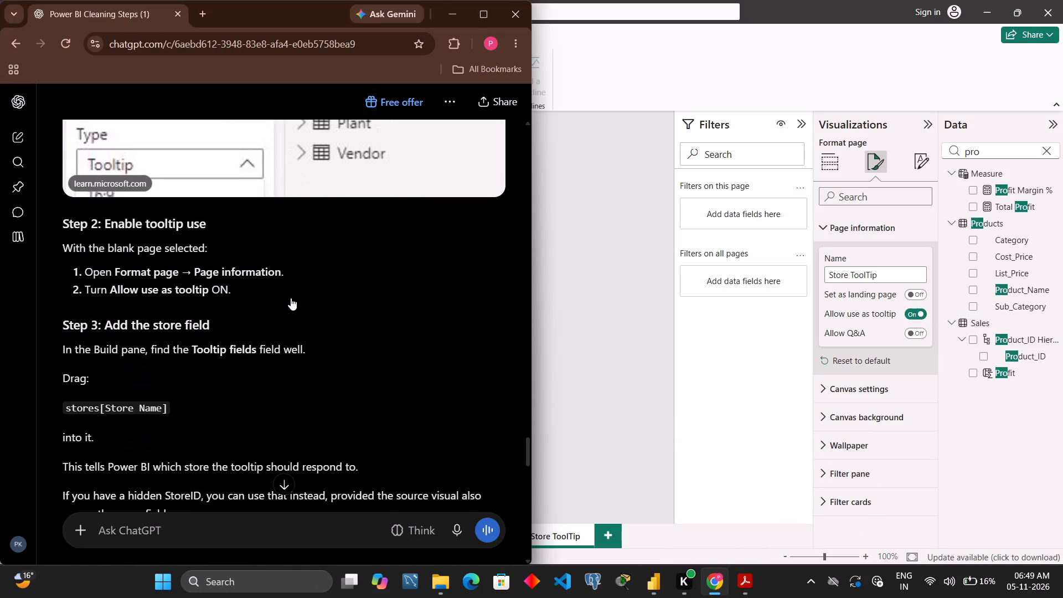
{"action": "scroll", "coordinate": [291, 298], "scroll_direction": "down", "scroll_amount": 1}
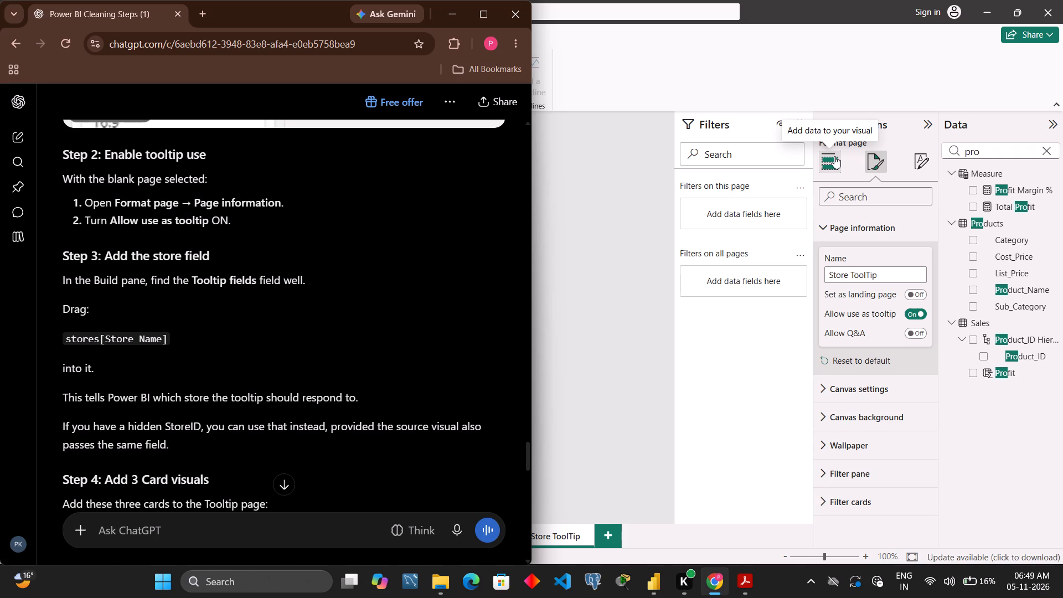
{"action": "left_click", "coordinate": [834, 156]}
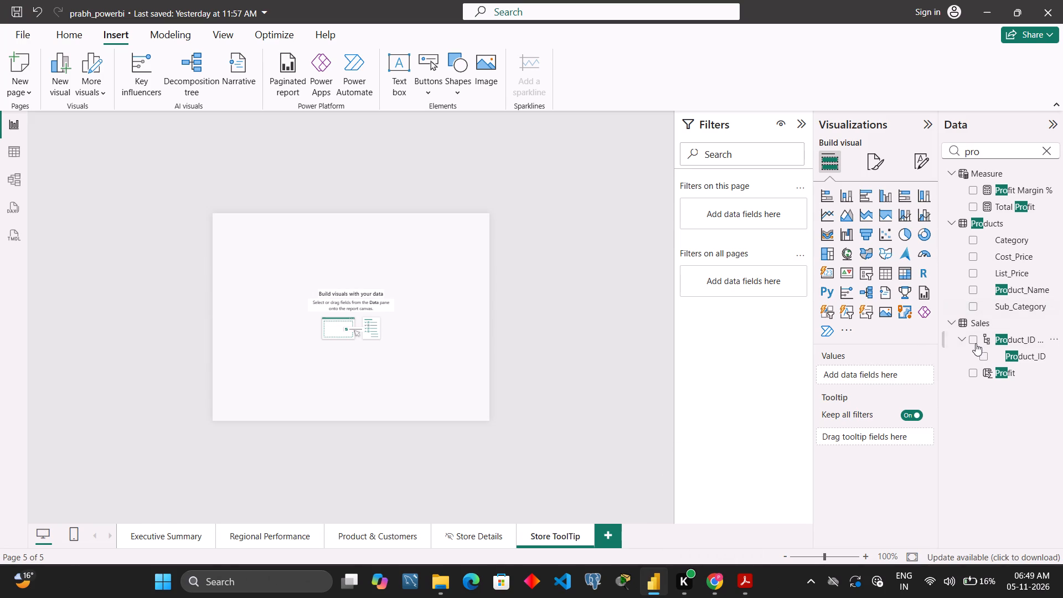
{"action": "left_click", "coordinate": [1044, 145]}
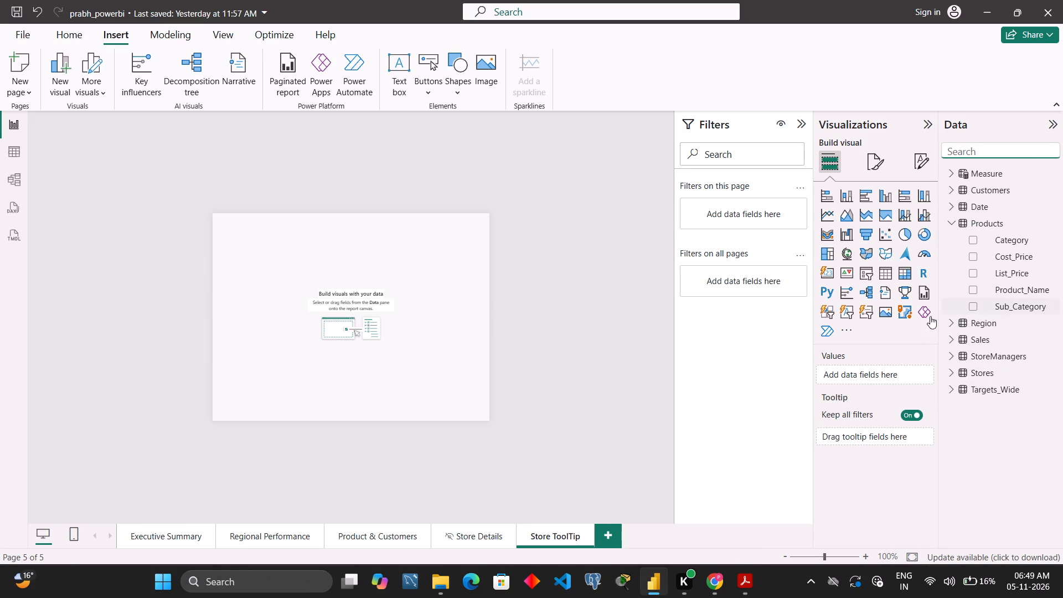
{"action": "left_click", "coordinate": [952, 223]}
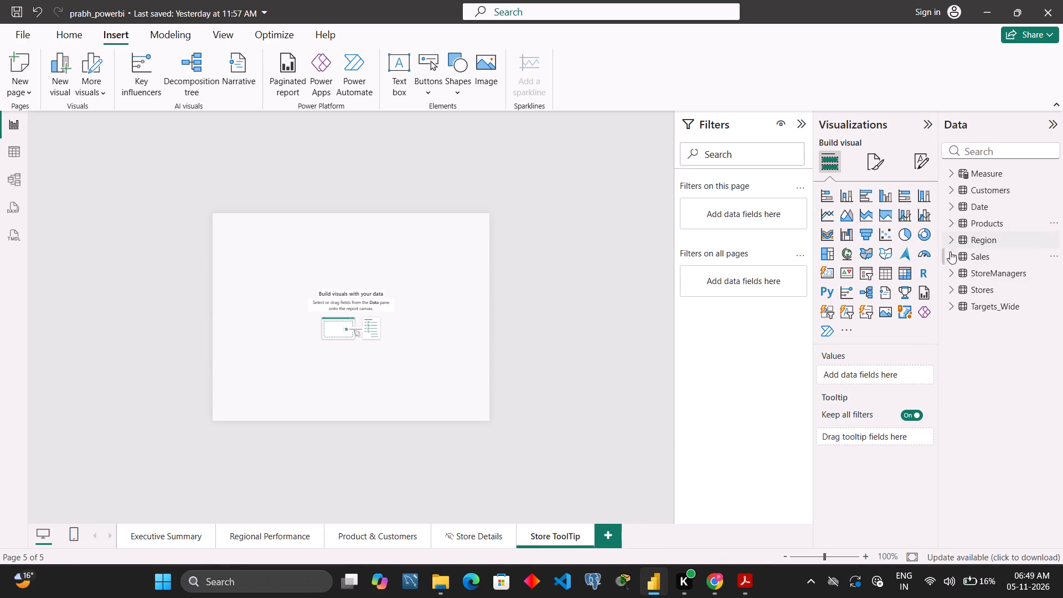
{"action": "left_click", "coordinate": [944, 288]}
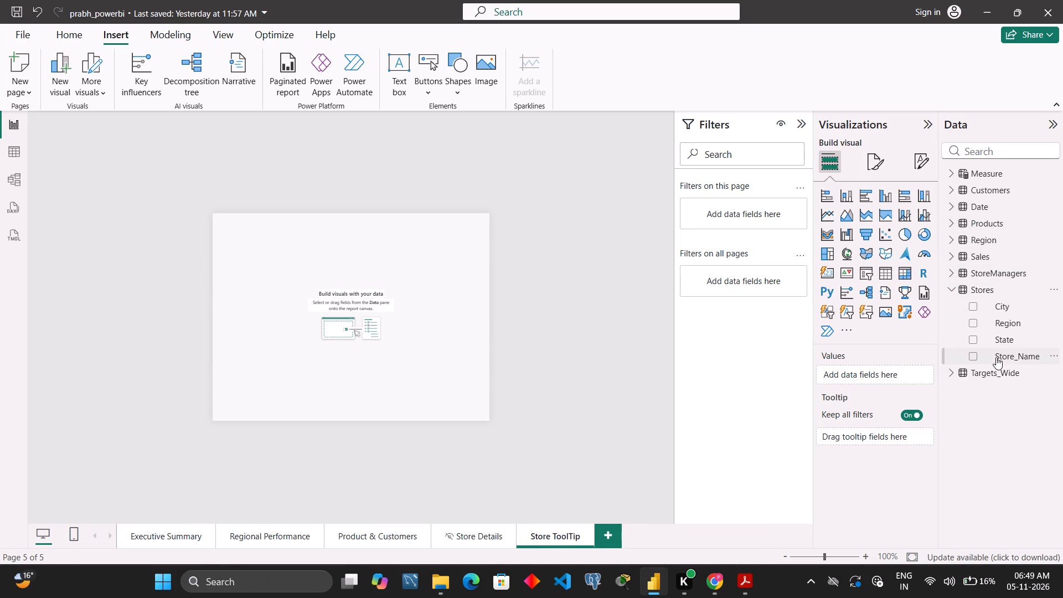
{"action": "left_click_drag", "start_coordinate": [1006, 354], "coordinate": [883, 433]}
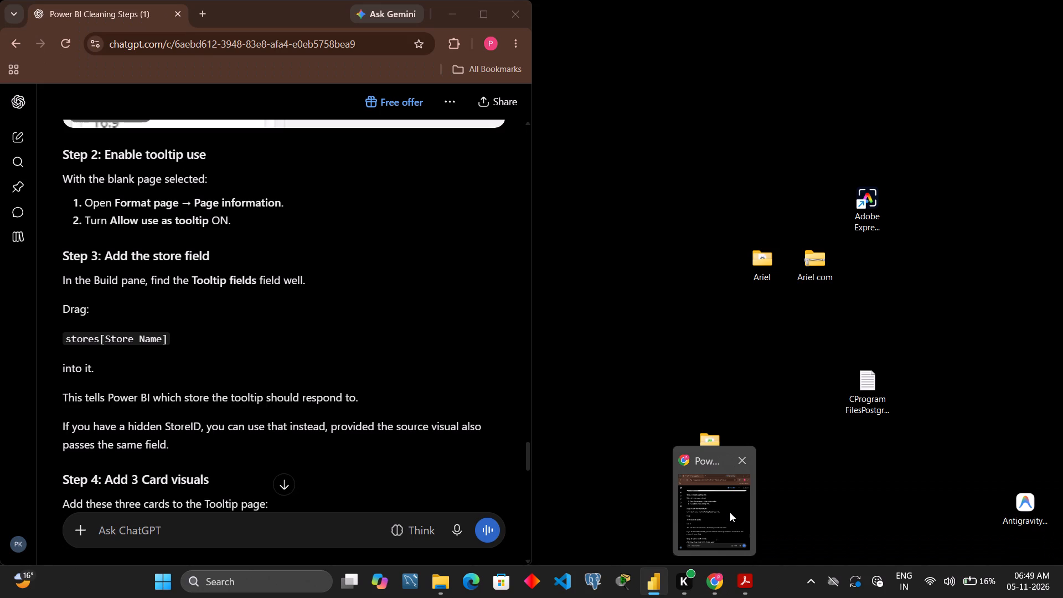
Read Steps 4 to 7 of the ChatGPT guide on adding three cards, attaching and testing the tooltip, and hiding the page.
{"action": "left_click", "coordinate": [730, 512]}
{"action": "scroll", "coordinate": [402, 405], "scroll_direction": "down", "scroll_amount": 1}
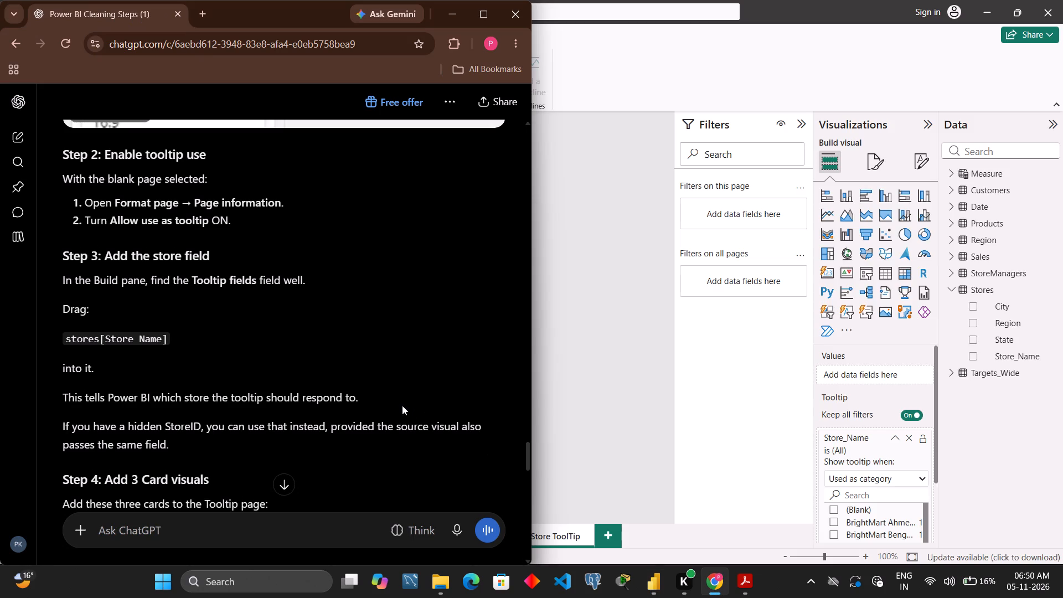
{"action": "scroll", "coordinate": [402, 405], "scroll_direction": "down", "scroll_amount": 2}
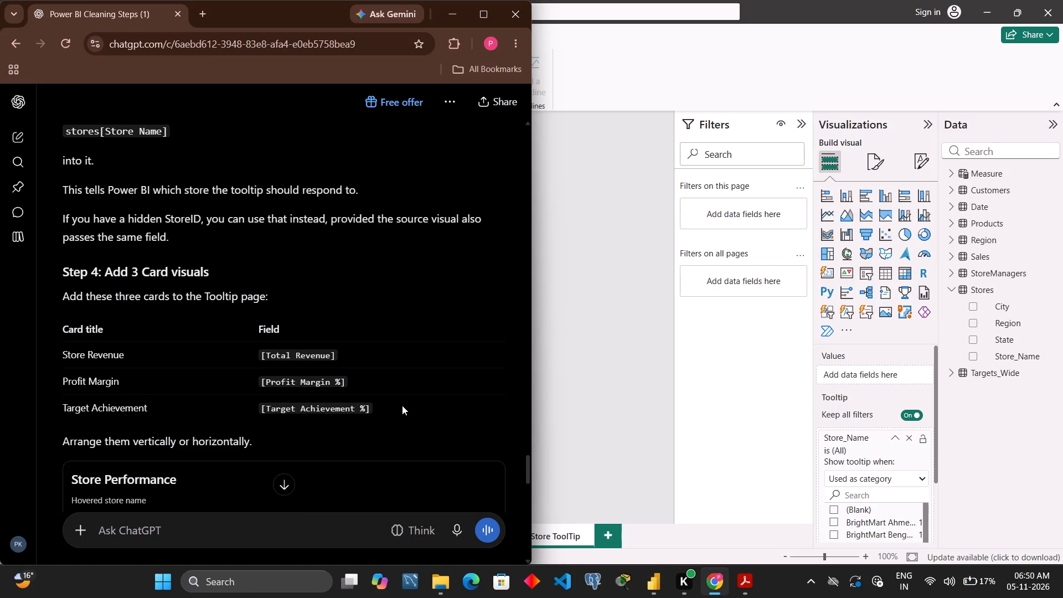
{"action": "scroll", "coordinate": [402, 405], "scroll_direction": "down", "scroll_amount": 6}
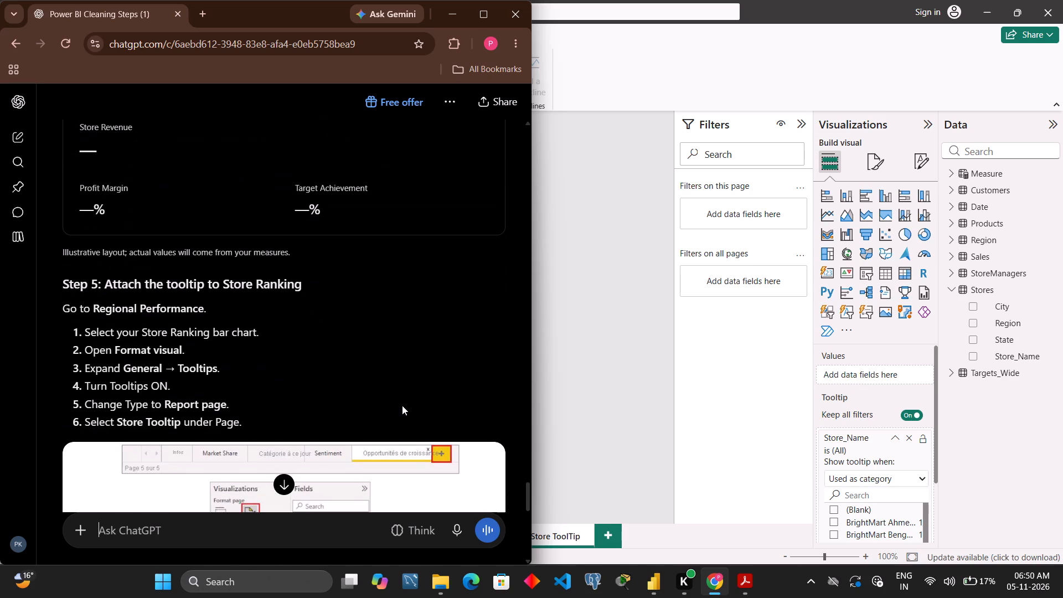
{"action": "scroll", "coordinate": [402, 405], "scroll_direction": "down", "scroll_amount": 2}
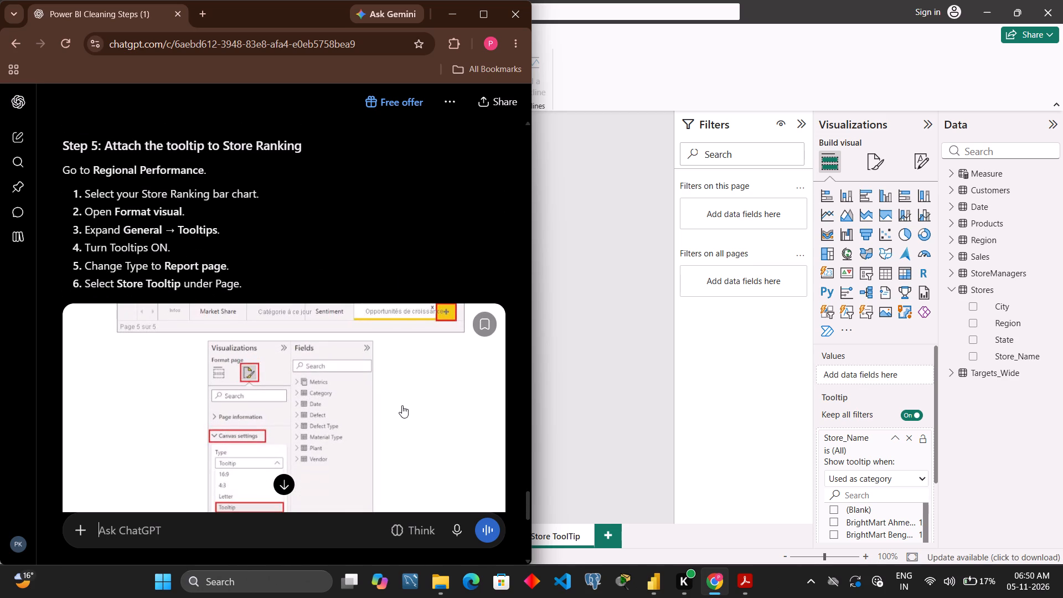
{"action": "scroll", "coordinate": [402, 405], "scroll_direction": "down", "scroll_amount": 3}
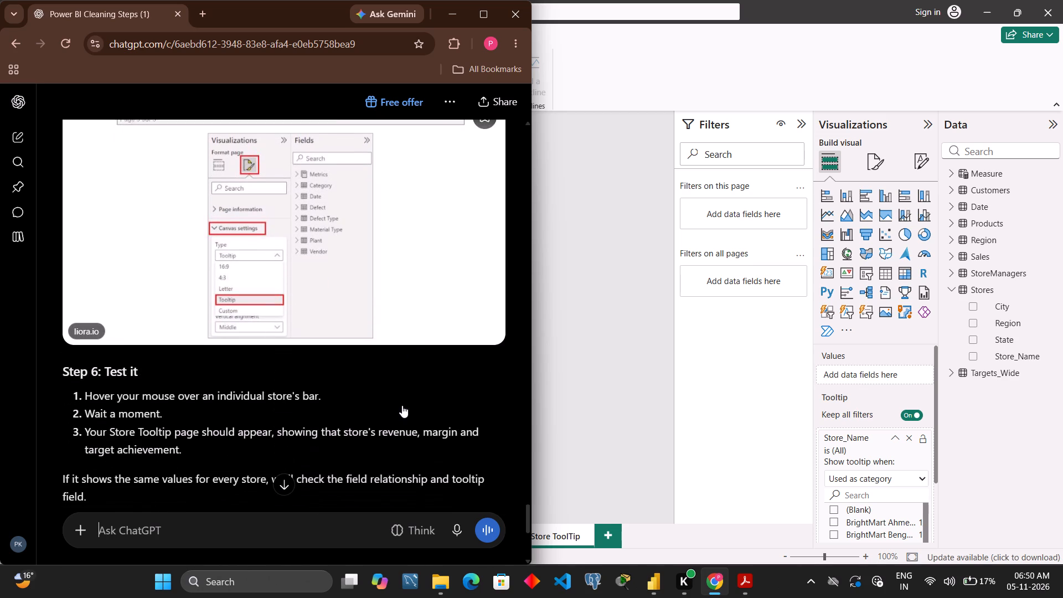
{"action": "scroll", "coordinate": [402, 405], "scroll_direction": "down", "scroll_amount": 9}
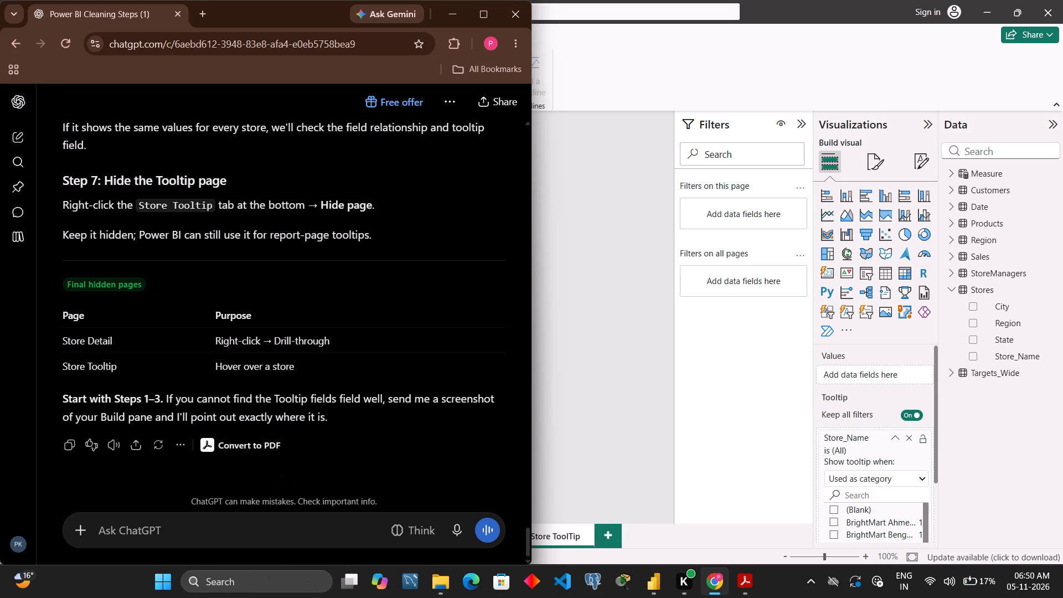
{"action": "scroll", "coordinate": [402, 405], "scroll_direction": "up", "scroll_amount": 1}
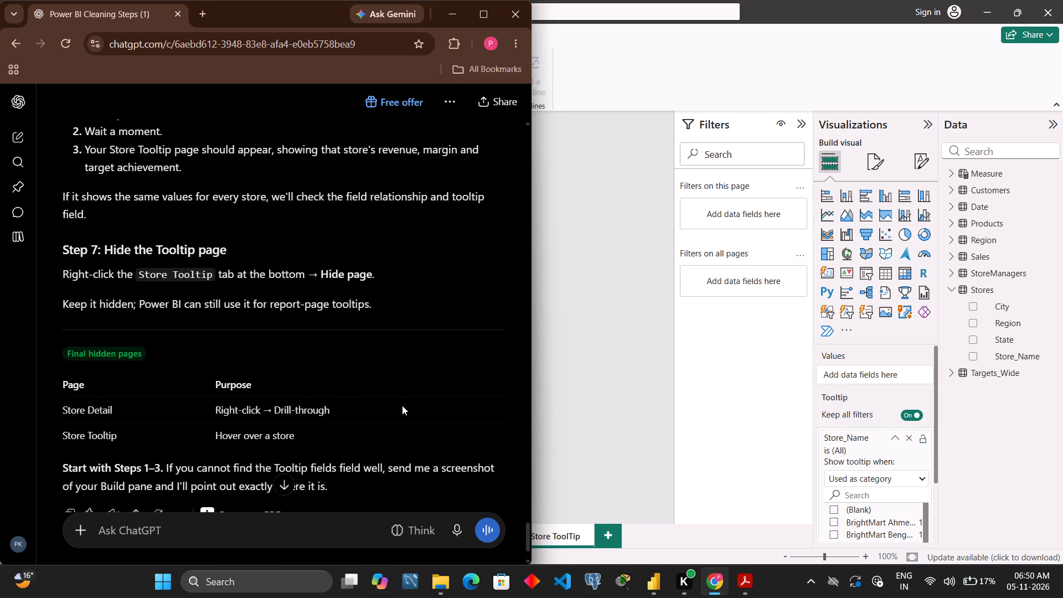
{"action": "scroll", "coordinate": [402, 405], "scroll_direction": "up", "scroll_amount": 14}
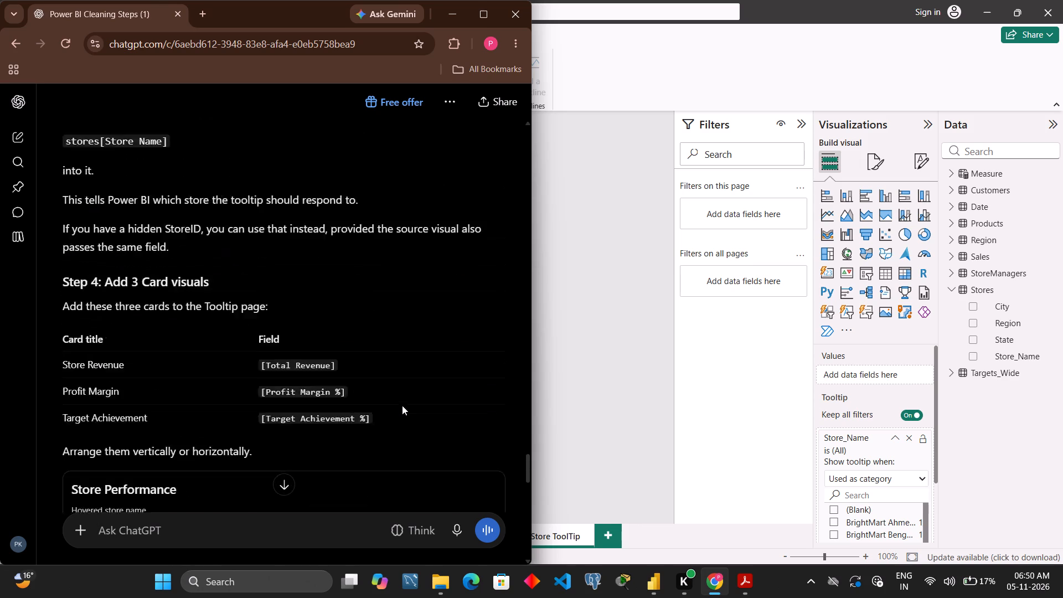
{"action": "scroll", "coordinate": [402, 405], "scroll_direction": "up", "scroll_amount": 3}
{"action": "scroll", "coordinate": [402, 405], "scroll_direction": "down", "scroll_amount": 1}
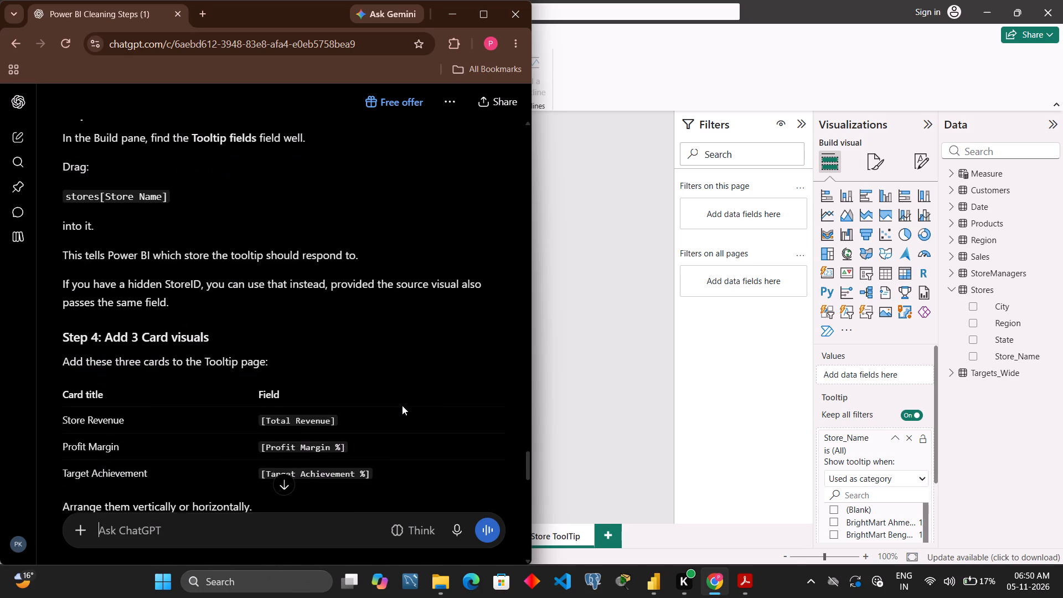
{"action": "scroll", "coordinate": [402, 405], "scroll_direction": "down", "scroll_amount": 3}
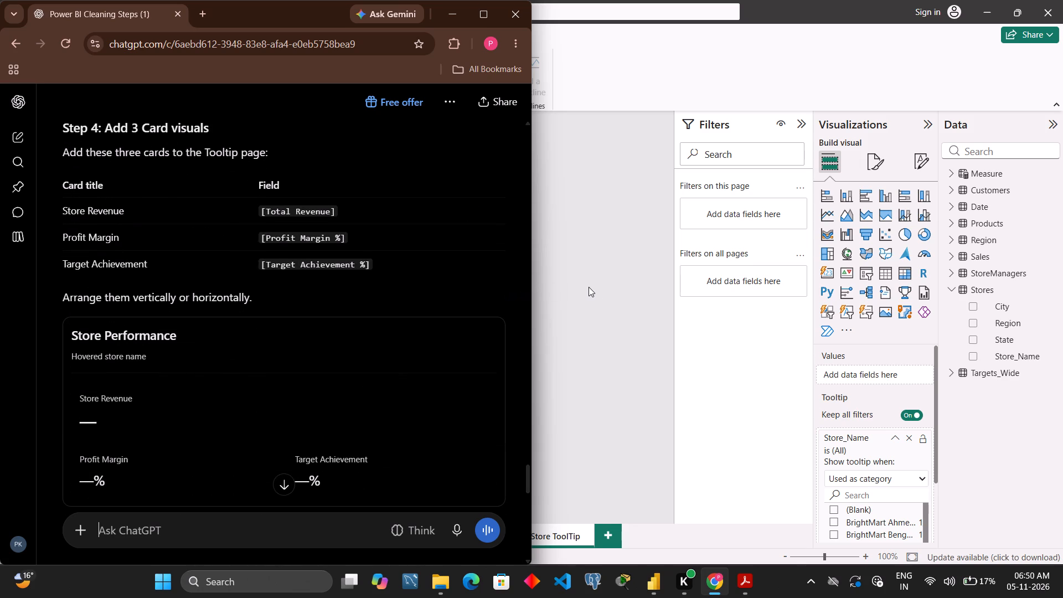
Back in Power BI, add a Total Revenue card to the Store ToolTip page and shrink it into the canvas's upper-left area.
{"action": "left_click", "coordinate": [596, 288]}
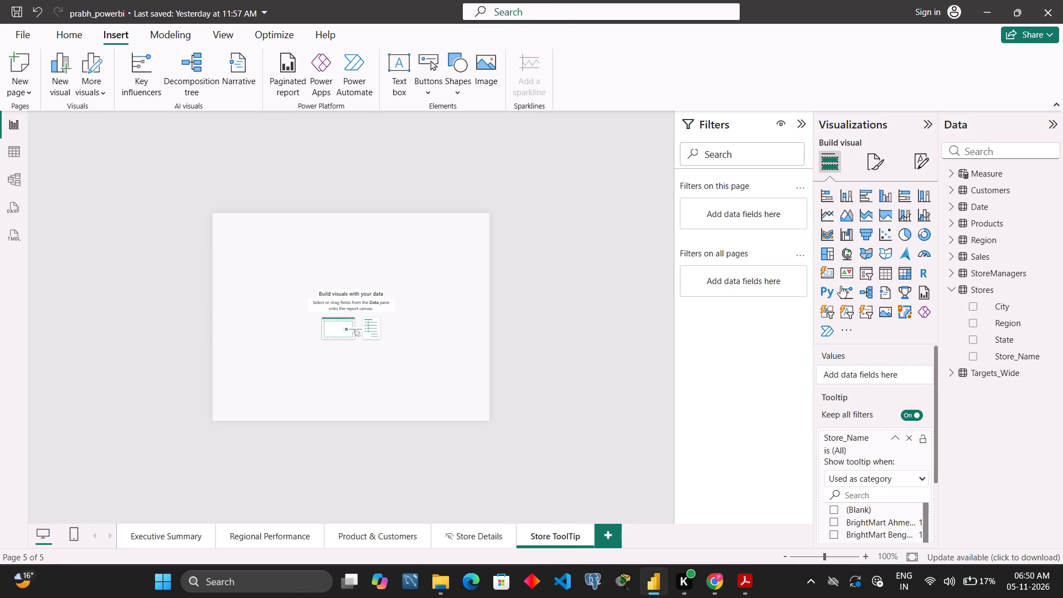
{"action": "left_click", "coordinate": [826, 279]}
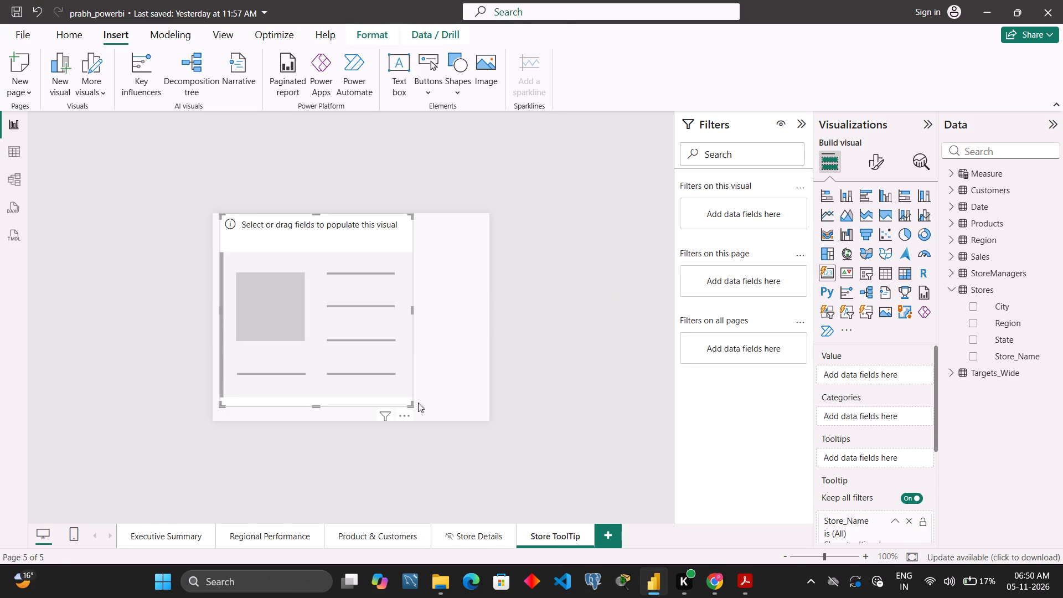
{"action": "left_click_drag", "start_coordinate": [412, 402], "coordinate": [363, 299]}
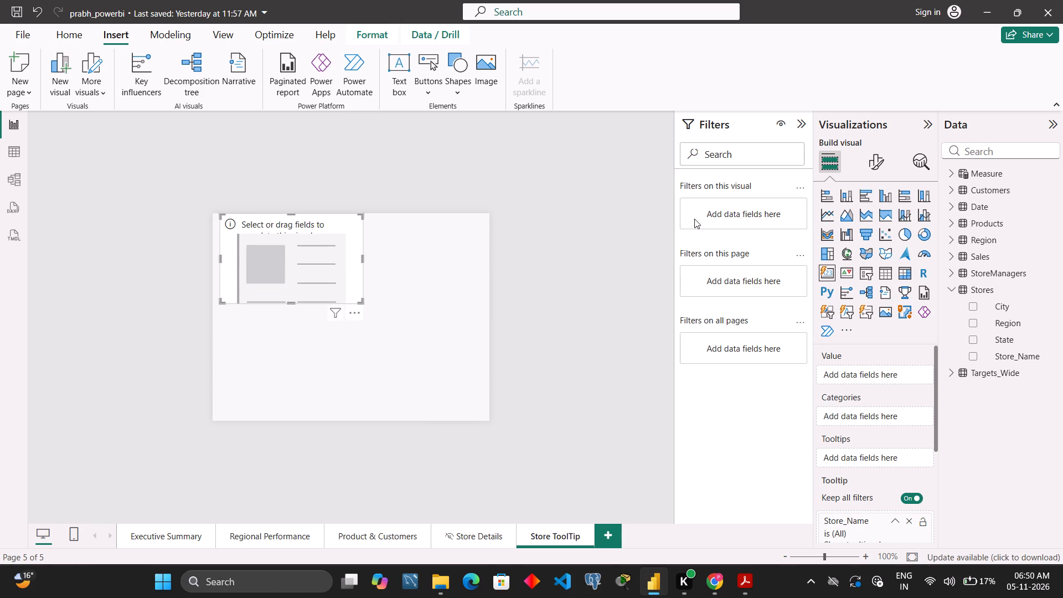
{"action": "left_click", "coordinate": [1006, 151]}
{"action": "type", "text": "total"}
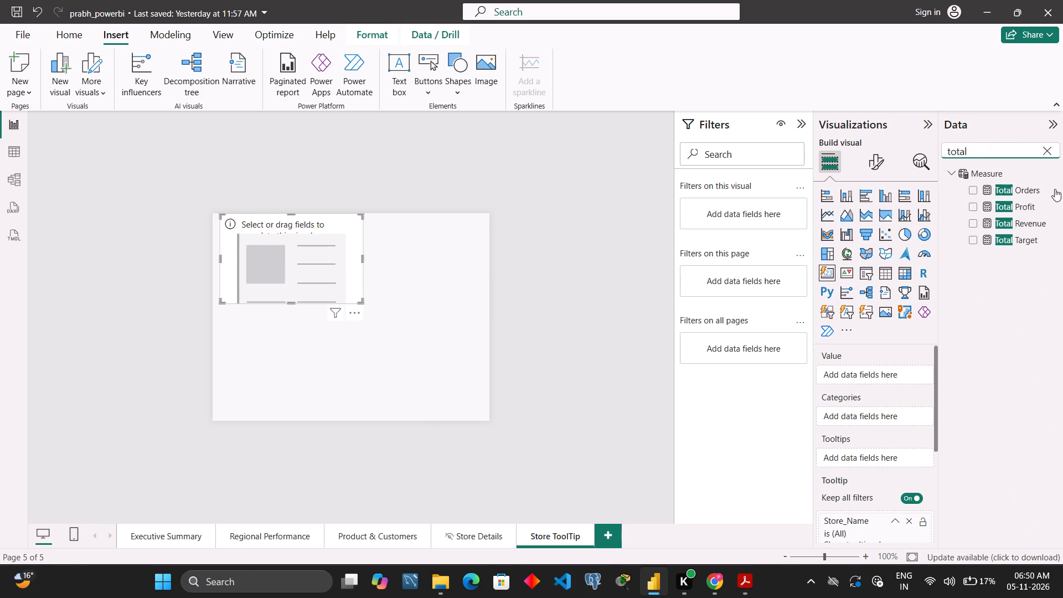
{"action": "left_click_drag", "start_coordinate": [1019, 221], "coordinate": [907, 329]}
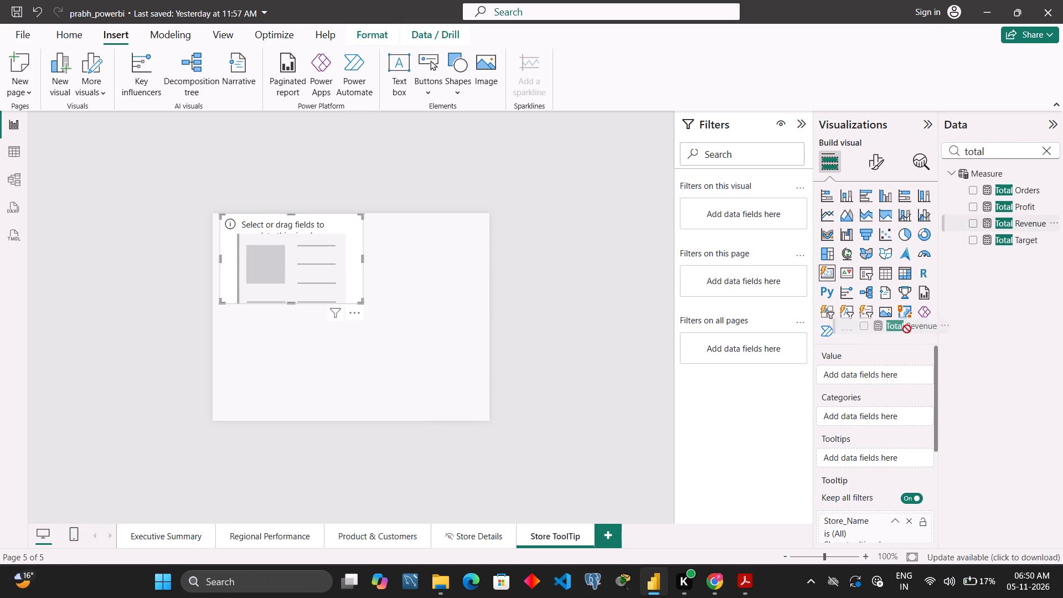
{"action": "left_click_drag", "start_coordinate": [907, 329], "coordinate": [897, 367]}
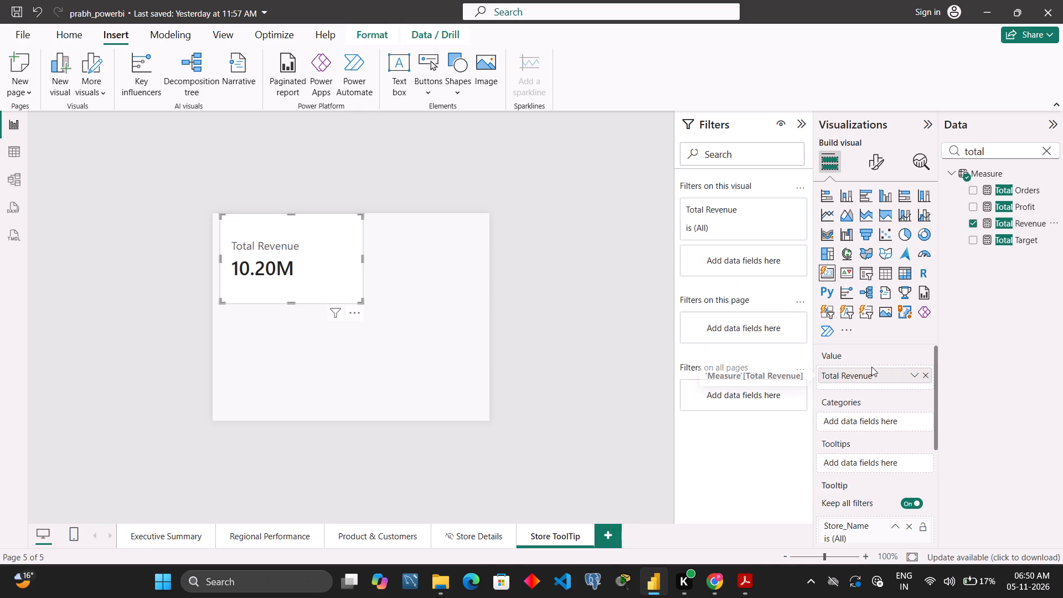
{"action": "left_click", "coordinate": [451, 276]}
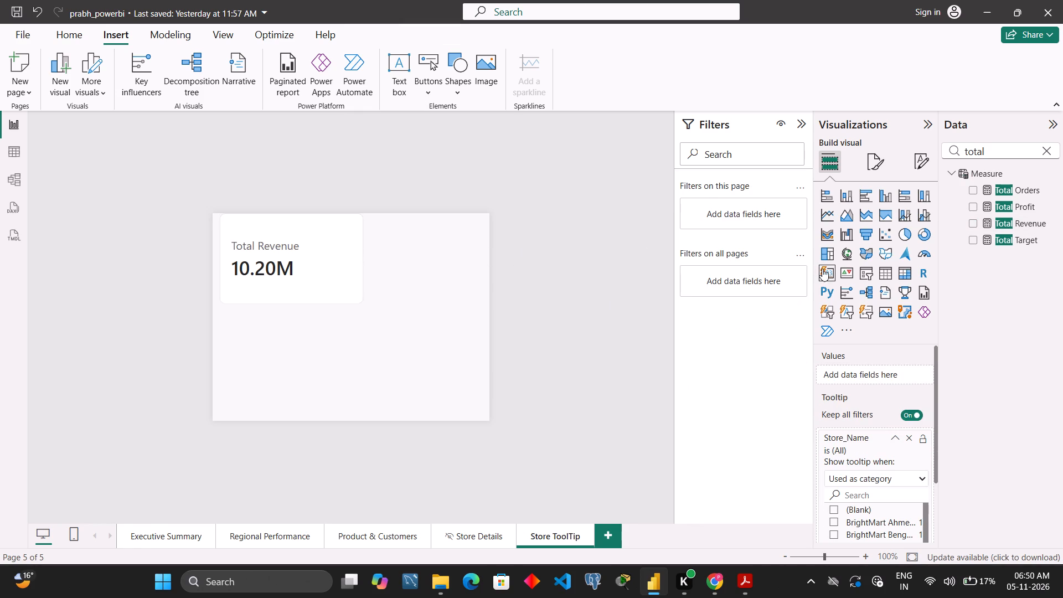
Add a second card below the Total Revenue card, with Total Profit as its value.
{"action": "left_click", "coordinate": [828, 270]}
{"action": "left_click_drag", "start_coordinate": [1027, 201], "coordinate": [890, 346]}
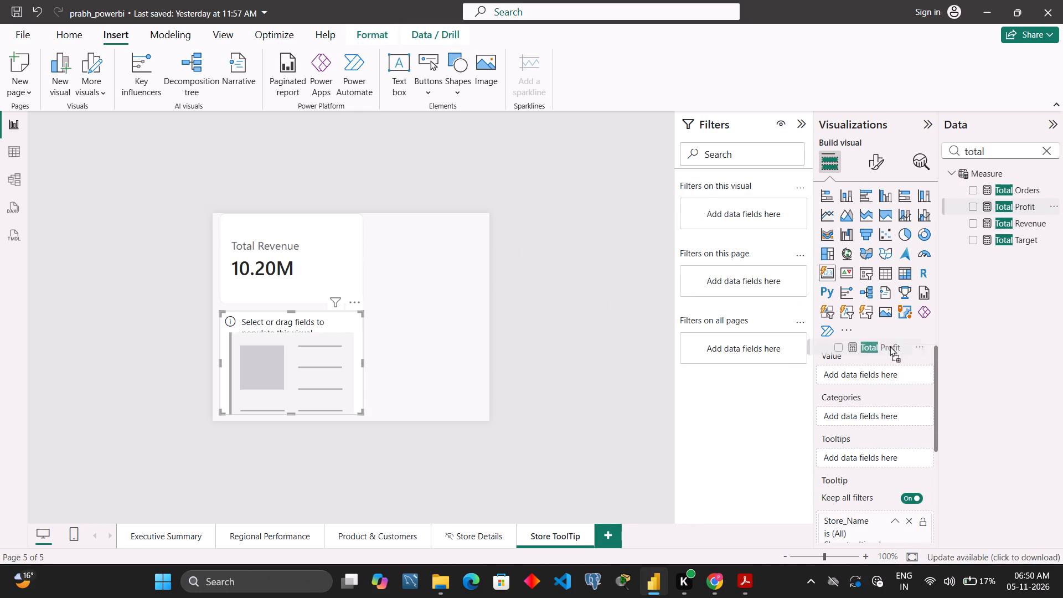
{"action": "left_click_drag", "start_coordinate": [890, 346], "coordinate": [889, 362]}
{"action": "left_click", "coordinate": [444, 298]}
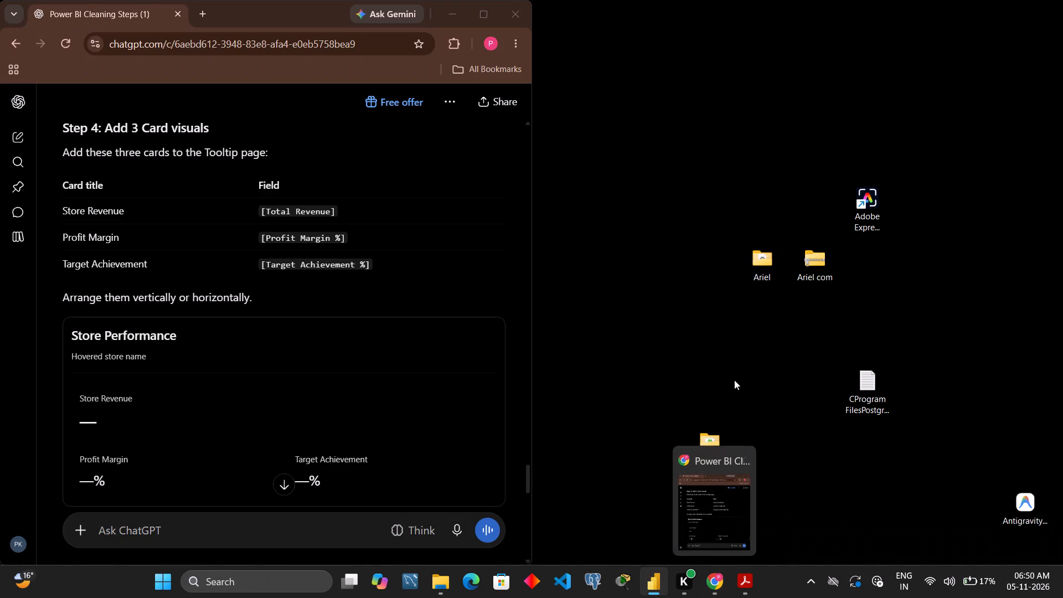
Replace Total Profit with the Profit Margin % measure in the lower card, as Step 4 of the guide specifies.
{"action": "left_click", "coordinate": [1048, 146]}
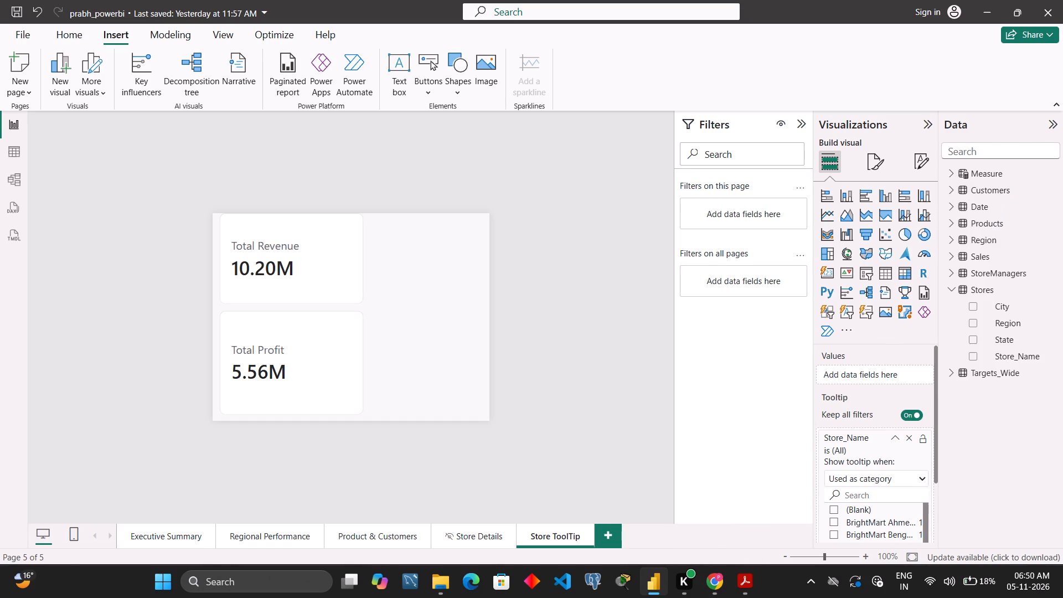
{"action": "type", "text": "prof"}
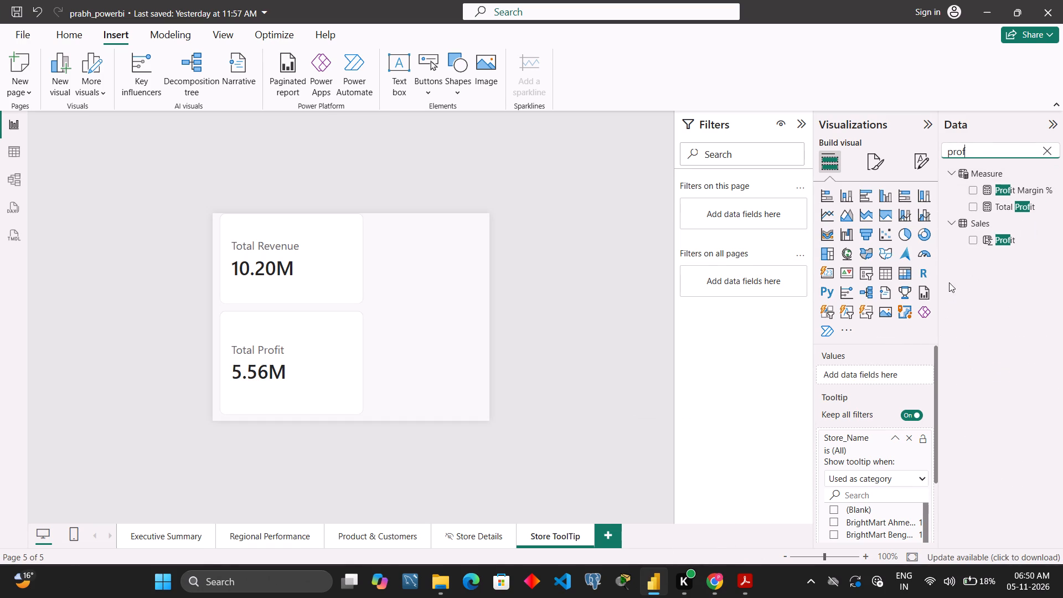
{"action": "left_click", "coordinate": [347, 364]}
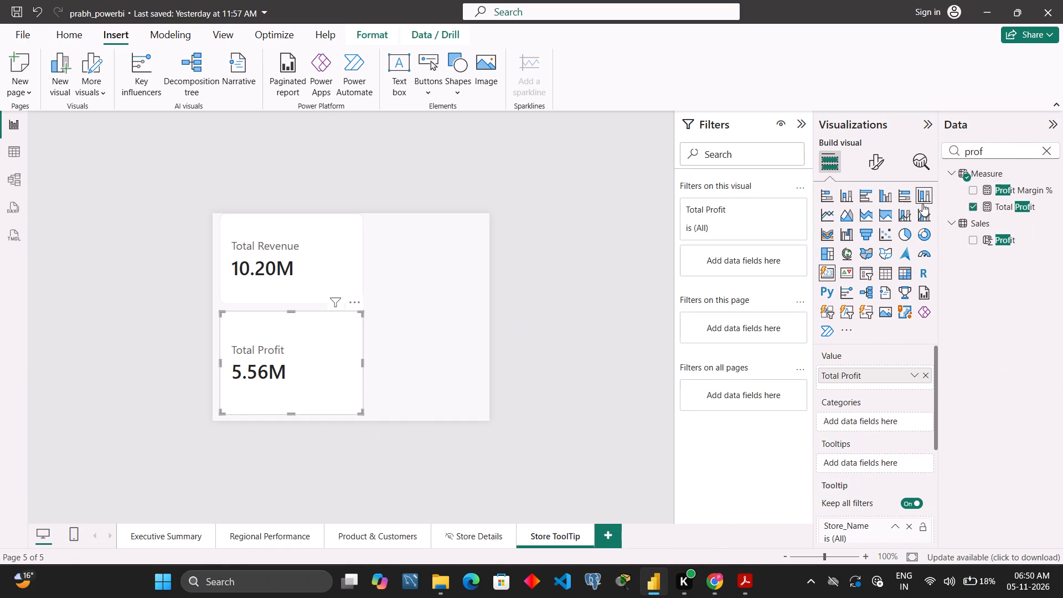
{"action": "left_click", "coordinate": [971, 208]}
{"action": "left_click", "coordinate": [972, 193]}
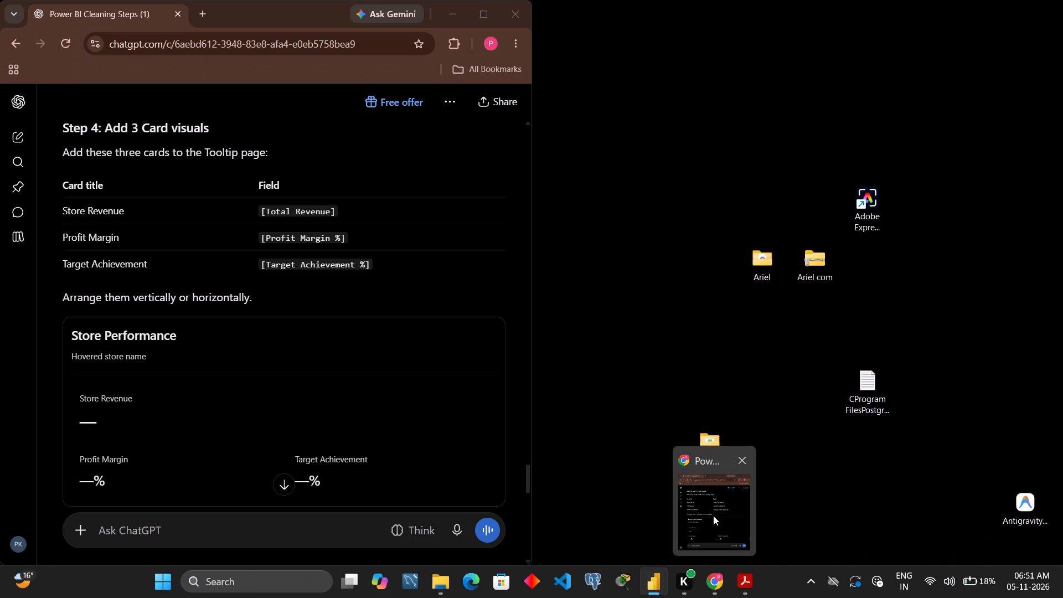
{"action": "left_click", "coordinate": [447, 340]}
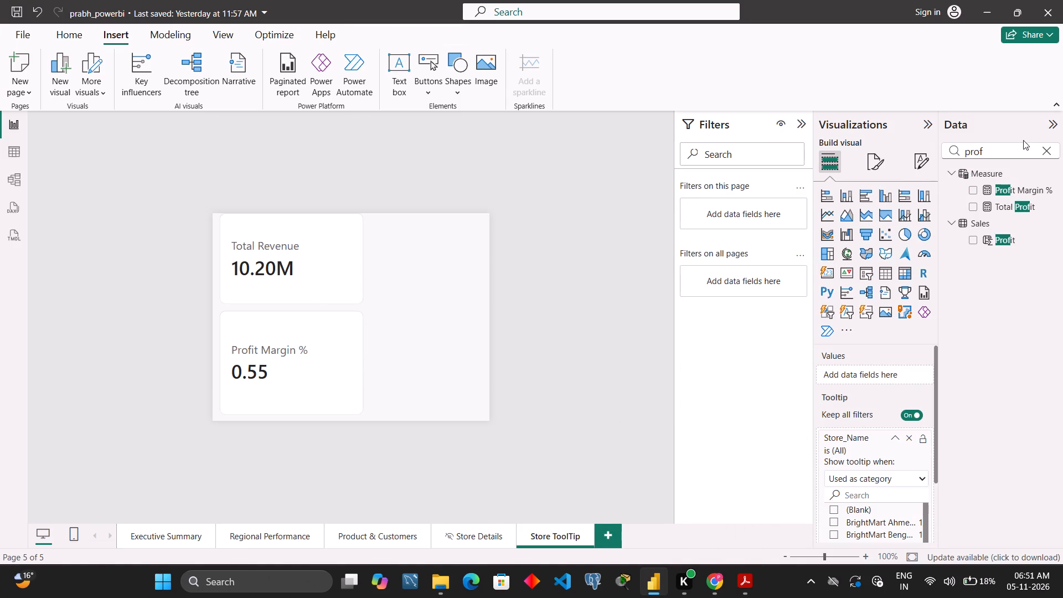
Add a third card to the Store ToolTip page with the Target Achievement % measure as its value.
{"action": "left_click", "coordinate": [1051, 150]}
{"action": "type", "text": "target"}
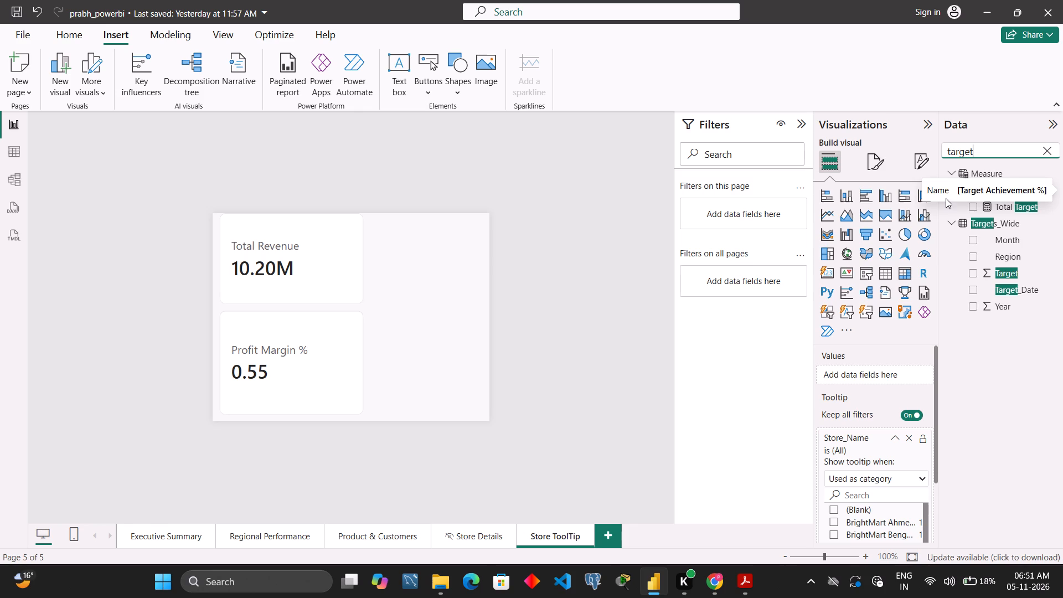
{"action": "left_click", "coordinate": [828, 266]}
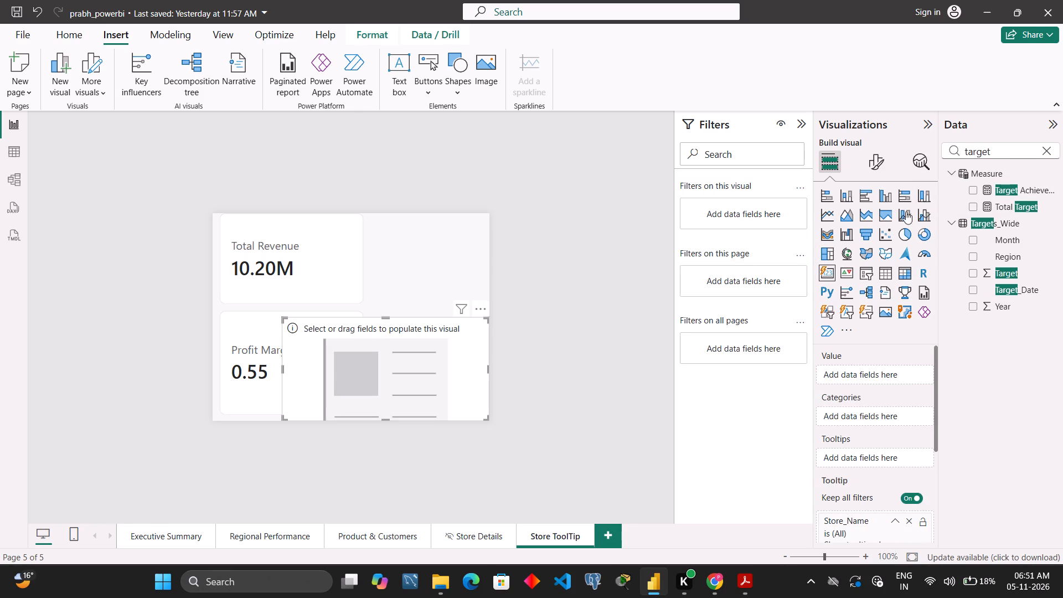
{"action": "left_click", "coordinate": [973, 192]}
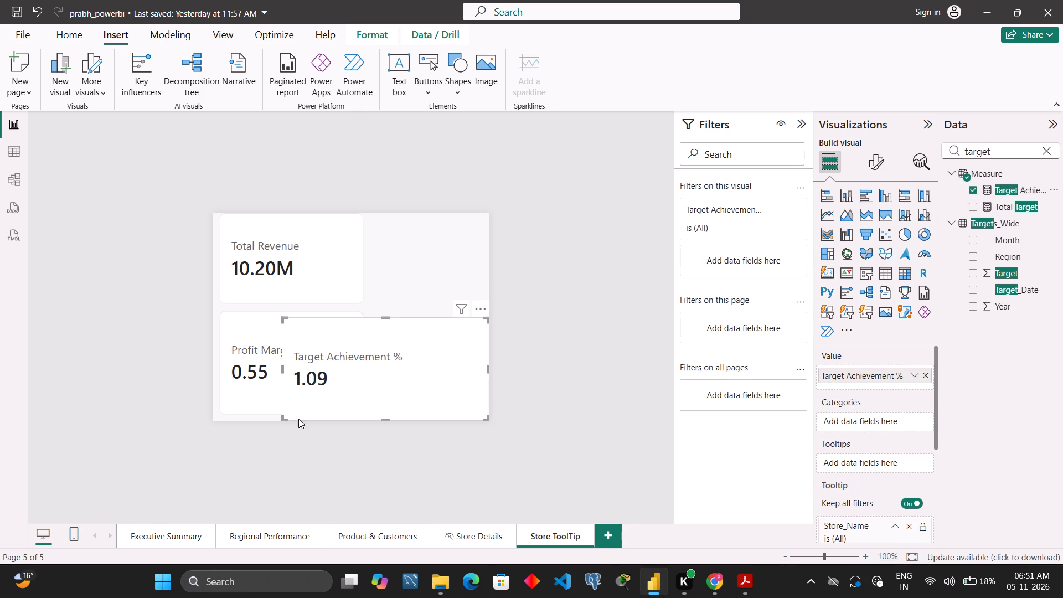
Shrink the Target Achievement % card and move it up beside the Total Revenue card on the Store ToolTip page.
{"action": "left_click_drag", "start_coordinate": [283, 419], "coordinate": [351, 399]}
{"action": "right_click", "coordinate": [441, 328]}
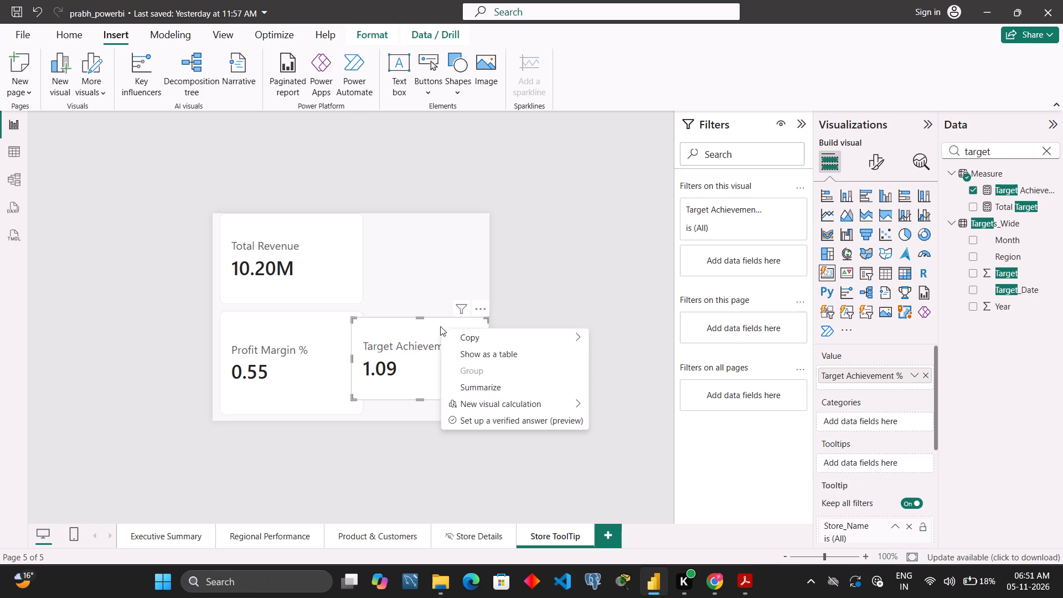
{"action": "left_click", "coordinate": [420, 339]}
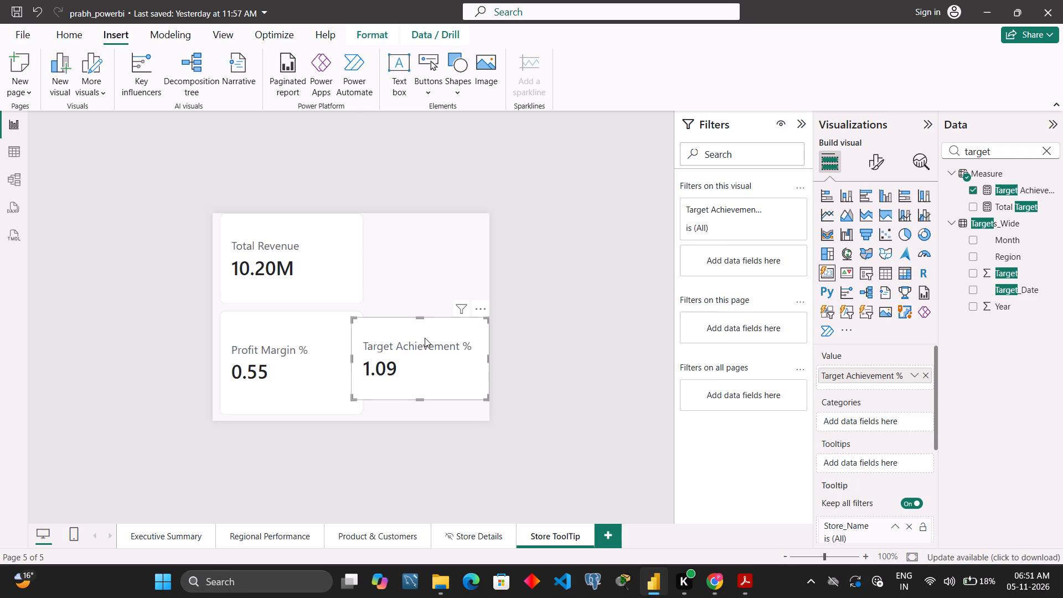
{"action": "double_click", "coordinate": [425, 332]}
{"action": "double_click", "coordinate": [425, 332]}
{"action": "right_click", "coordinate": [425, 332]}
{"action": "left_click", "coordinate": [393, 373]}
{"action": "left_click_drag", "start_coordinate": [393, 371], "coordinate": [419, 282]}
Switch to the ChatGPT guide in Chrome and read Step 5 on attaching the tooltip to Store Ranking.
{"action": "left_click", "coordinate": [725, 494]}
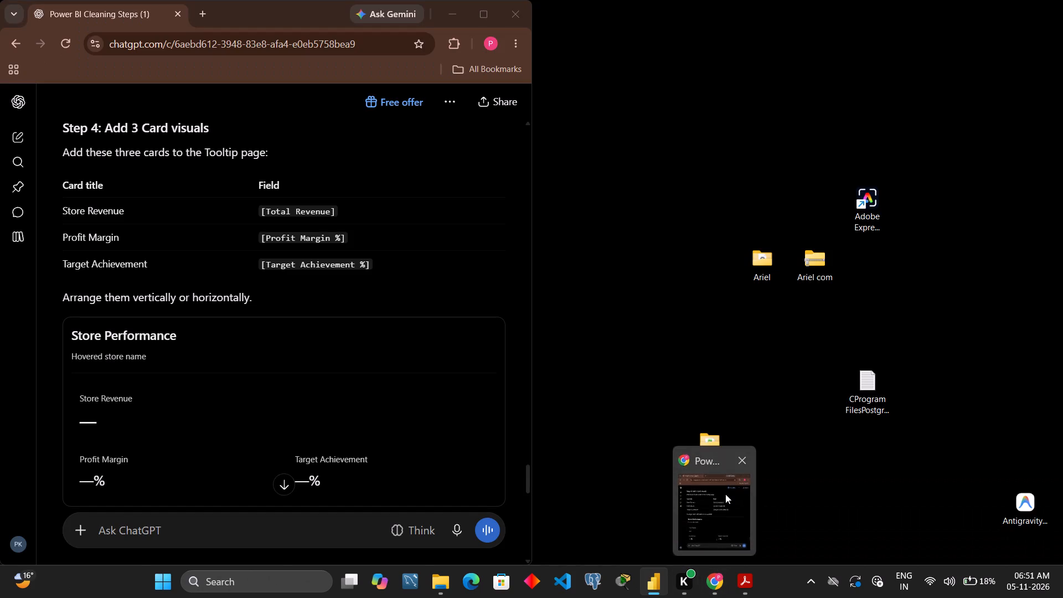
{"action": "scroll", "coordinate": [257, 378], "scroll_direction": "down", "scroll_amount": 3}
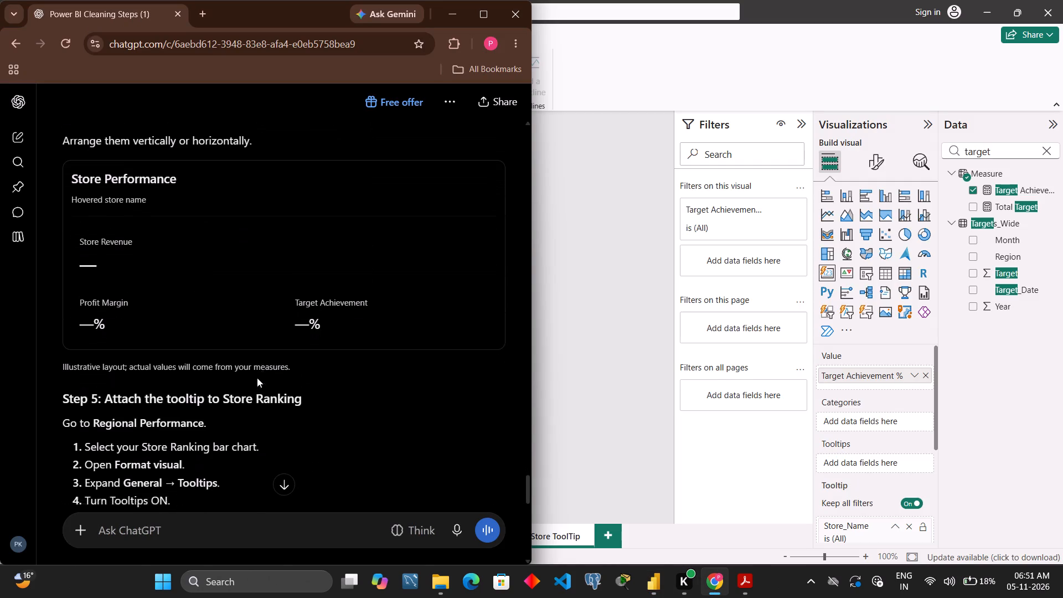
{"action": "scroll", "coordinate": [257, 378], "scroll_direction": "down", "scroll_amount": 2}
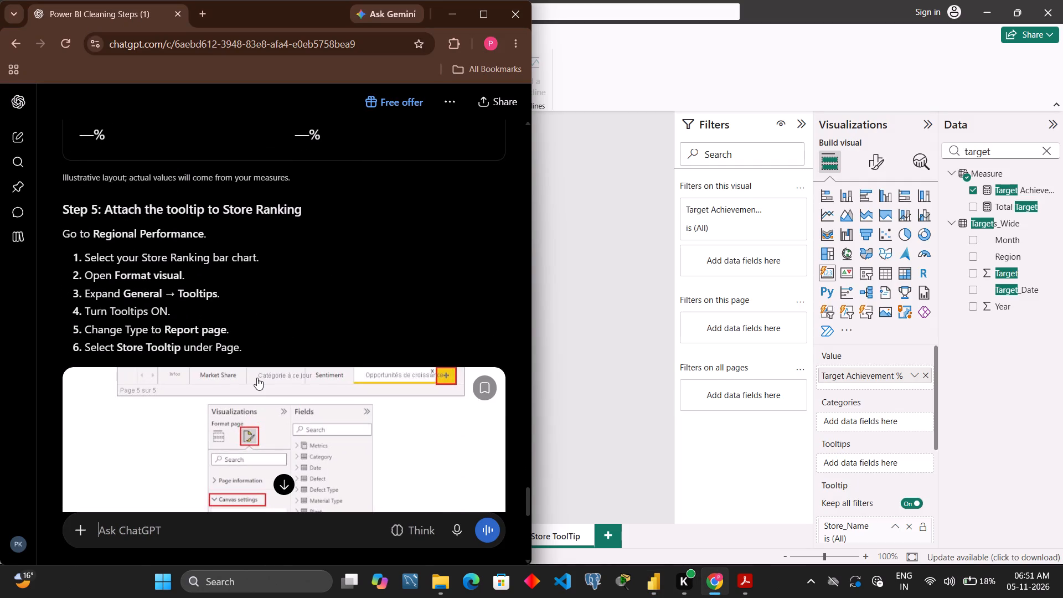
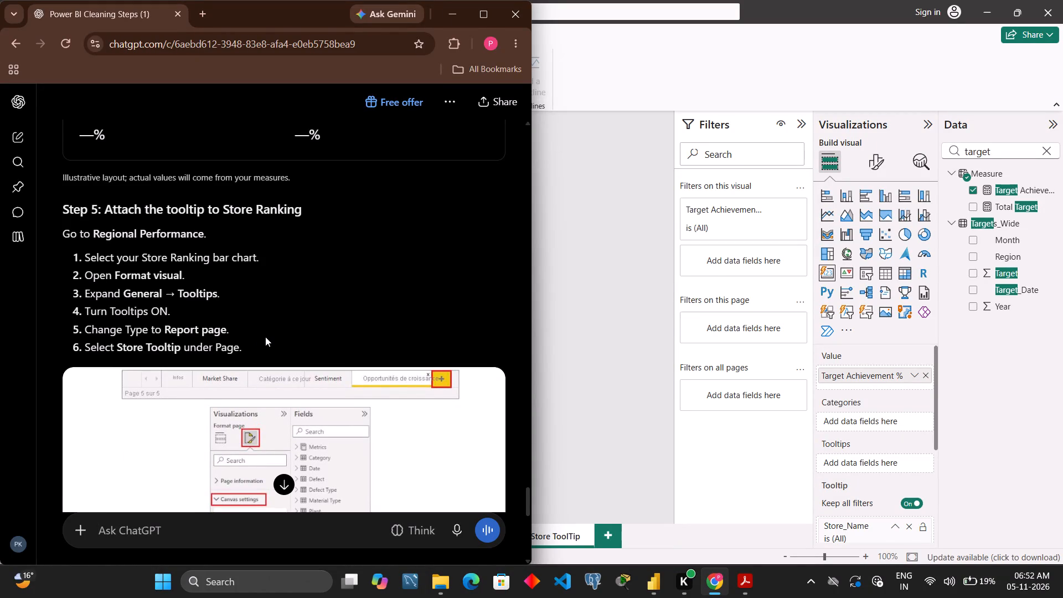
Following the chat's tooltip instructions, switch to Power BI and select the store ranking bar chart on the Regional Performance page.
{"action": "scroll", "coordinate": [265, 337], "scroll_direction": "down", "scroll_amount": 3}
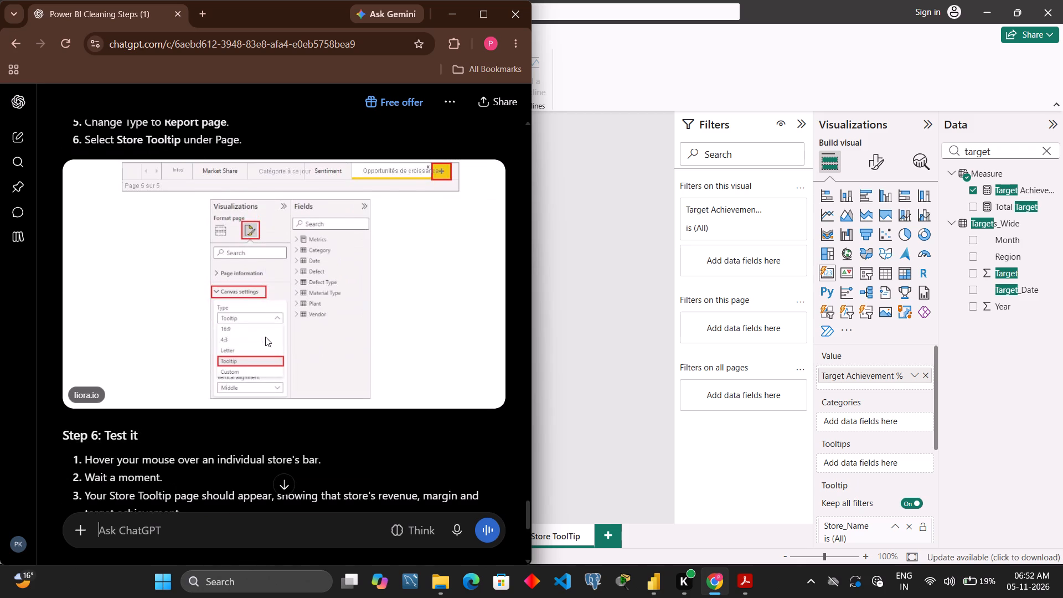
{"action": "scroll", "coordinate": [265, 337], "scroll_direction": "down", "scroll_amount": 3}
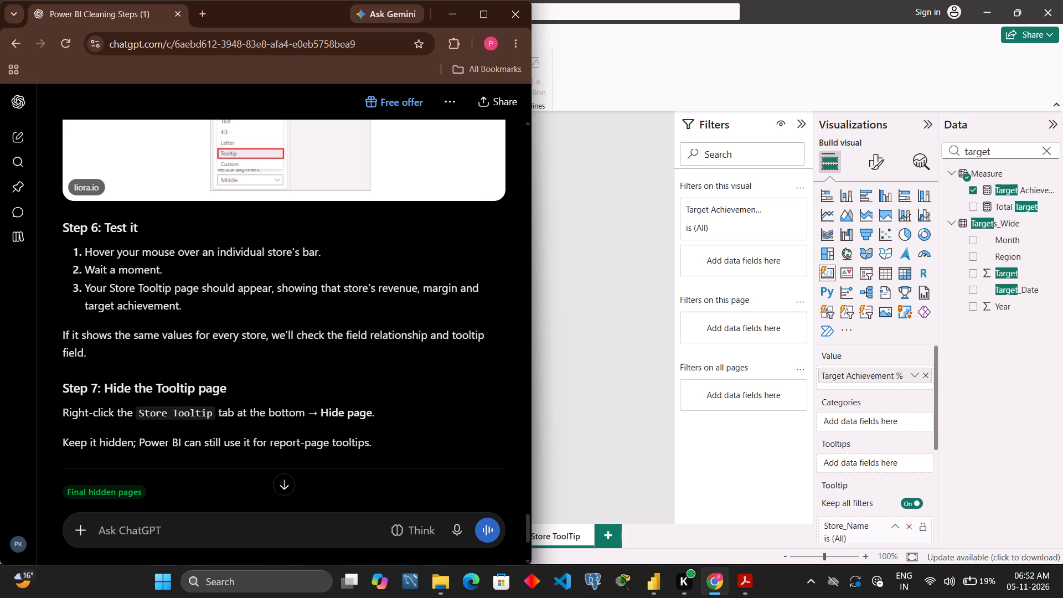
{"action": "scroll", "coordinate": [265, 337], "scroll_direction": "up", "scroll_amount": 4}
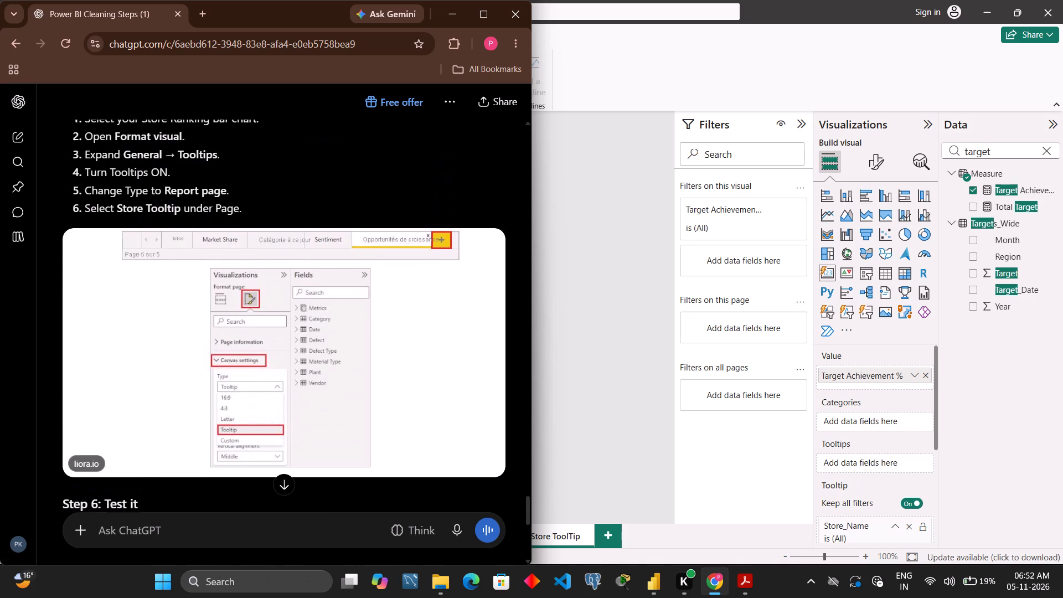
{"action": "scroll", "coordinate": [265, 337], "scroll_direction": "up", "scroll_amount": 2}
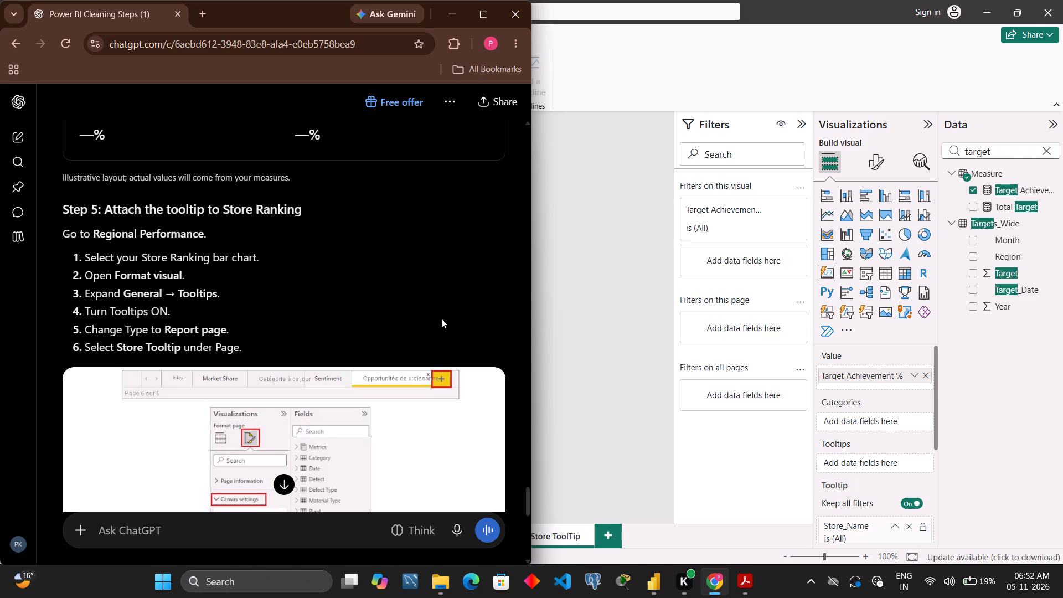
{"action": "left_click", "coordinate": [574, 296]}
{"action": "left_click", "coordinate": [262, 536]}
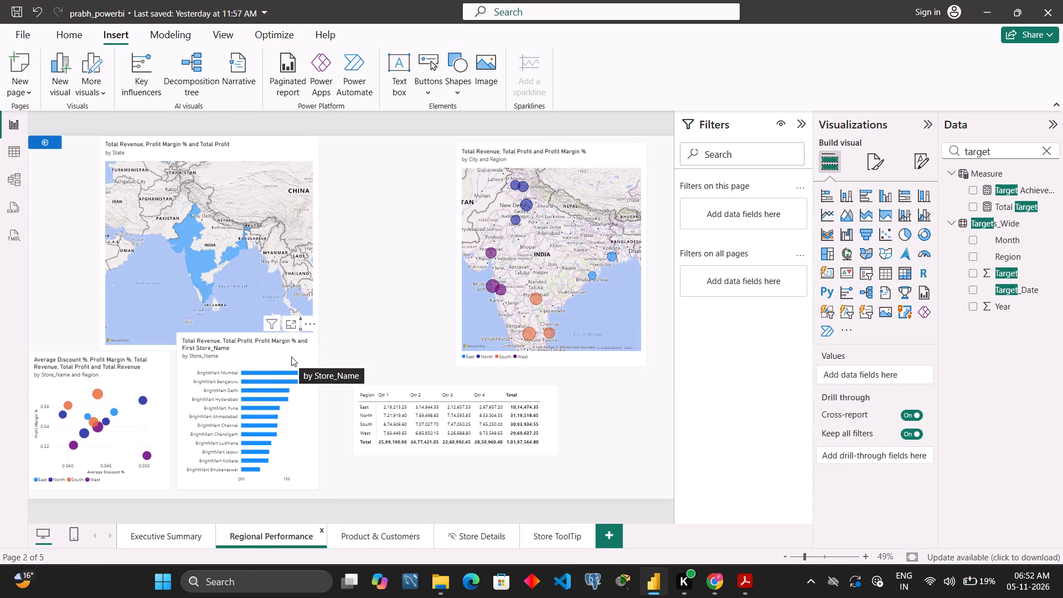
{"action": "right_click", "coordinate": [291, 357]}
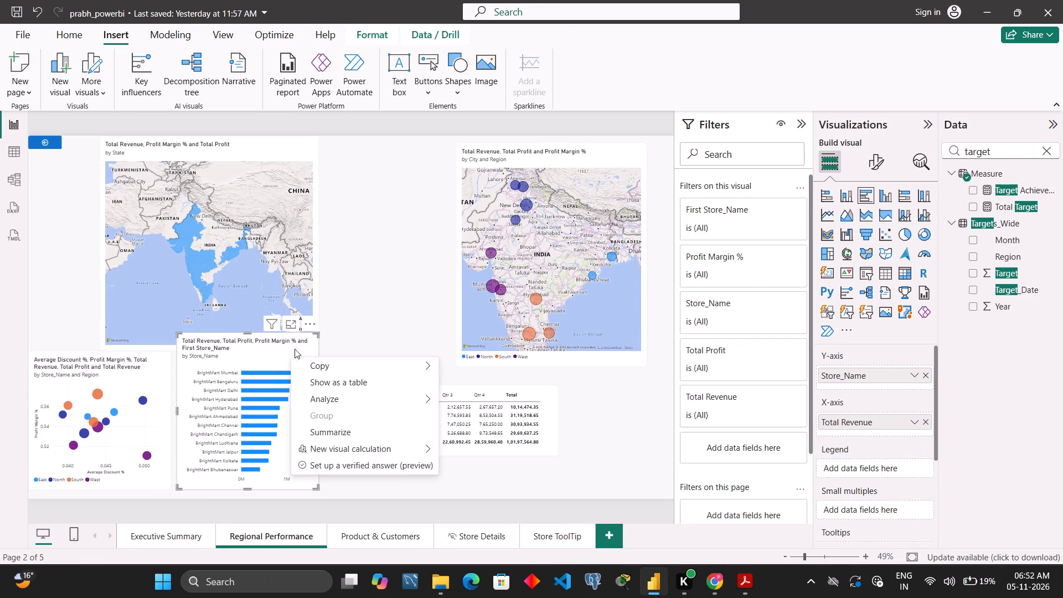
{"action": "left_click", "coordinate": [329, 327]}
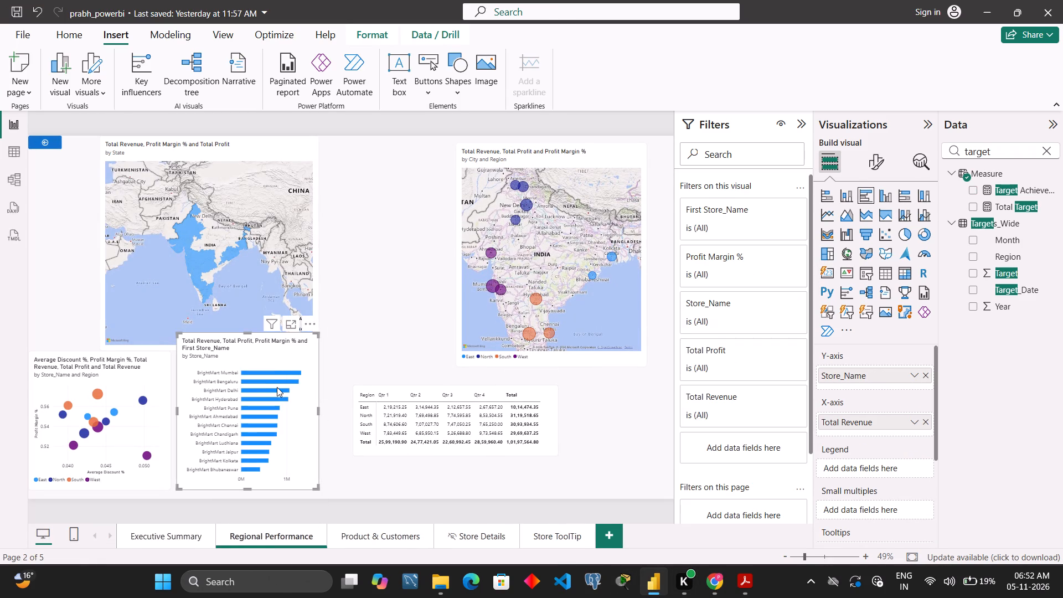
{"action": "left_click", "coordinate": [276, 371]}
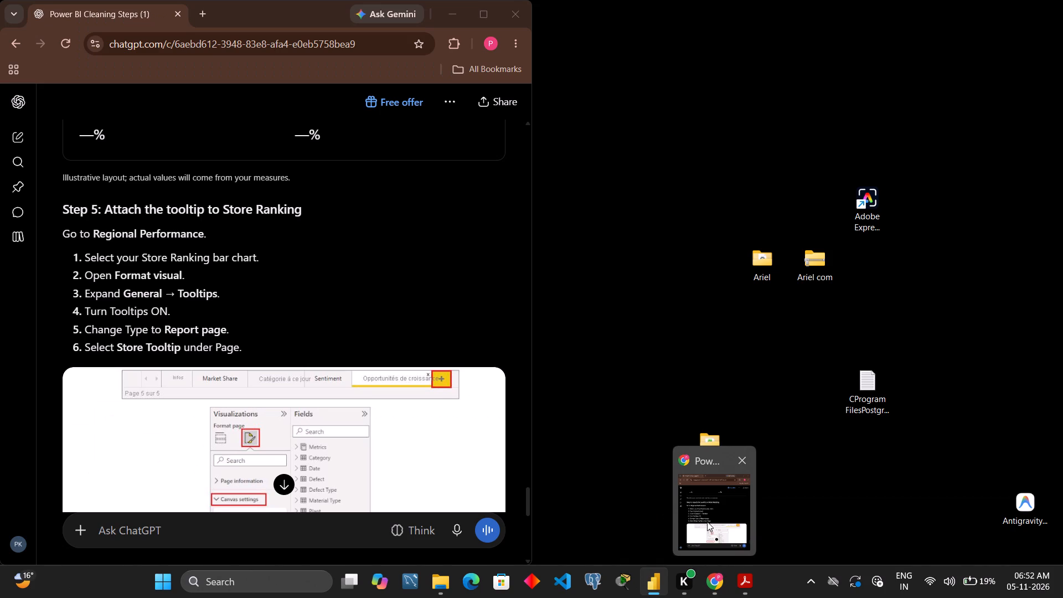
Open the store bar chart's general Tooltips formatting options.
{"action": "left_click", "coordinate": [879, 164]}
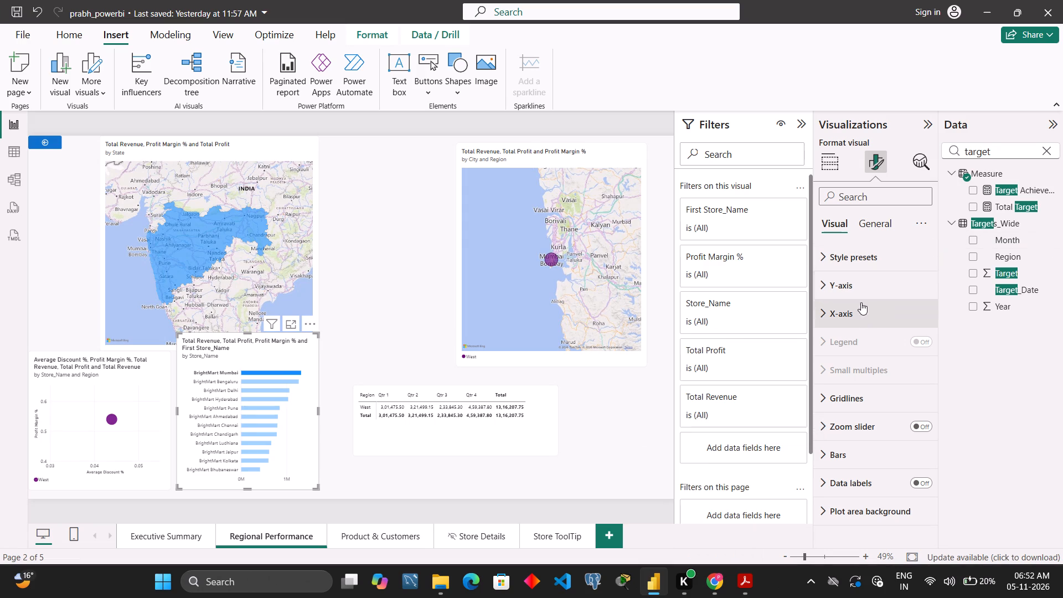
{"action": "scroll", "coordinate": [867, 386], "scroll_direction": "down", "scroll_amount": 2}
{"action": "scroll", "coordinate": [866, 445], "scroll_direction": "up", "scroll_amount": 2}
{"action": "left_click", "coordinate": [865, 218]}
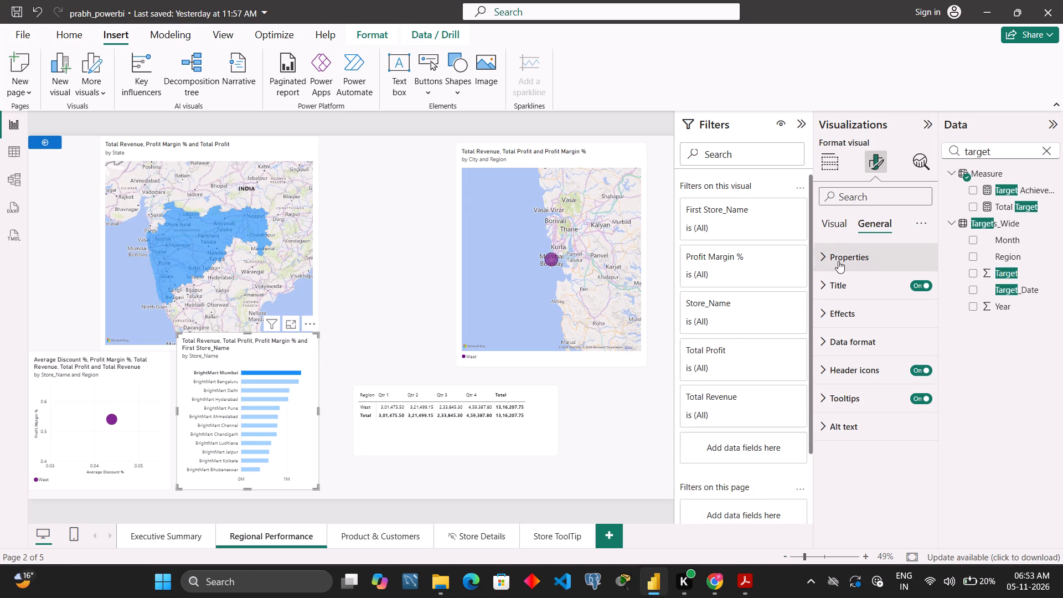
{"action": "left_click", "coordinate": [821, 402]}
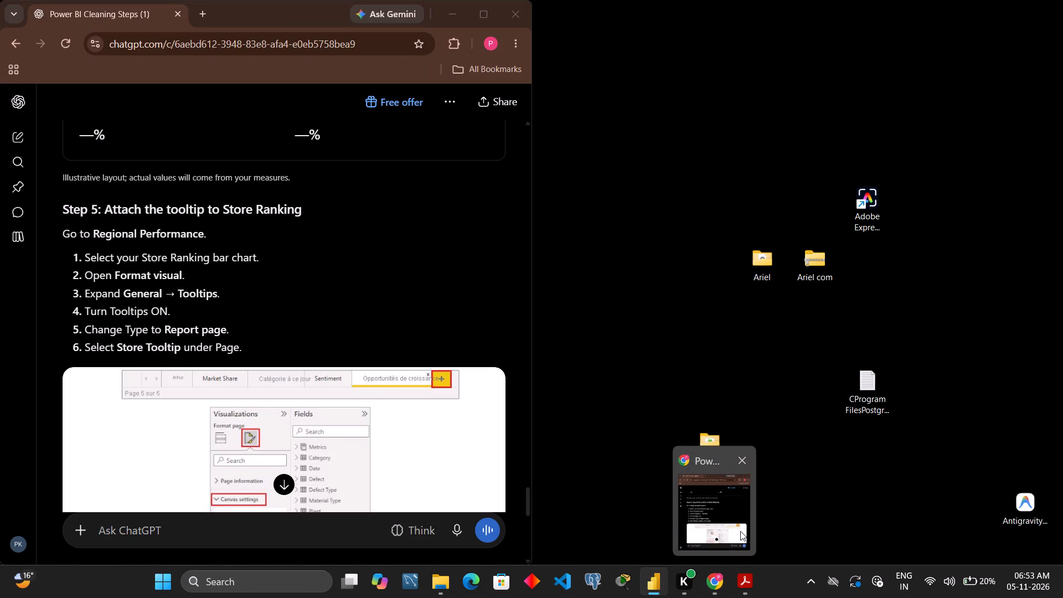
{"action": "left_click", "coordinate": [742, 530]}
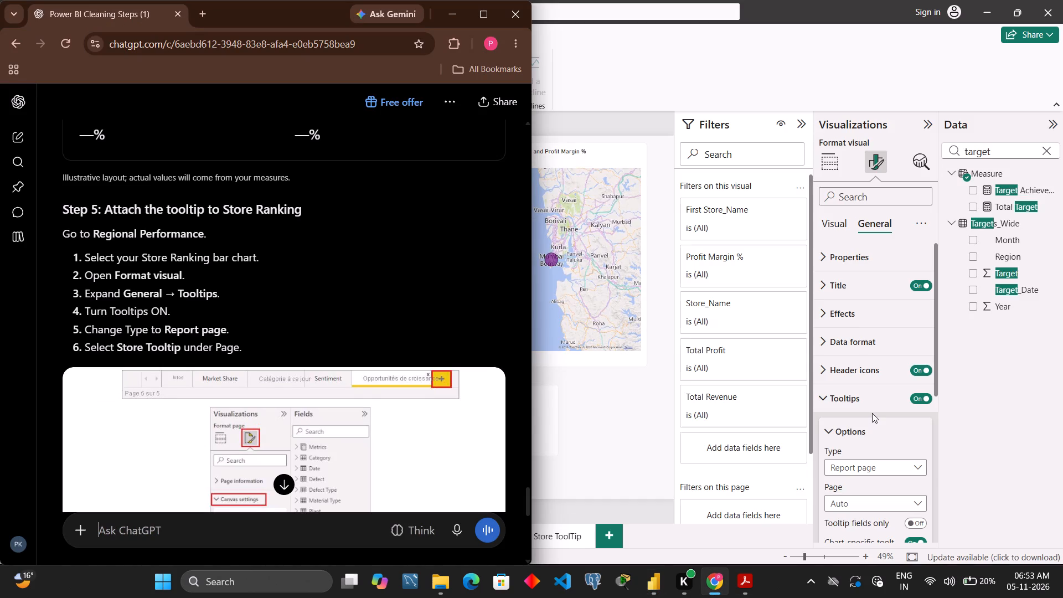
{"action": "scroll", "coordinate": [872, 413], "scroll_direction": "down", "scroll_amount": 4}
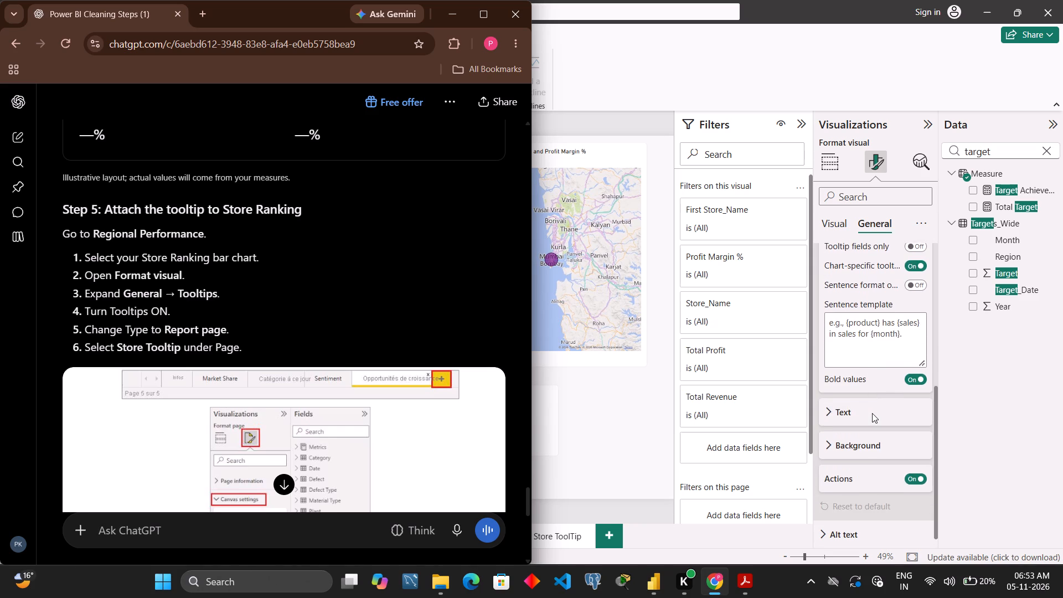
{"action": "scroll", "coordinate": [872, 413], "scroll_direction": "up", "scroll_amount": 2}
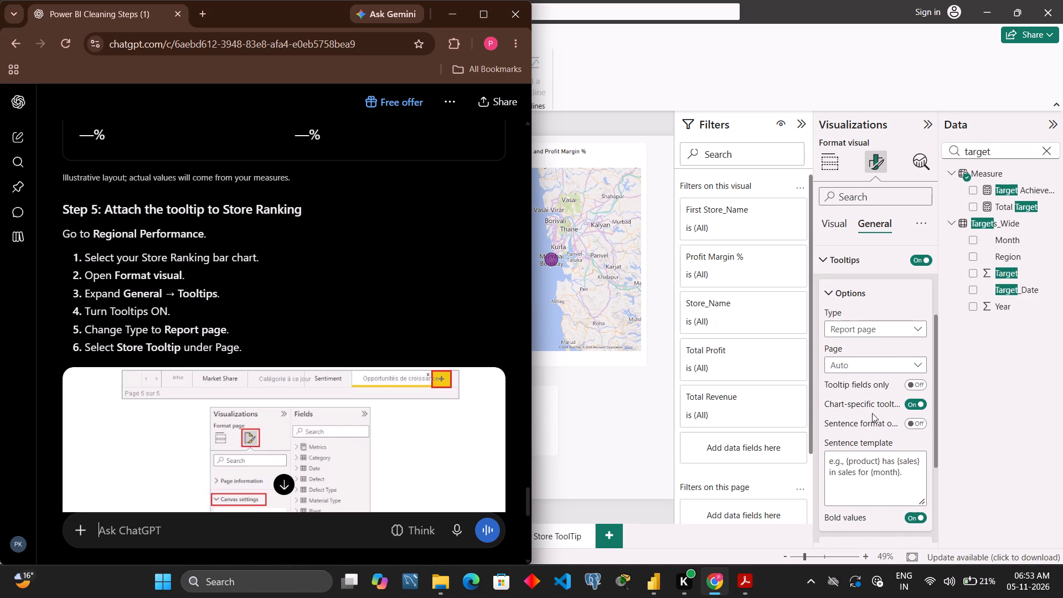
Keep the bar chart's tooltip type as Report page and set its tooltip page to Store ToolTip.
{"action": "left_click", "coordinate": [887, 327]}
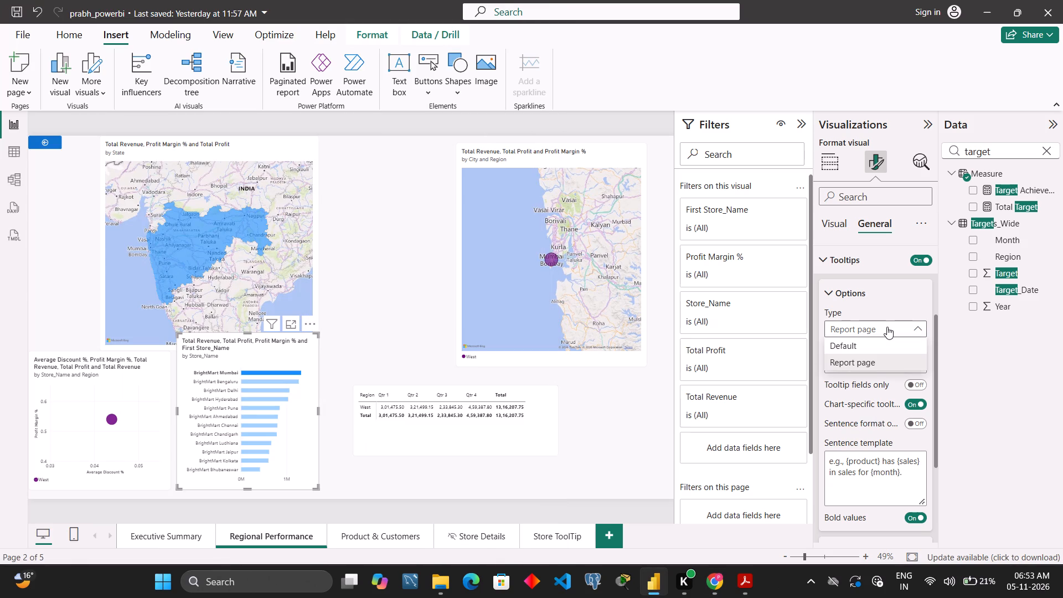
{"action": "left_click", "coordinate": [963, 423]}
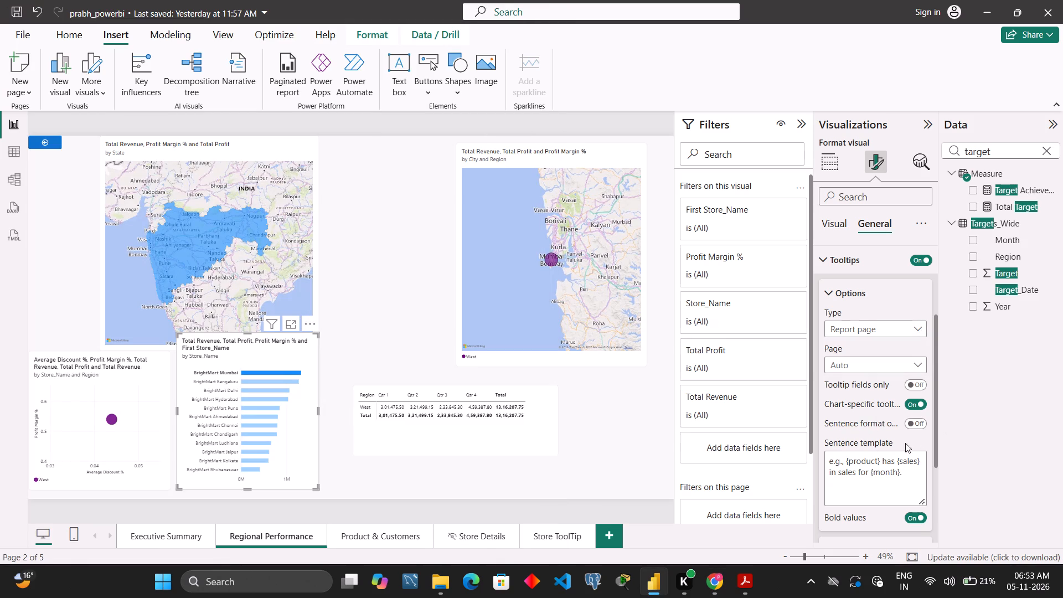
{"action": "scroll", "coordinate": [880, 448], "scroll_direction": "down", "scroll_amount": 1}
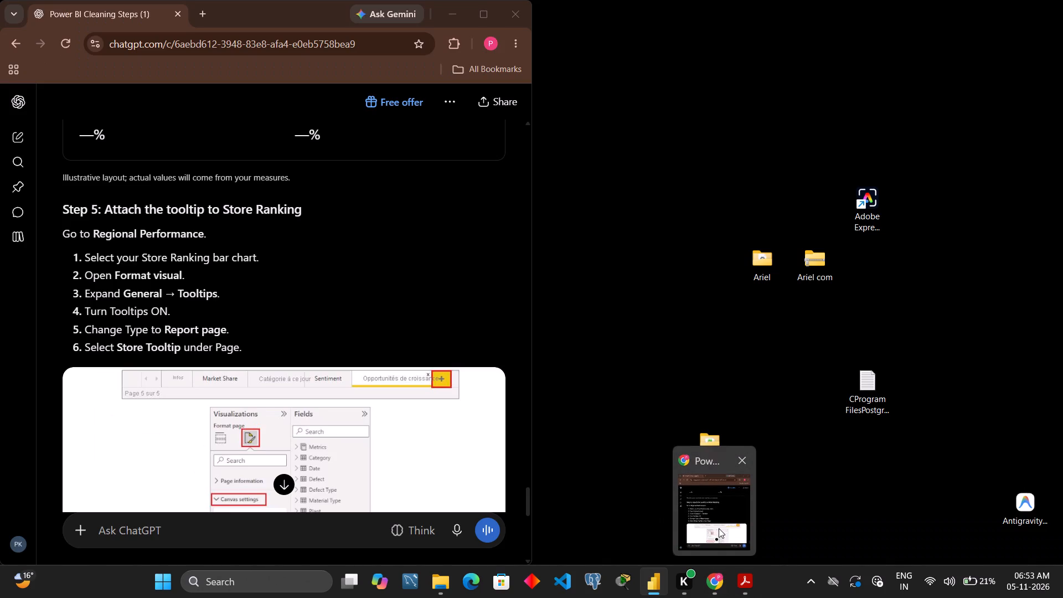
{"action": "left_click", "coordinate": [722, 527]}
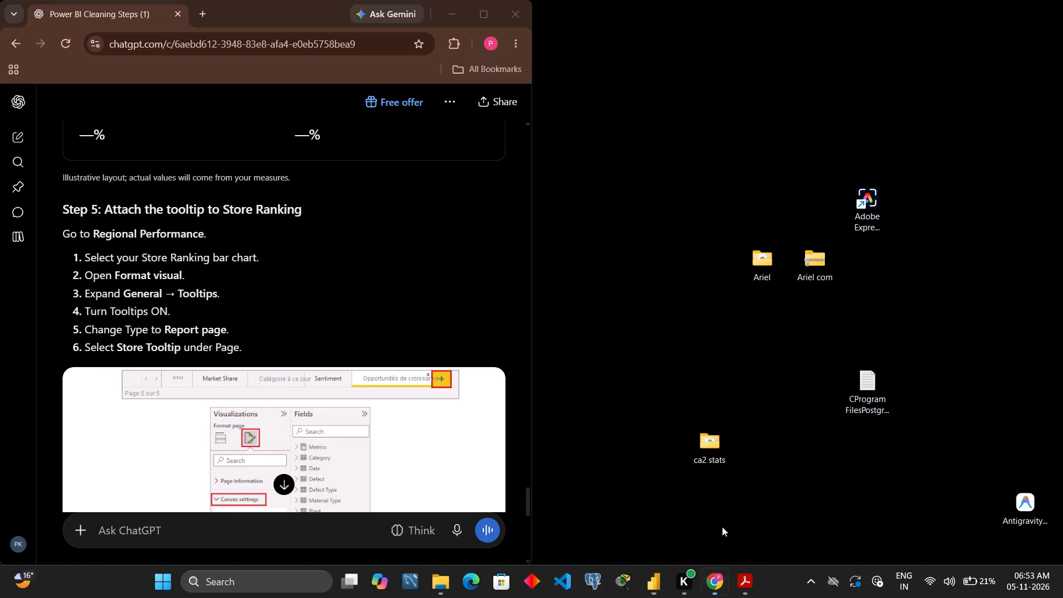
{"action": "scroll", "coordinate": [420, 359], "scroll_direction": "down", "scroll_amount": 2}
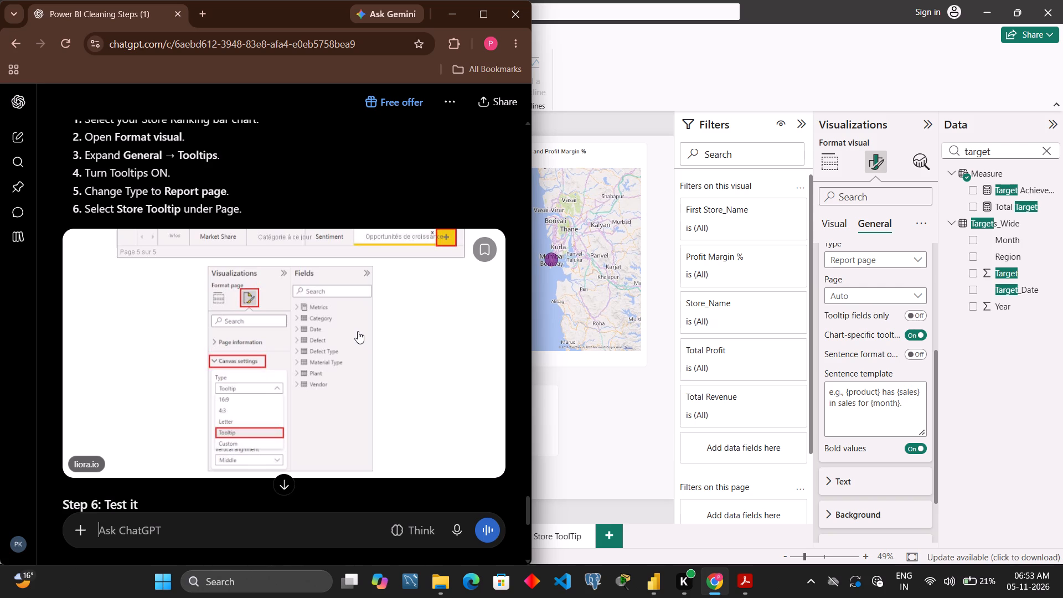
{"action": "left_click", "coordinate": [868, 293]}
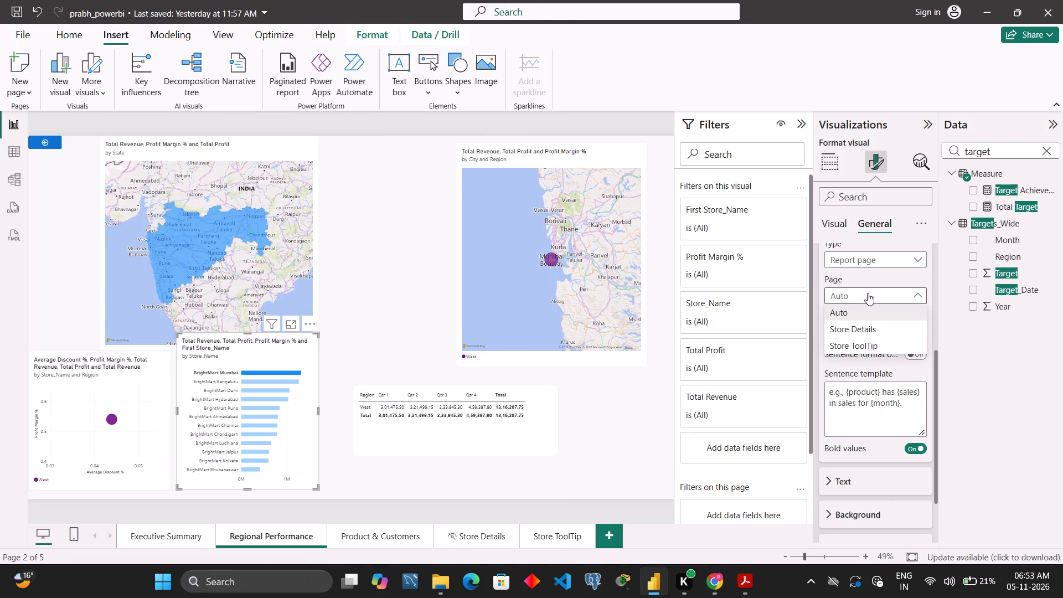
{"action": "left_click", "coordinate": [865, 342]}
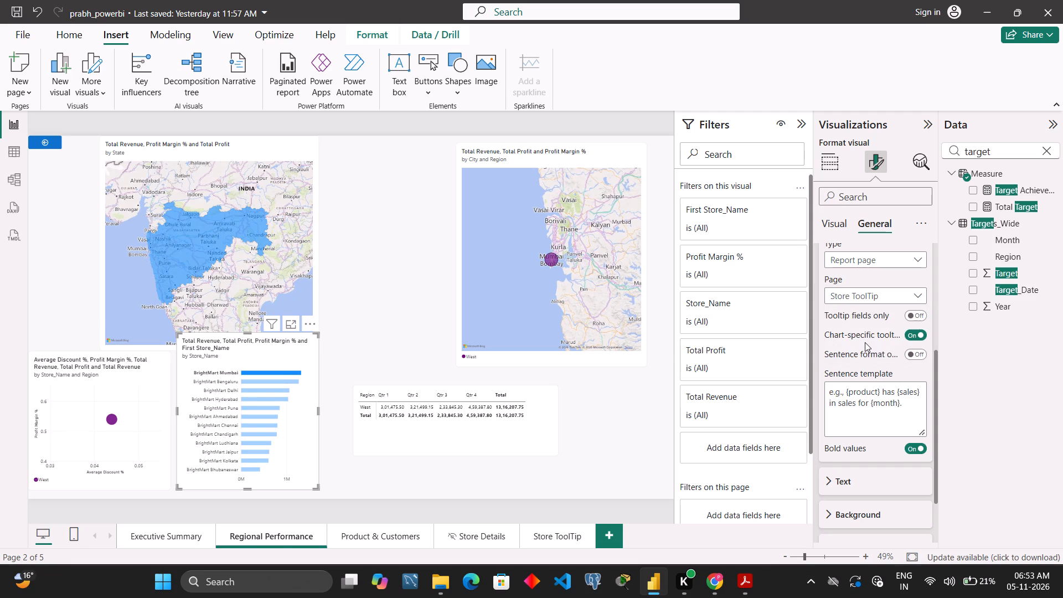
Check the chat's test instructions and try the store tooltip on the BrightMart Bengaluru bar.
{"action": "left_click", "coordinate": [725, 584]}
{"action": "scroll", "coordinate": [381, 338], "scroll_direction": "down", "scroll_amount": 2}
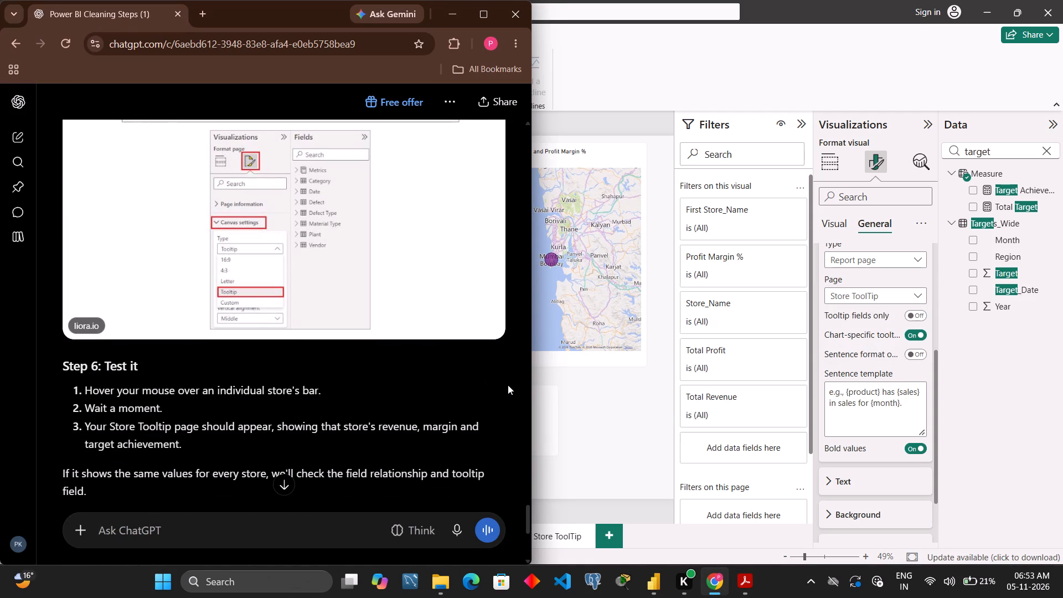
{"action": "left_click", "coordinate": [607, 407]}
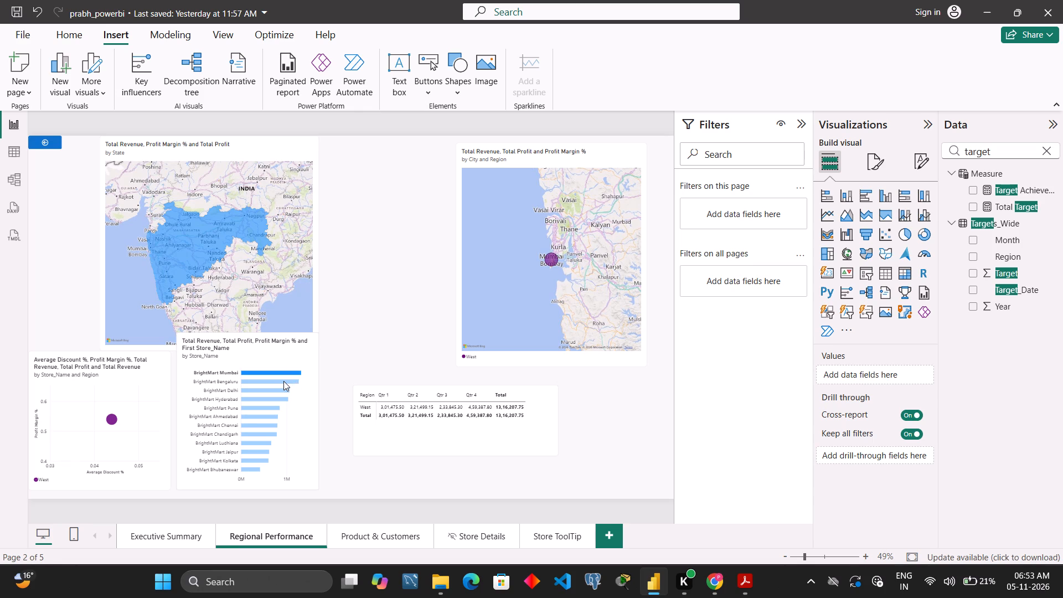
{"action": "left_click", "coordinate": [283, 381]}
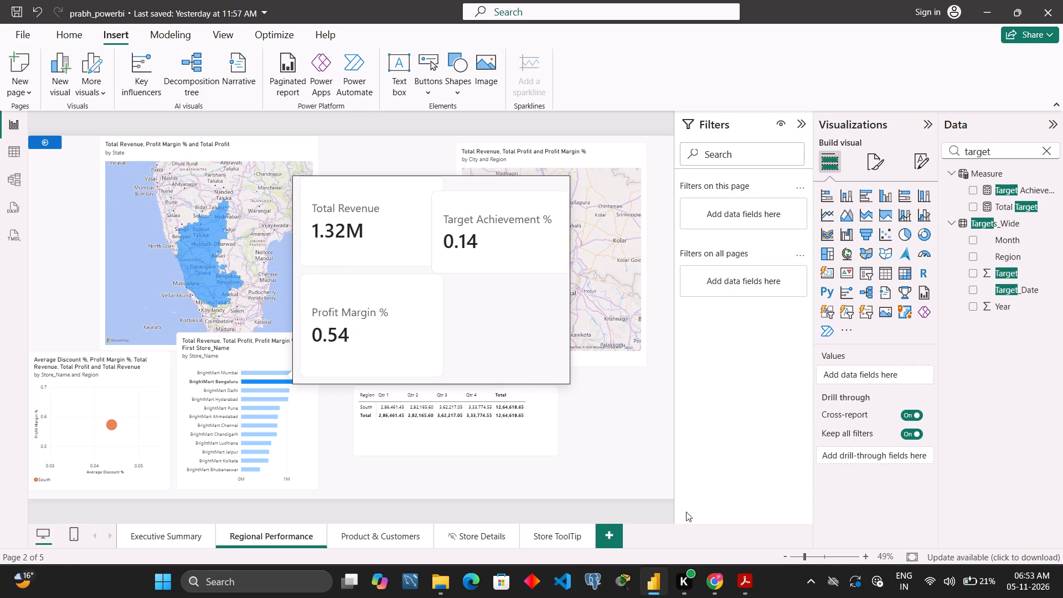
Hide the Store ToolTip page.
{"action": "right_click", "coordinate": [555, 527]}
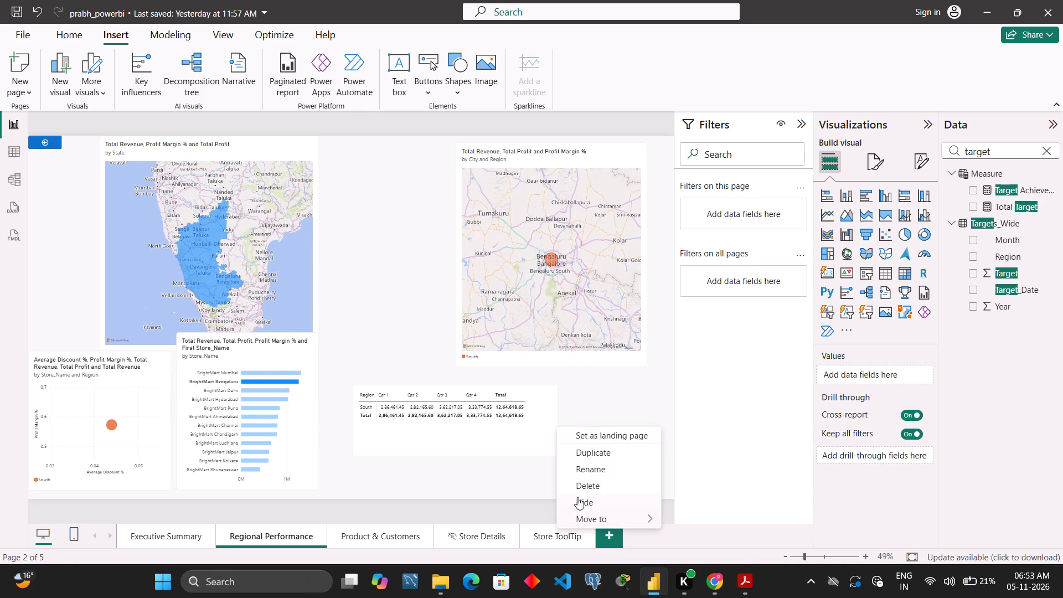
{"action": "left_click", "coordinate": [578, 495]}
Check the rest of the chat's tooltip instructions and save the Power BI report.
{"action": "left_click", "coordinate": [713, 576]}
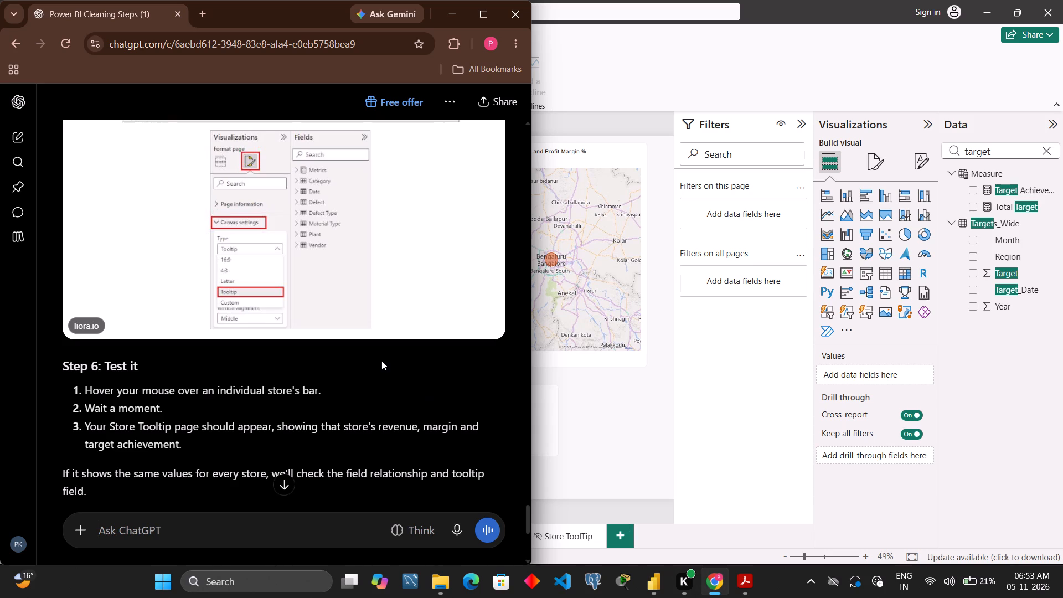
{"action": "scroll", "coordinate": [381, 360], "scroll_direction": "down", "scroll_amount": 7}
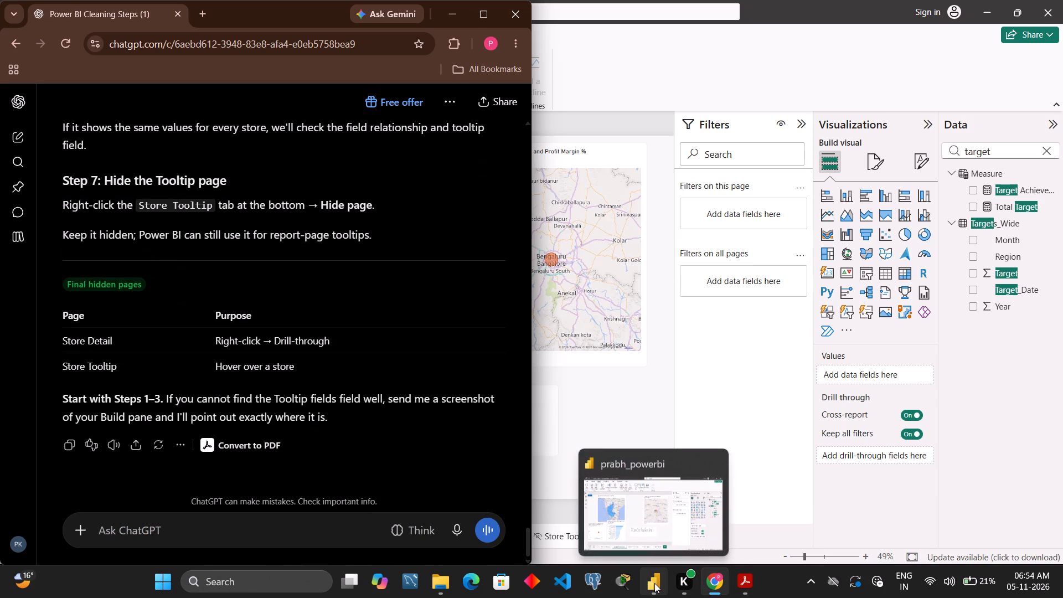
{"action": "left_click", "coordinate": [580, 403]}
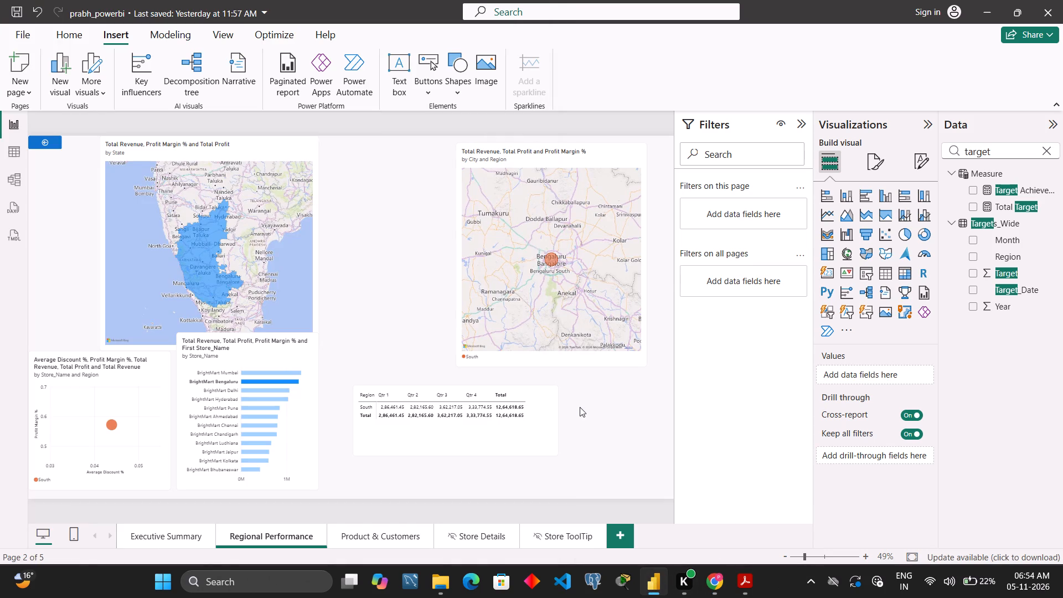
{"action": "key", "text": "ctrl+s"}
{"action": "key", "text": "ctrl+s"}
Switch to the BrightMart case study PDF in Acrobat and read the interactivity requirements following the dashboard page table.
{"action": "left_click", "coordinate": [705, 576]}
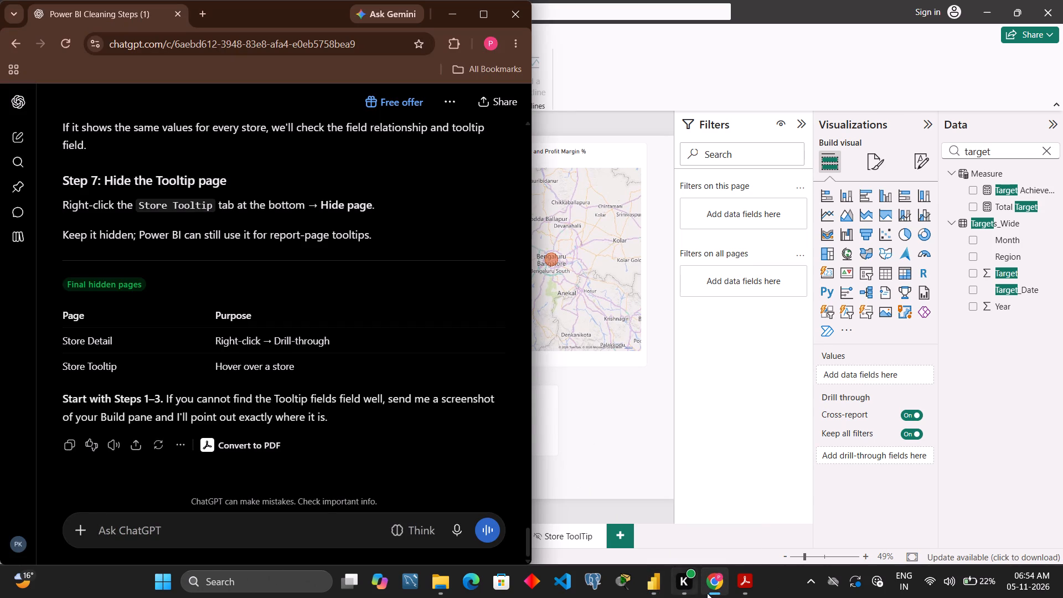
{"action": "left_click", "coordinate": [741, 586]}
{"action": "scroll", "coordinate": [686, 421], "scroll_direction": "down", "scroll_amount": 1}
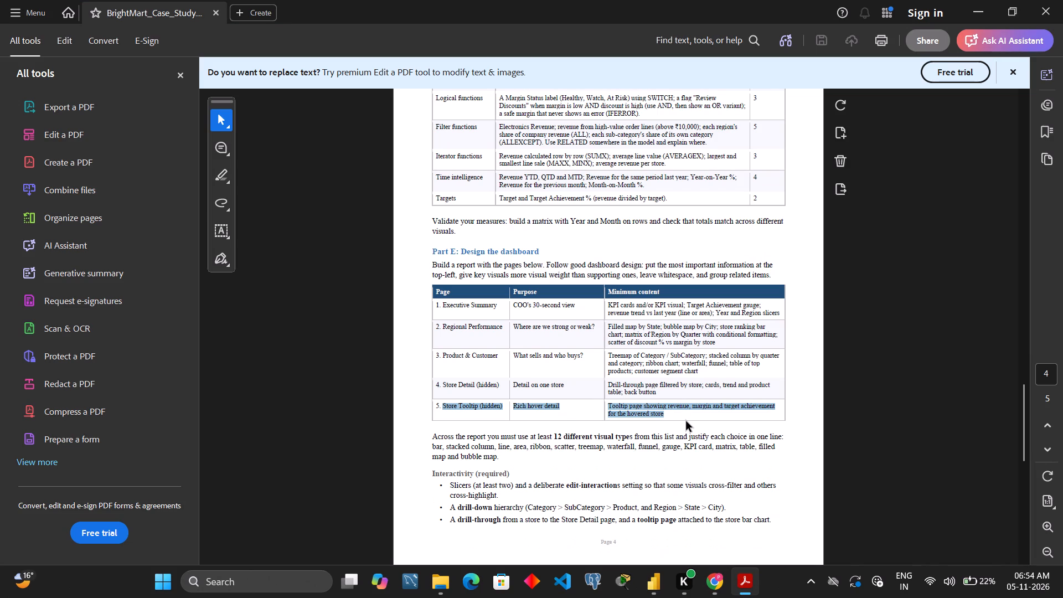
{"action": "scroll", "coordinate": [686, 421], "scroll_direction": "down", "scroll_amount": 3}
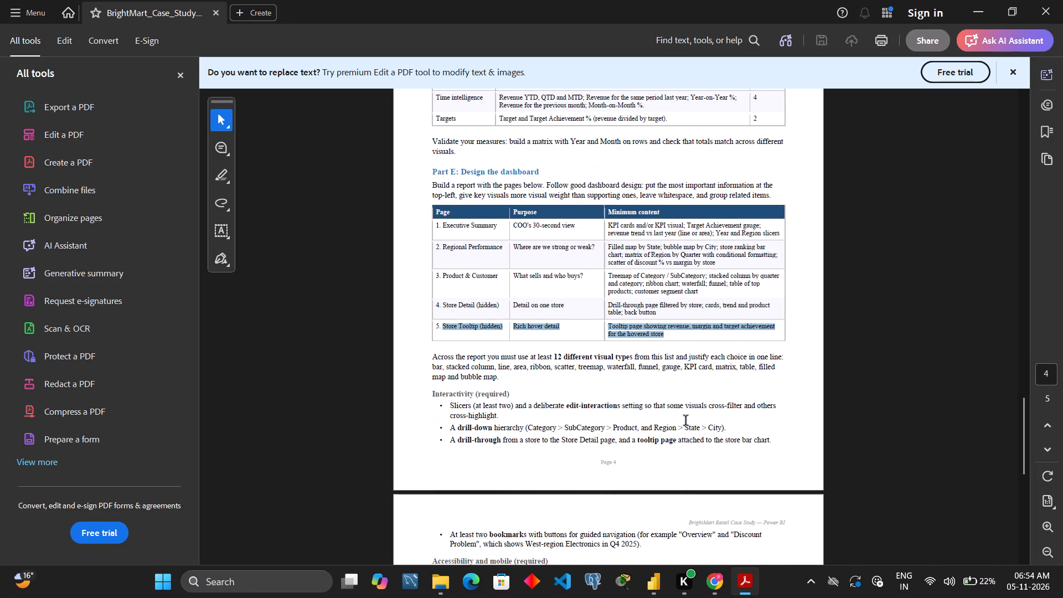
{"action": "scroll", "coordinate": [686, 421], "scroll_direction": "down", "scroll_amount": 3}
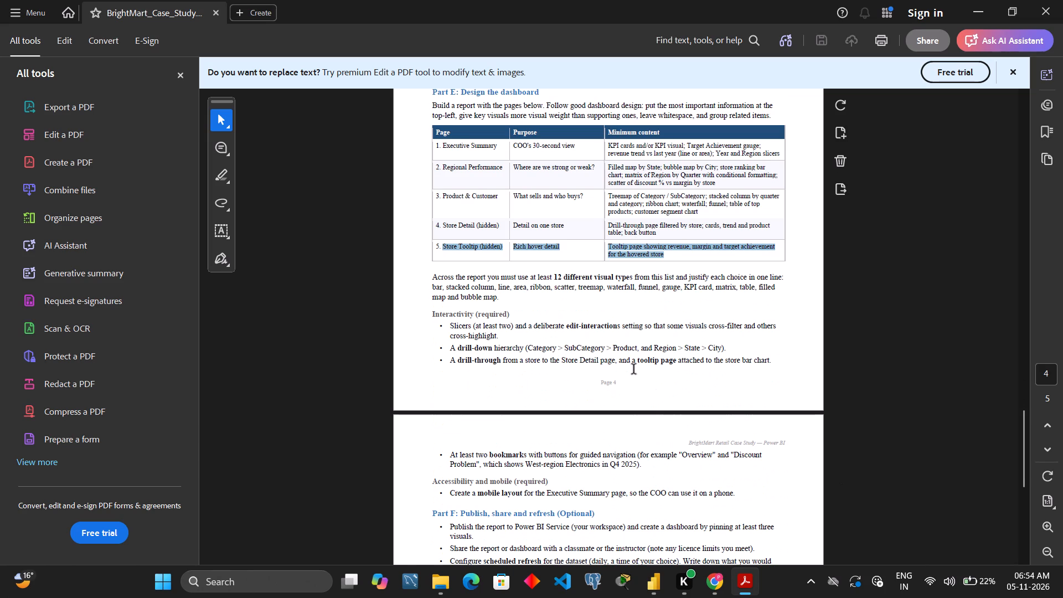
Read the rest of the case study PDF: bookmarks, mobile layout, Parts F and G, and the Deliverables and Marking tables.
{"action": "scroll", "coordinate": [634, 370], "scroll_direction": "down", "scroll_amount": 3}
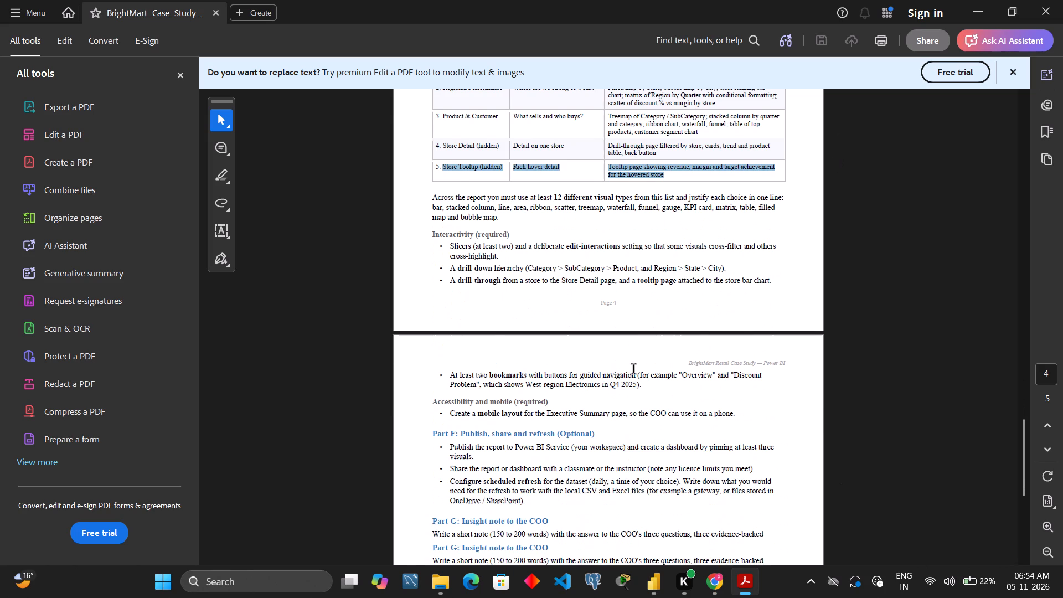
{"action": "scroll", "coordinate": [634, 370], "scroll_direction": "down", "scroll_amount": 4}
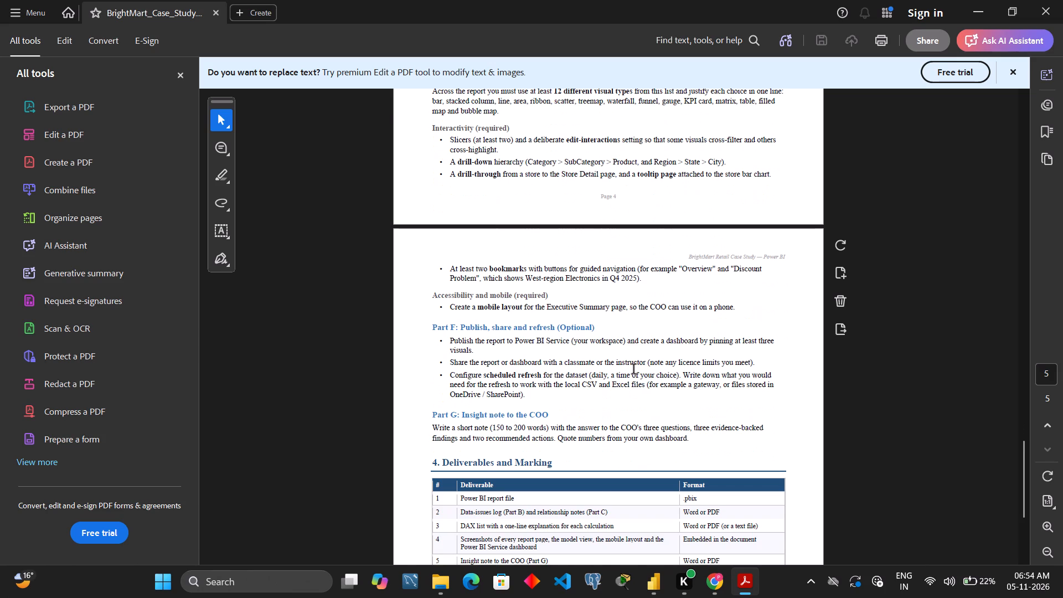
{"action": "scroll", "coordinate": [634, 370], "scroll_direction": "down", "scroll_amount": 6}
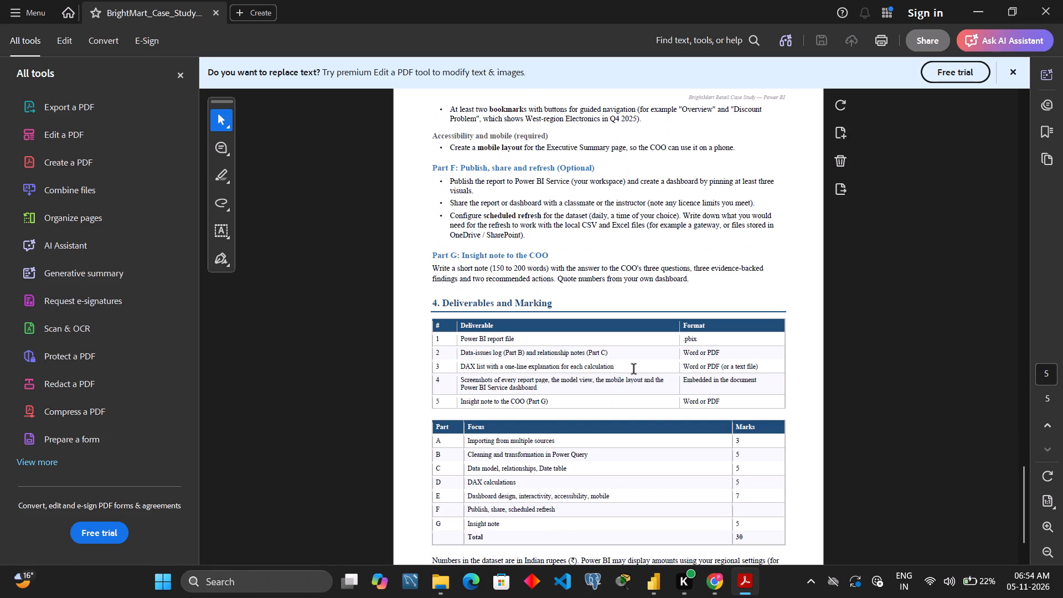
{"action": "scroll", "coordinate": [634, 370], "scroll_direction": "down", "scroll_amount": 3}
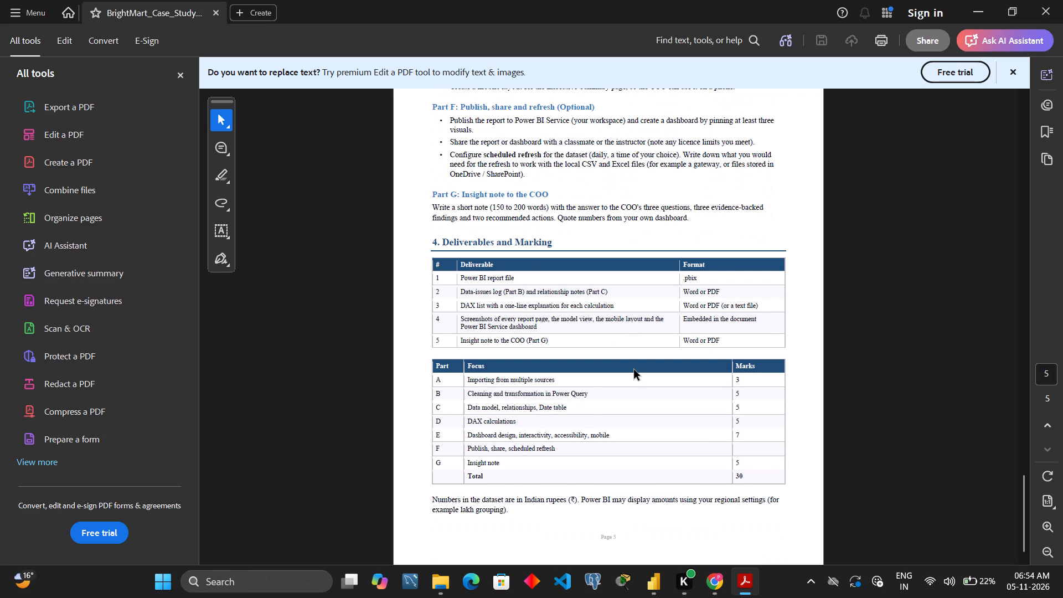
{"action": "scroll", "coordinate": [634, 370], "scroll_direction": "down", "scroll_amount": 4}
{"action": "scroll", "coordinate": [634, 370], "scroll_direction": "up", "scroll_amount": 7}
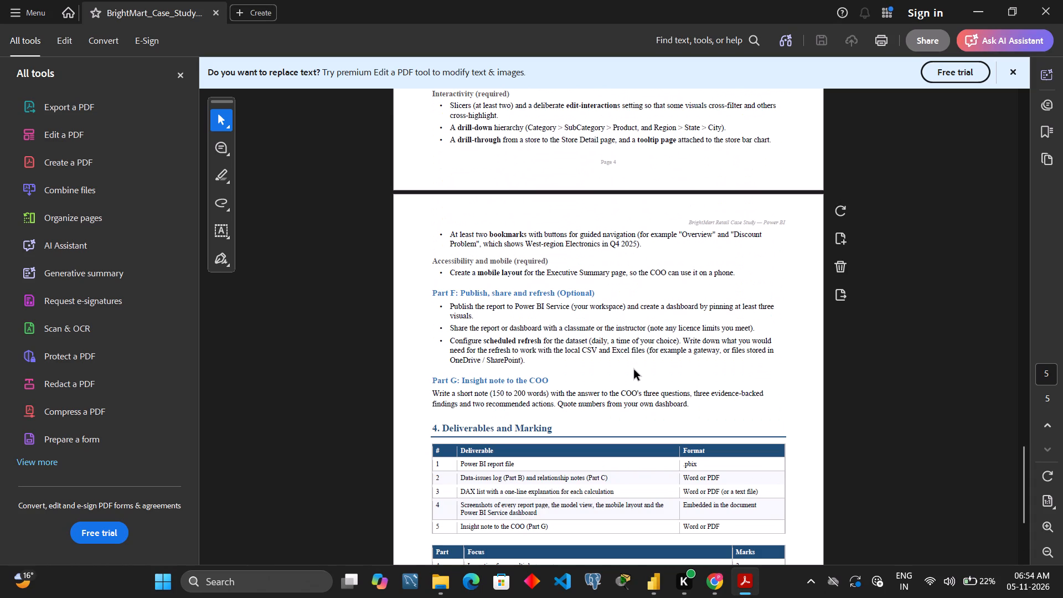
{"action": "scroll", "coordinate": [634, 370], "scroll_direction": "up", "scroll_amount": 5}
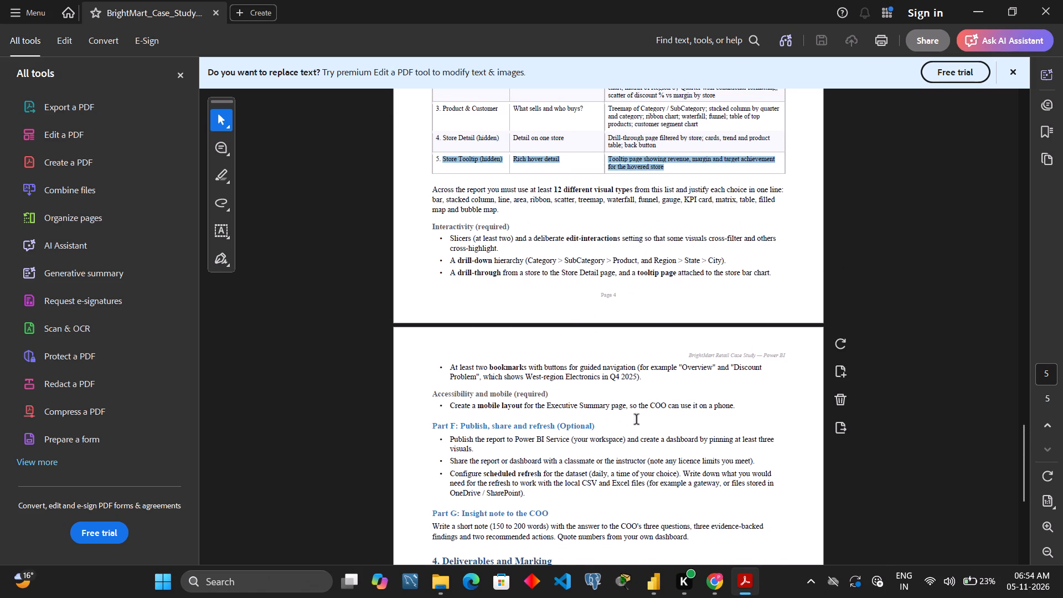
{"action": "left_click_drag", "start_coordinate": [747, 403], "coordinate": [388, 233]}
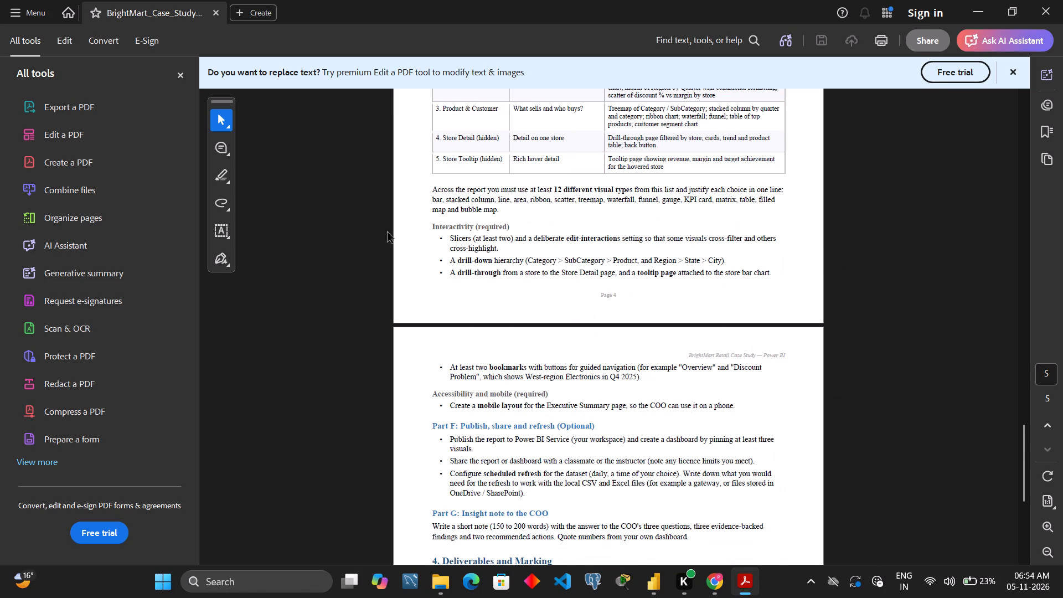
{"action": "left_click_drag", "start_coordinate": [388, 233], "coordinate": [415, 229]}
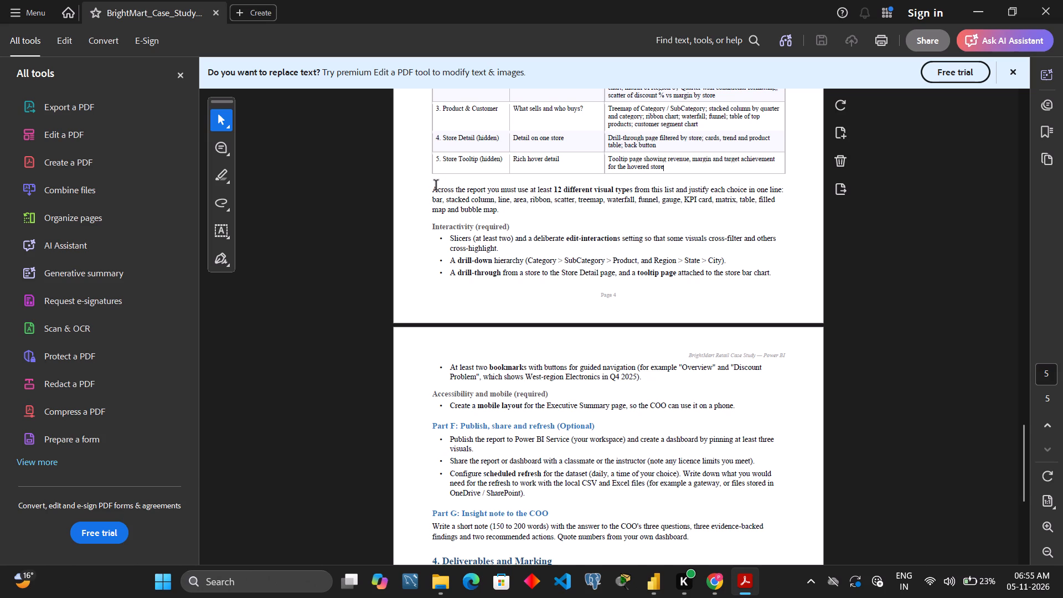
{"action": "left_click_drag", "start_coordinate": [432, 187], "coordinate": [726, 392]}
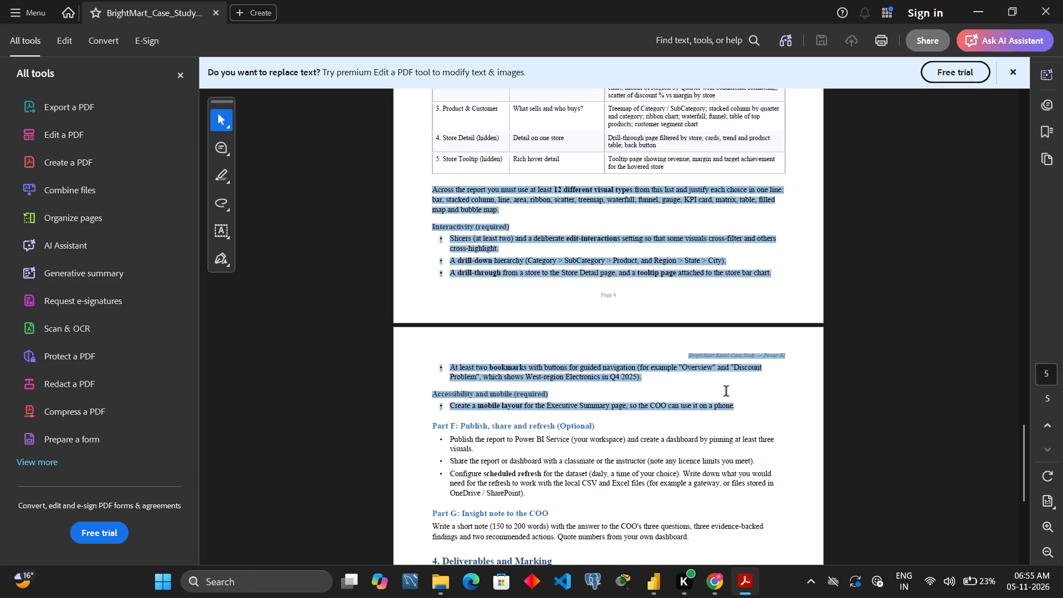
{"action": "left_click_drag", "start_coordinate": [726, 392], "coordinate": [741, 408]}
{"action": "key", "text": "ctrl+c"}
{"action": "left_click", "coordinate": [720, 576]}
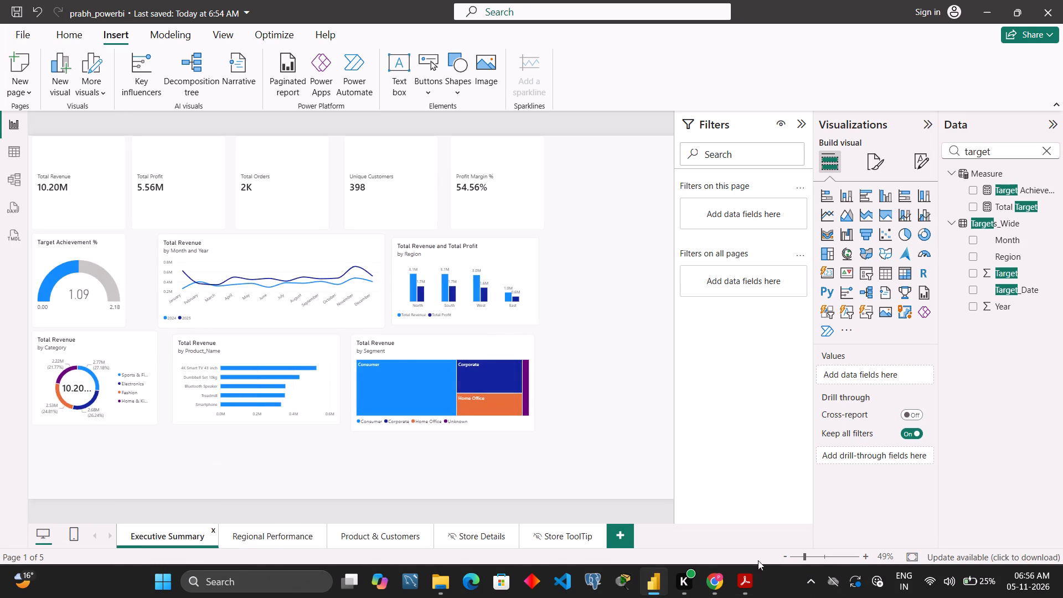
Switch to the chat and reread its instructions for adding the Year slicer to the Executive Summary page.
{"action": "left_click", "coordinate": [709, 579]}
{"action": "scroll", "coordinate": [342, 215], "scroll_direction": "up", "scroll_amount": 4}
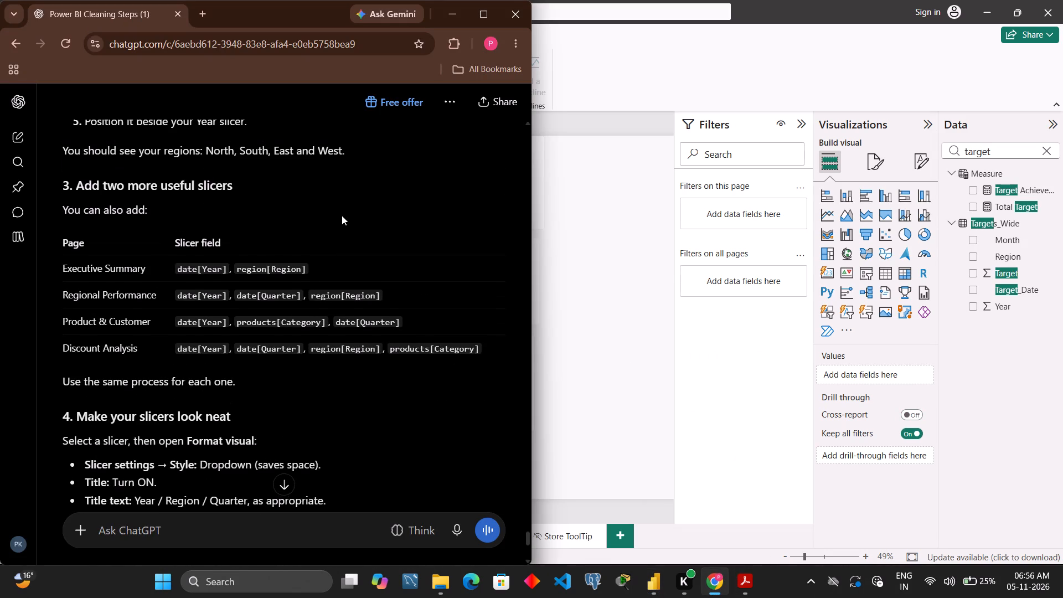
{"action": "scroll", "coordinate": [342, 215], "scroll_direction": "up", "scroll_amount": 3}
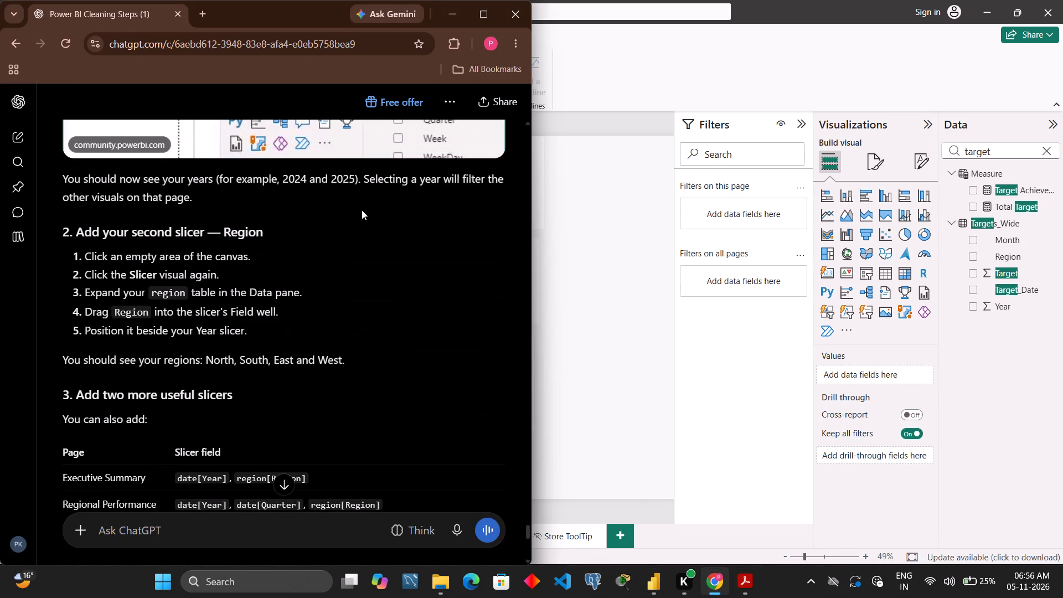
{"action": "scroll", "coordinate": [467, 228], "scroll_direction": "up", "scroll_amount": 2}
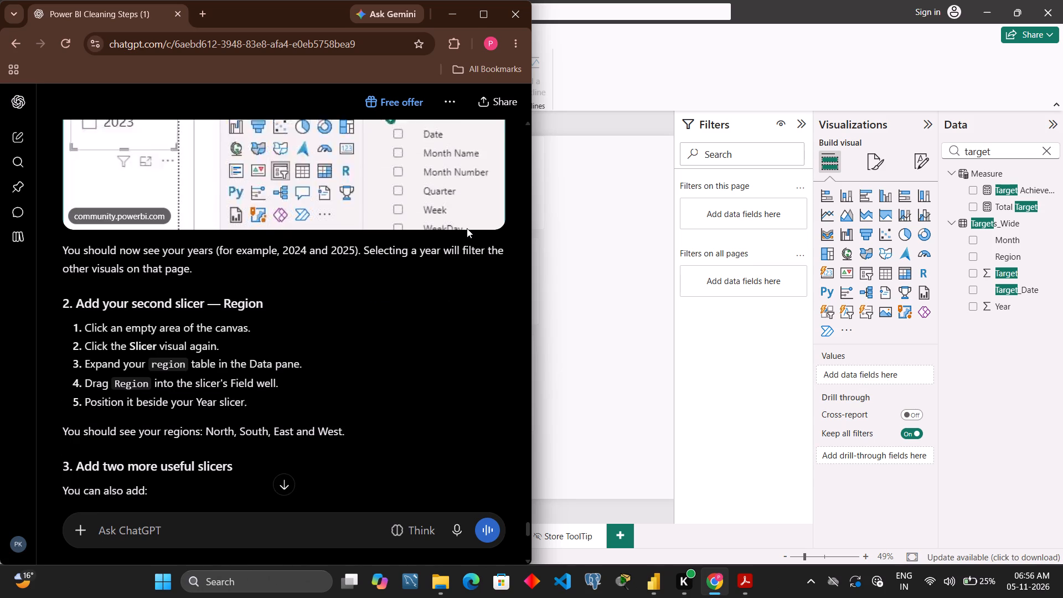
{"action": "scroll", "coordinate": [467, 228], "scroll_direction": "up", "scroll_amount": 2}
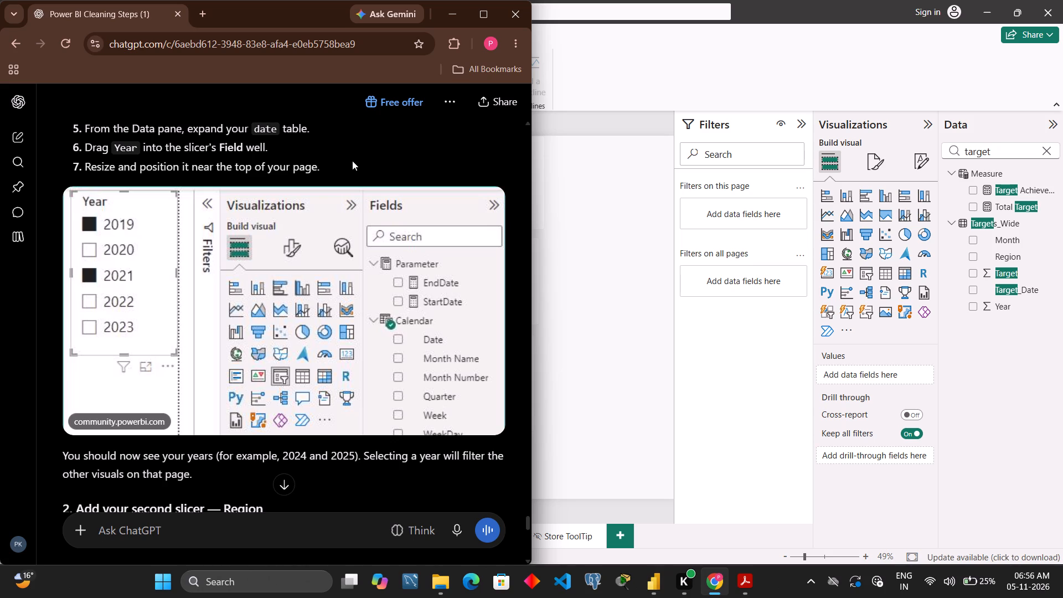
{"action": "scroll", "coordinate": [352, 161], "scroll_direction": "up", "scroll_amount": 2}
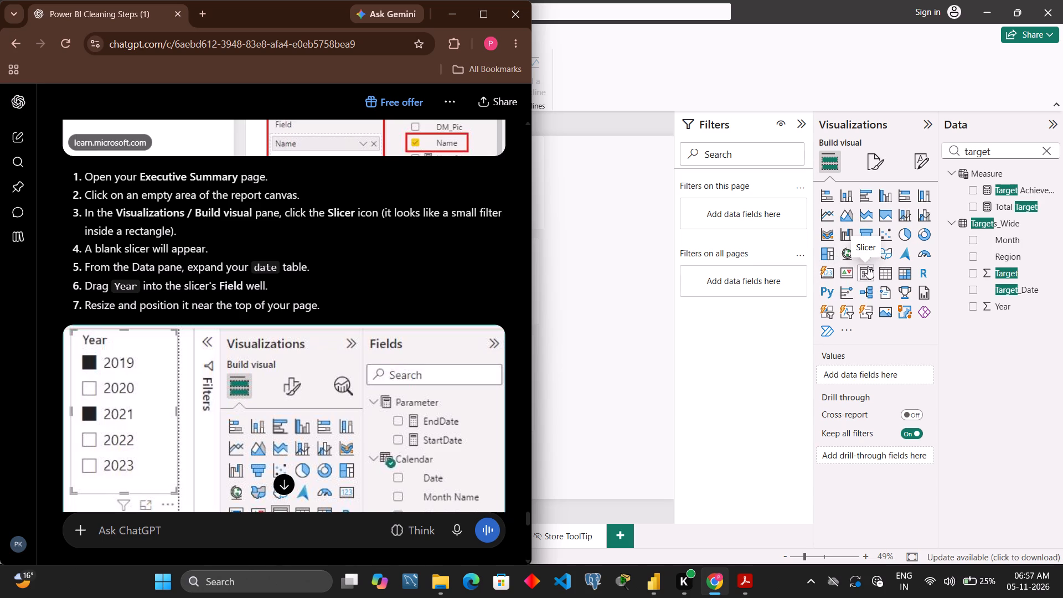
Add a slicer to the Executive Summary page in Power BI Desktop, using Year from the Date table's date hierarchy.
{"action": "left_click", "coordinate": [626, 244]}
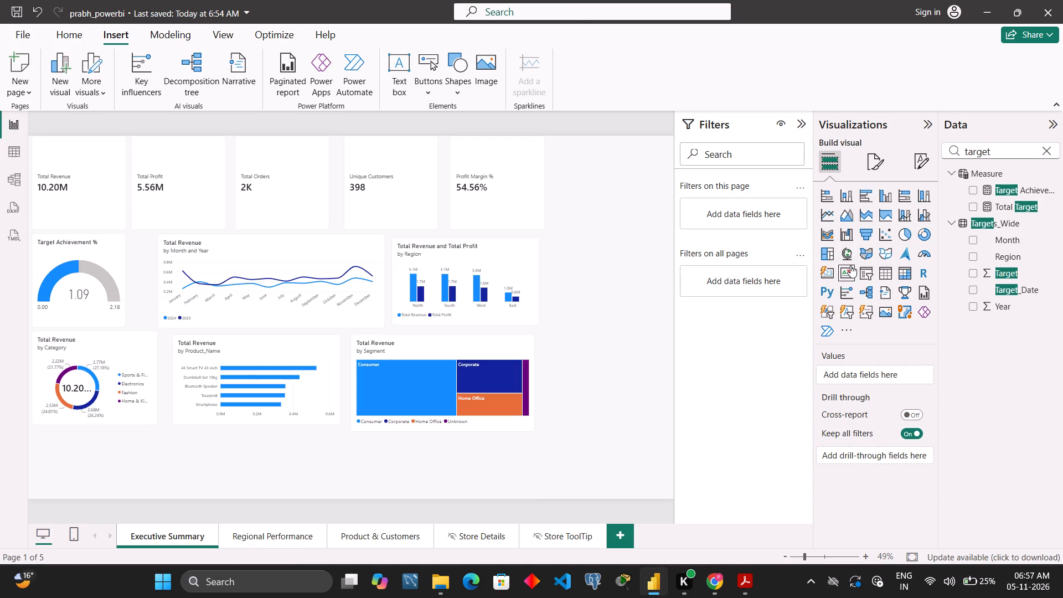
{"action": "left_click", "coordinate": [861, 269]}
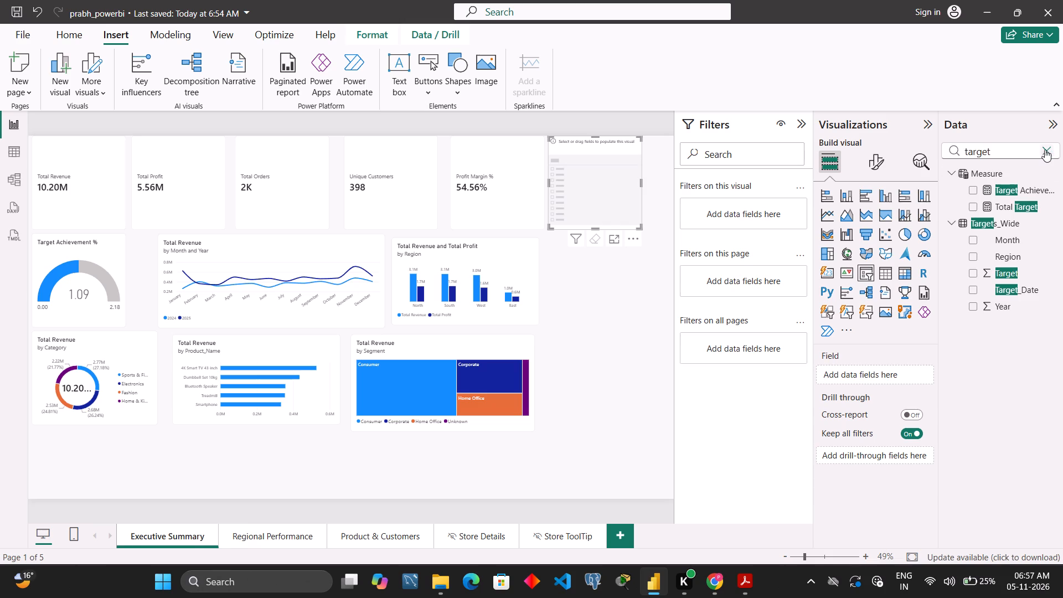
{"action": "left_click", "coordinate": [1045, 149]}
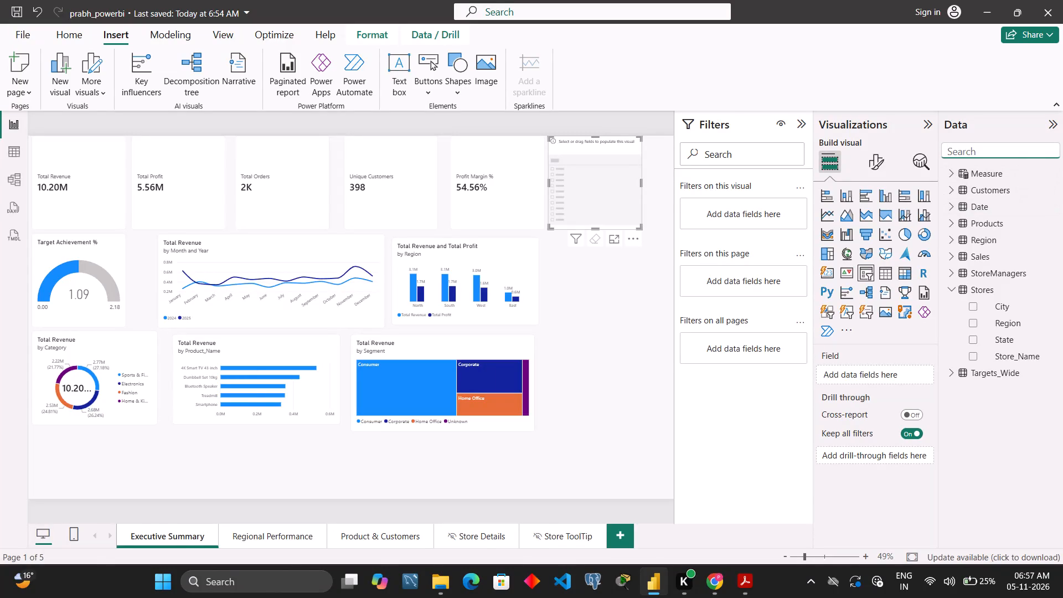
{"action": "type", "text": "year"}
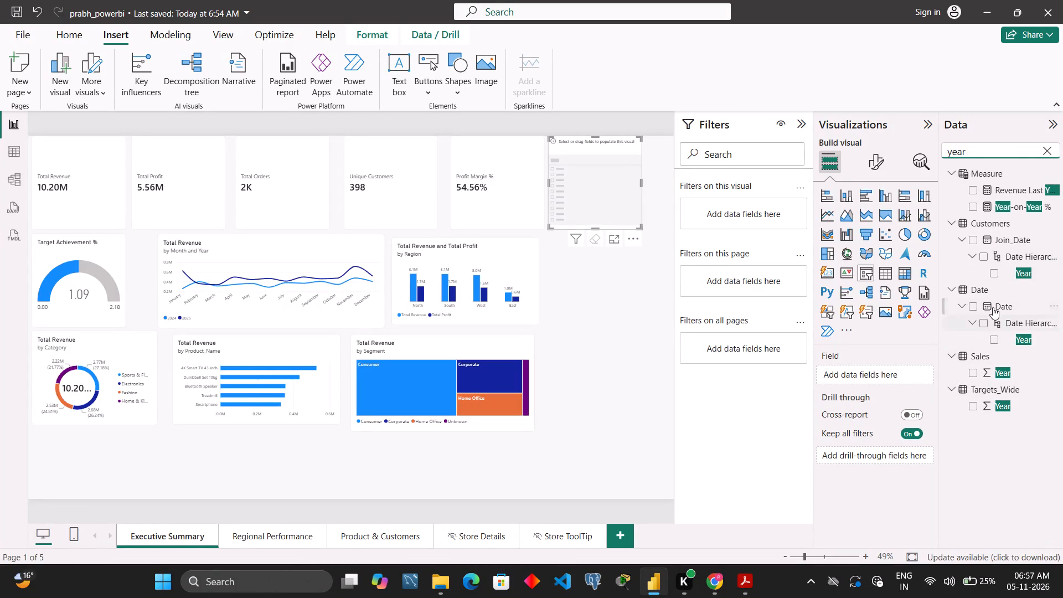
{"action": "left_click", "coordinate": [993, 337]}
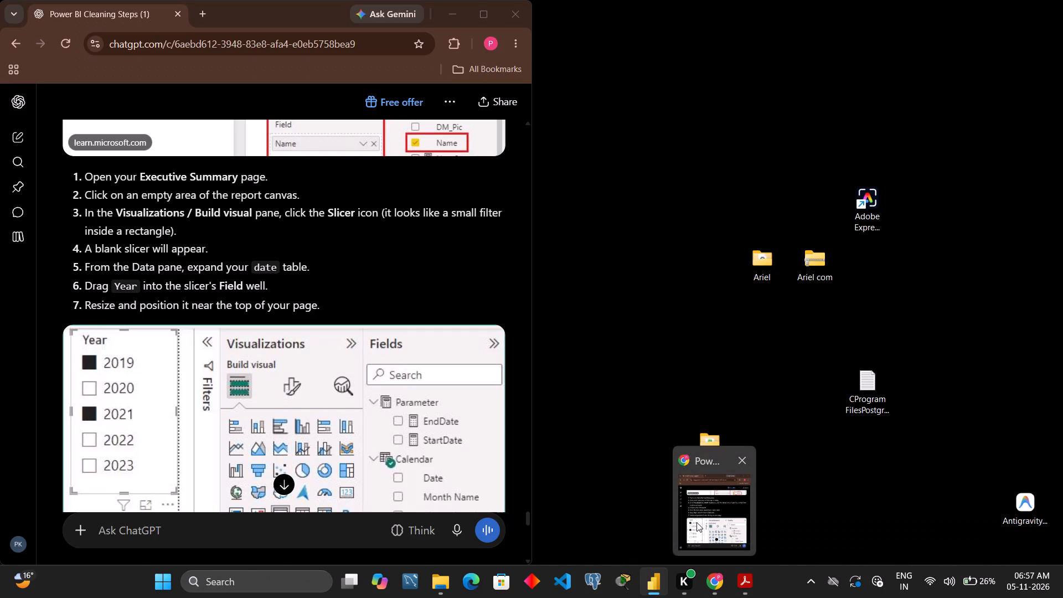
Switch to the chat and read its instructions for adding the second slicer, Region.
{"action": "left_click", "coordinate": [696, 522]}
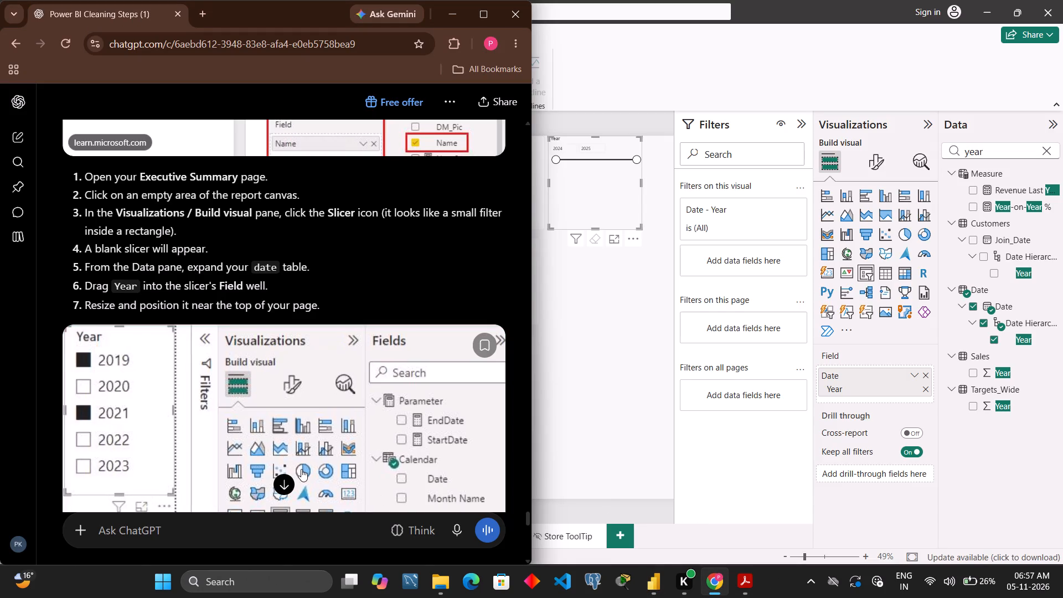
{"action": "scroll", "coordinate": [301, 469], "scroll_direction": "down", "scroll_amount": 5}
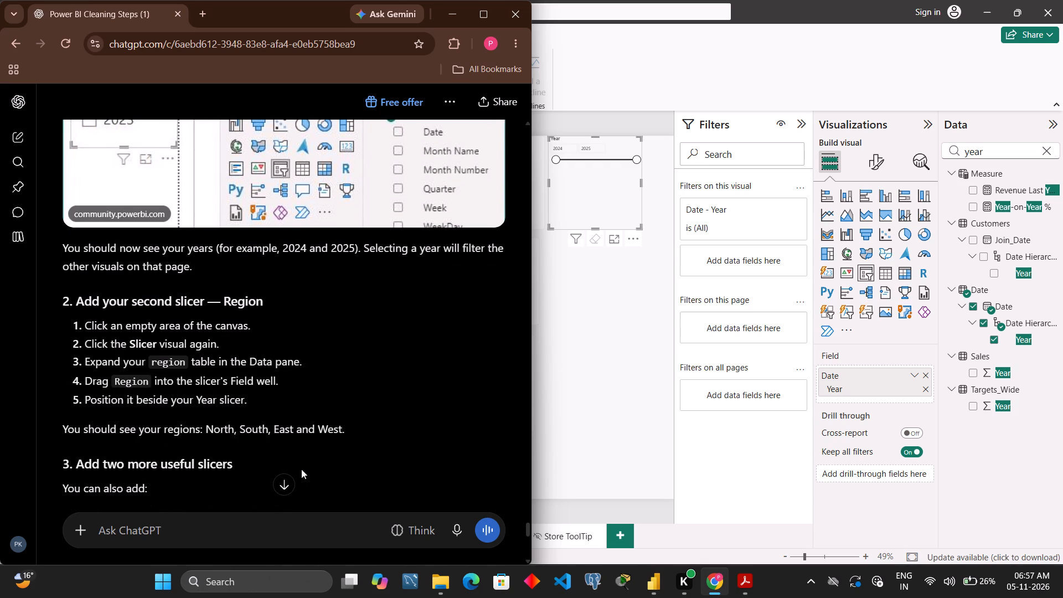
{"action": "scroll", "coordinate": [301, 469], "scroll_direction": "down", "scroll_amount": 1}
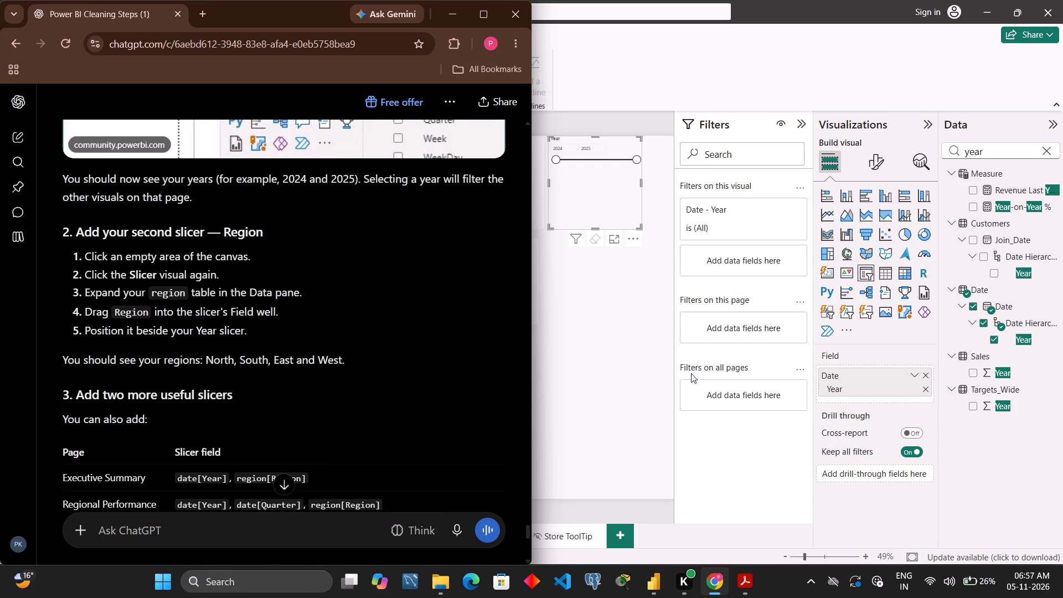
Back in Power BI Desktop, shrink the Year slicer to about half its height and position it beside the Profit Margin % card.
{"action": "left_click", "coordinate": [598, 344]}
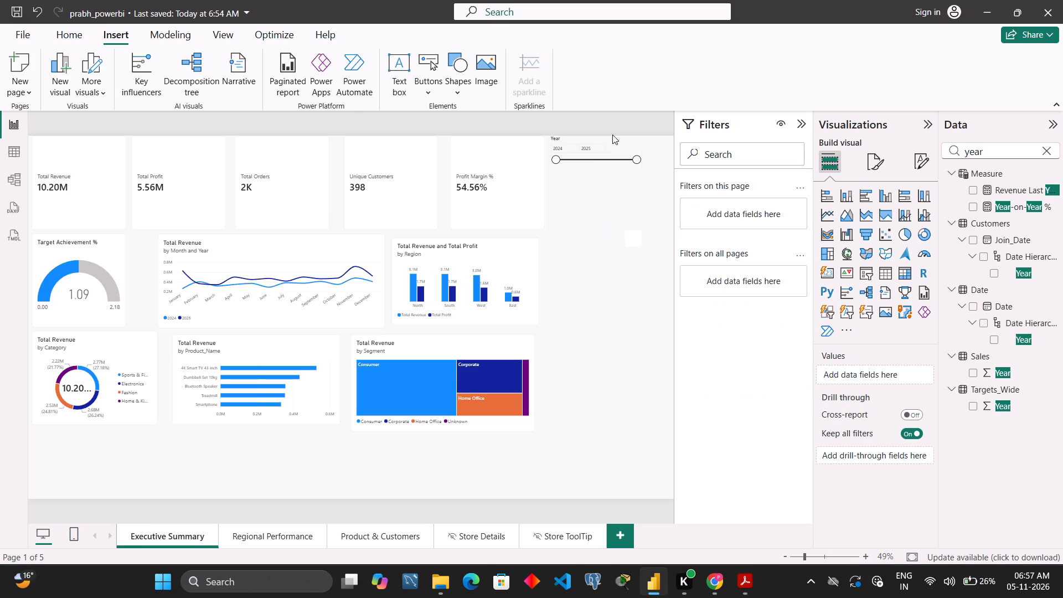
{"action": "left_click", "coordinate": [590, 189]}
{"action": "left_click_drag", "start_coordinate": [592, 228], "coordinate": [589, 177]}
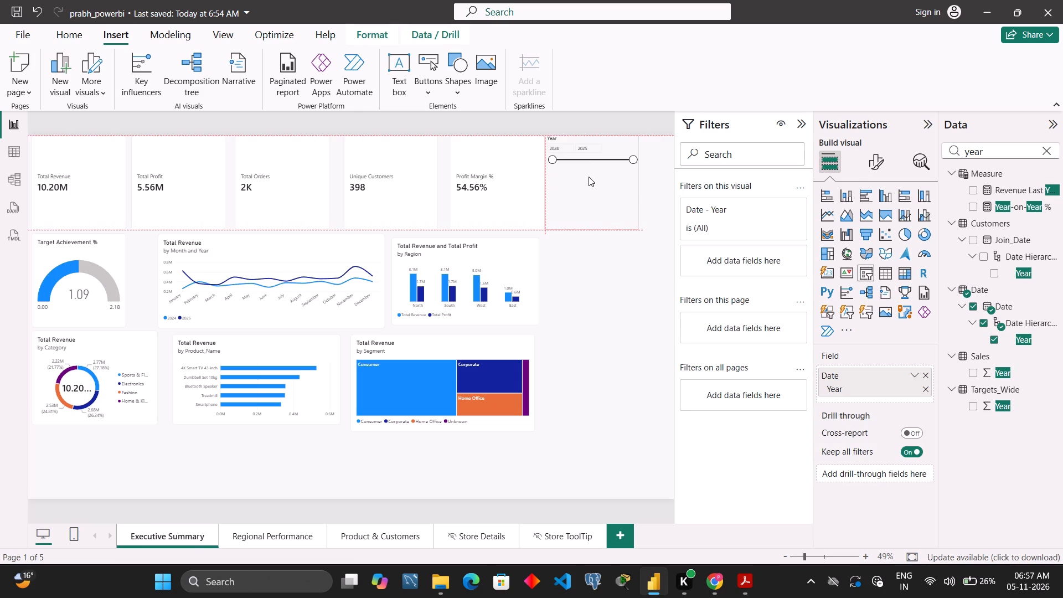
{"action": "left_click_drag", "start_coordinate": [589, 177], "coordinate": [614, 187]}
{"action": "left_click_drag", "start_coordinate": [618, 229], "coordinate": [618, 224]}
{"action": "left_click", "coordinate": [617, 228]}
{"action": "left_click_drag", "start_coordinate": [616, 225], "coordinate": [622, 176]}
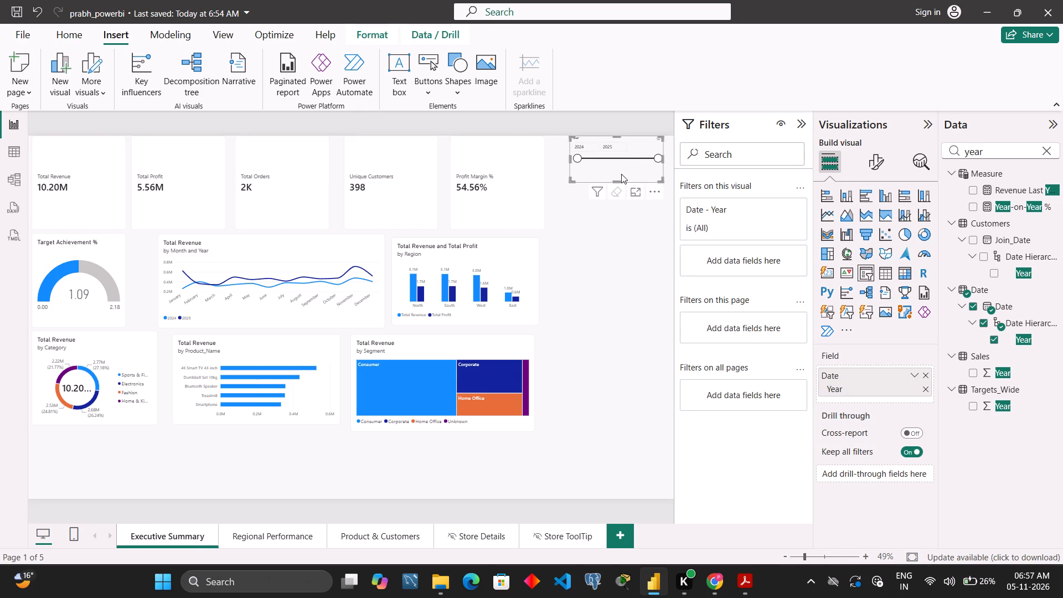
{"action": "left_click_drag", "start_coordinate": [636, 174], "coordinate": [633, 182]}
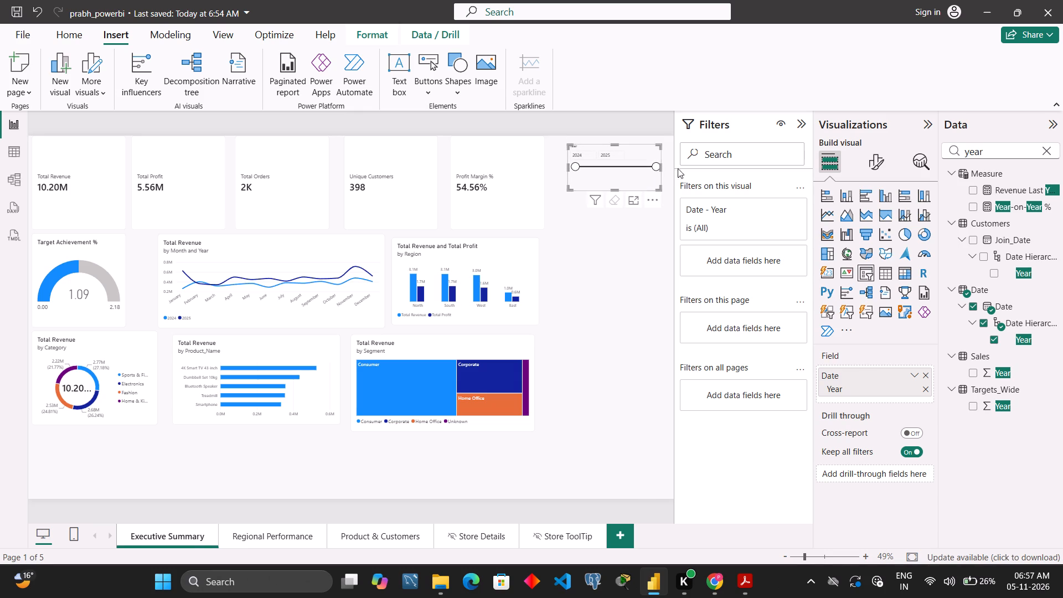
Add a second slicer to Executive Summary with the Region field from the Region table.
{"action": "left_click", "coordinate": [1044, 152]}
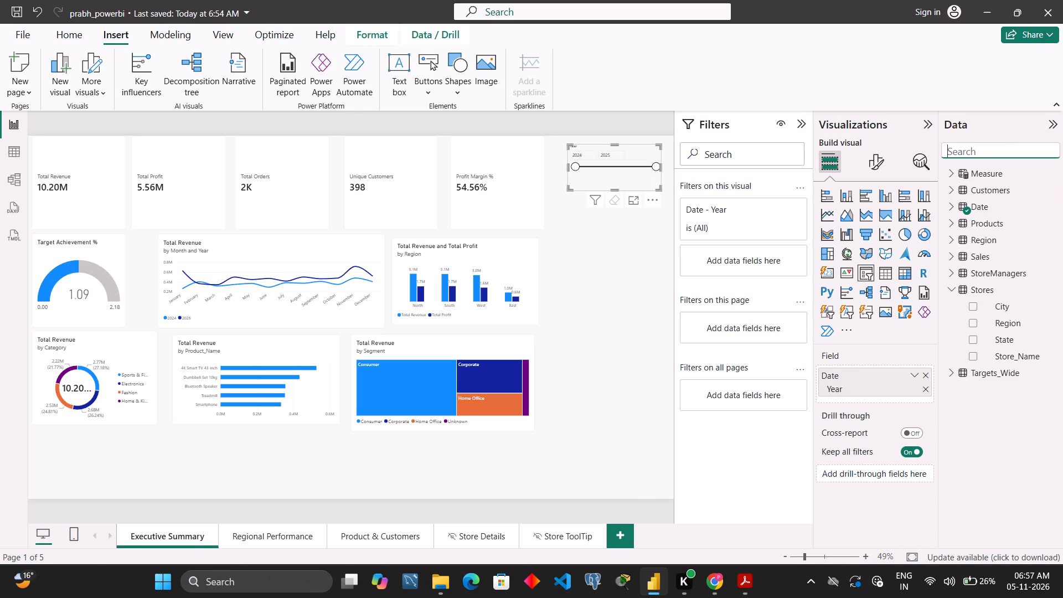
{"action": "type", "text": "reg"}
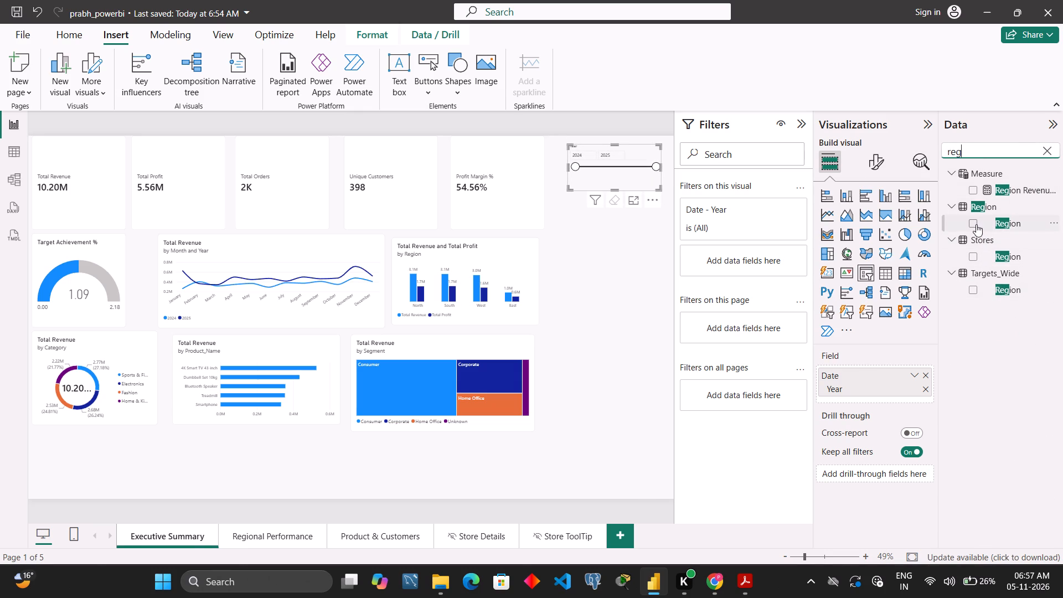
{"action": "left_click", "coordinate": [668, 317]}
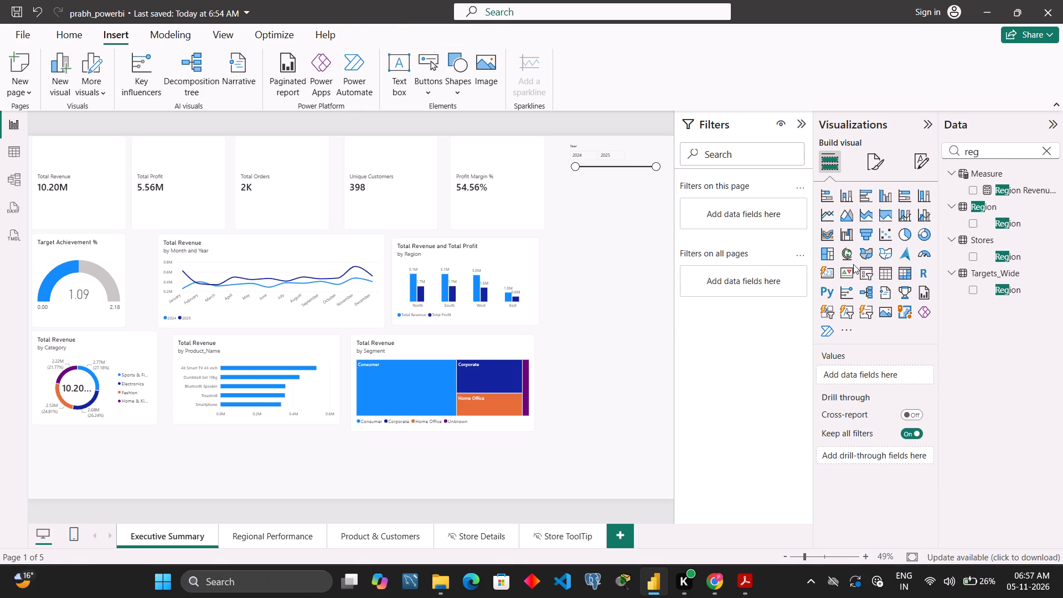
{"action": "left_click", "coordinate": [861, 269]}
{"action": "left_click", "coordinate": [969, 226]}
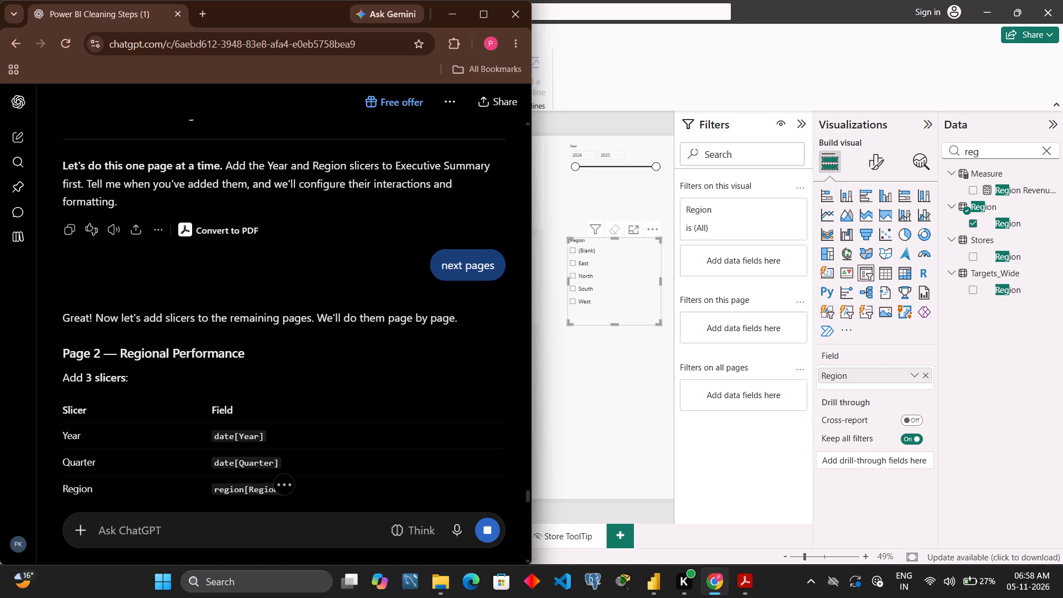
{"action": "scroll", "coordinate": [417, 384], "scroll_direction": "down", "scroll_amount": 2}
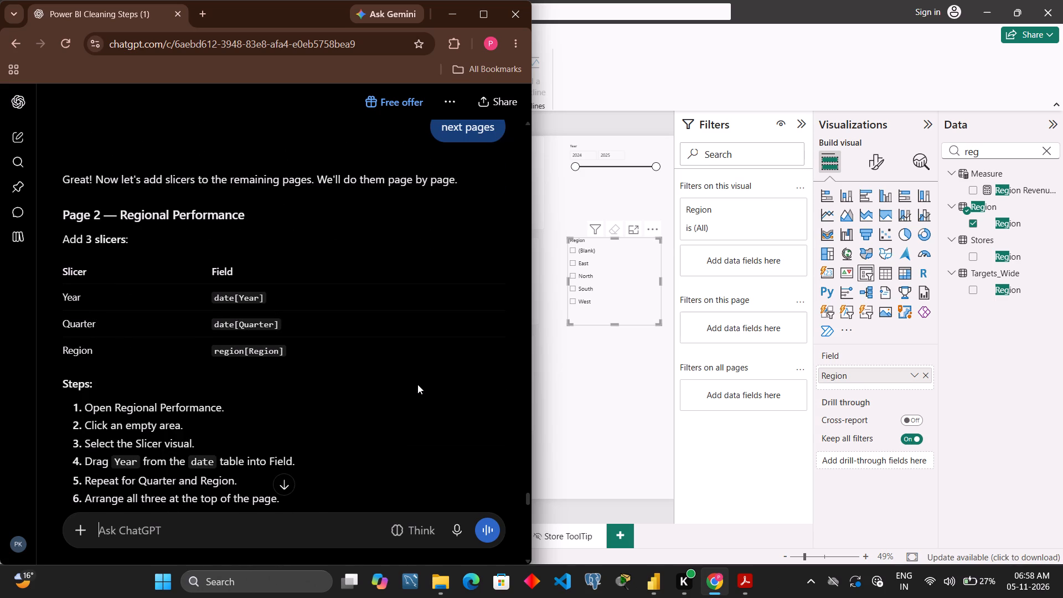
In Power BI Desktop, copy the Year slicer from Executive Summary to Regional Performance, dismissing the sync choice, and place it between the two maps.
{"action": "left_click_drag", "start_coordinate": [600, 422], "coordinate": [610, 420]}
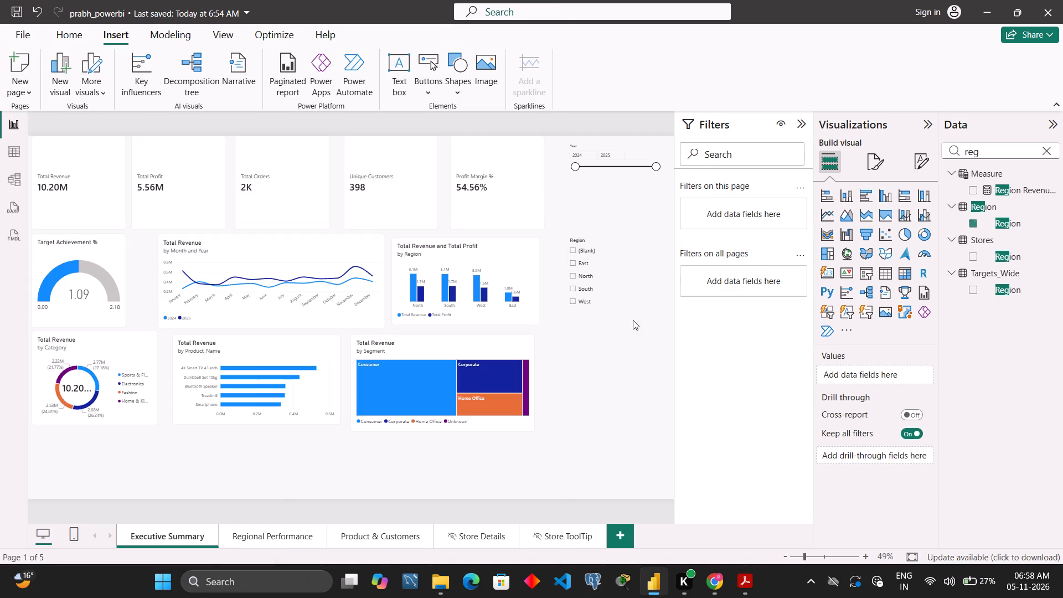
{"action": "left_click", "coordinate": [620, 180]}
{"action": "right_click", "coordinate": [622, 178]}
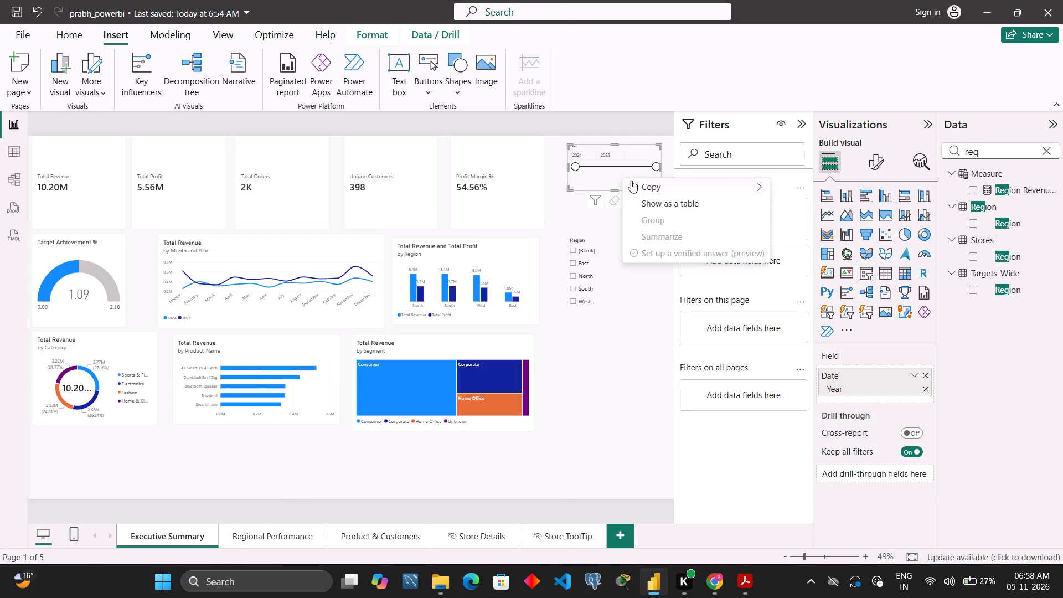
{"action": "left_click", "coordinate": [649, 187]}
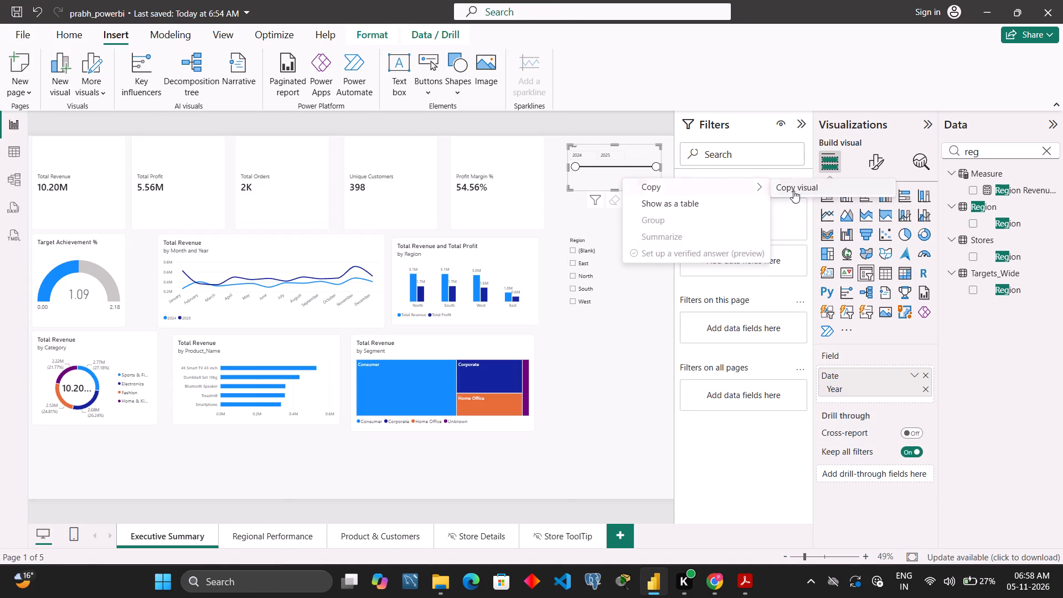
{"action": "left_click", "coordinate": [794, 190]}
{"action": "left_click", "coordinate": [272, 535]}
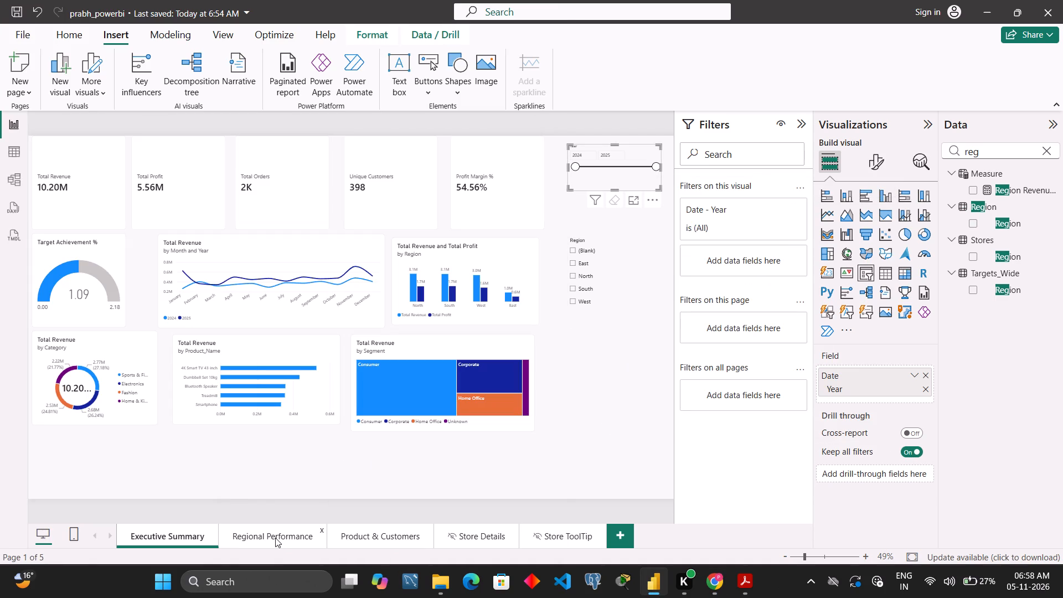
{"action": "left_click", "coordinate": [280, 539]}
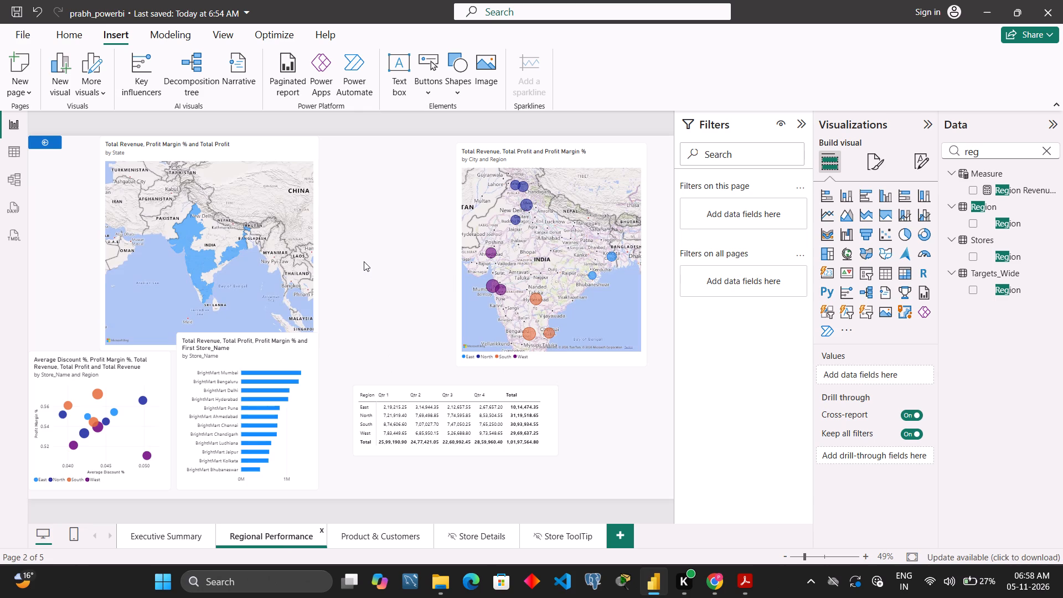
{"action": "left_click", "coordinate": [364, 261]}
{"action": "right_click", "coordinate": [364, 261]}
{"action": "key", "text": "ctrl+v"}
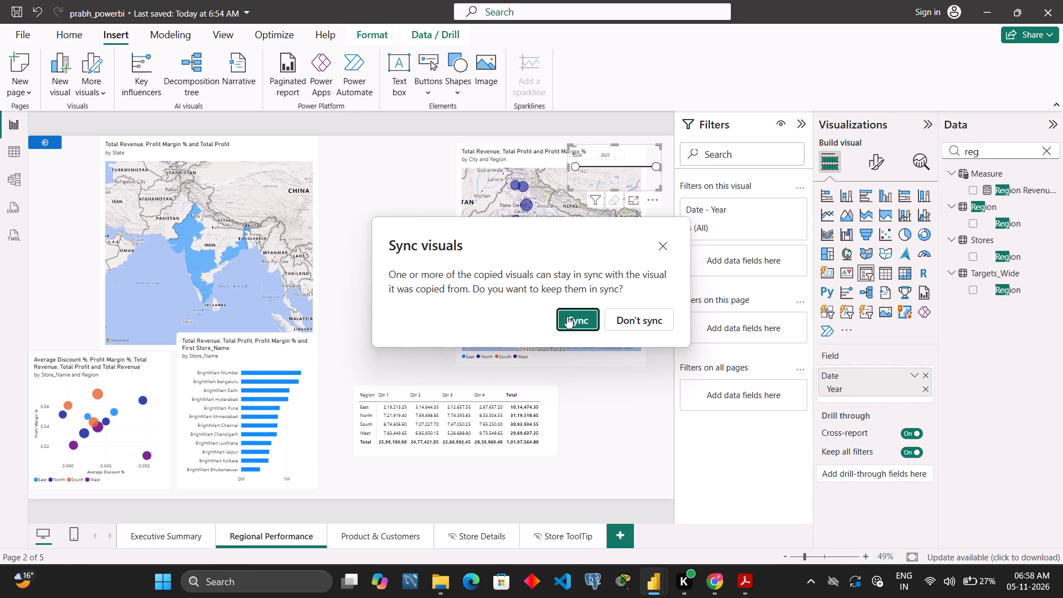
{"action": "left_click", "coordinate": [663, 249]}
{"action": "left_click_drag", "start_coordinate": [647, 161], "coordinate": [647, 161]}
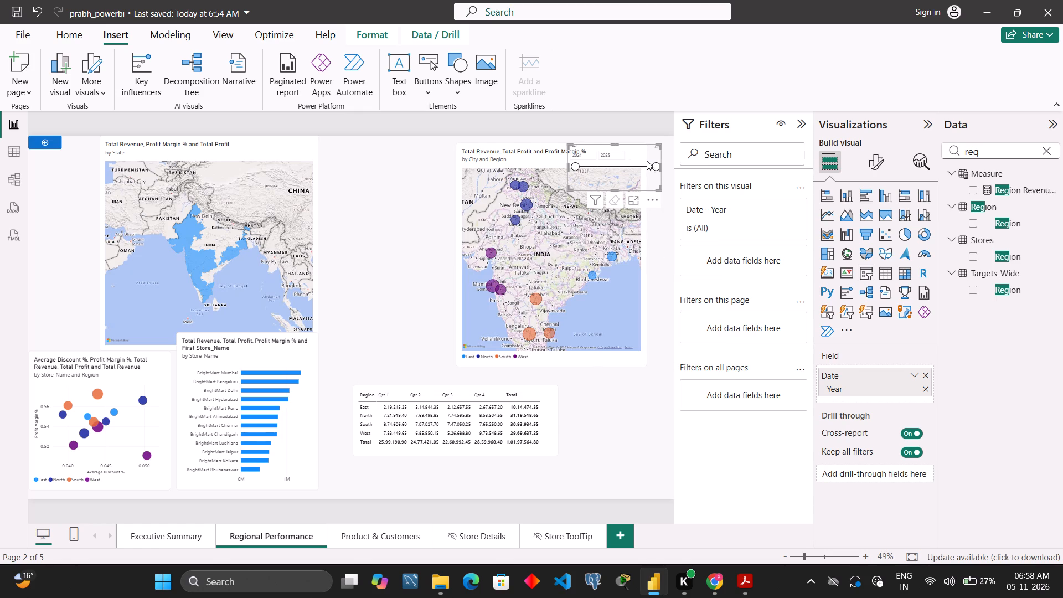
{"action": "left_click_drag", "start_coordinate": [647, 161], "coordinate": [415, 173]}
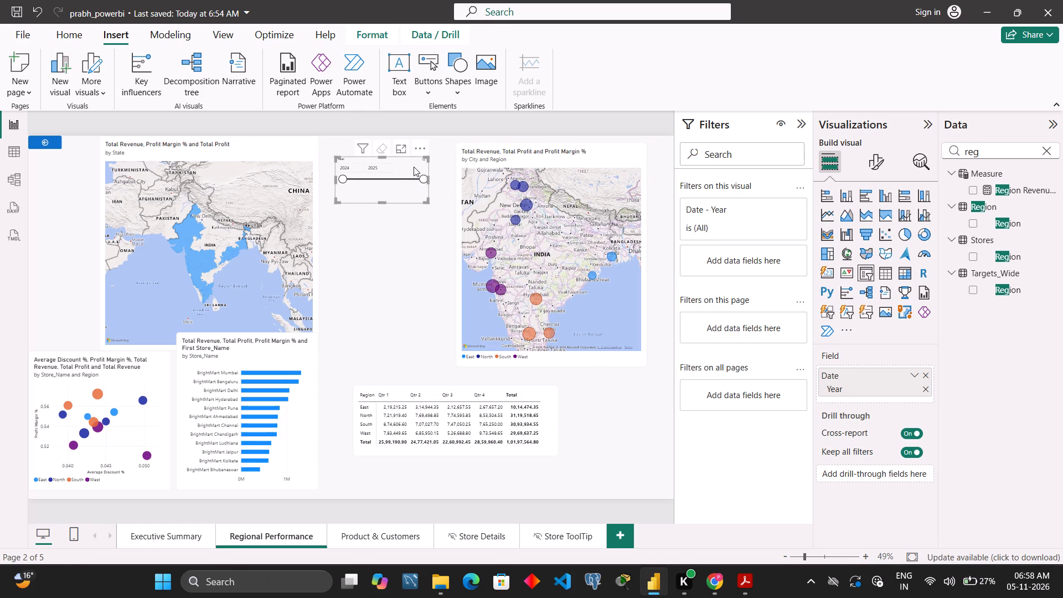
Delete the copied Year slicer from the Regional Performance page.
{"action": "key", "text": "Delete"}
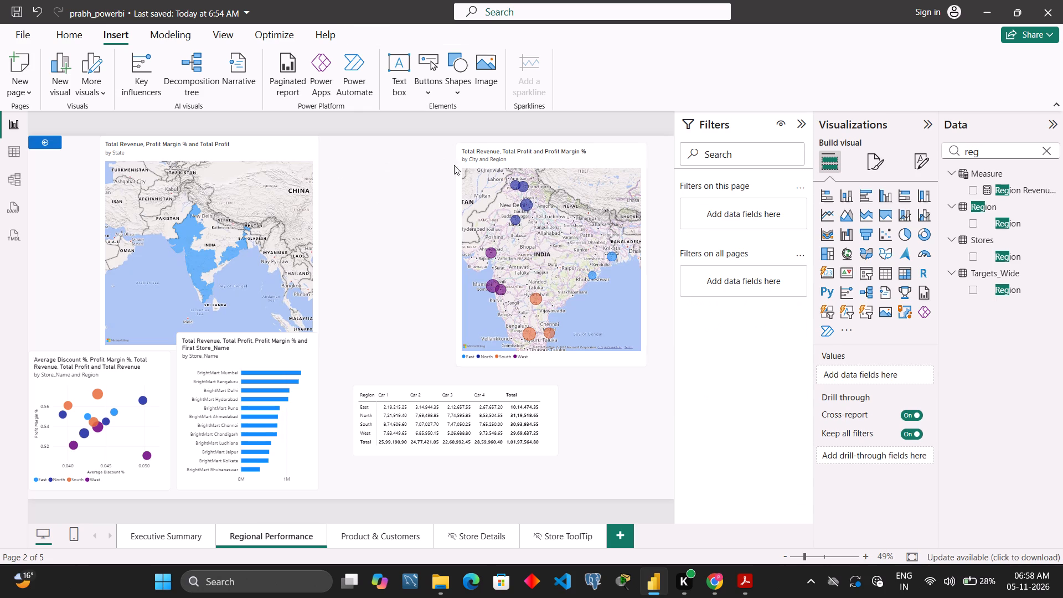
Add a slicer to Regional Performance with the Region field from the Region table, and clear the field search.
{"action": "left_click", "coordinate": [863, 278]}
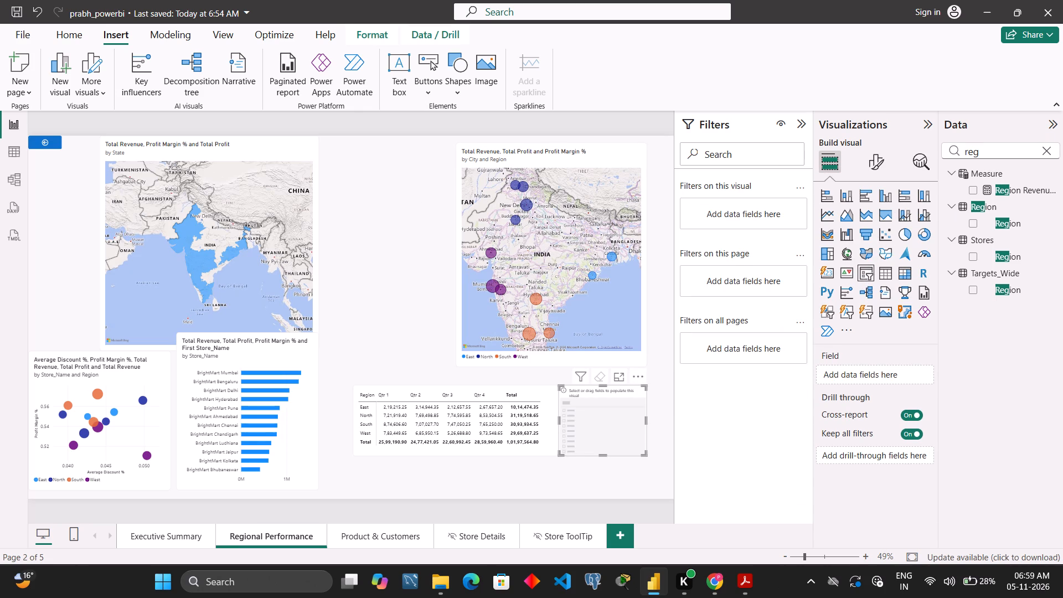
{"action": "left_click", "coordinate": [971, 220]}
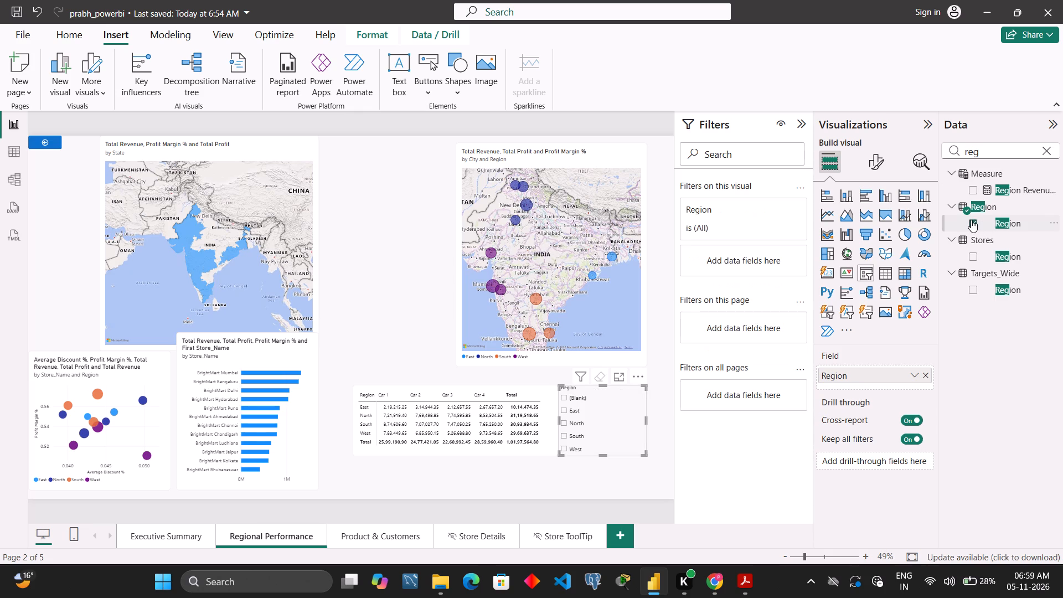
{"action": "left_click", "coordinate": [1045, 155]}
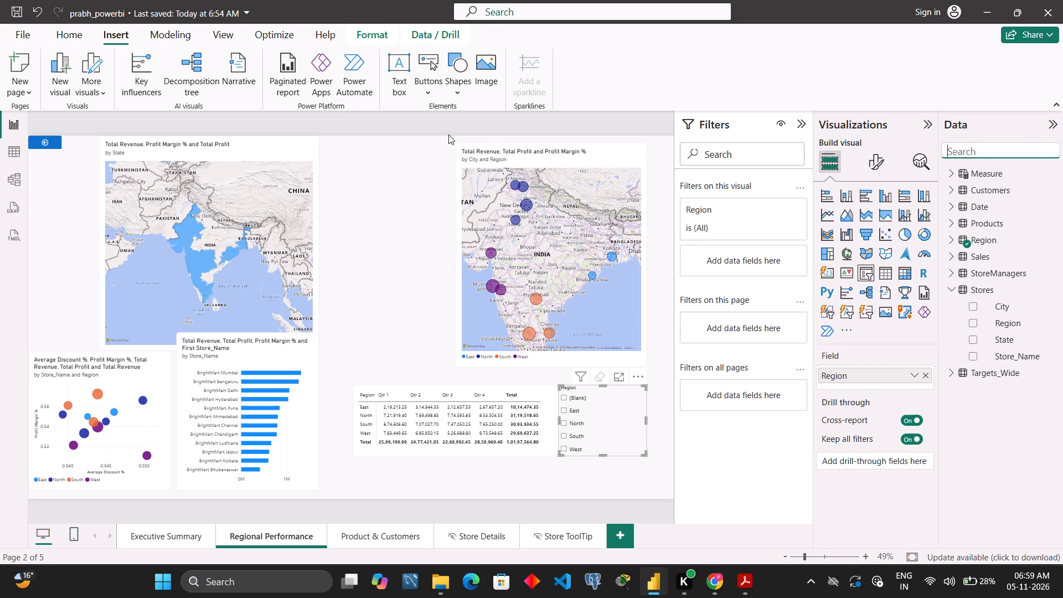
Add a slicer with Year from the Date hierarchy between the two maps and shorten it to a compact strip.
{"action": "left_click", "coordinate": [421, 202]}
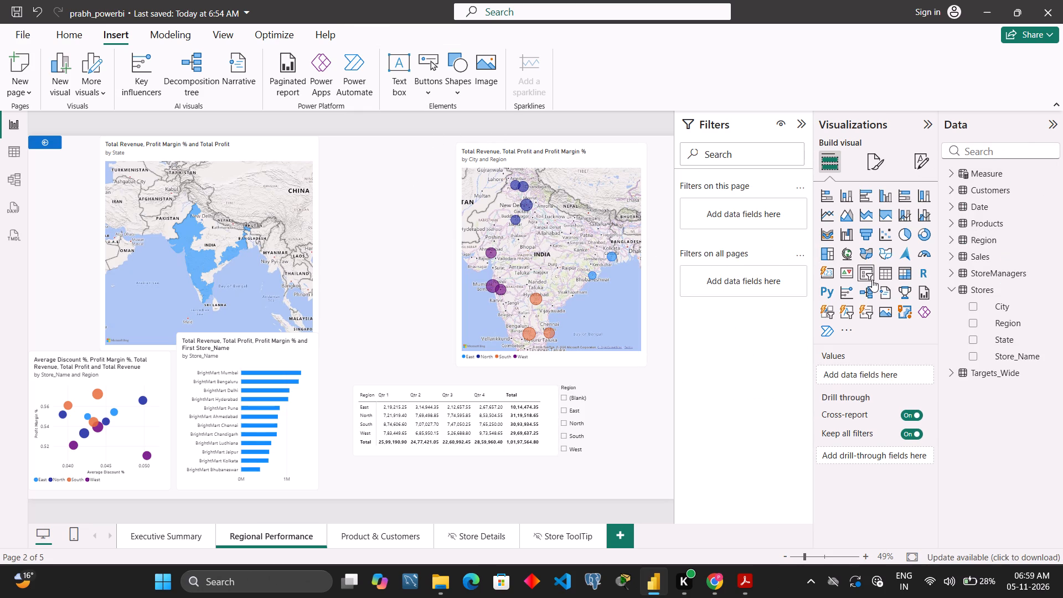
{"action": "left_click", "coordinate": [872, 280]}
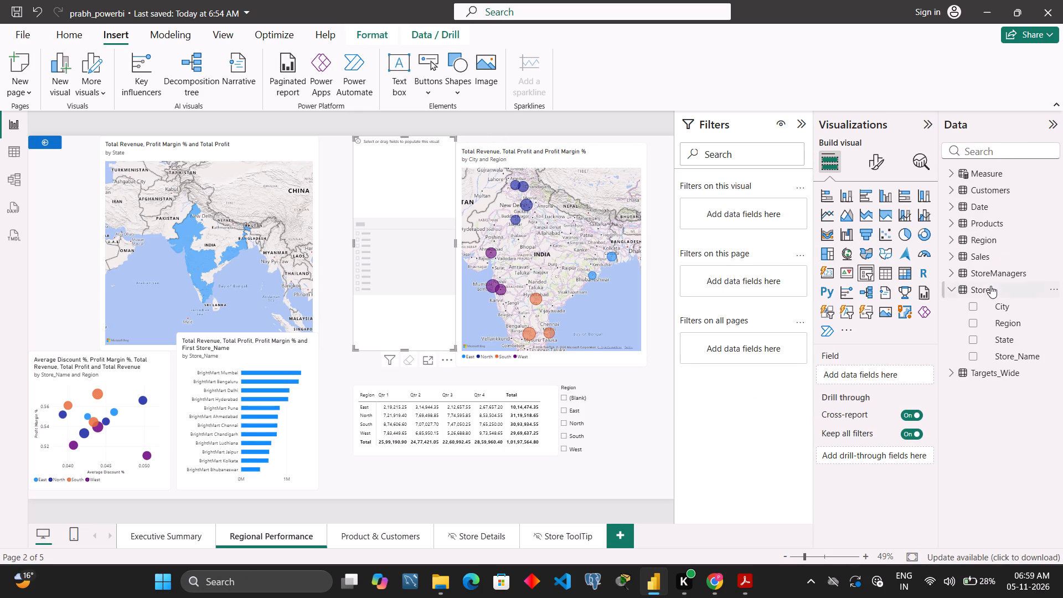
{"action": "left_click", "coordinate": [956, 293]}
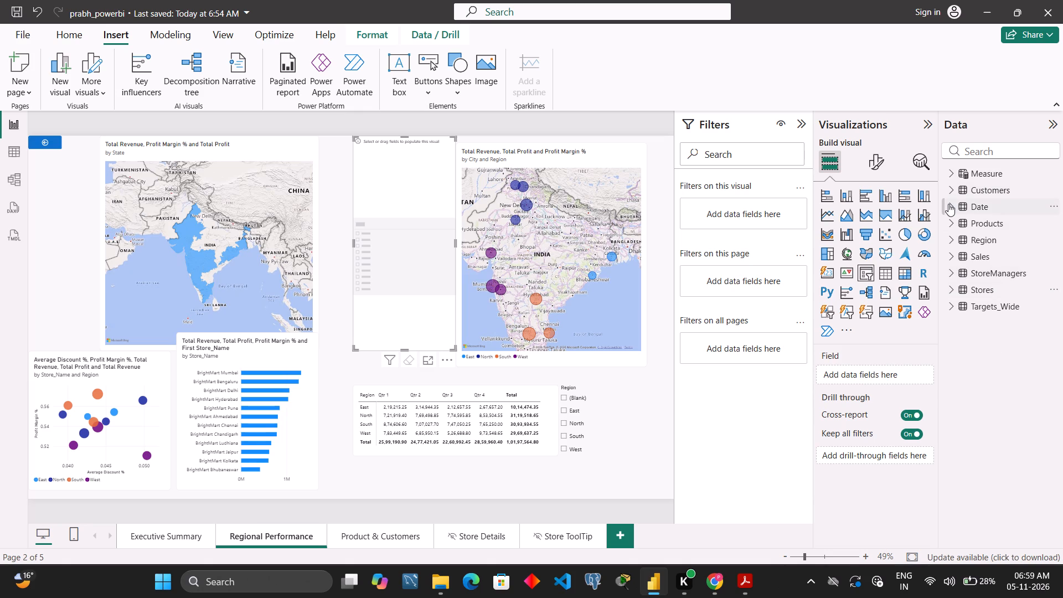
{"action": "left_click", "coordinate": [948, 204]}
{"action": "left_click", "coordinate": [997, 252]}
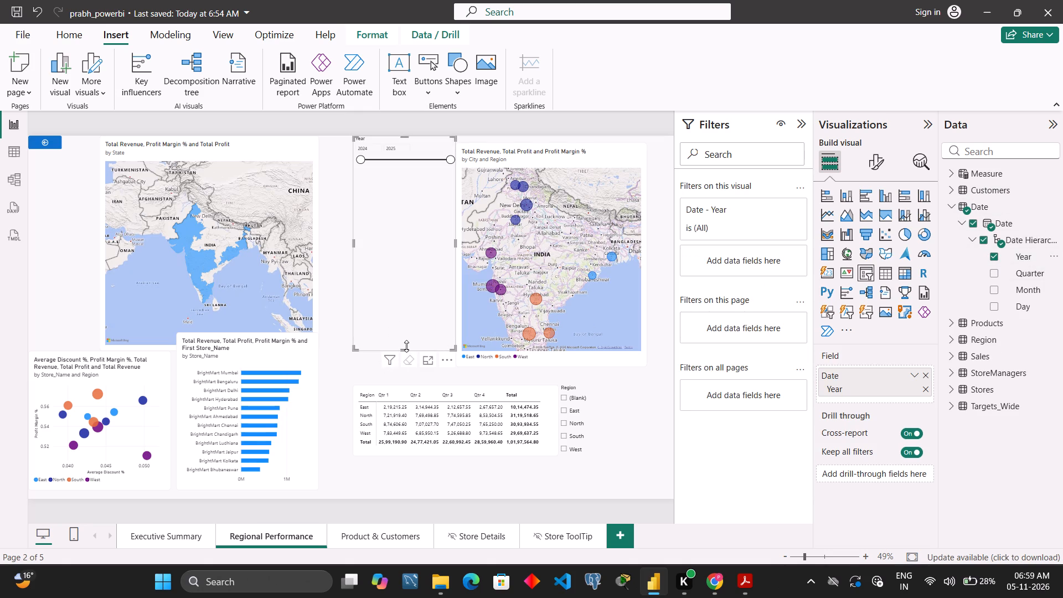
{"action": "left_click_drag", "start_coordinate": [406, 346], "coordinate": [435, 177]}
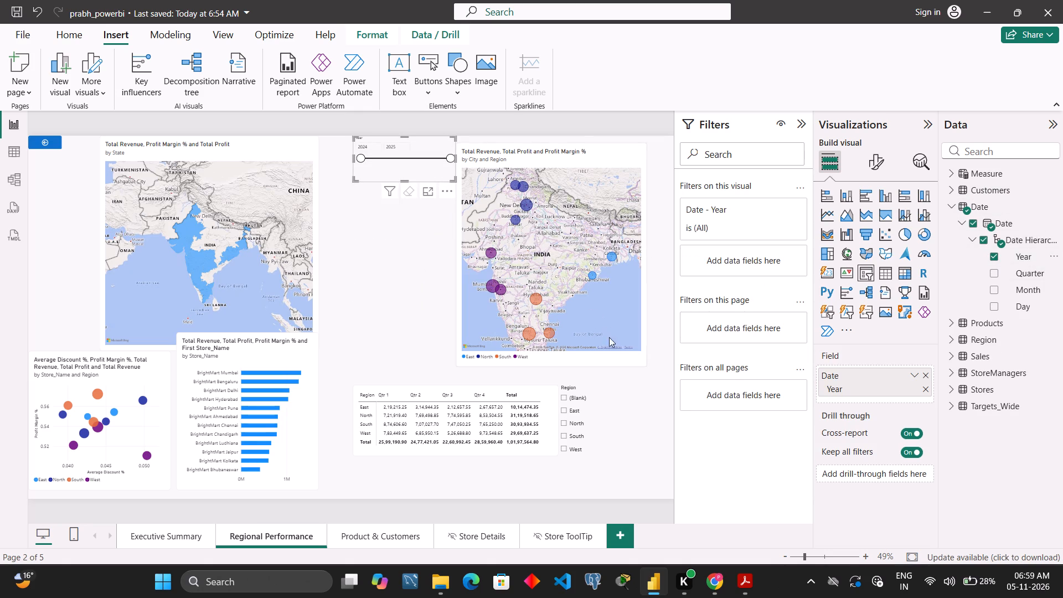
Move the Region slicer to directly beneath the Year slicer, between the two maps.
{"action": "left_click_drag", "start_coordinate": [606, 406], "coordinate": [398, 203]}
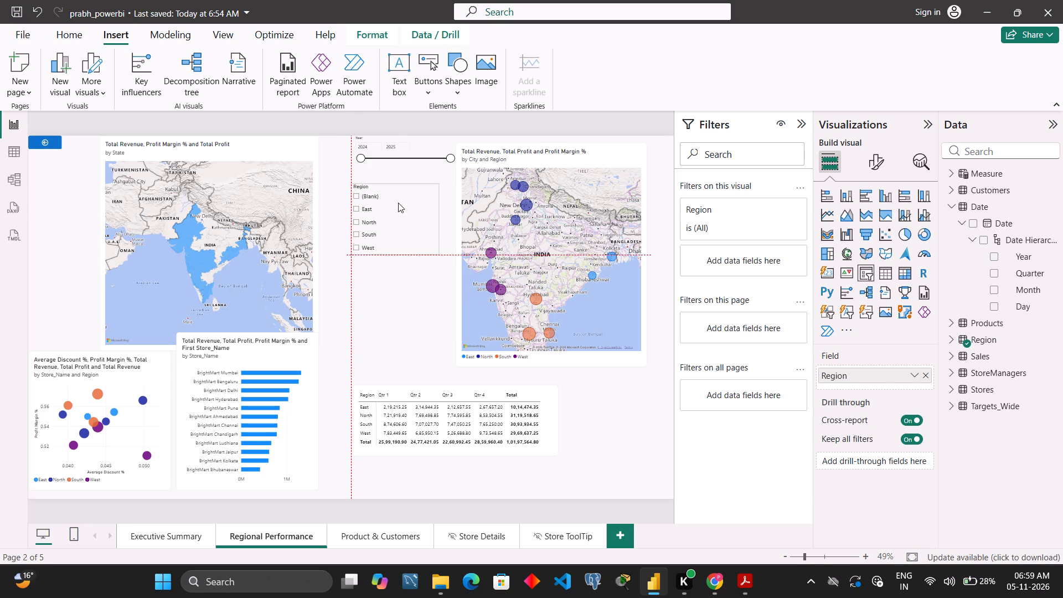
{"action": "left_click_drag", "start_coordinate": [398, 203], "coordinate": [401, 199]}
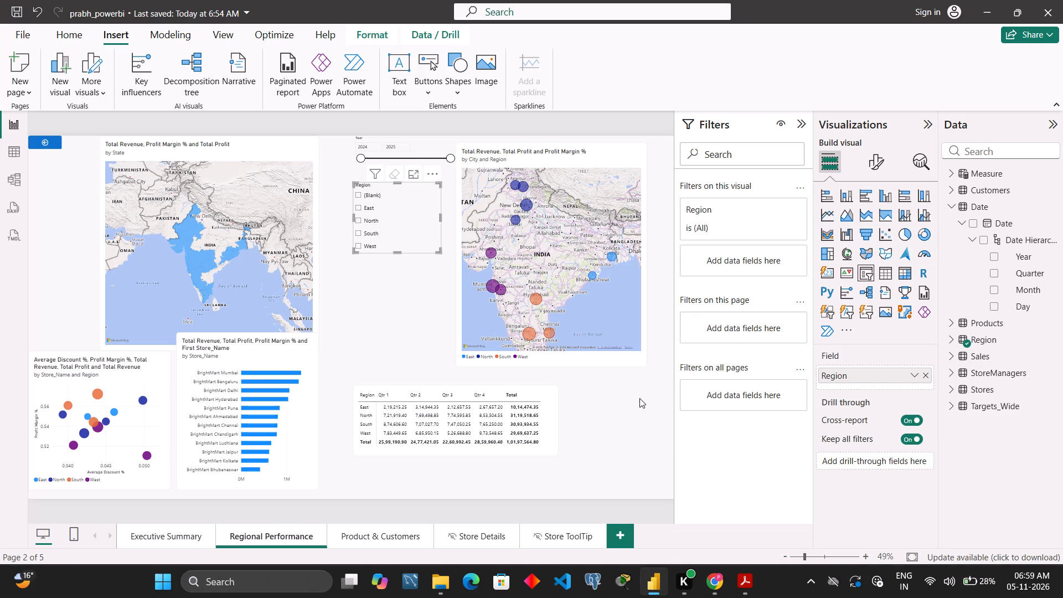
Add a slicer with Quarter from the Date hierarchy and place it beneath the Region slicer.
{"action": "left_click", "coordinate": [639, 398]}
{"action": "left_click", "coordinate": [861, 272]}
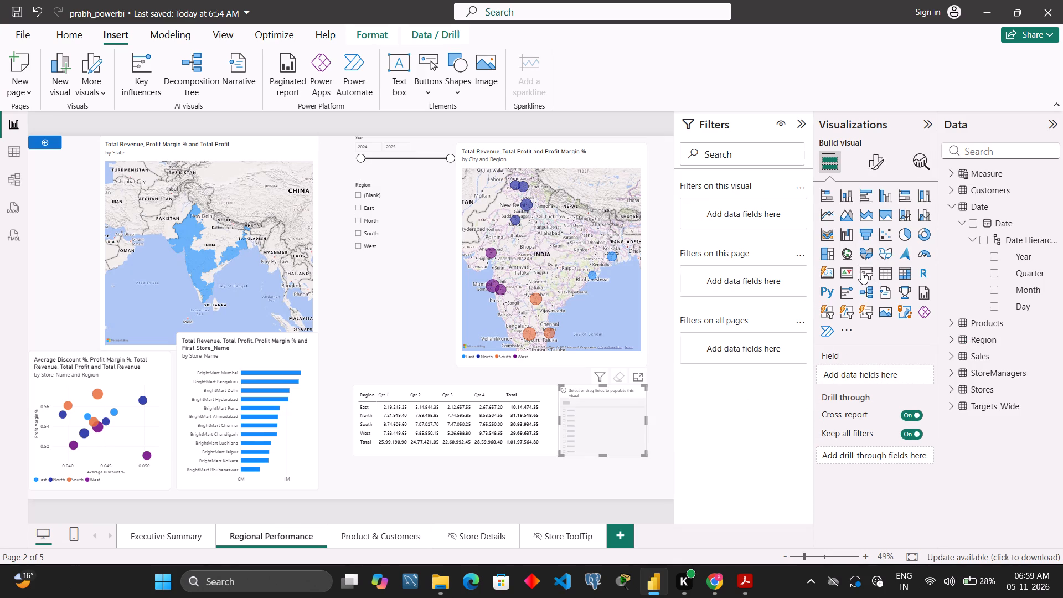
{"action": "left_click", "coordinate": [993, 274]}
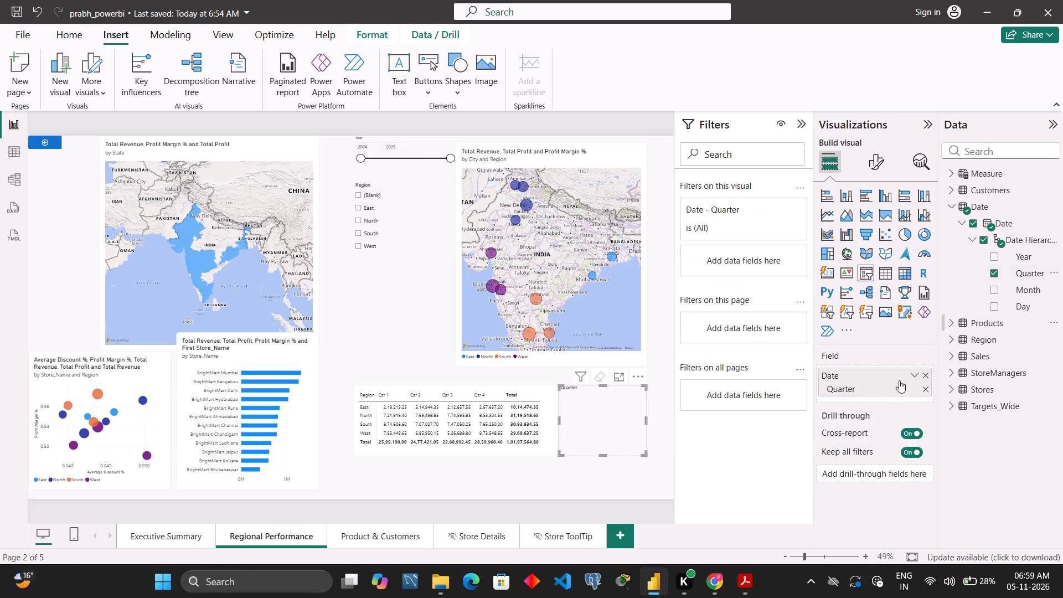
{"action": "left_click_drag", "start_coordinate": [611, 420], "coordinate": [395, 301]}
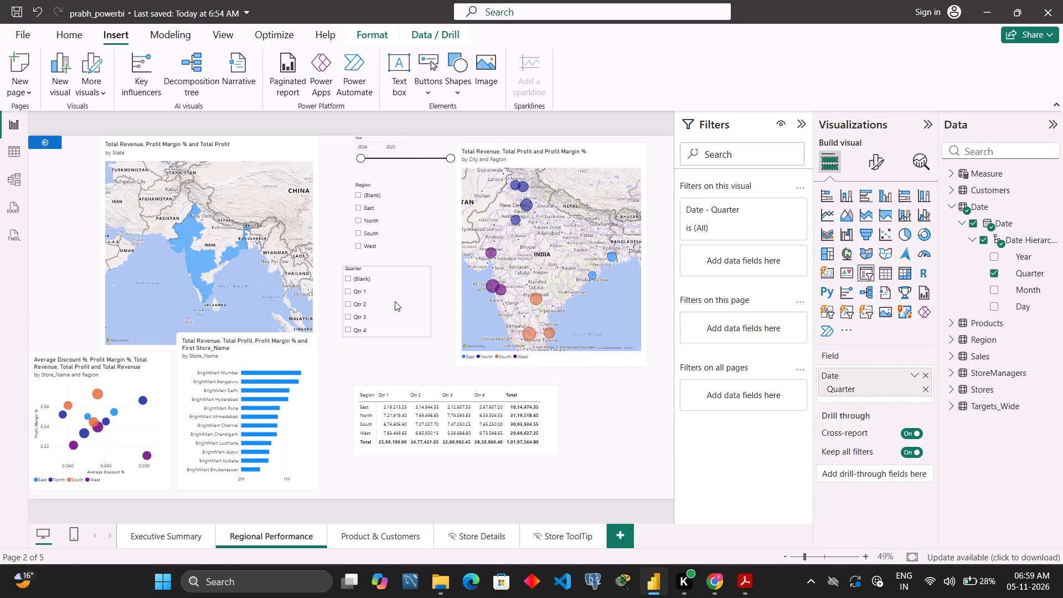
{"action": "left_click_drag", "start_coordinate": [395, 301], "coordinate": [404, 305]}
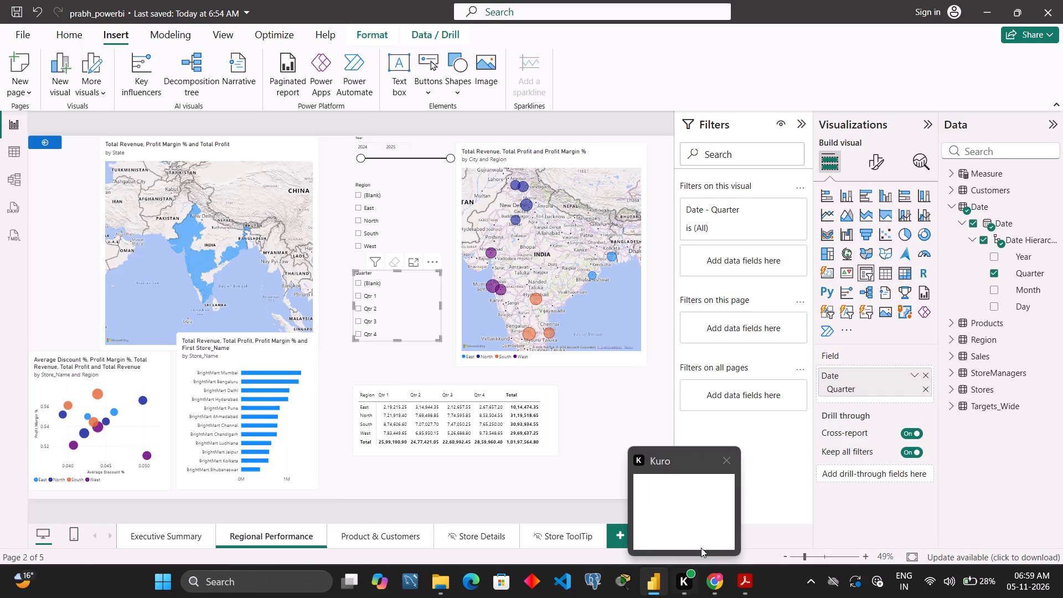
Return to the chat and read its slicer instructions for the Product & Customer and Store Detail pages.
{"action": "left_click", "coordinate": [710, 573]}
{"action": "scroll", "coordinate": [210, 296], "scroll_direction": "down", "scroll_amount": 1}
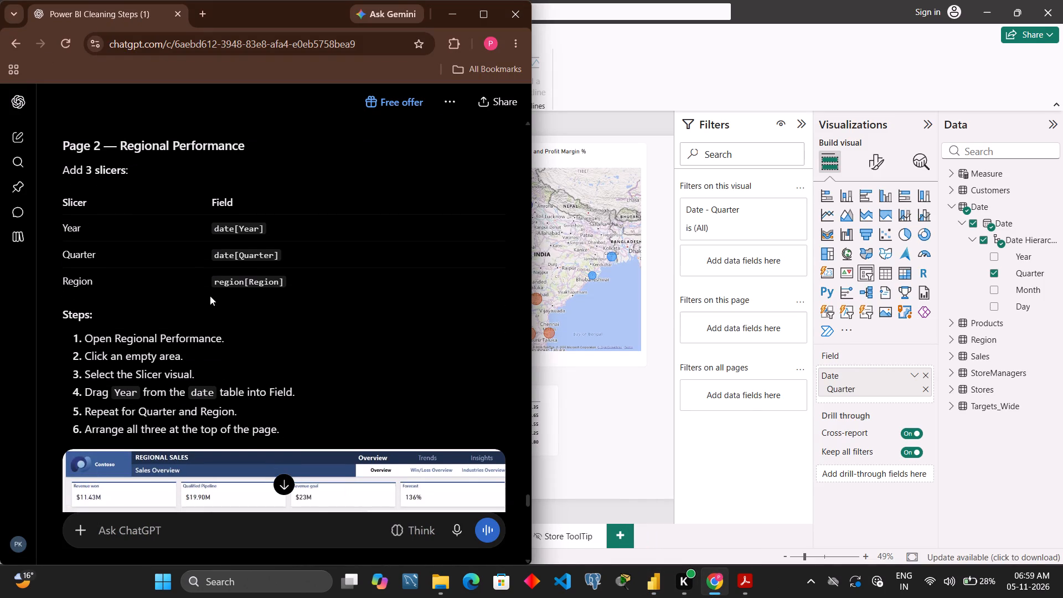
{"action": "scroll", "coordinate": [210, 296], "scroll_direction": "down", "scroll_amount": 5}
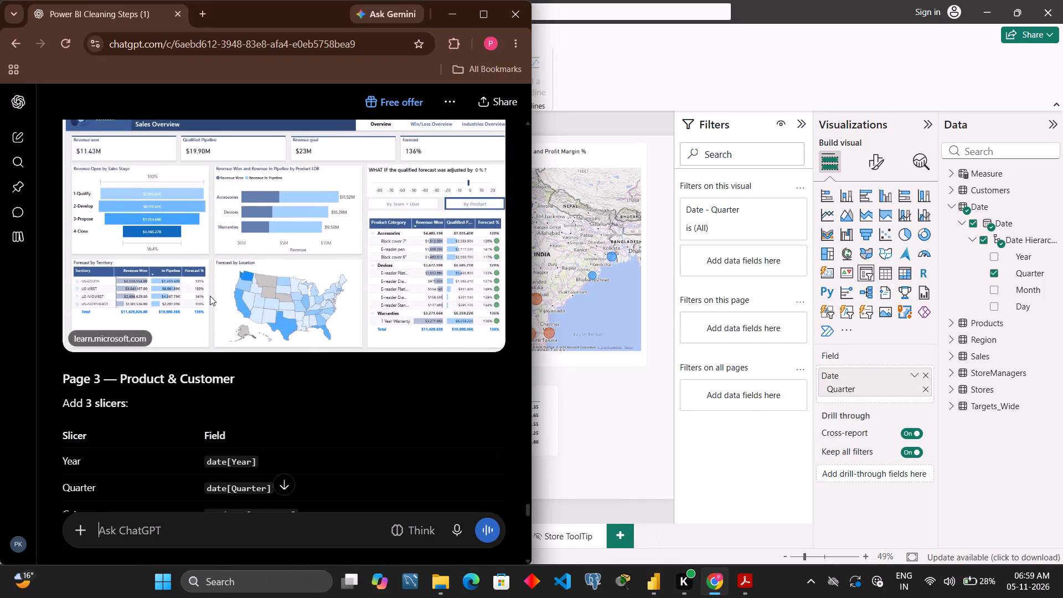
{"action": "scroll", "coordinate": [210, 296], "scroll_direction": "up", "scroll_amount": 2}
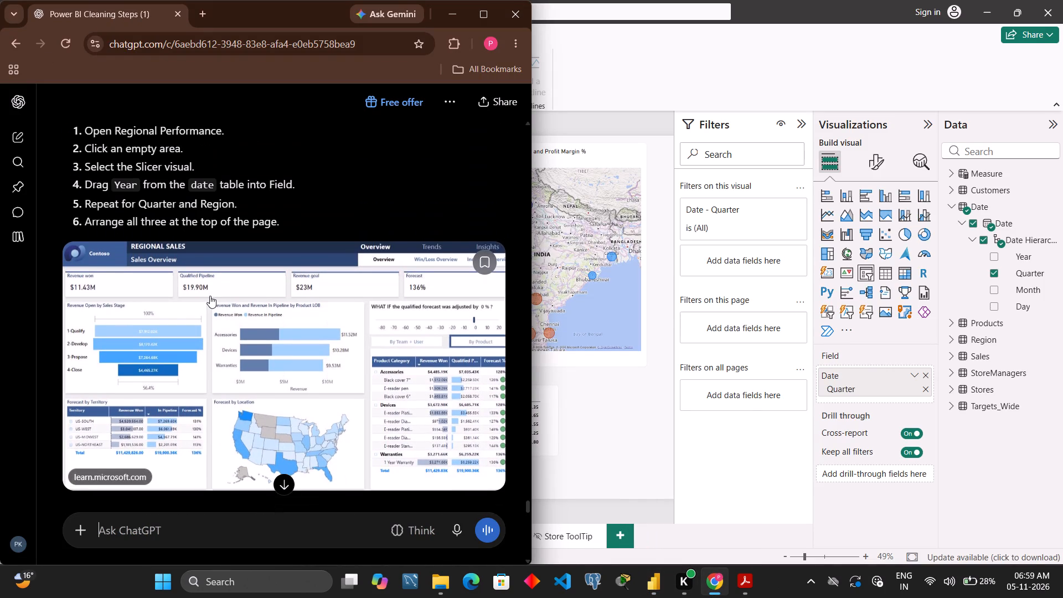
{"action": "scroll", "coordinate": [210, 296], "scroll_direction": "down", "scroll_amount": 2}
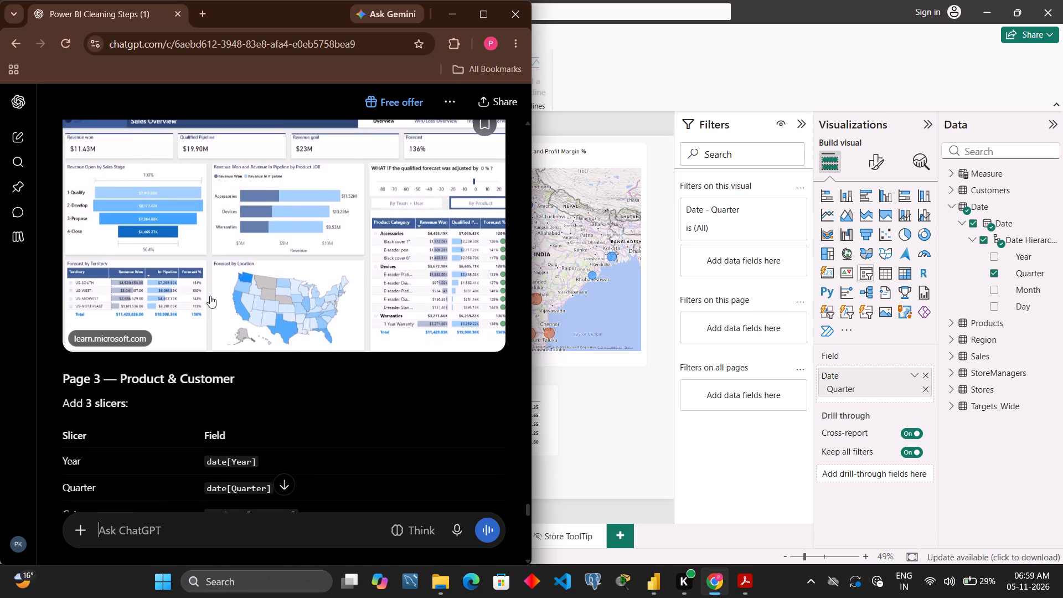
{"action": "scroll", "coordinate": [210, 296], "scroll_direction": "down", "scroll_amount": 7}
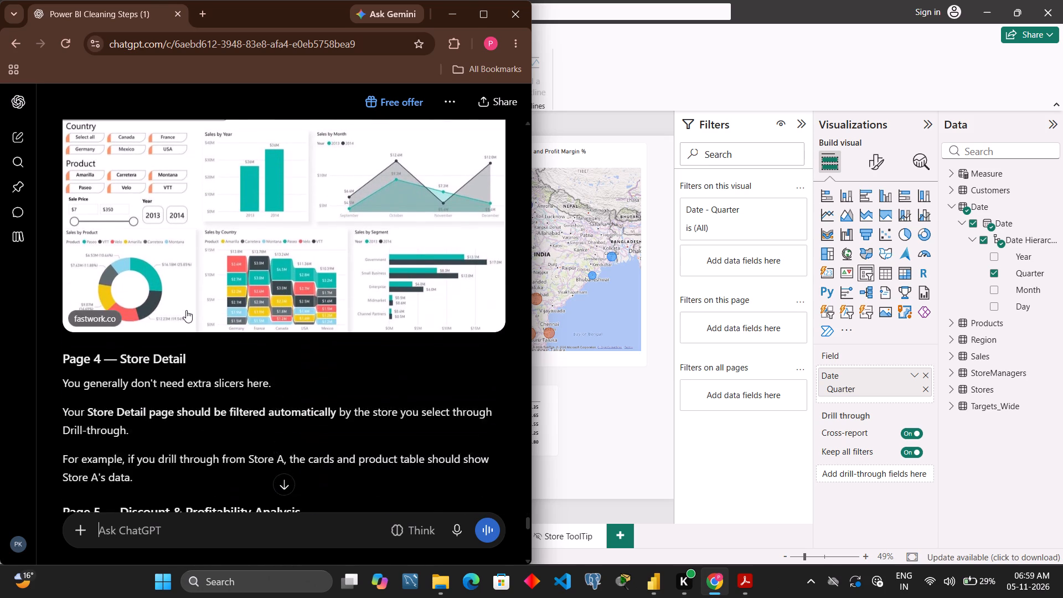
{"action": "scroll", "coordinate": [186, 310], "scroll_direction": "up", "scroll_amount": 5}
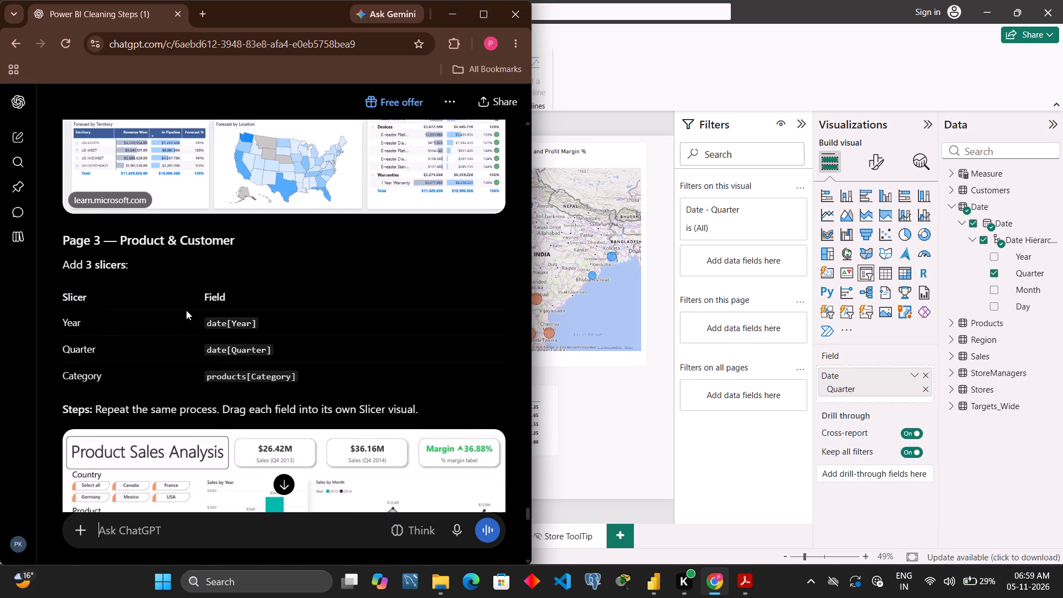
In Power BI Desktop, open Product & Customers and move the stacked column chart up against the treemap at the page's top edge.
{"action": "left_click", "coordinate": [585, 394]}
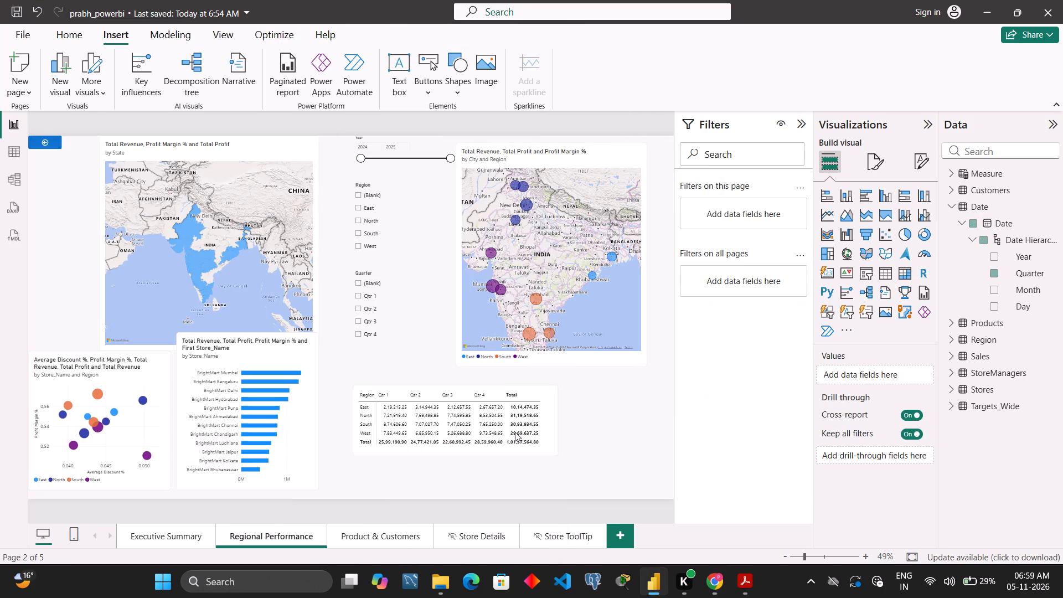
{"action": "left_click", "coordinate": [365, 553]}
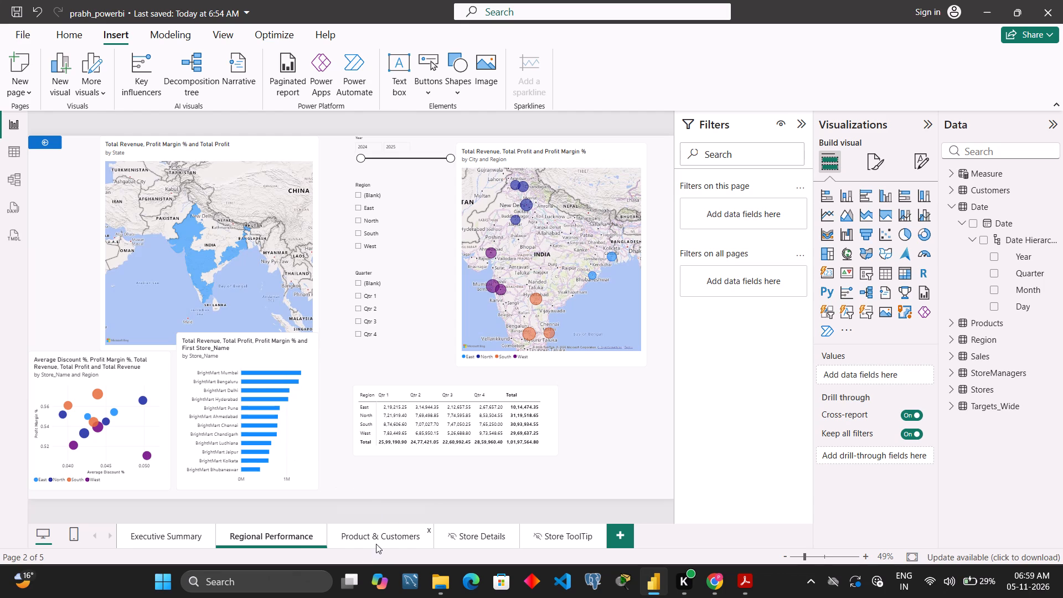
{"action": "left_click", "coordinate": [381, 537]}
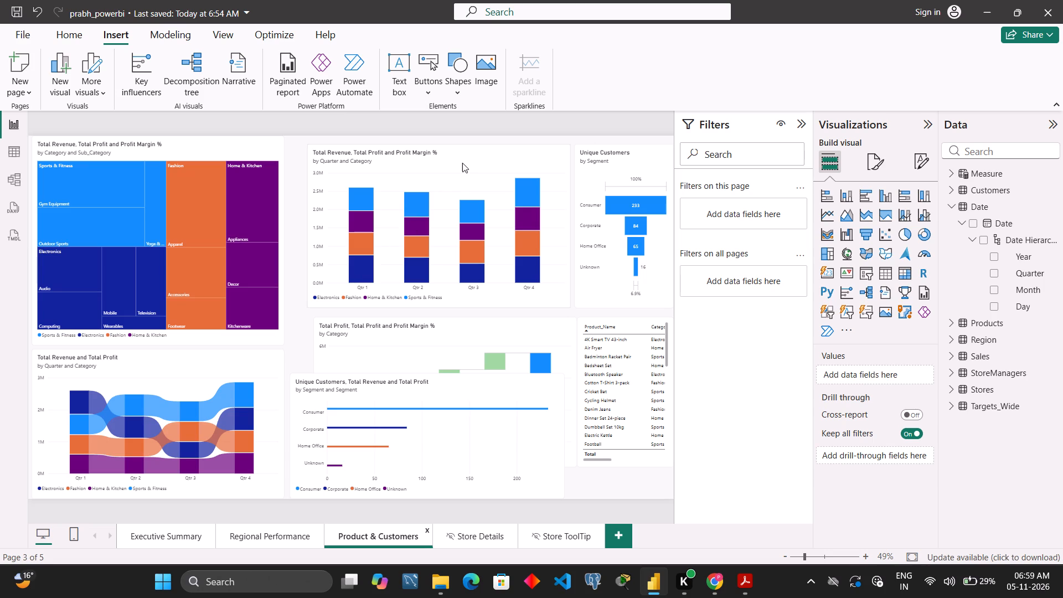
{"action": "left_click_drag", "start_coordinate": [469, 157], "coordinate": [443, 153]}
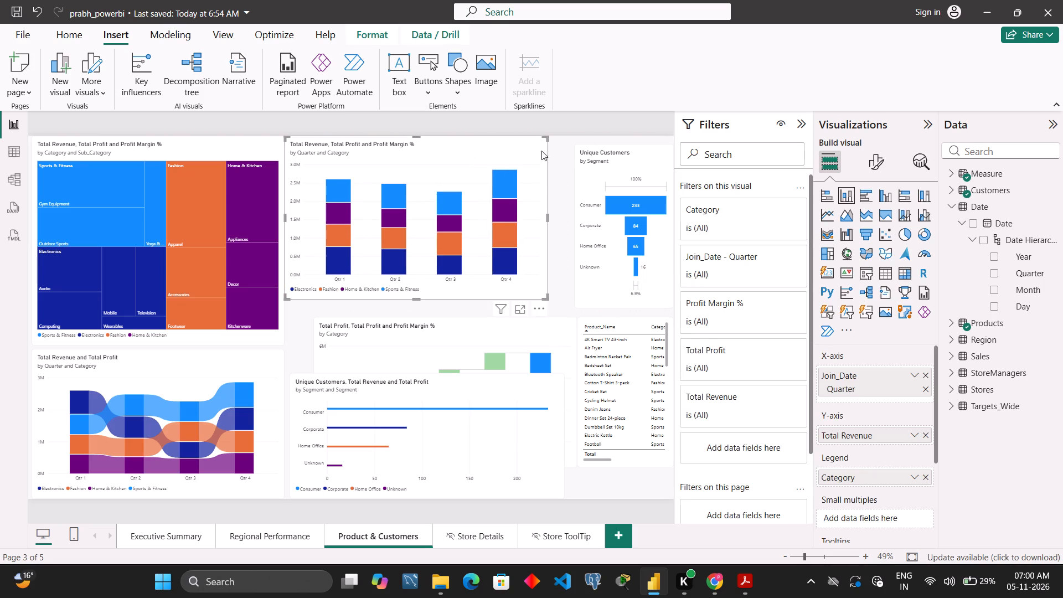
Move the Unique Customers funnel chart flush beside the stacked column chart and widen it away from that chart.
{"action": "left_click_drag", "start_coordinate": [647, 152], "coordinate": [622, 147]}
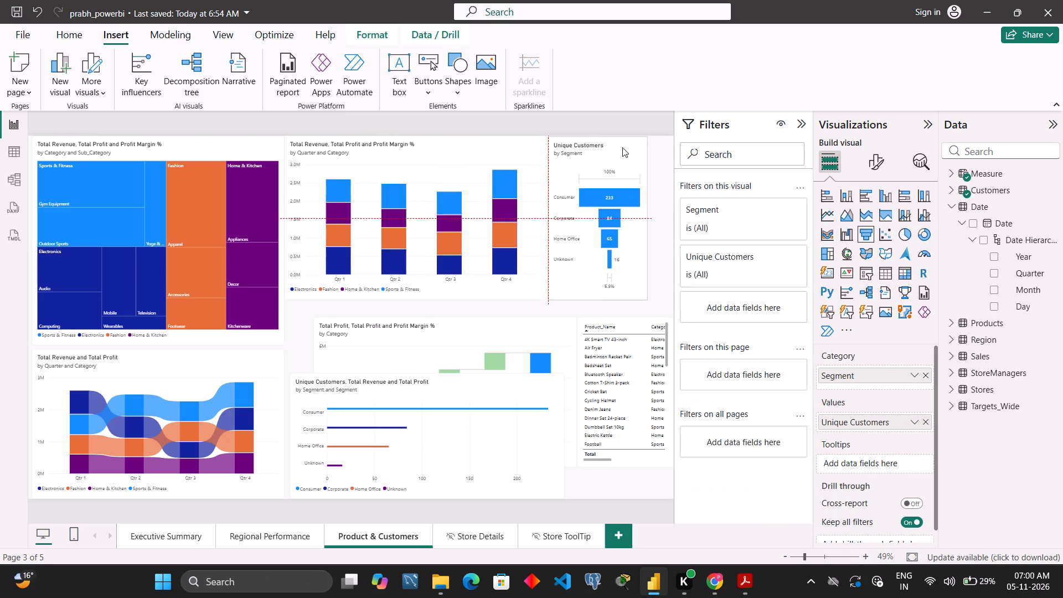
{"action": "left_click_drag", "start_coordinate": [622, 147], "coordinate": [622, 147]}
{"action": "left_click_drag", "start_coordinate": [647, 218], "coordinate": [665, 213]}
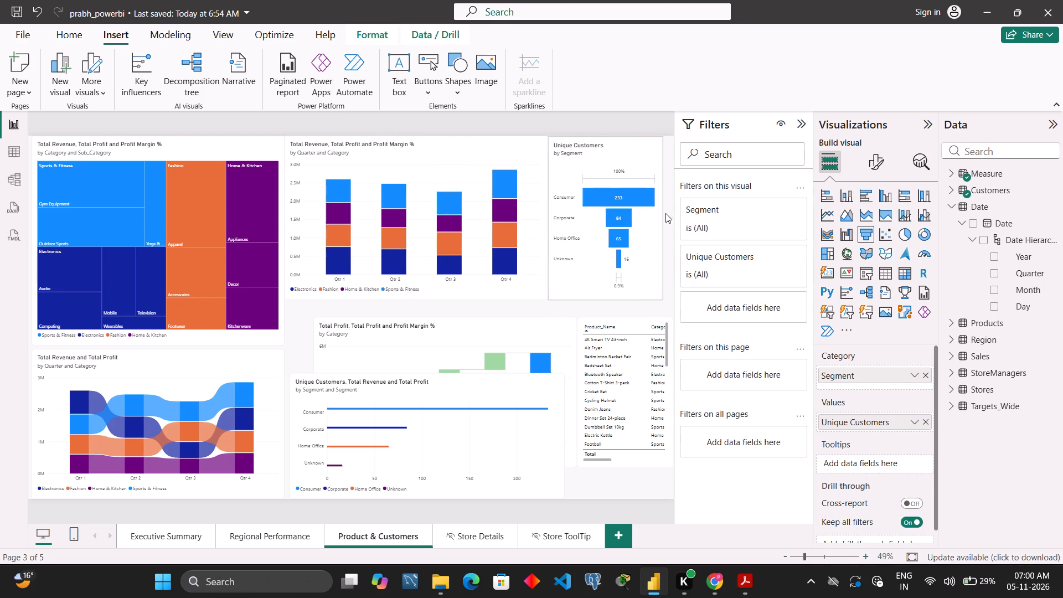
{"action": "left_click_drag", "start_coordinate": [665, 213], "coordinate": [677, 213]}
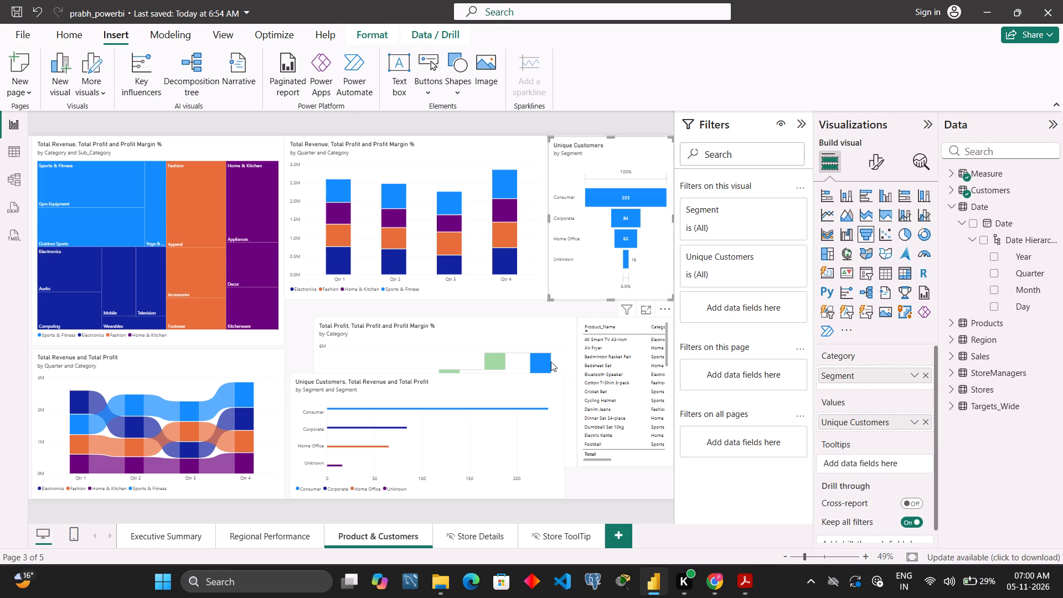
Narrow the Total Revenue and Total Profit ribbon chart slightly.
{"action": "left_click", "coordinate": [270, 357]}
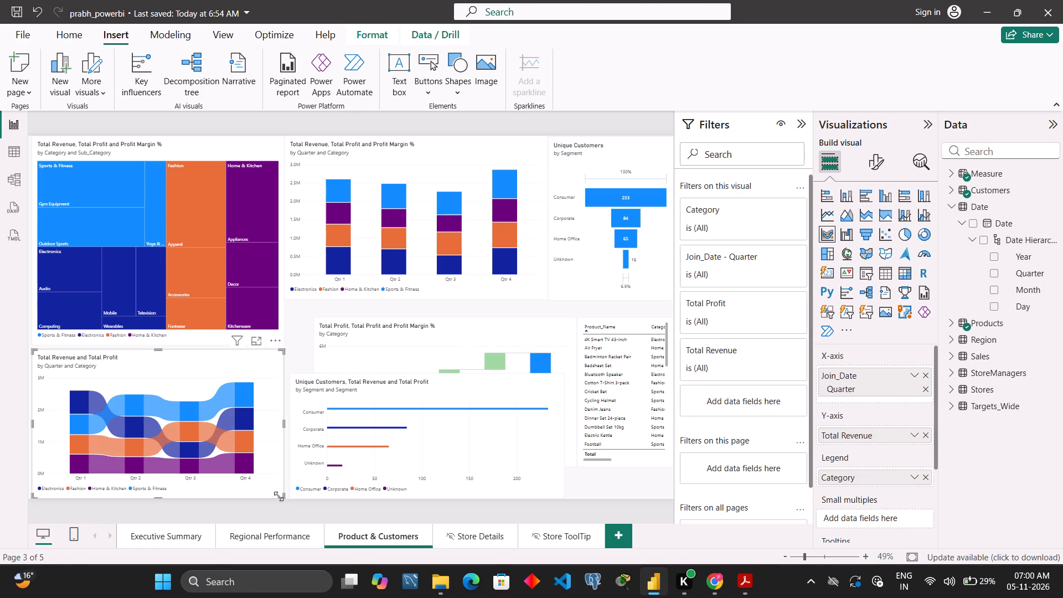
{"action": "left_click_drag", "start_coordinate": [278, 496], "coordinate": [274, 497]}
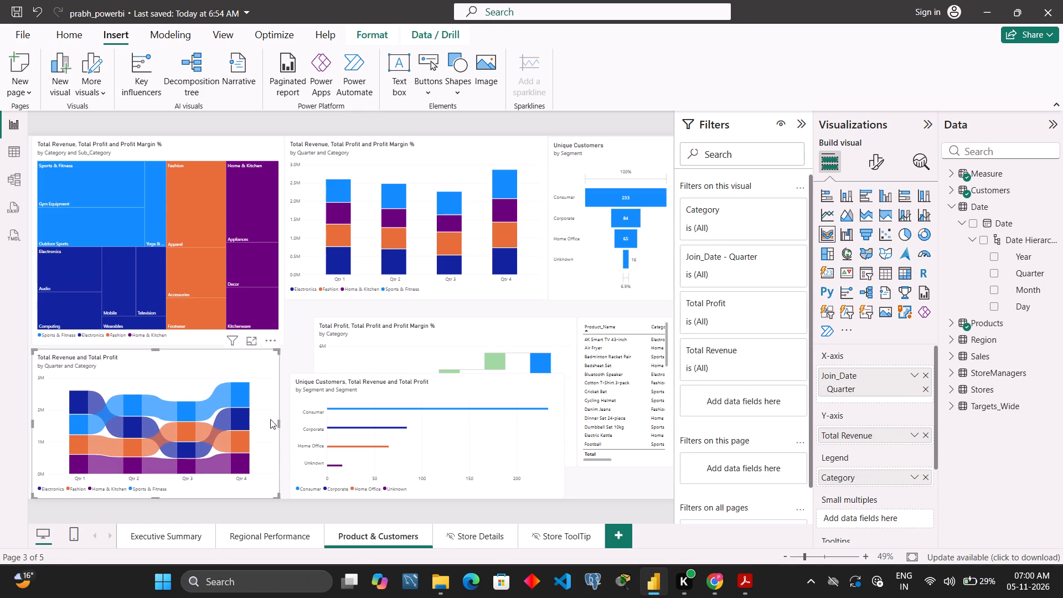
Move the Total Profit waterfall chart up under the stacked column chart, shorten it from its top edge and widen it slightly.
{"action": "left_click_drag", "start_coordinate": [456, 326], "coordinate": [417, 261]}
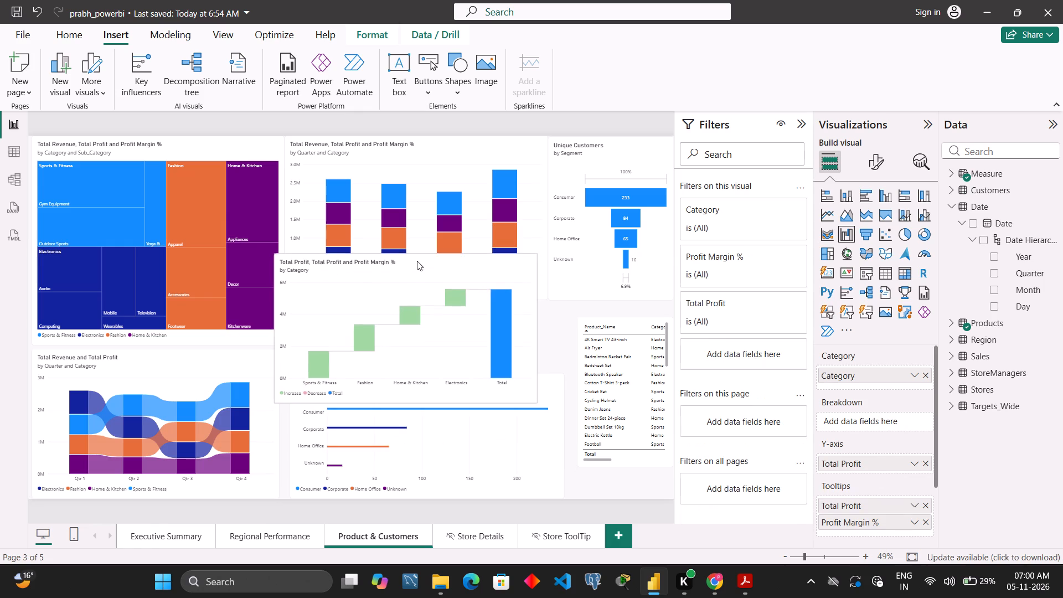
{"action": "left_click_drag", "start_coordinate": [417, 261], "coordinate": [429, 243]}
{"action": "left_click_drag", "start_coordinate": [417, 234], "coordinate": [411, 268]}
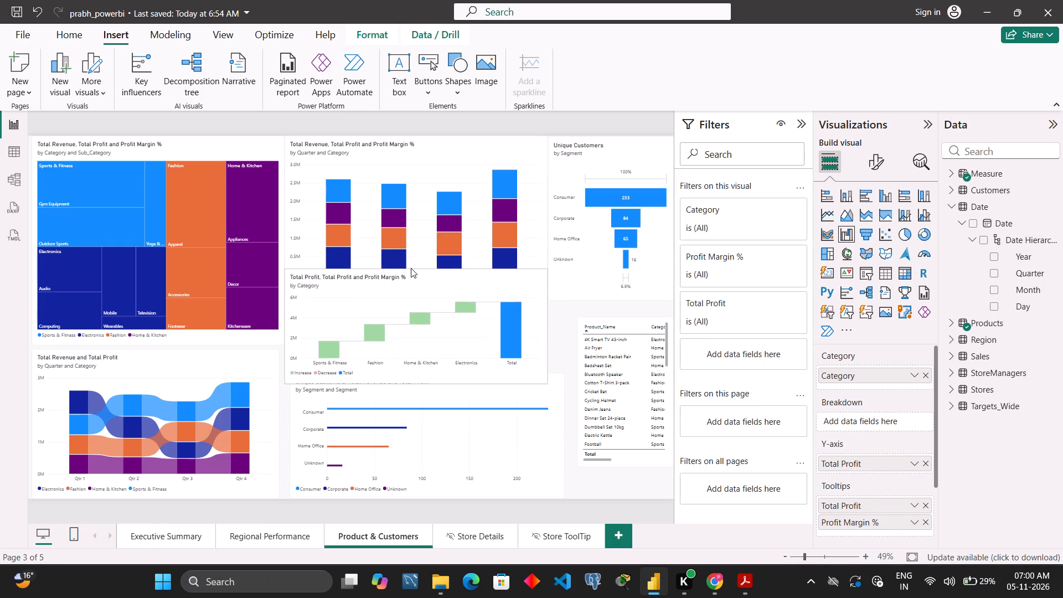
{"action": "left_click_drag", "start_coordinate": [411, 268], "coordinate": [411, 282]}
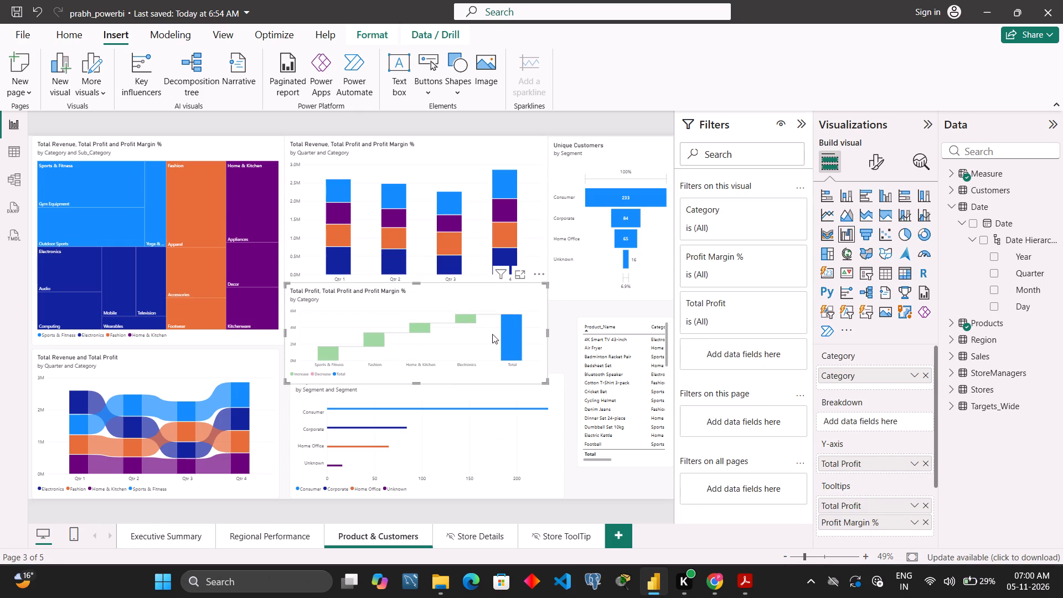
{"action": "left_click_drag", "start_coordinate": [548, 330], "coordinate": [553, 331]}
Move the Unique Customers by Segment bar chart into line beneath the waterfall chart, at the page's bottom edge.
{"action": "left_click_drag", "start_coordinate": [536, 422], "coordinate": [517, 437]}
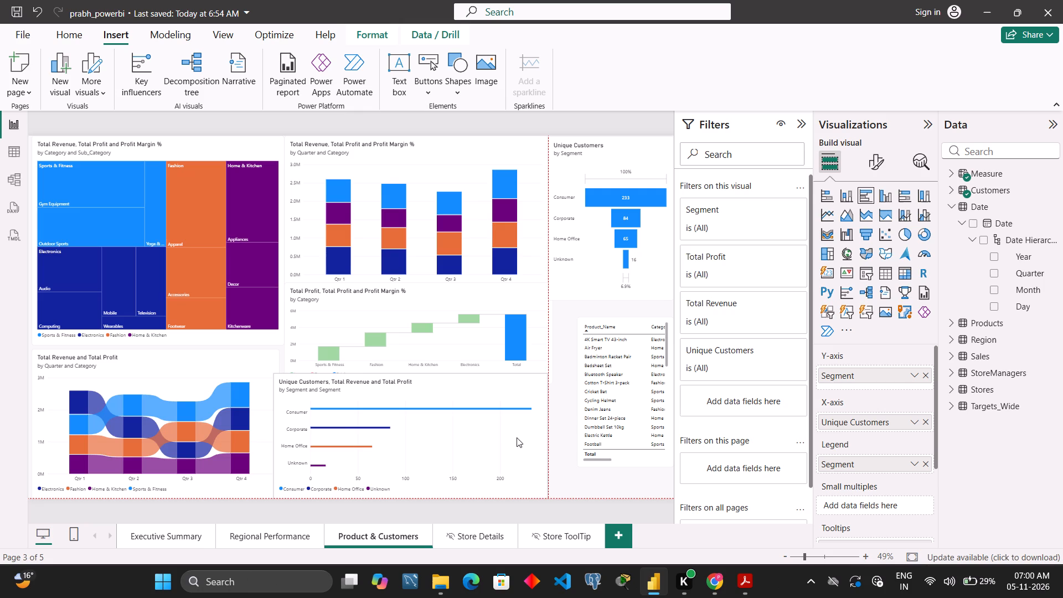
{"action": "left_click_drag", "start_coordinate": [517, 437], "coordinate": [530, 429]}
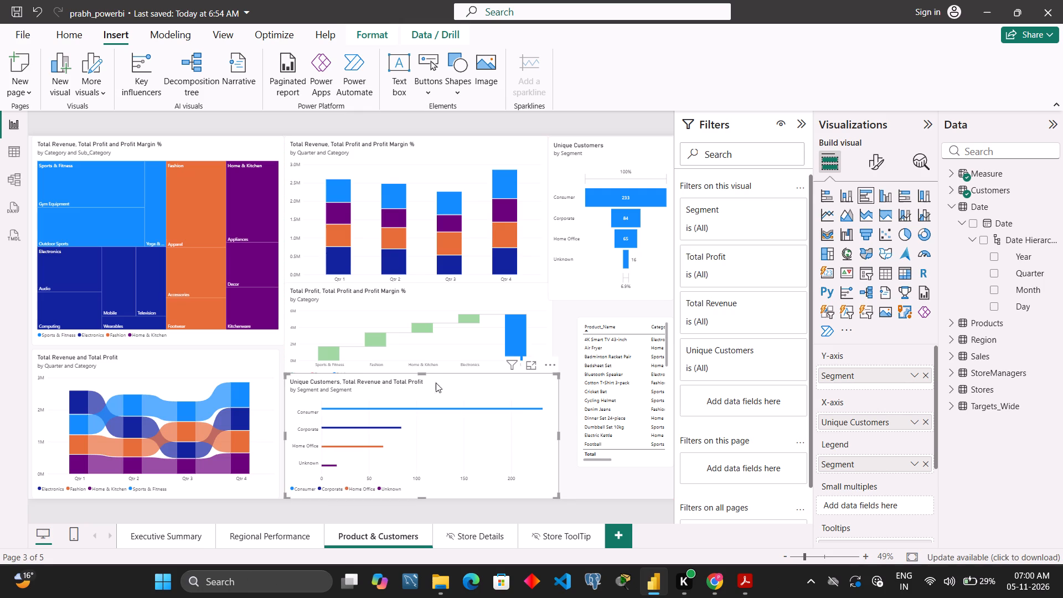
Shorten the Unique Customers by Segment bar chart from its top edge to open space beneath the waterfall chart.
{"action": "left_click_drag", "start_coordinate": [424, 373], "coordinate": [421, 386]}
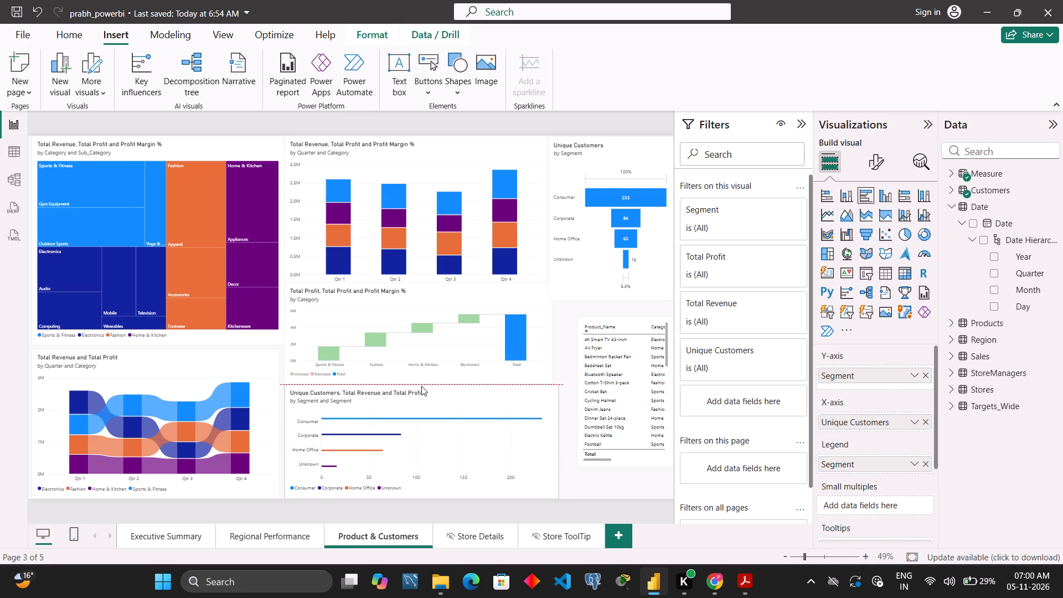
{"action": "left_click_drag", "start_coordinate": [421, 386], "coordinate": [424, 392]}
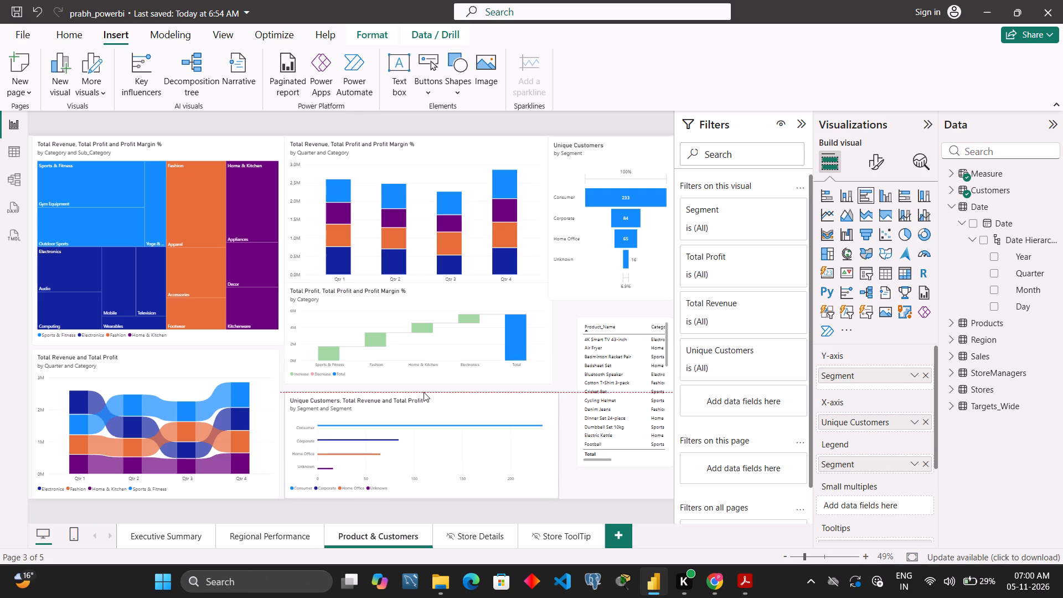
{"action": "left_click_drag", "start_coordinate": [424, 392], "coordinate": [424, 388]}
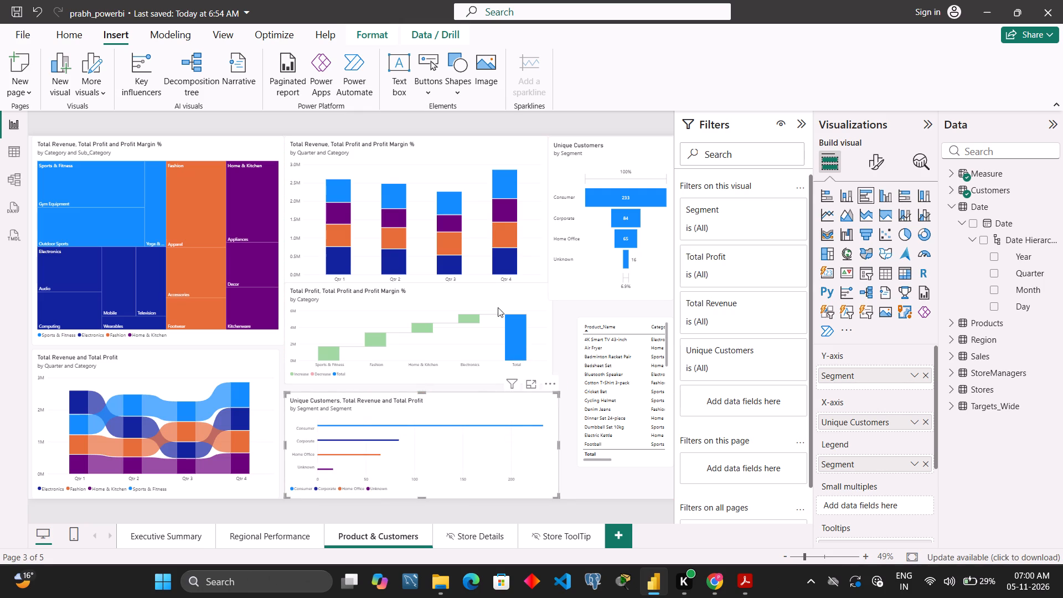
Move the Total Profit waterfall chart down into the gap between the stacked column chart and the Unique Customers bar chart.
{"action": "left_click_drag", "start_coordinate": [498, 299], "coordinate": [495, 316]}
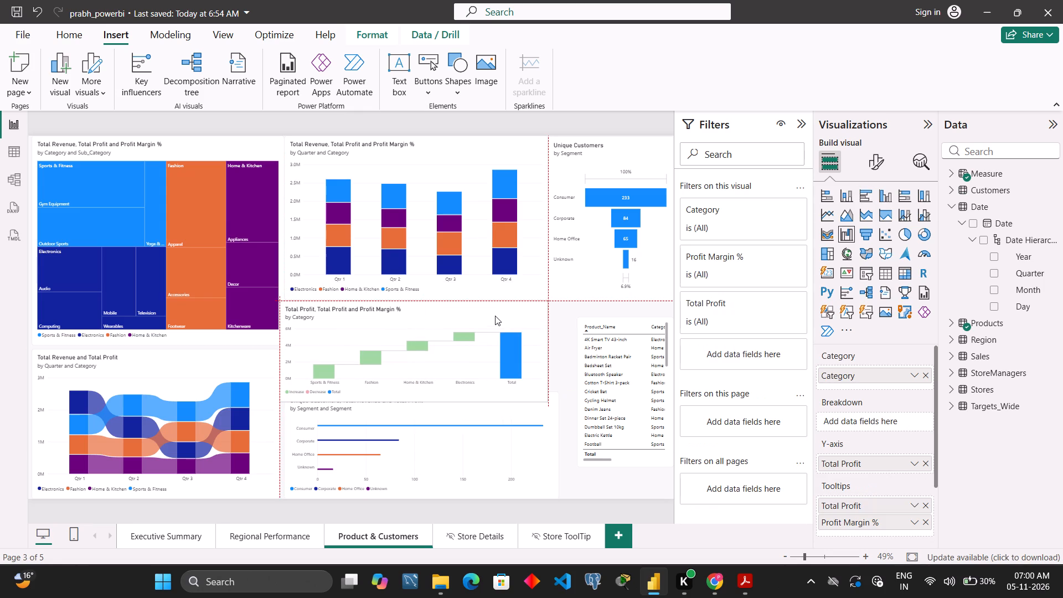
{"action": "left_click_drag", "start_coordinate": [495, 316], "coordinate": [495, 312]}
{"action": "left_click", "coordinate": [565, 316]}
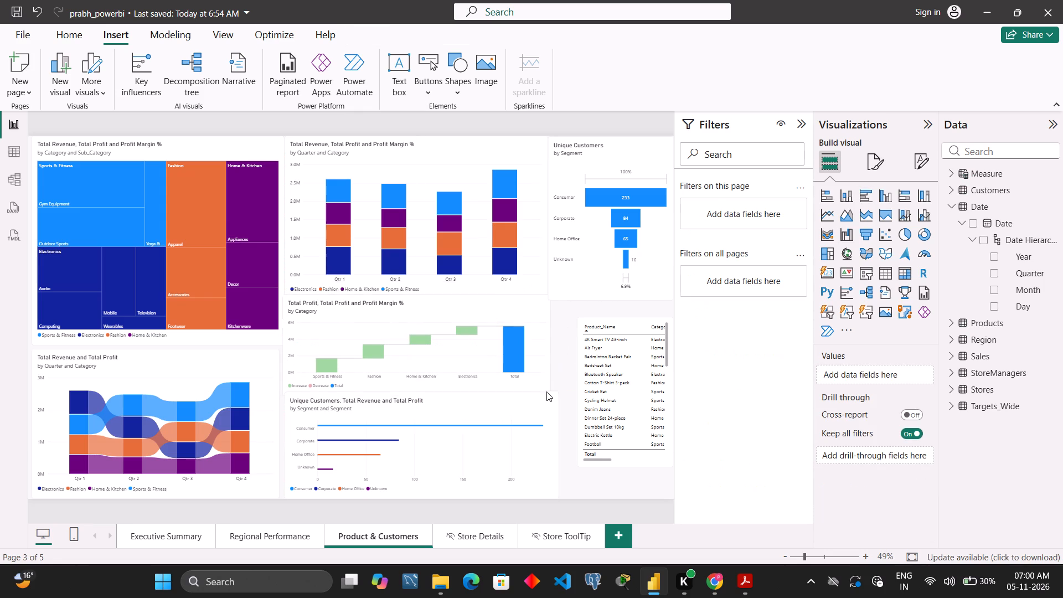
Narrow the Unique Customers by Segment bar chart from its outer side to match the stacked column chart's edge.
{"action": "left_click", "coordinate": [548, 399]}
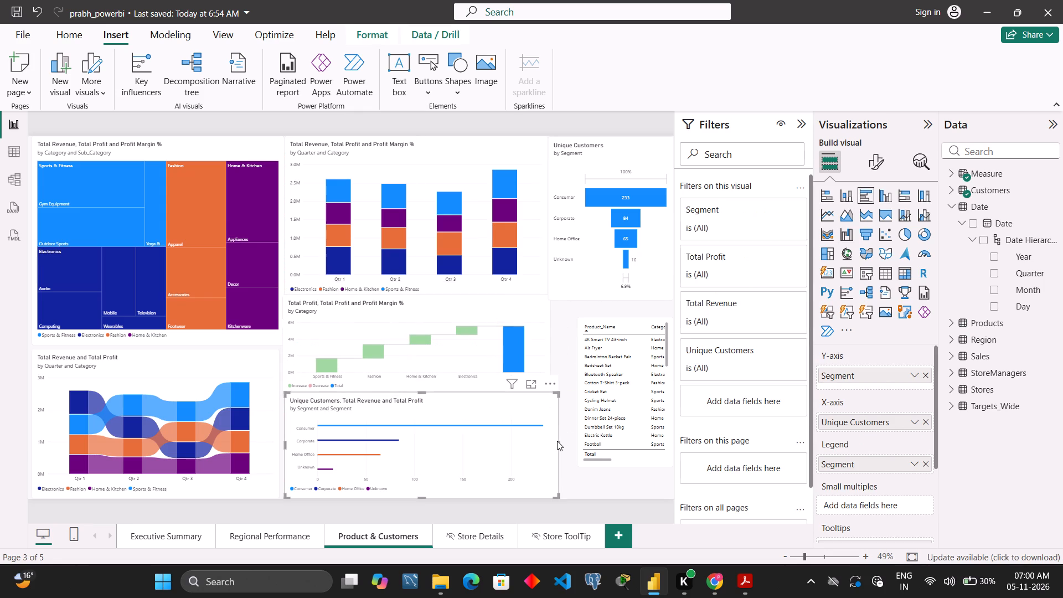
{"action": "left_click_drag", "start_coordinate": [558, 442], "coordinate": [551, 442]}
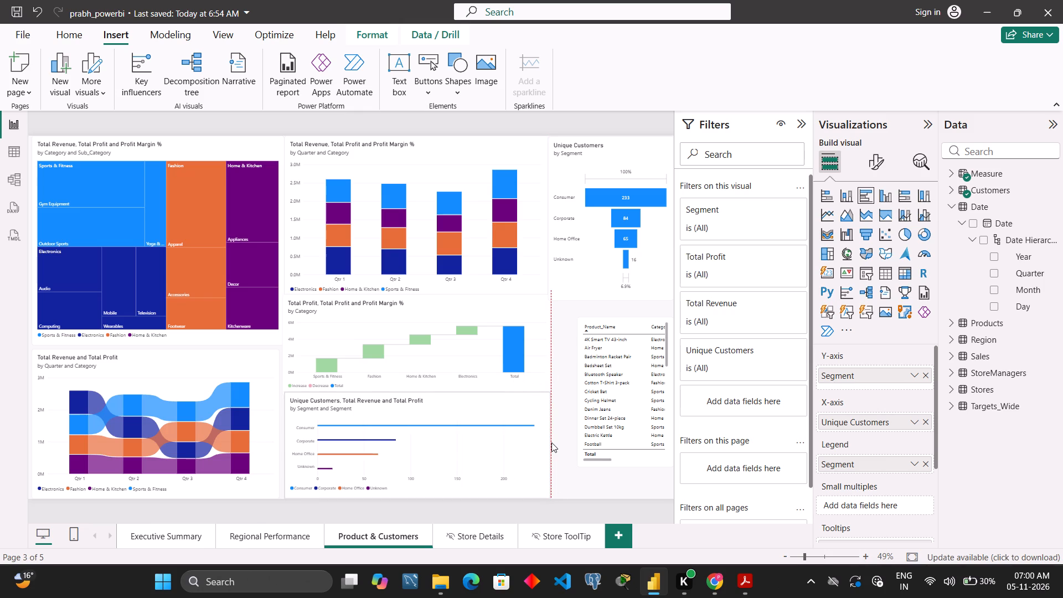
{"action": "left_click_drag", "start_coordinate": [551, 442], "coordinate": [545, 444]}
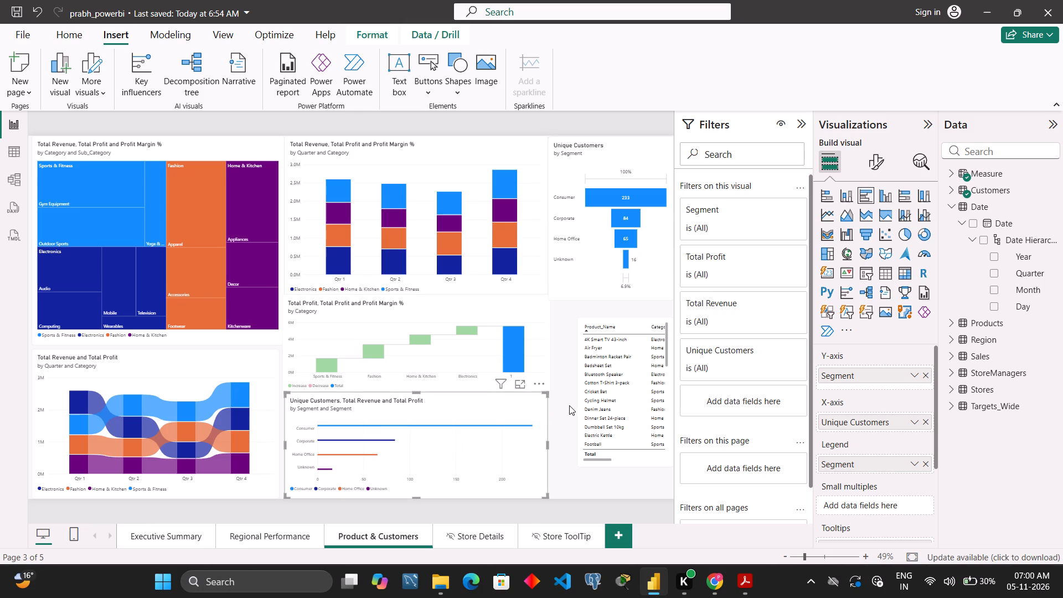
{"action": "left_click", "coordinate": [569, 404]}
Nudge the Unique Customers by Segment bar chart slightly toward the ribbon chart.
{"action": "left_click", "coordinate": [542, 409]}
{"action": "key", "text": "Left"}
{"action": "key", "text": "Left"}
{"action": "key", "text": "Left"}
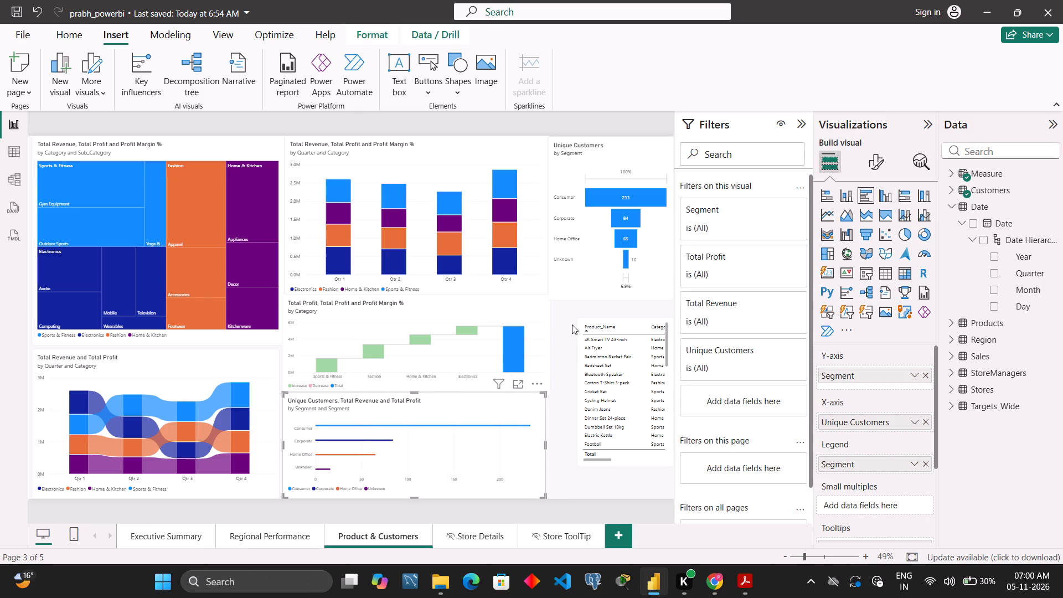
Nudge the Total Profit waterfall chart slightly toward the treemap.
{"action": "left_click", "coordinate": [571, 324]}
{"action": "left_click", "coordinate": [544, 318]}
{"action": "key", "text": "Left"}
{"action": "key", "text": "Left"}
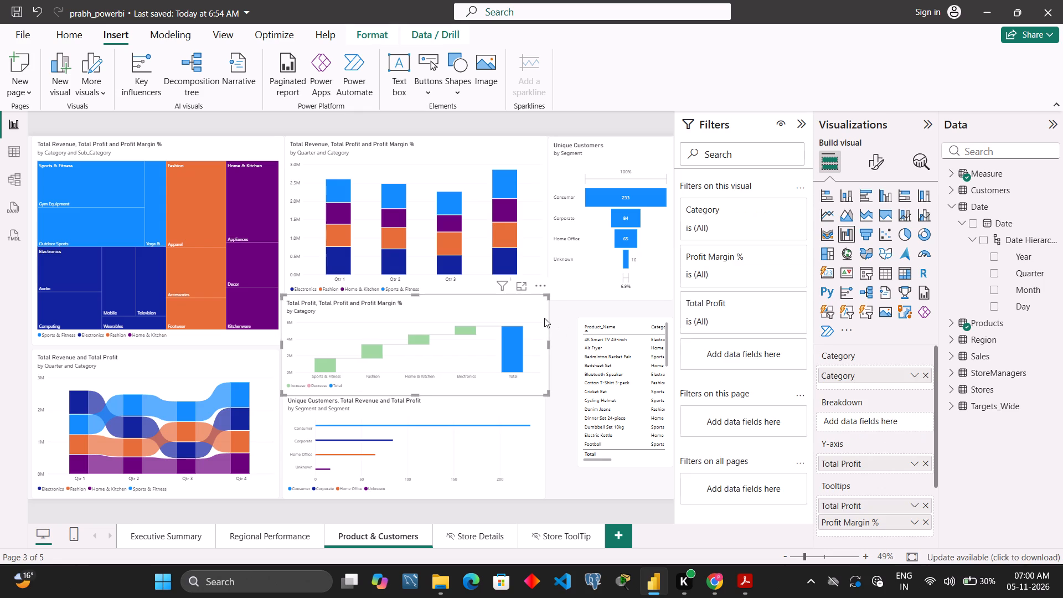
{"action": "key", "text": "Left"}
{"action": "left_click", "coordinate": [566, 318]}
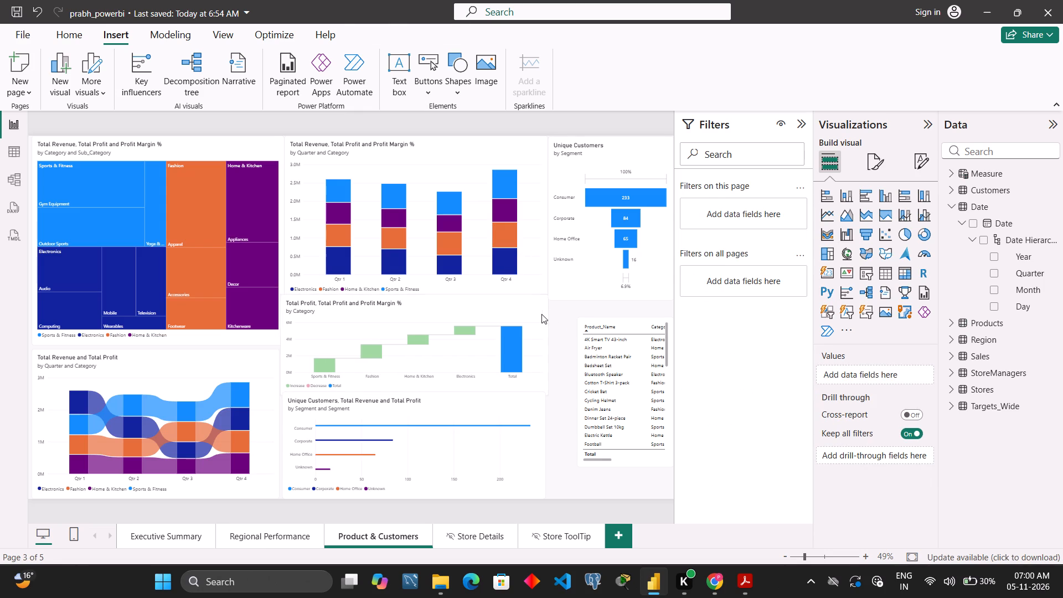
Align the Total Profit waterfall chart beneath the stacked column chart, fine-tuning its position and trimming both side edges to match that chart's width.
{"action": "left_click", "coordinate": [541, 314]}
{"action": "key", "text": "Down"}
{"action": "key", "text": "Down"}
{"action": "key", "text": "Down"}
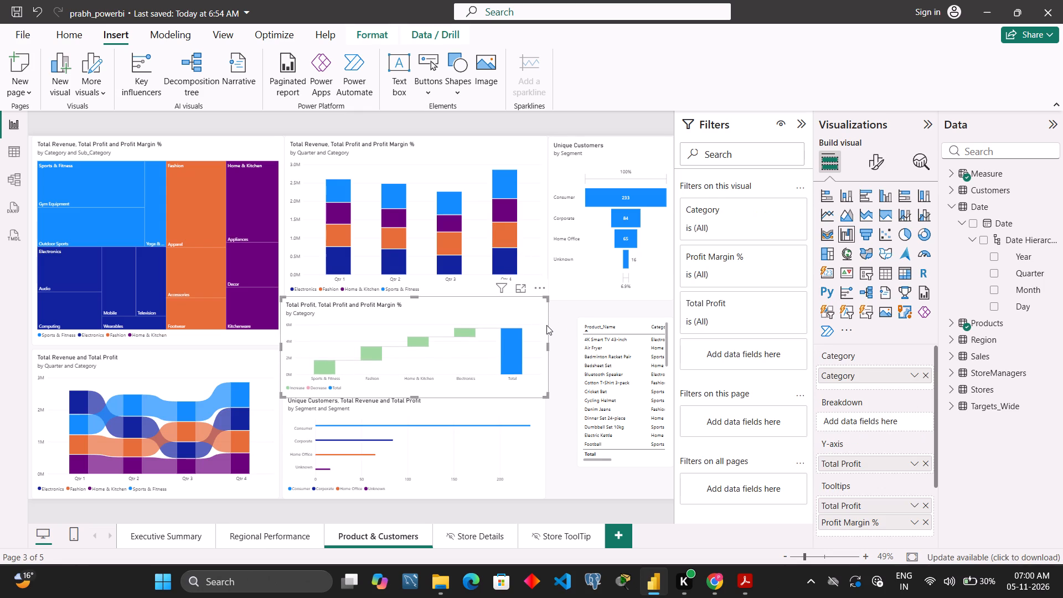
{"action": "key", "text": "Up"}
{"action": "key", "text": "Up"}
{"action": "key", "text": "Up"}
{"action": "key", "text": "Up"}
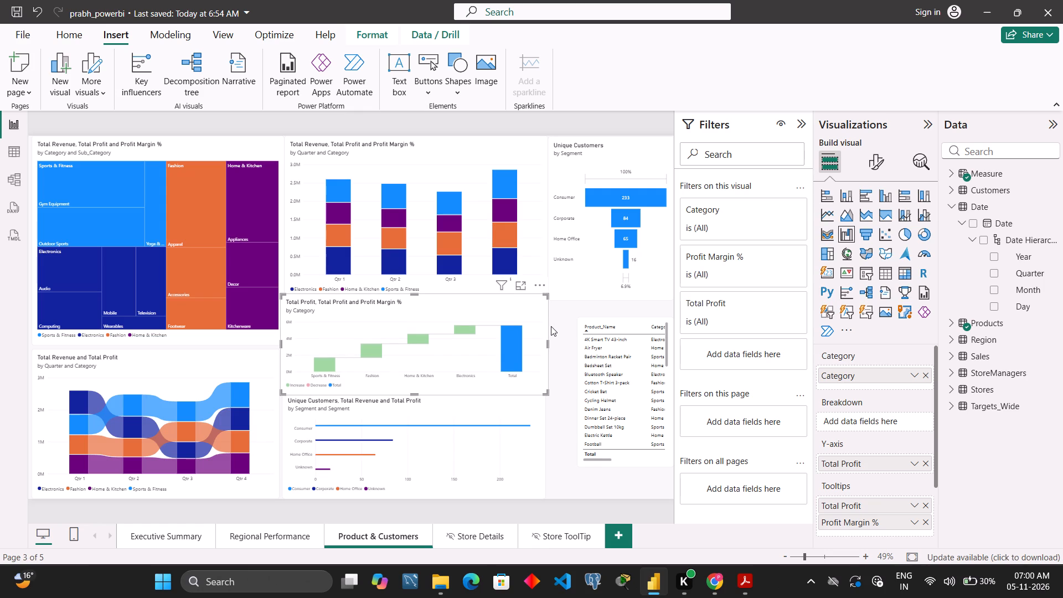
{"action": "key", "text": "Right"}
{"action": "key", "text": "Right"}
{"action": "key", "text": "Right"}
{"action": "key", "text": "Right"}
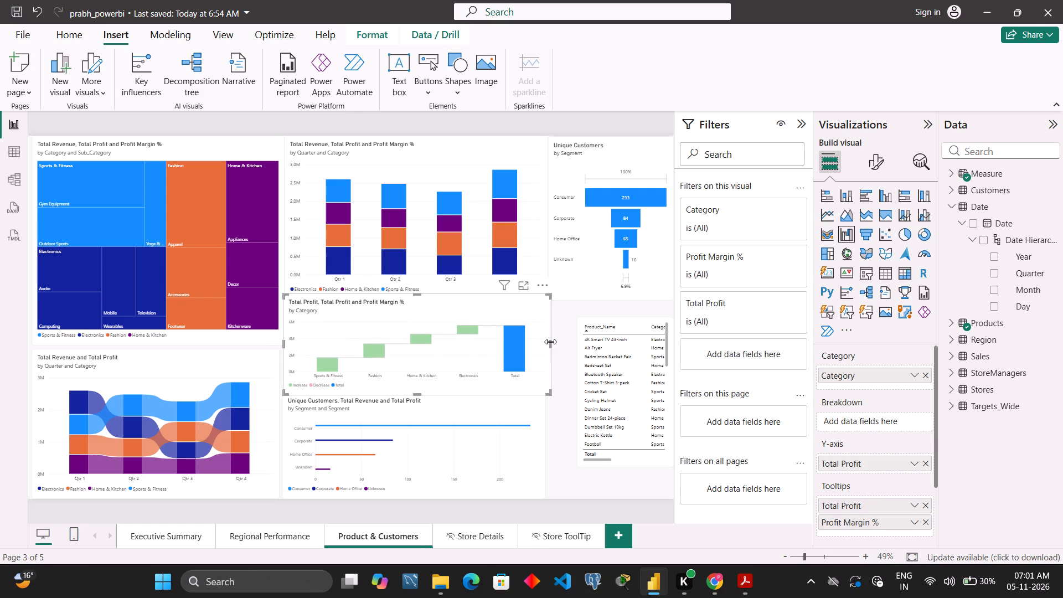
{"action": "left_click", "coordinate": [550, 342]}
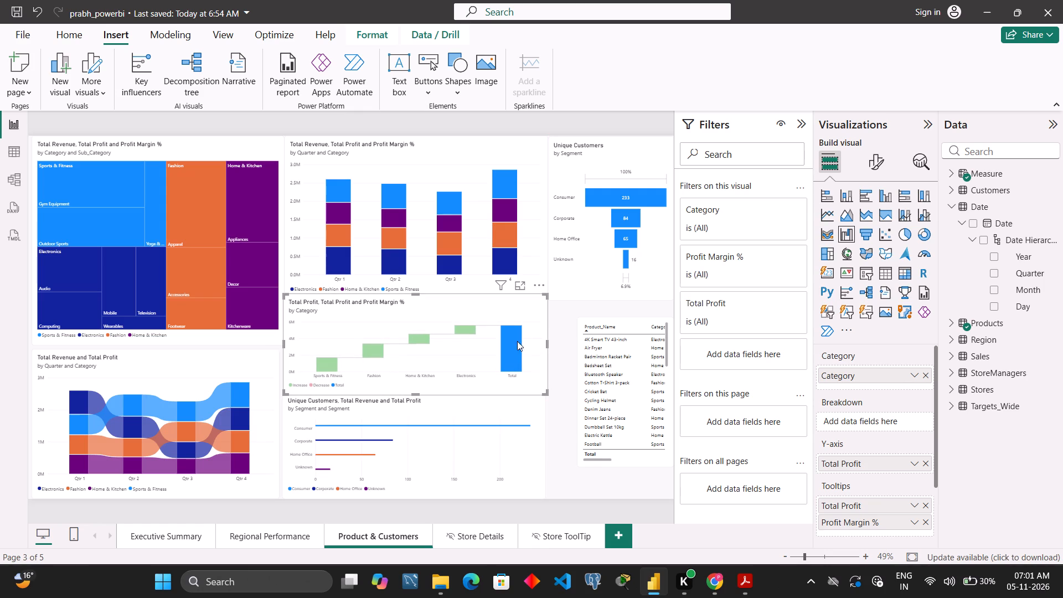
{"action": "left_click", "coordinate": [282, 345]}
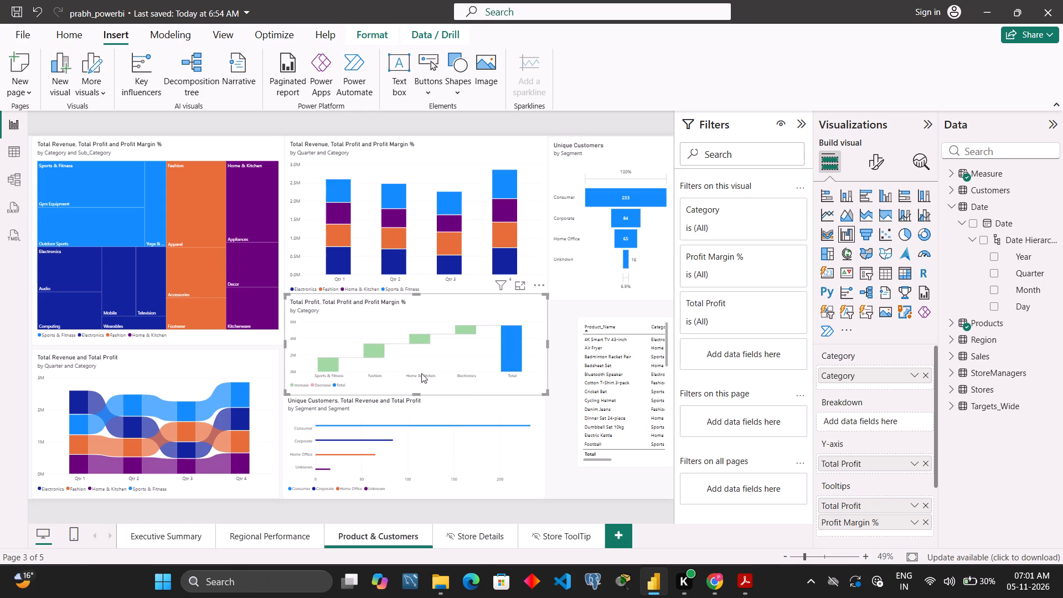
Adjust both side edges of the Unique Customers by Segment bar chart to line up with the waterfall chart above.
{"action": "left_click", "coordinate": [529, 419]}
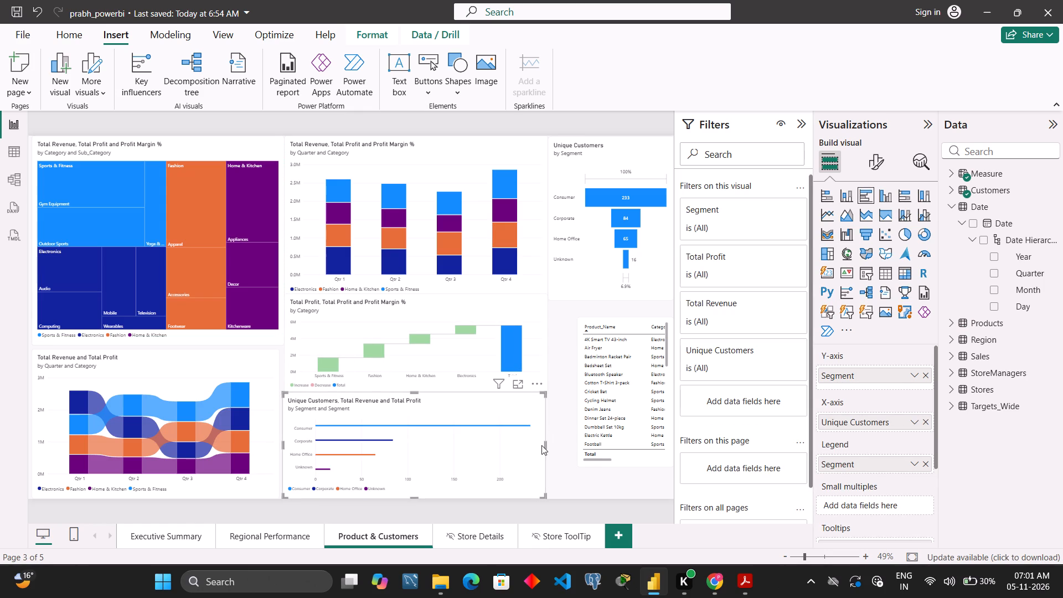
{"action": "left_click", "coordinate": [546, 444]}
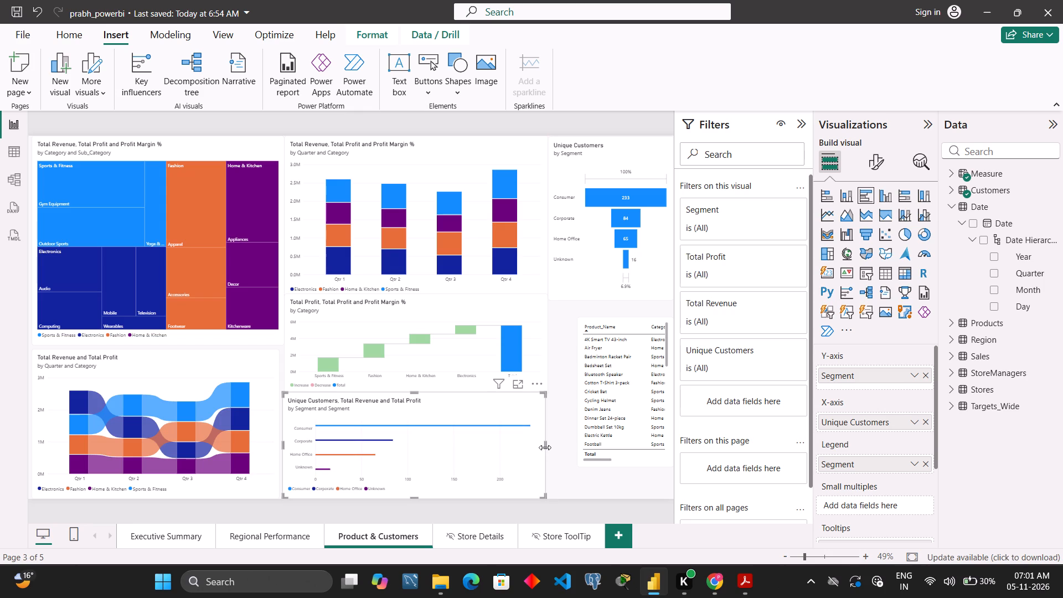
{"action": "left_click", "coordinate": [545, 447]}
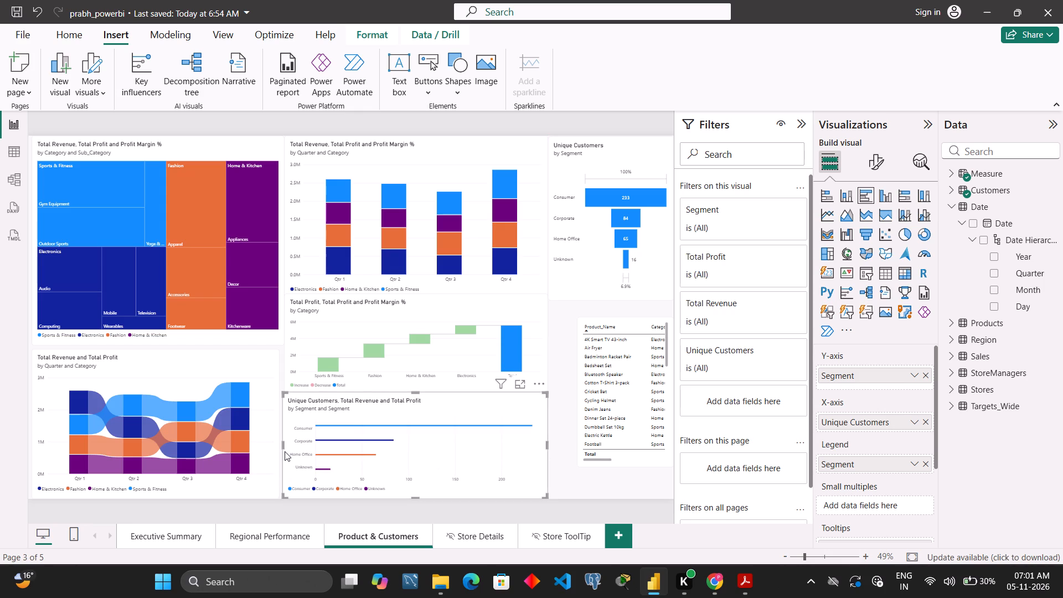
{"action": "left_click_drag", "start_coordinate": [282, 447], "coordinate": [288, 447]}
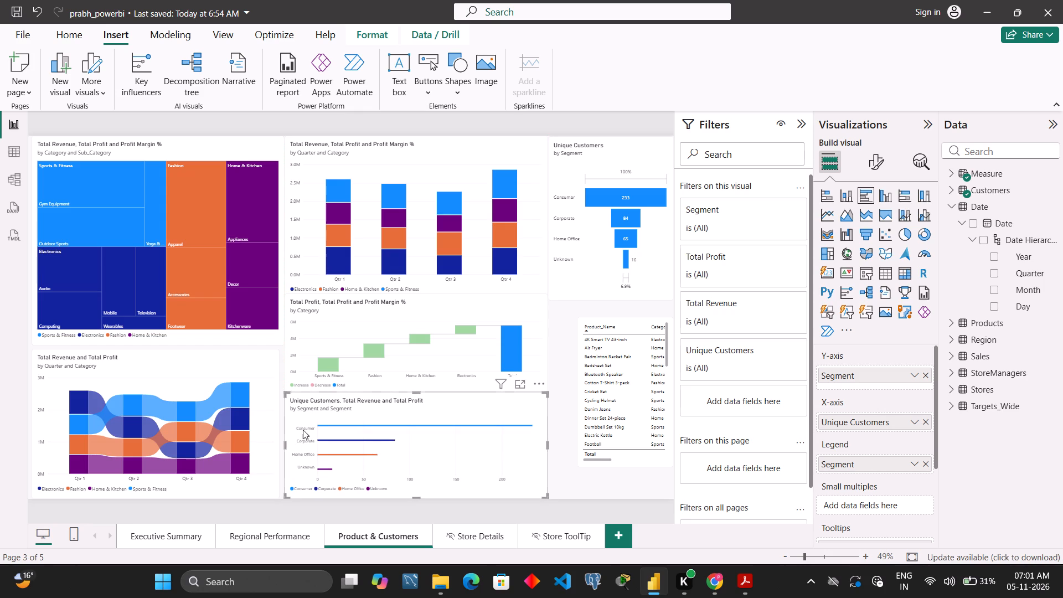
{"action": "left_click", "coordinate": [554, 337]}
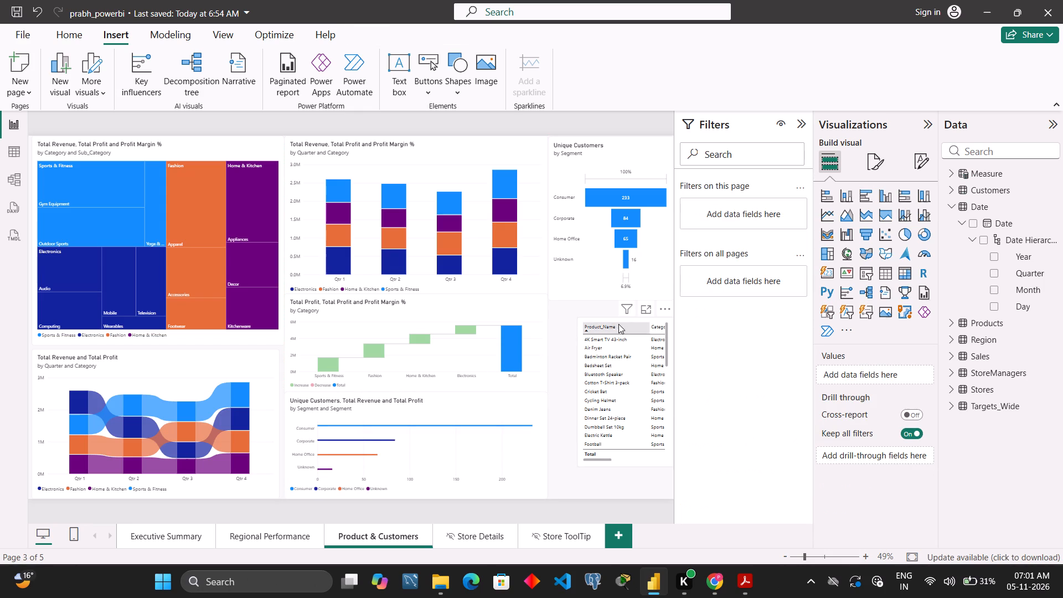
Move the product table toward the page's centre and widen it on both sides to fit all columns through Units Sold.
{"action": "left_click_drag", "start_coordinate": [638, 463], "coordinate": [528, 444]}
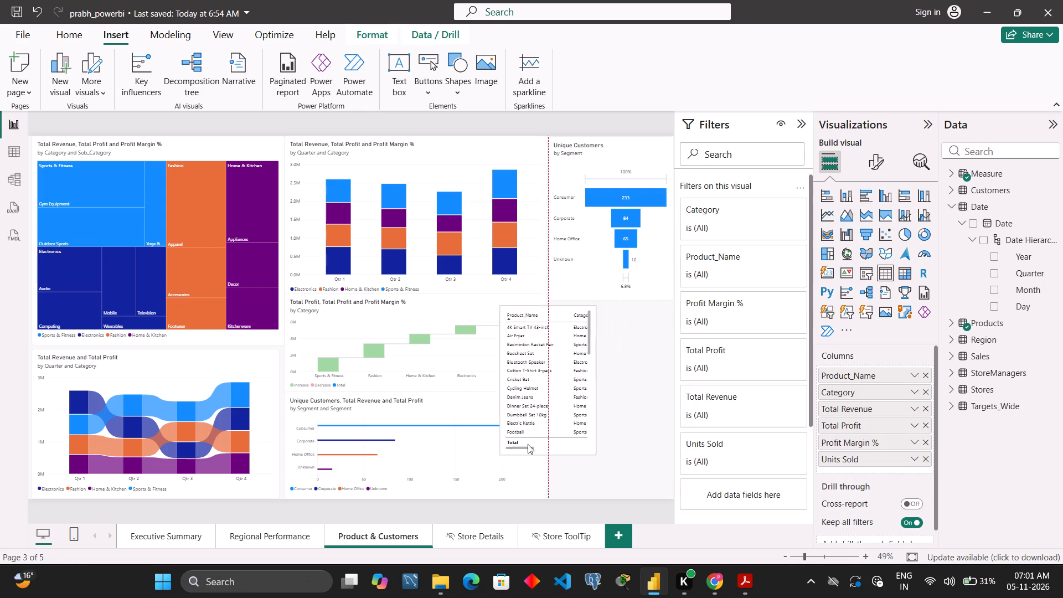
{"action": "left_click_drag", "start_coordinate": [528, 444], "coordinate": [490, 437]}
{"action": "left_click_drag", "start_coordinate": [525, 368], "coordinate": [616, 363]}
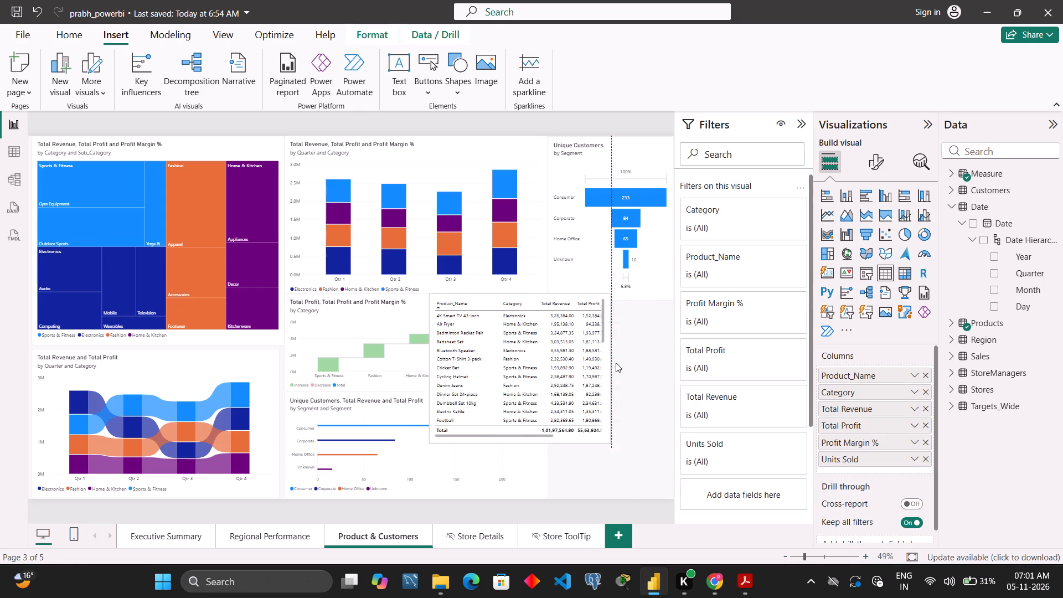
{"action": "left_click_drag", "start_coordinate": [616, 363], "coordinate": [638, 363]}
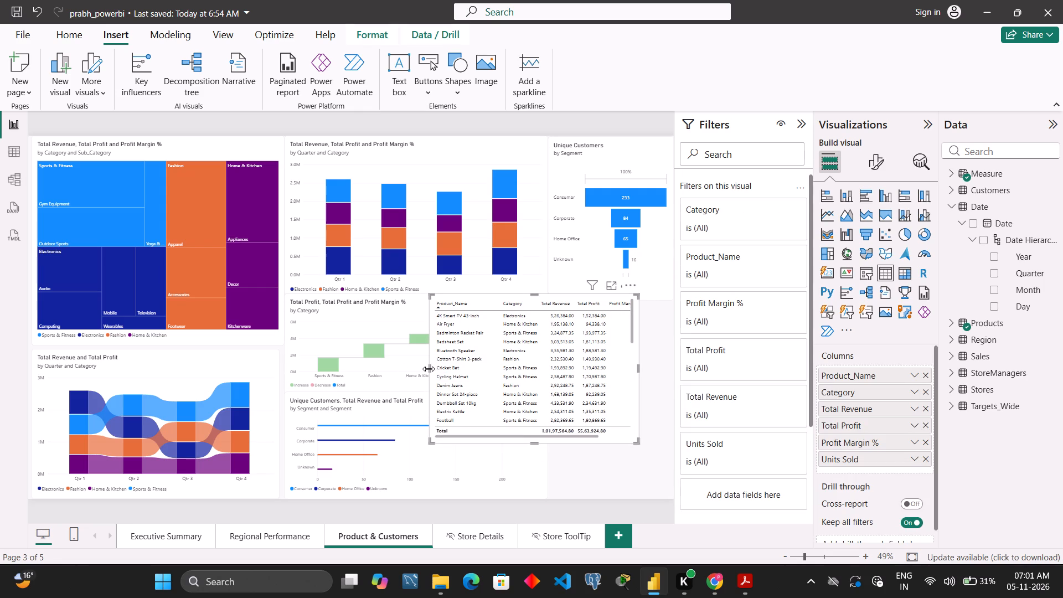
{"action": "left_click_drag", "start_coordinate": [429, 369], "coordinate": [384, 376]}
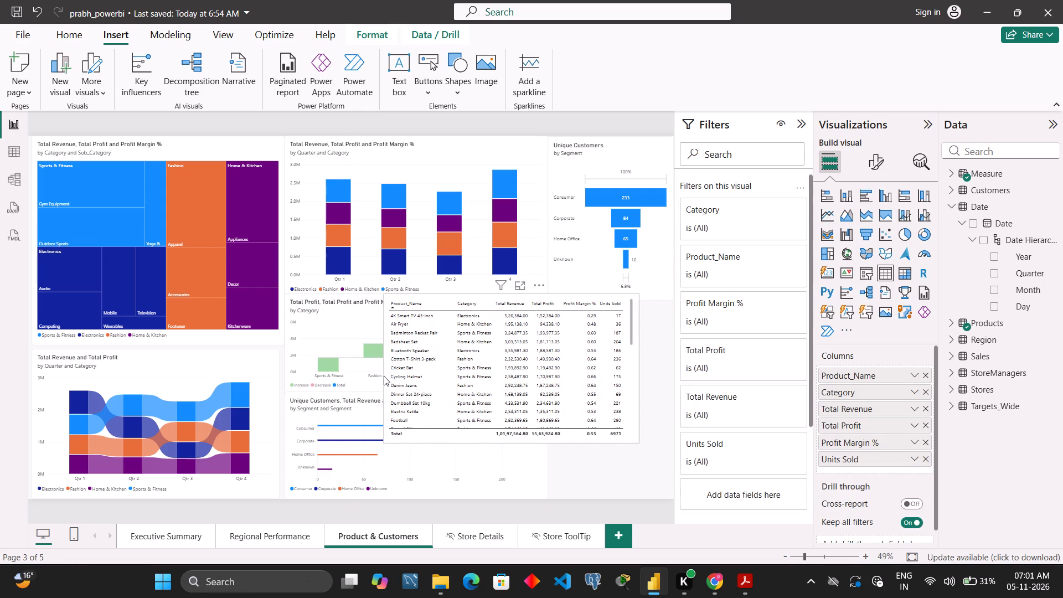
{"action": "left_click_drag", "start_coordinate": [384, 376], "coordinate": [386, 377]}
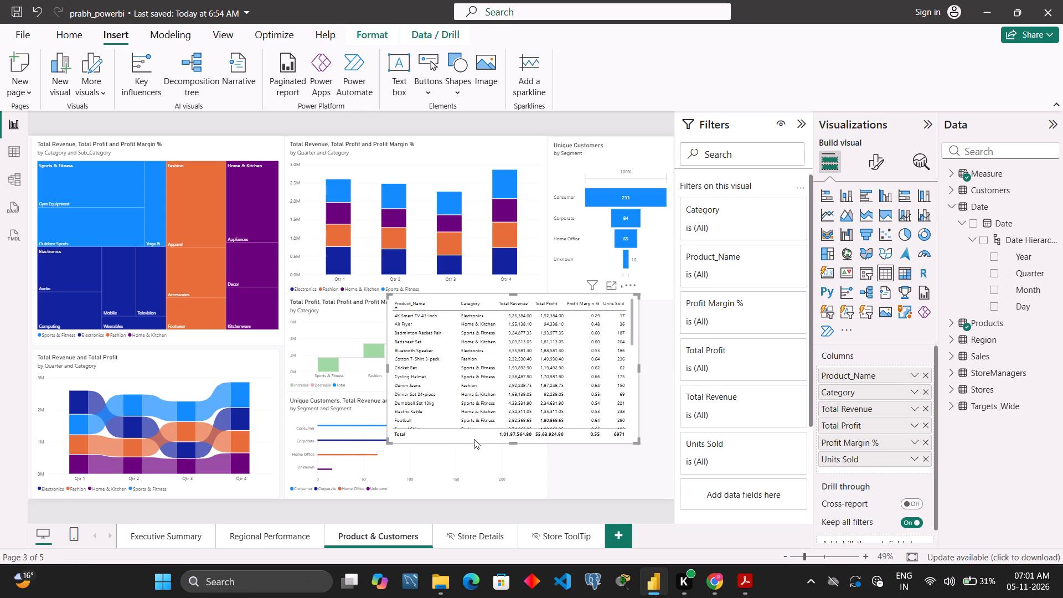
Move the widened product table into the page's bottom-right corner.
{"action": "left_click_drag", "start_coordinate": [474, 439], "coordinate": [579, 506]}
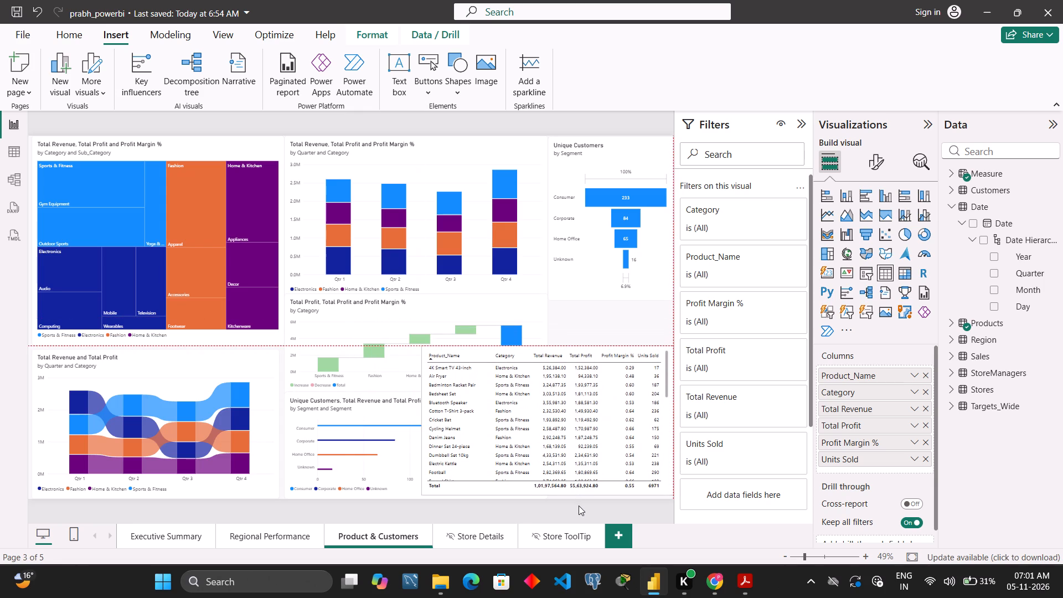
{"action": "left_click_drag", "start_coordinate": [579, 506], "coordinate": [578, 506]}
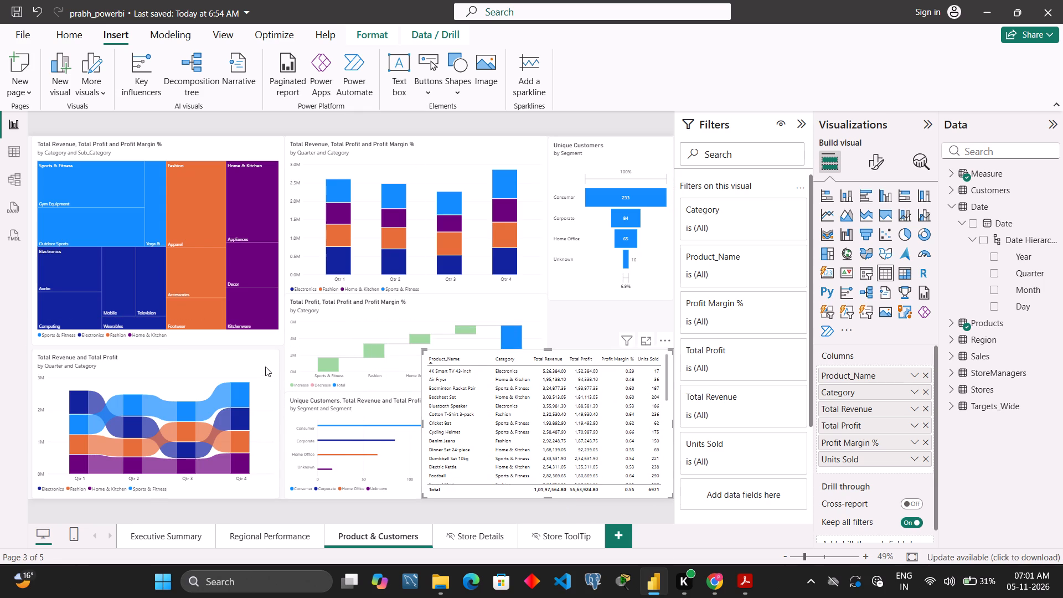
Narrow the Total Revenue and Total Profit ribbon chart substantially from its inner side, to about two thirds of the treemap's width.
{"action": "left_click", "coordinate": [265, 367]}
{"action": "left_click_drag", "start_coordinate": [277, 425], "coordinate": [260, 425]}
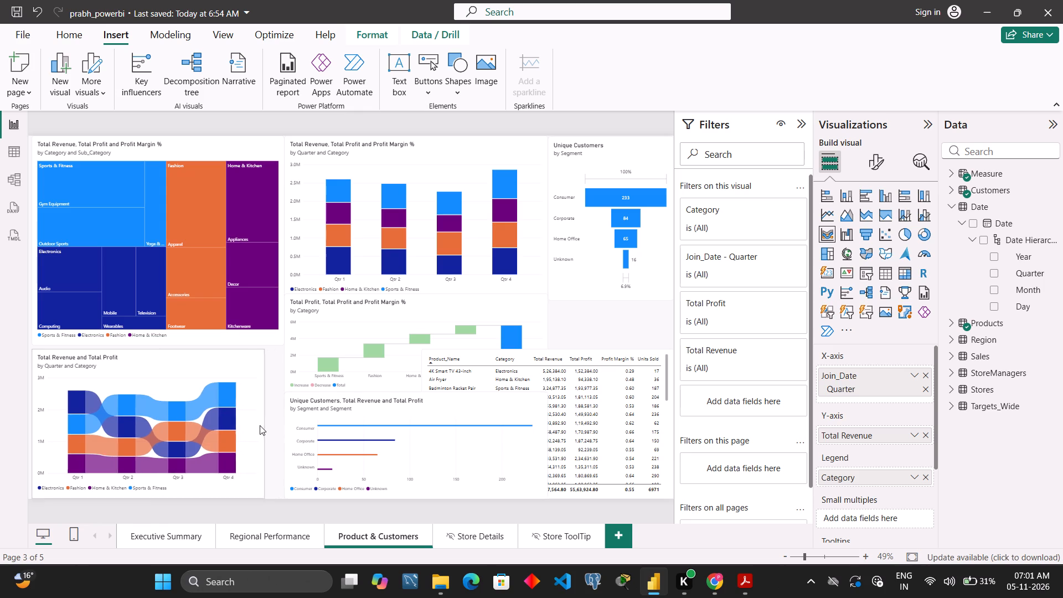
{"action": "left_click_drag", "start_coordinate": [260, 425], "coordinate": [219, 425]}
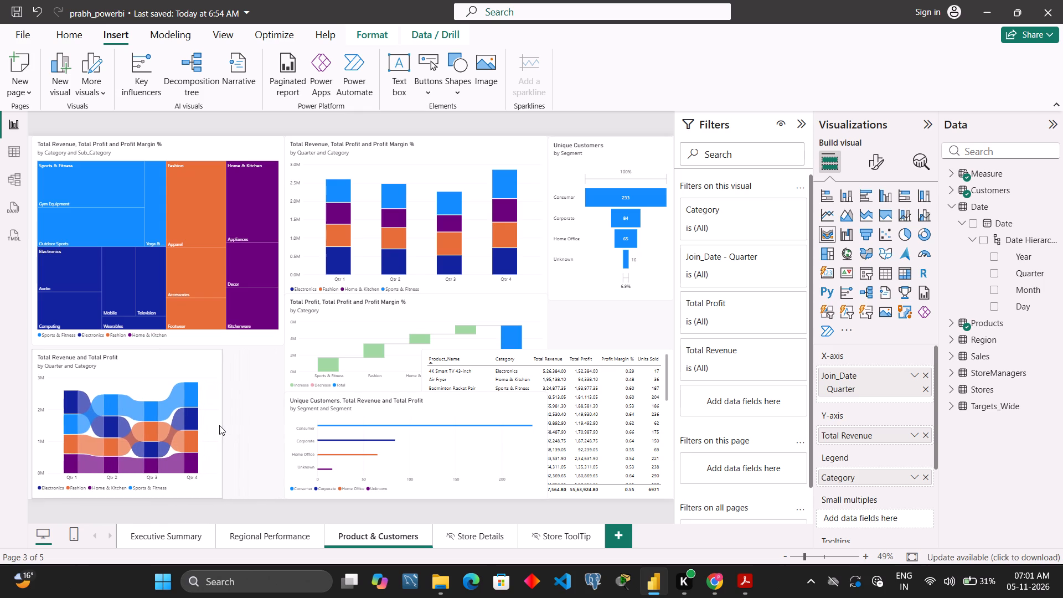
{"action": "left_click_drag", "start_coordinate": [219, 425], "coordinate": [208, 425]}
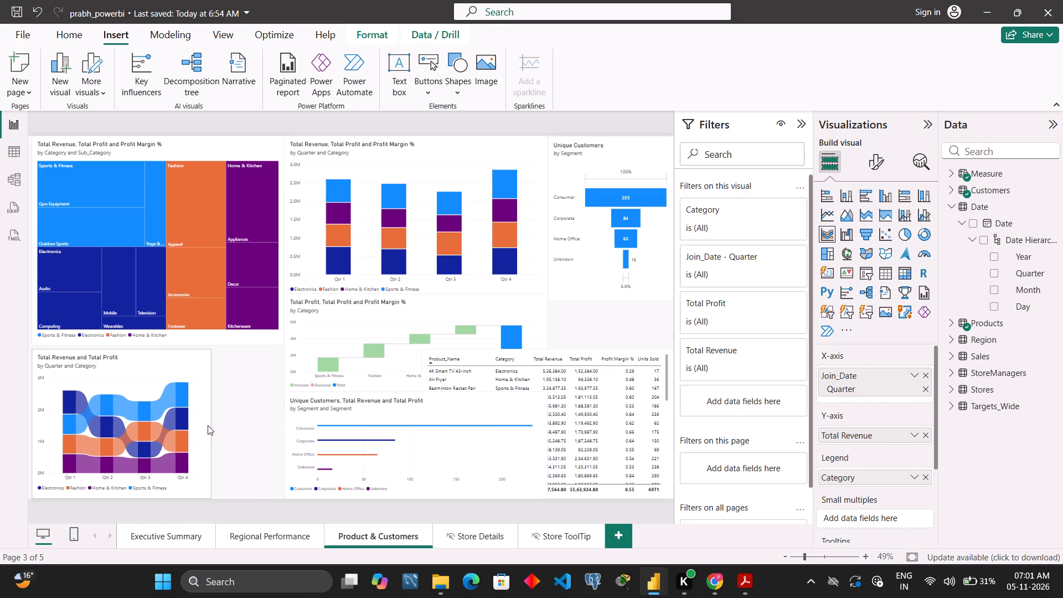
{"action": "left_click_drag", "start_coordinate": [208, 425], "coordinate": [204, 429]}
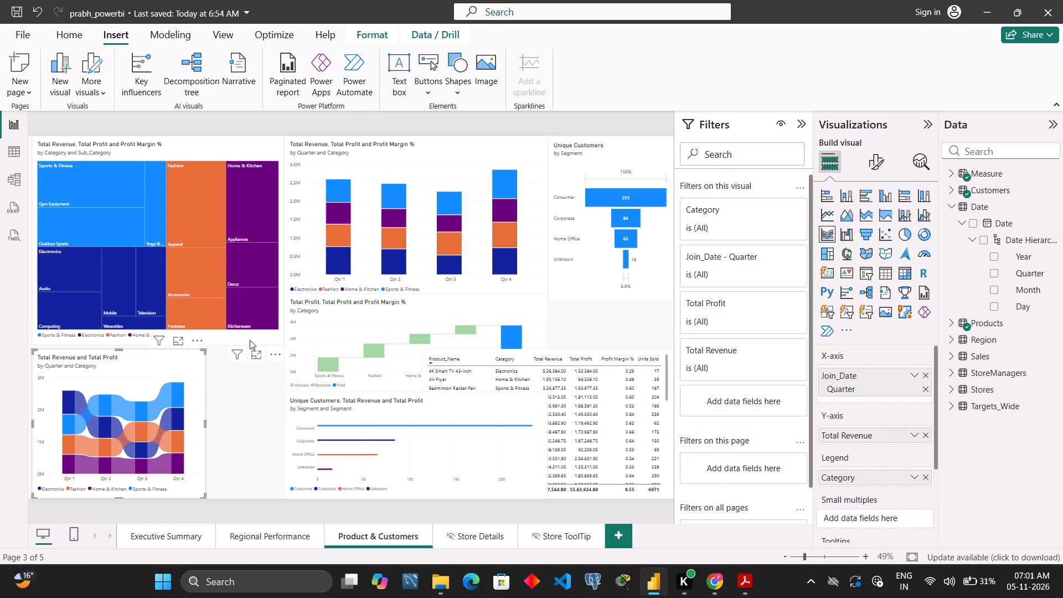
Shorten the category treemap from its lower edge and move the Total Revenue and Total Profit ribbon chart up directly beneath it.
{"action": "left_click", "coordinate": [250, 340]}
{"action": "left_click_drag", "start_coordinate": [158, 344], "coordinate": [158, 332]}
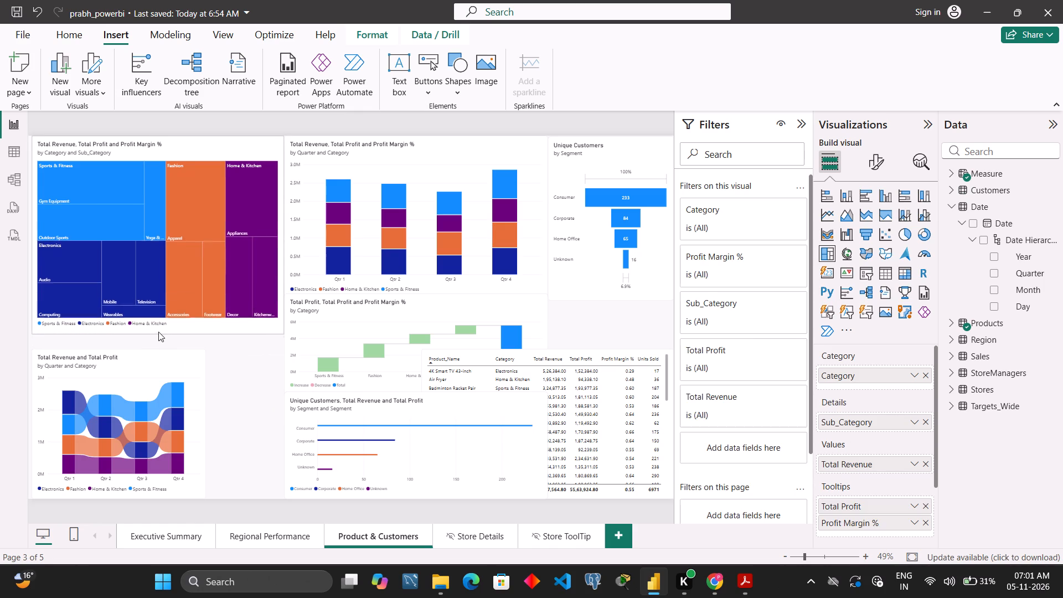
{"action": "left_click_drag", "start_coordinate": [158, 332], "coordinate": [167, 310]}
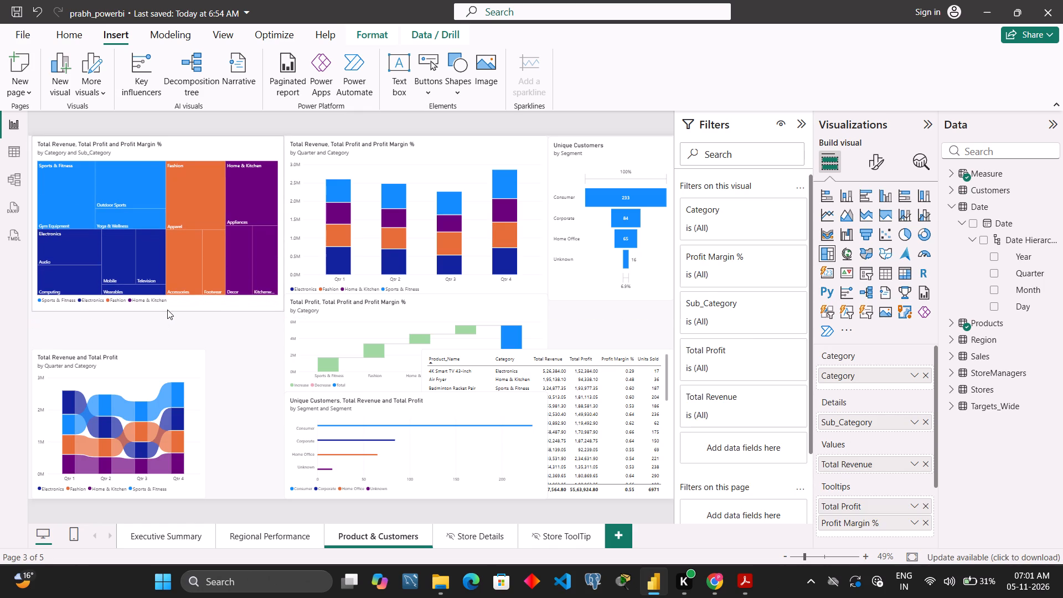
{"action": "left_click_drag", "start_coordinate": [167, 310], "coordinate": [170, 307]}
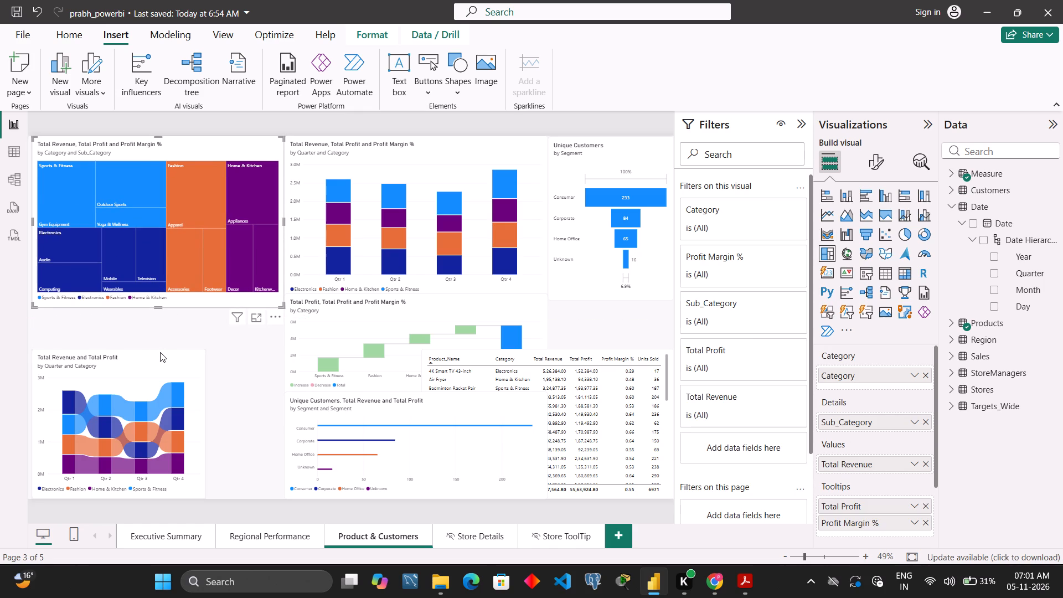
{"action": "left_click_drag", "start_coordinate": [161, 360], "coordinate": [161, 321]}
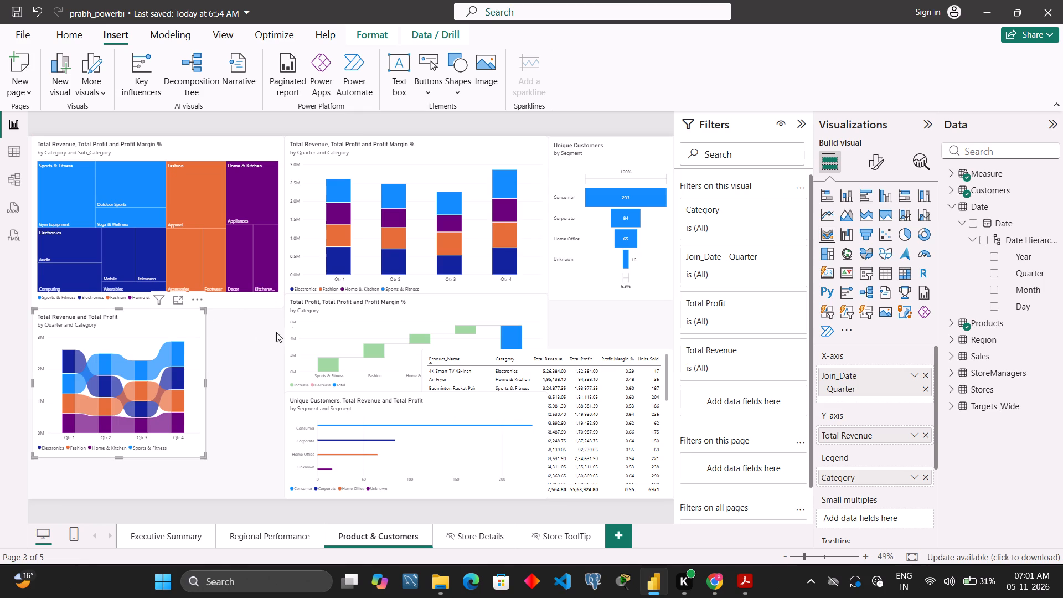
{"action": "left_click", "coordinate": [257, 300]}
{"action": "left_click_drag", "start_coordinate": [156, 306], "coordinate": [158, 296]}
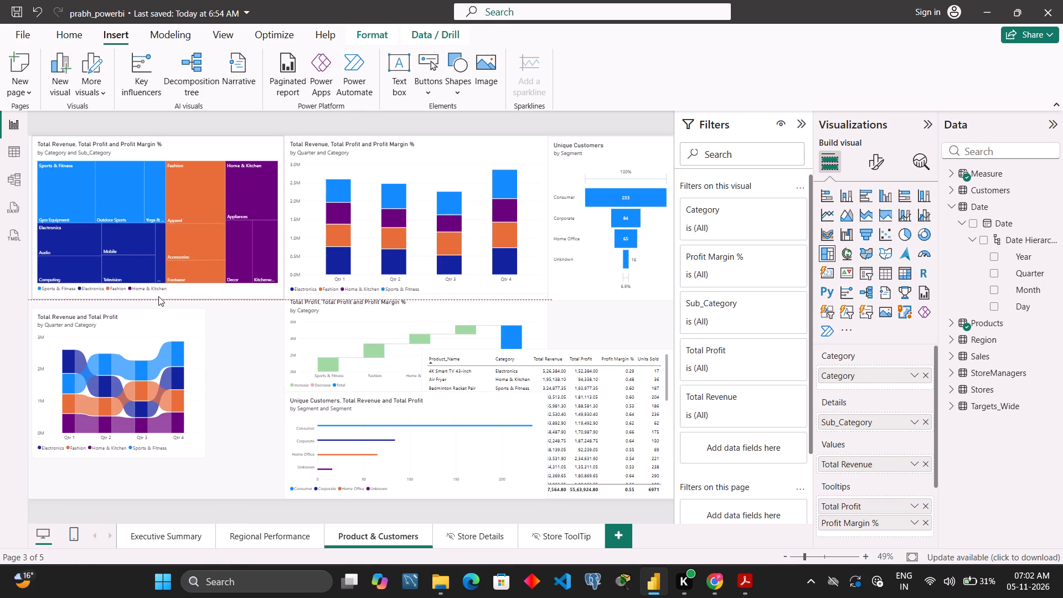
{"action": "left_click_drag", "start_coordinate": [158, 296], "coordinate": [158, 295]}
{"action": "left_click", "coordinate": [234, 317]}
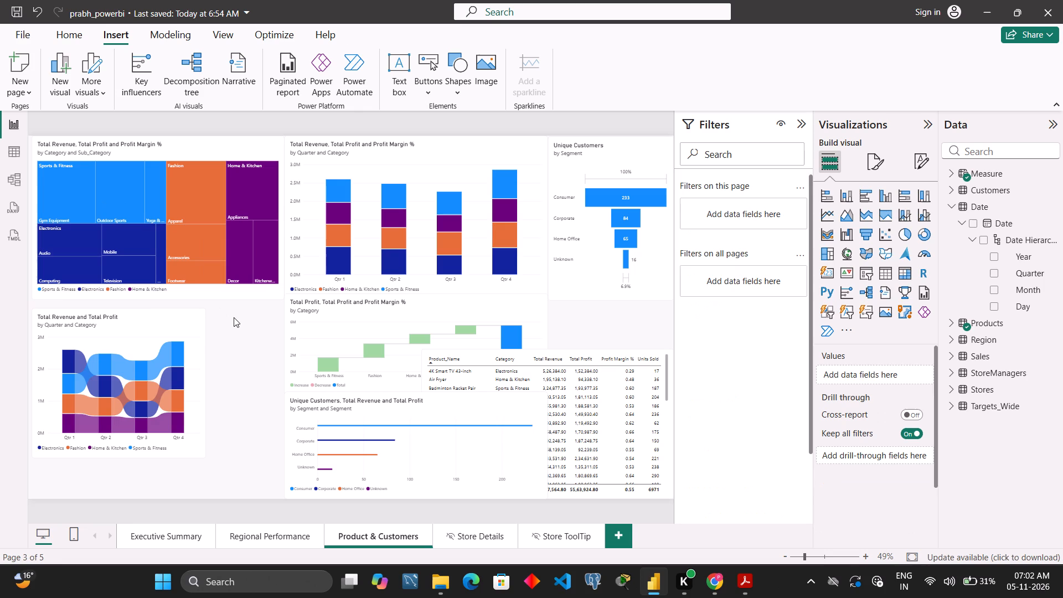
{"action": "left_click_drag", "start_coordinate": [195, 313], "coordinate": [195, 306]}
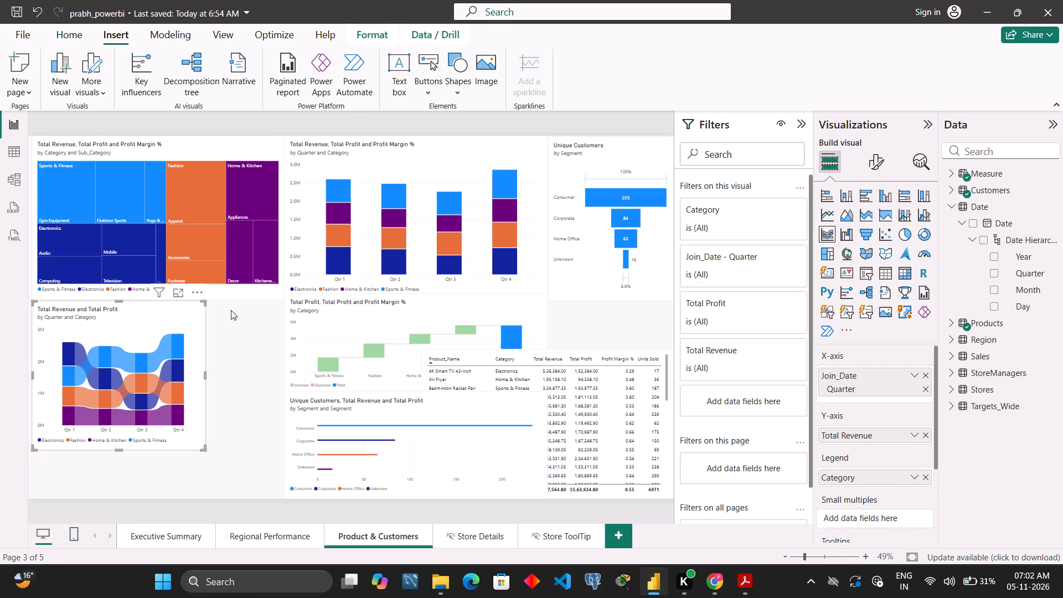
Move the Unique Customers by Segment bar chart sideways along the page's bottom until it meets the ribbon chart's side edge.
{"action": "left_click_drag", "start_coordinate": [418, 401], "coordinate": [338, 409]}
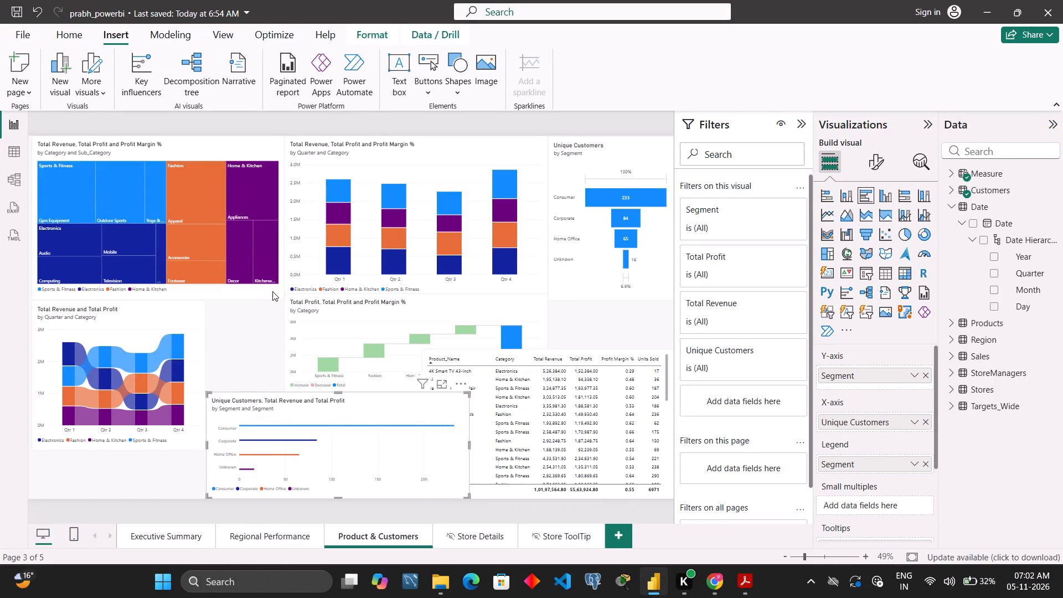
Trim the treemap's lower edge slightly more to leave a small gap above the ribbon chart.
{"action": "left_click", "coordinate": [272, 291]}
{"action": "left_click_drag", "start_coordinate": [158, 300], "coordinate": [158, 292]}
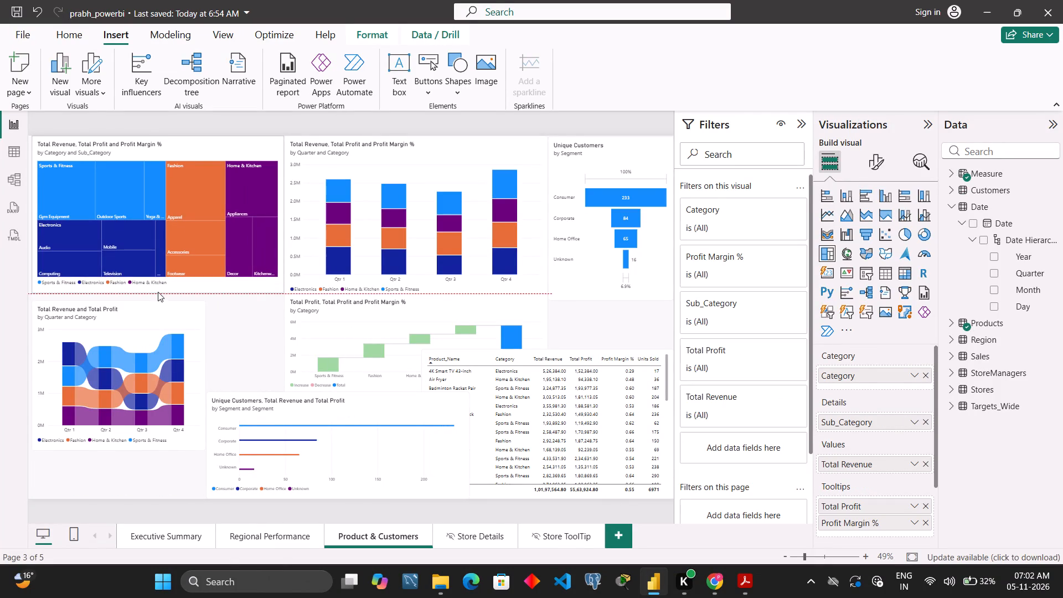
{"action": "left_click_drag", "start_coordinate": [158, 292], "coordinate": [158, 290]}
{"action": "left_click", "coordinate": [244, 346]}
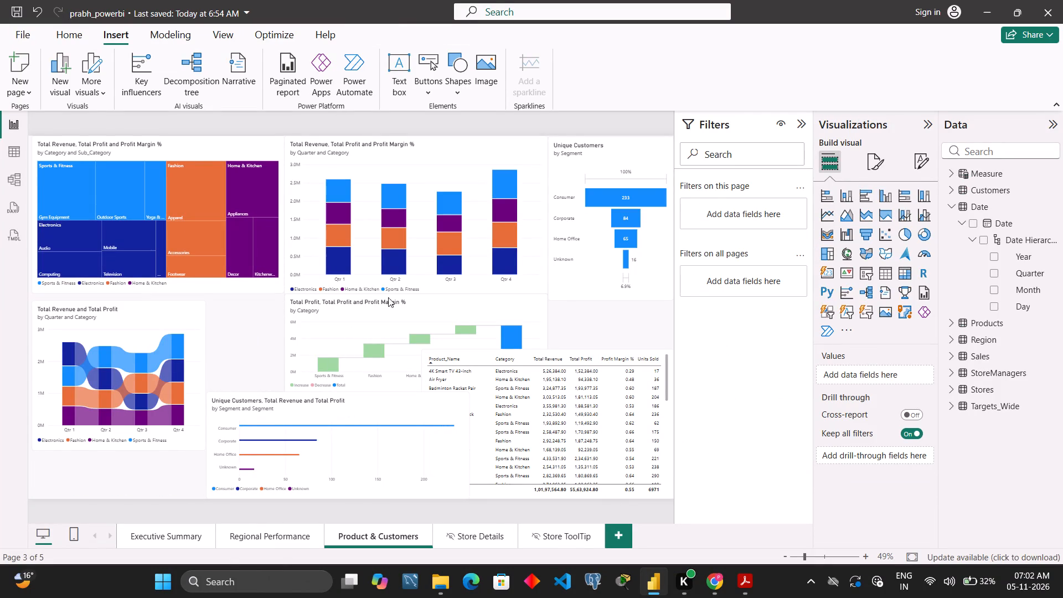
Place the waterfall chart beside the ribbon chart, directly above the segment bar chart, and slightly shorten the stacked column chart to clear it.
{"action": "left_click_drag", "start_coordinate": [417, 295], "coordinate": [342, 298]}
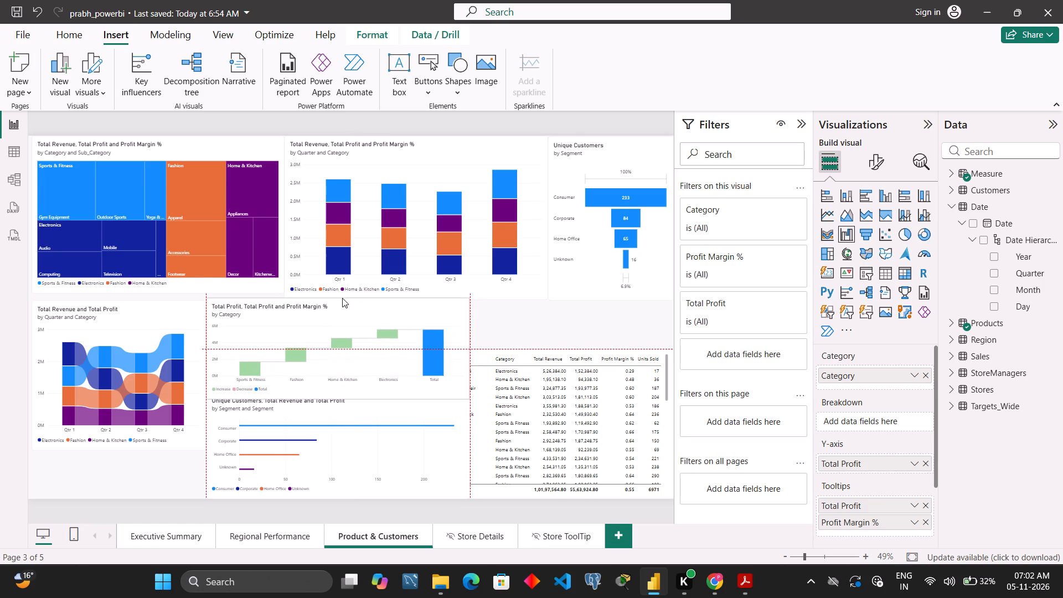
{"action": "left_click_drag", "start_coordinate": [342, 298], "coordinate": [343, 305]}
{"action": "left_click", "coordinate": [502, 287]}
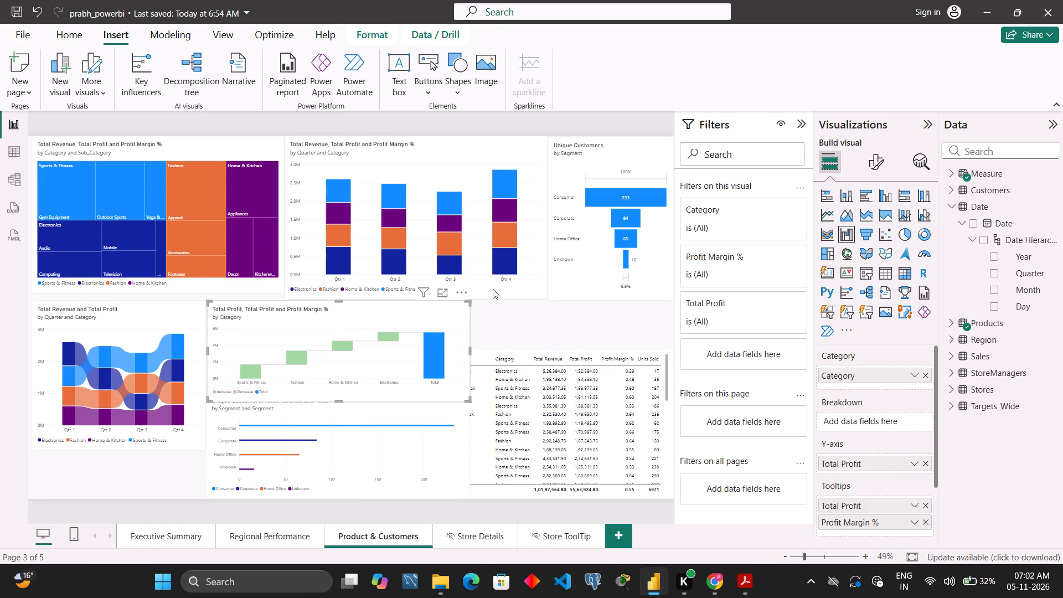
{"action": "left_click", "coordinate": [416, 295]}
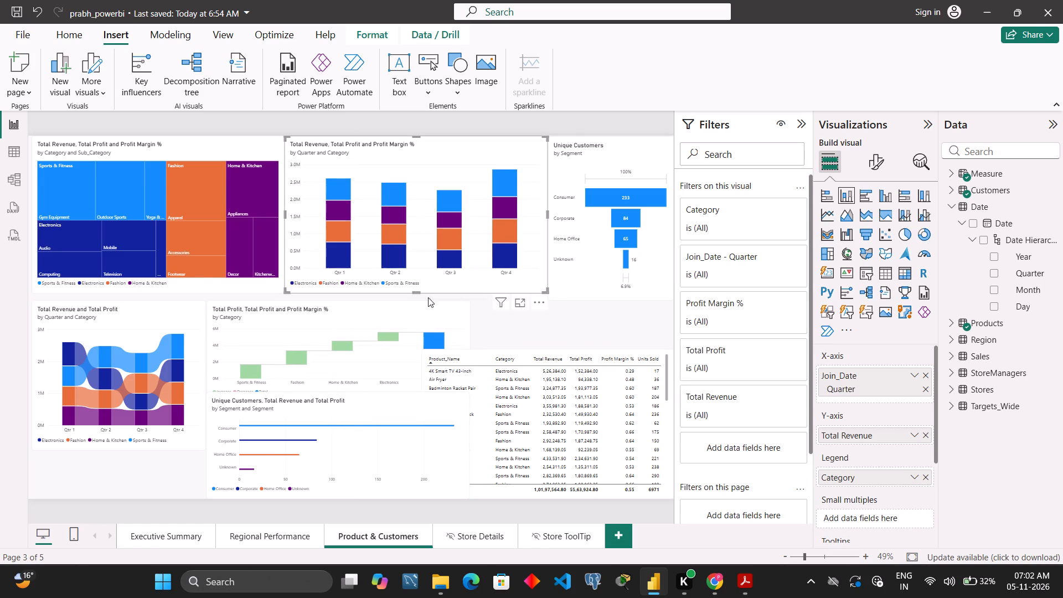
{"action": "left_click", "coordinate": [513, 322]}
{"action": "left_click_drag", "start_coordinate": [430, 314], "coordinate": [435, 305]}
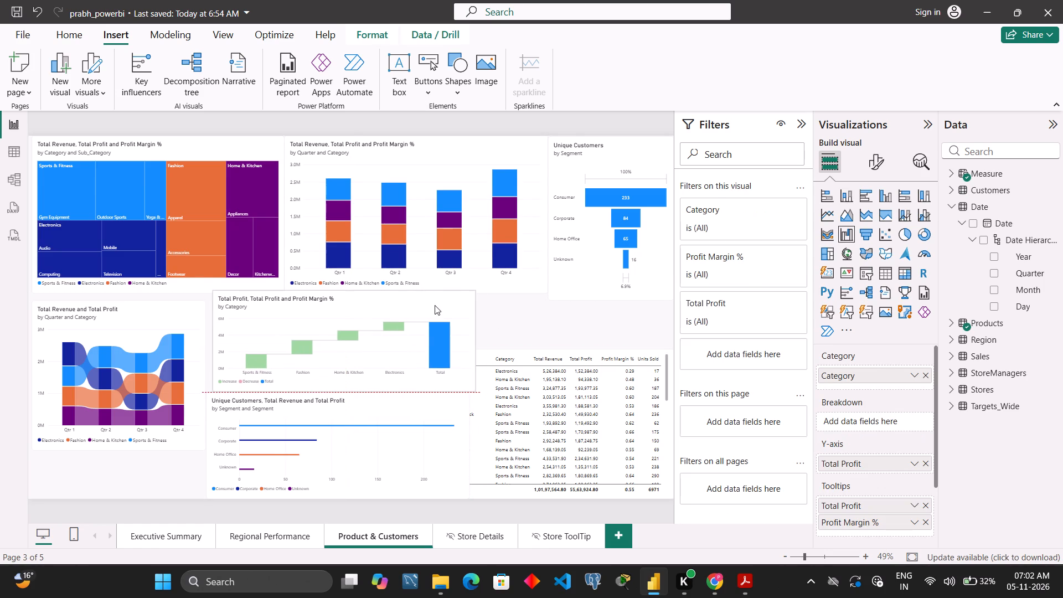
{"action": "left_click_drag", "start_coordinate": [435, 305], "coordinate": [432, 306]}
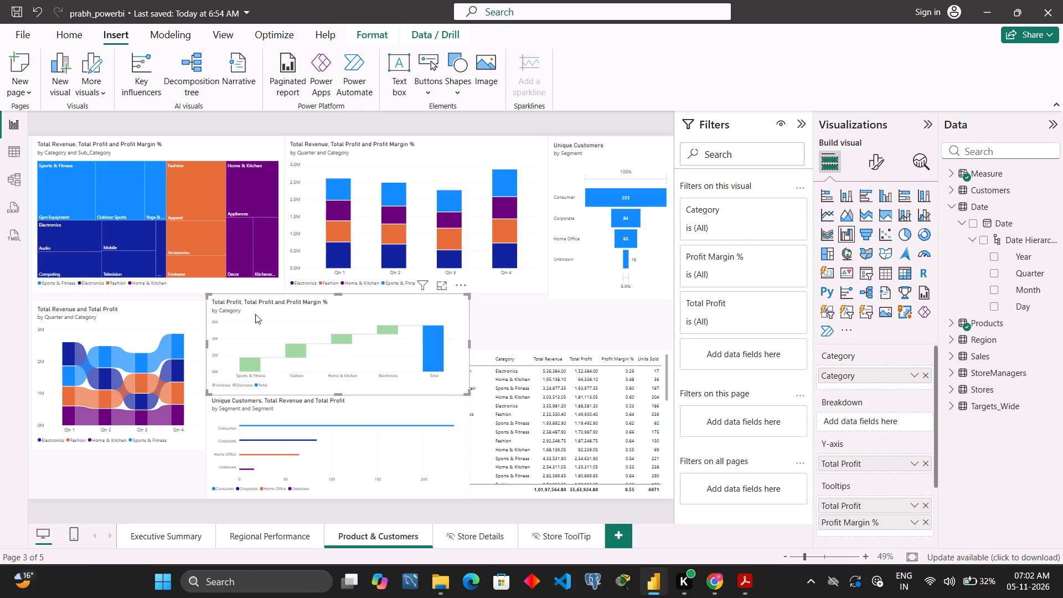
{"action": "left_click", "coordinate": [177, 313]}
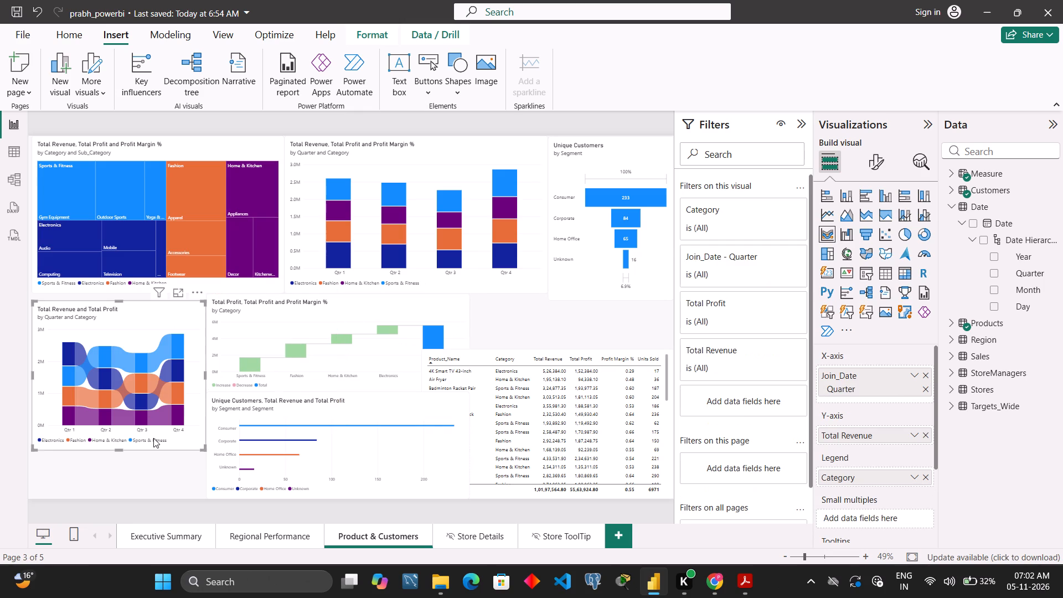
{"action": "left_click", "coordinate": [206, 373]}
Move the product table up to just beneath the funnel chart and check its rows down to the last product.
{"action": "left_click_drag", "start_coordinate": [505, 492], "coordinate": [540, 452]}
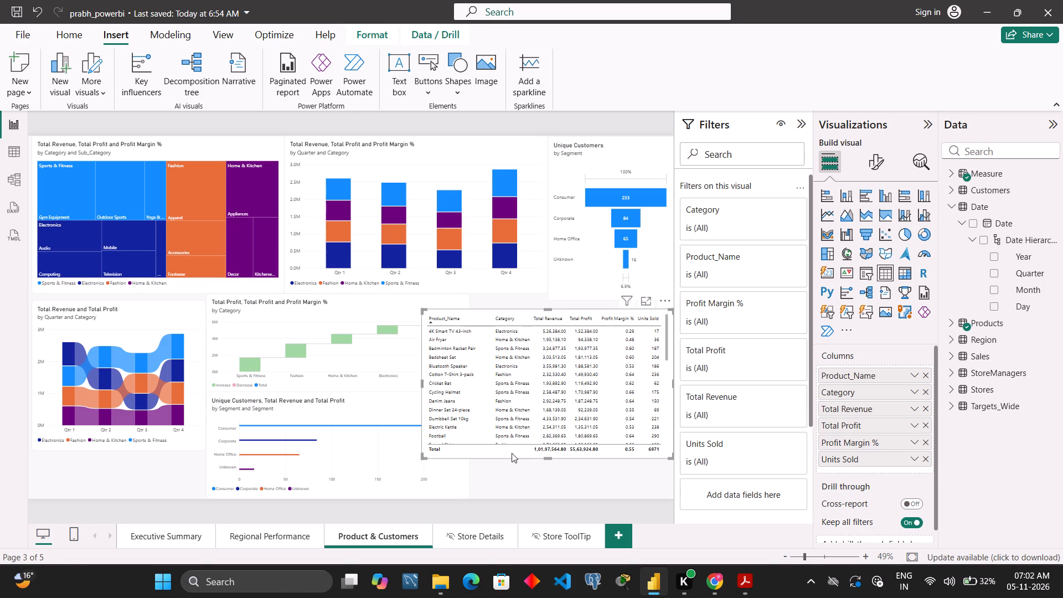
{"action": "left_click_drag", "start_coordinate": [512, 453], "coordinate": [514, 441]}
{"action": "scroll", "coordinate": [498, 384], "scroll_direction": "down", "scroll_amount": 10}
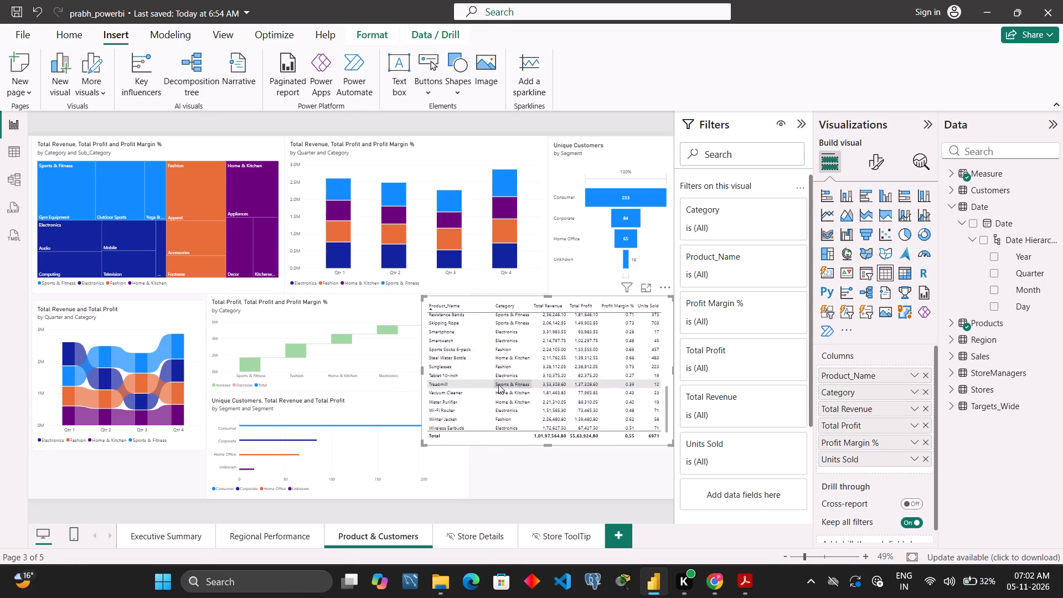
{"action": "scroll", "coordinate": [498, 384], "scroll_direction": "down", "scroll_amount": 1}
{"action": "scroll", "coordinate": [498, 384], "scroll_direction": "up", "scroll_amount": 13}
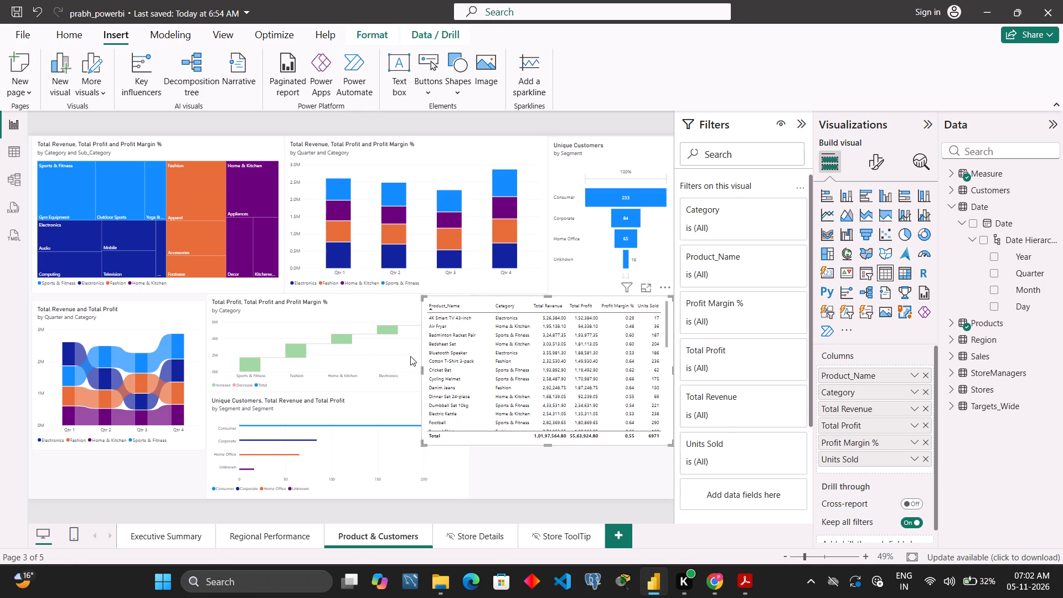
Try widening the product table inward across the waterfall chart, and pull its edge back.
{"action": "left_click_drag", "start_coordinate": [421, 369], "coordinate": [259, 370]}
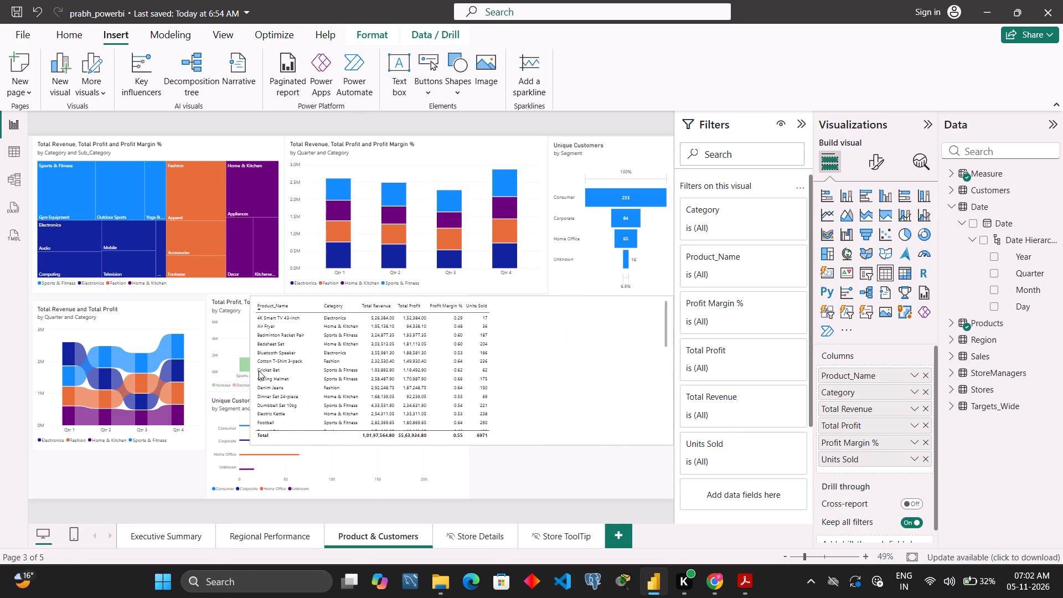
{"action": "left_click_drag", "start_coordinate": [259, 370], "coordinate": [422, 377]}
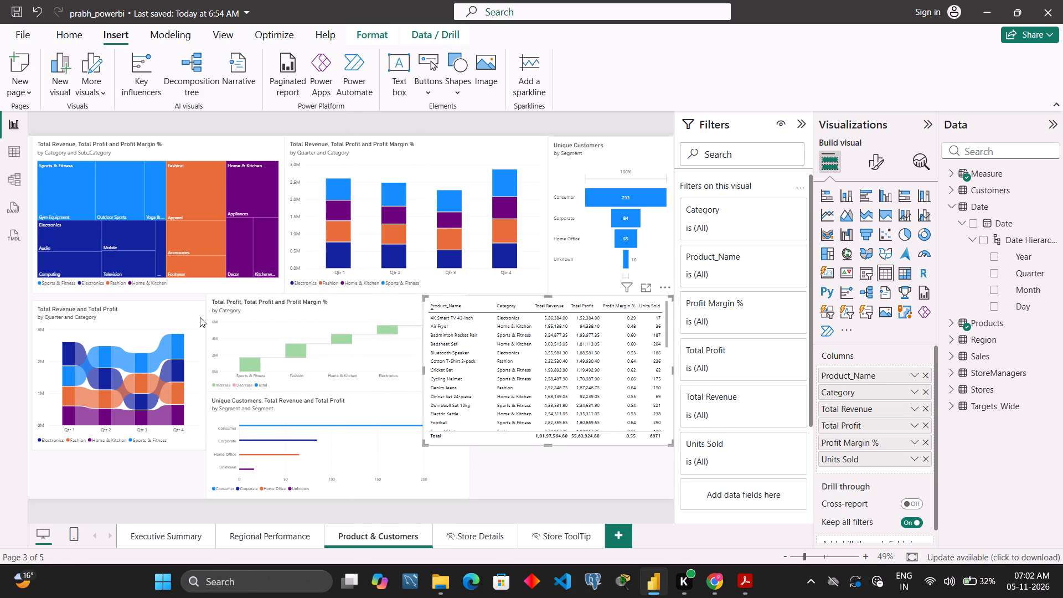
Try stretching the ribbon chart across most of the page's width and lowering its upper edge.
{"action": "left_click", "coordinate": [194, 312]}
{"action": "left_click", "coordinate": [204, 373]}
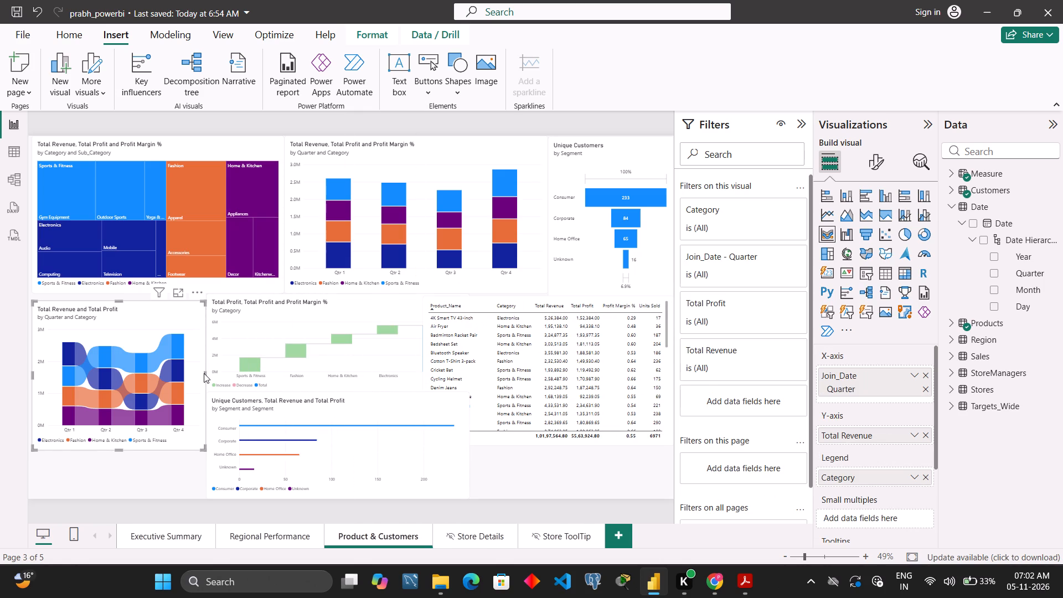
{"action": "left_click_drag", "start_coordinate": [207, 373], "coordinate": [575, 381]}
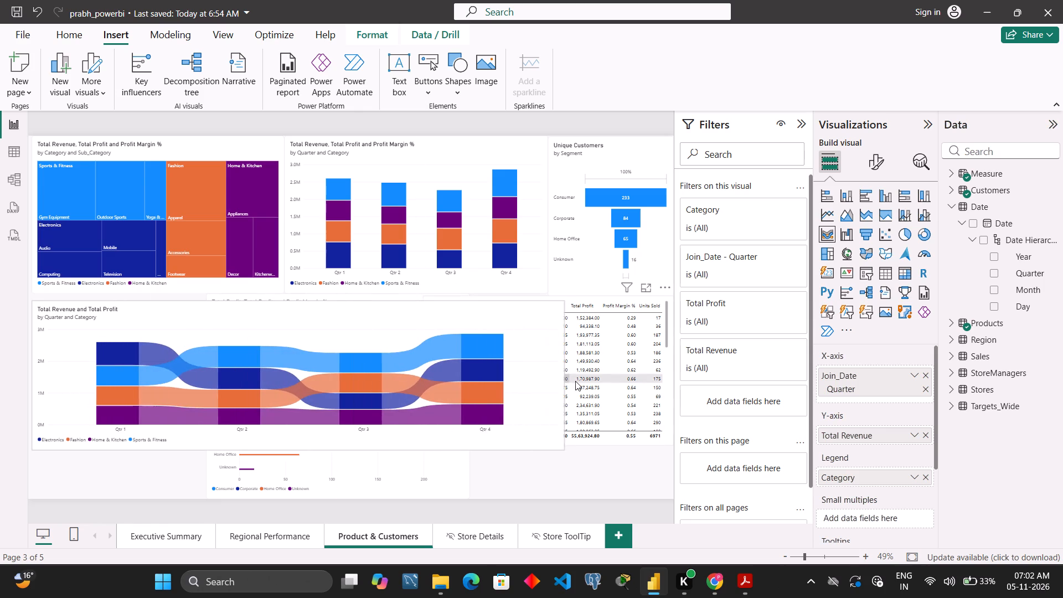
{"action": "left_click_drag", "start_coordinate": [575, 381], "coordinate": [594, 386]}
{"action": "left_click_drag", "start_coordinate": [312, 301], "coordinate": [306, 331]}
Fit the ribbon chart into a narrow, tall block at the page's left edge, from just below the treemap to the page's bottom.
{"action": "left_click_drag", "start_coordinate": [364, 342], "coordinate": [367, 350]}
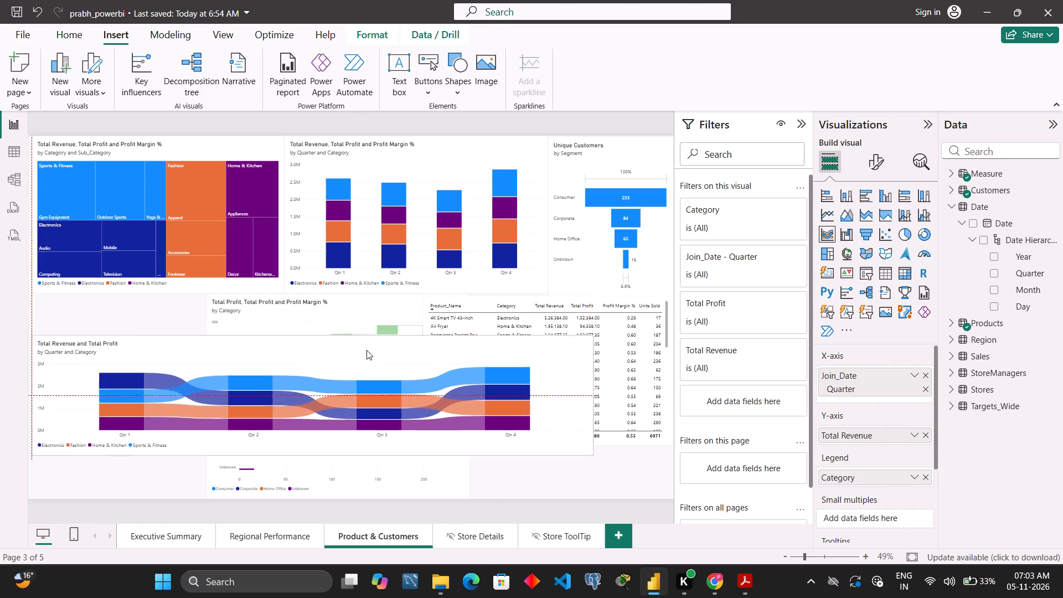
{"action": "left_click_drag", "start_coordinate": [367, 350], "coordinate": [371, 401]}
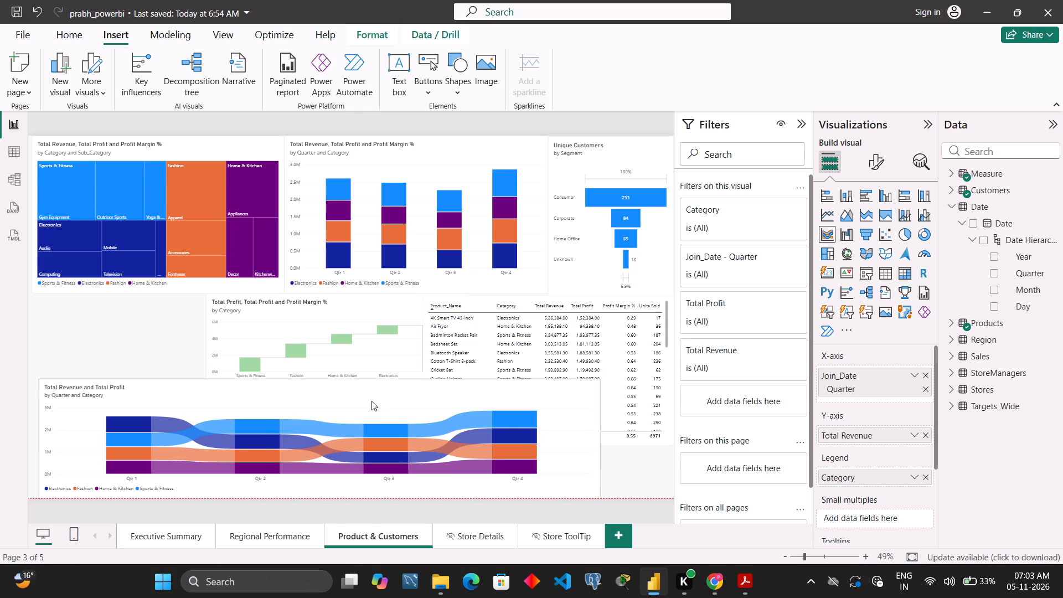
{"action": "left_click_drag", "start_coordinate": [371, 401], "coordinate": [349, 306]}
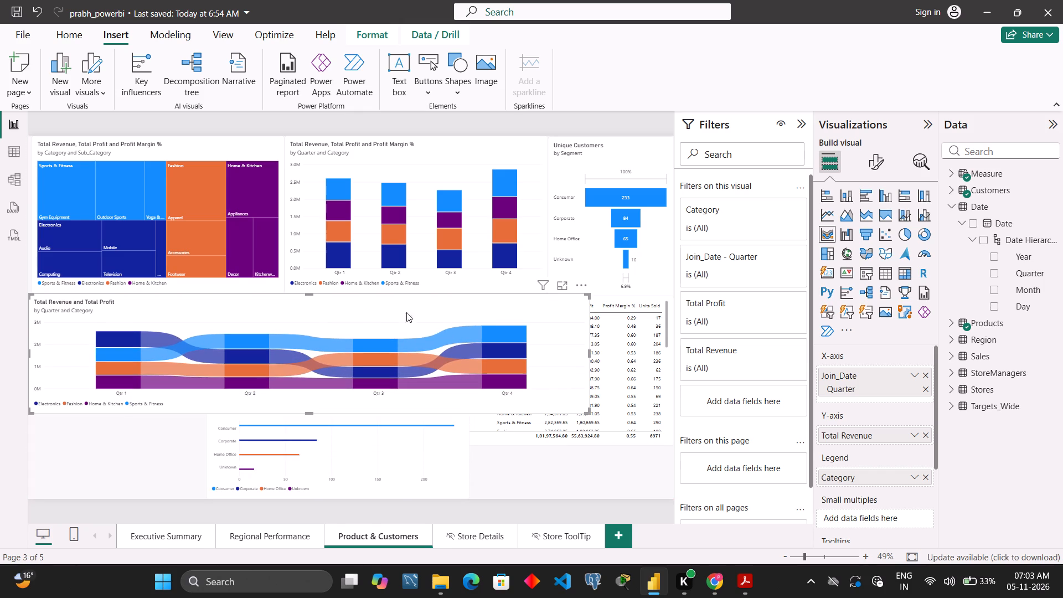
{"action": "left_click_drag", "start_coordinate": [589, 353], "coordinate": [175, 344]}
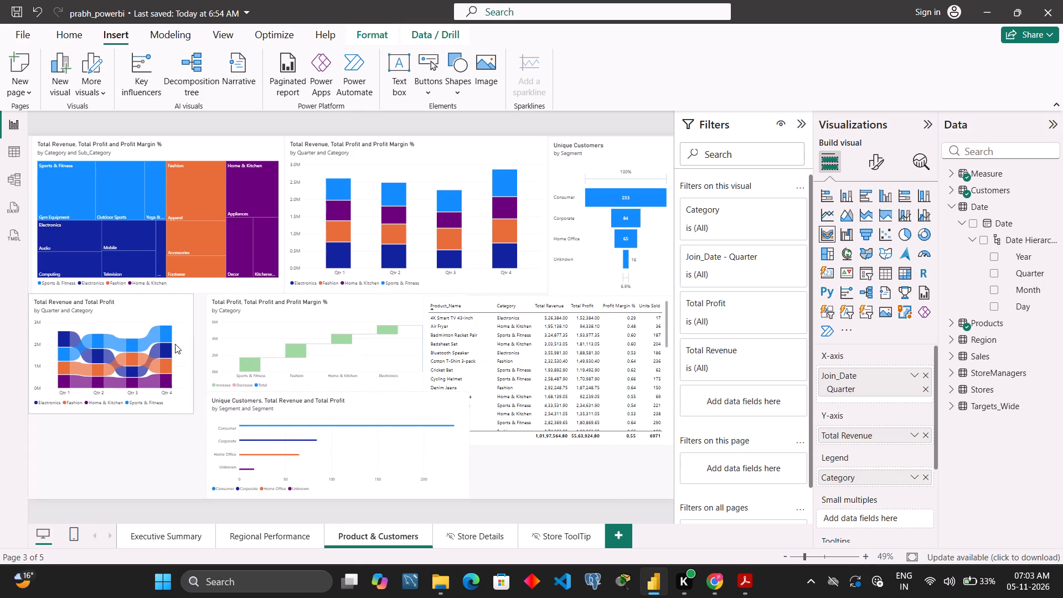
{"action": "left_click_drag", "start_coordinate": [175, 344], "coordinate": [180, 338]}
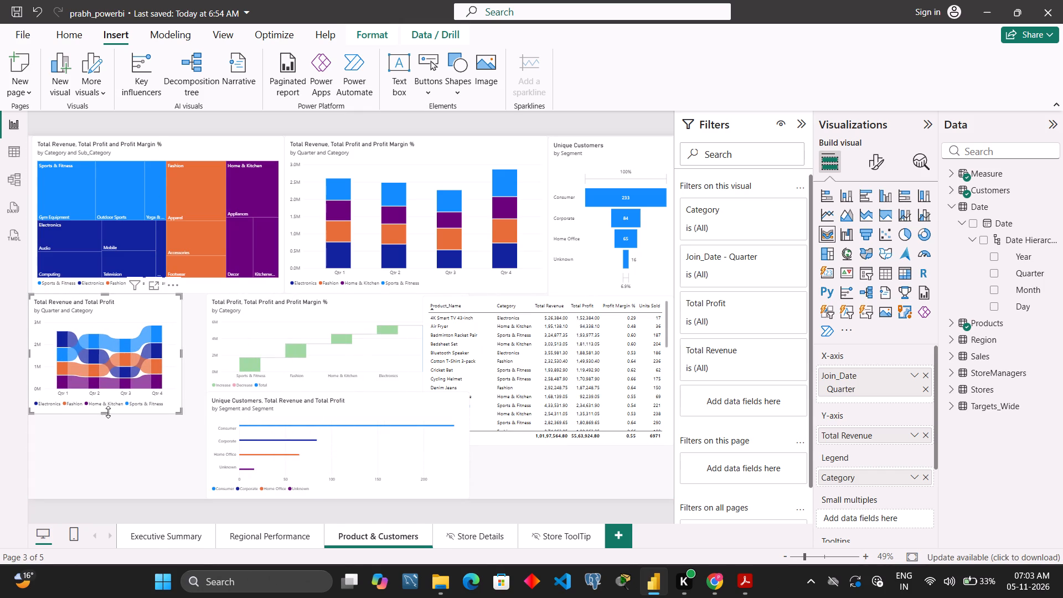
{"action": "left_click_drag", "start_coordinate": [108, 412], "coordinate": [102, 512]}
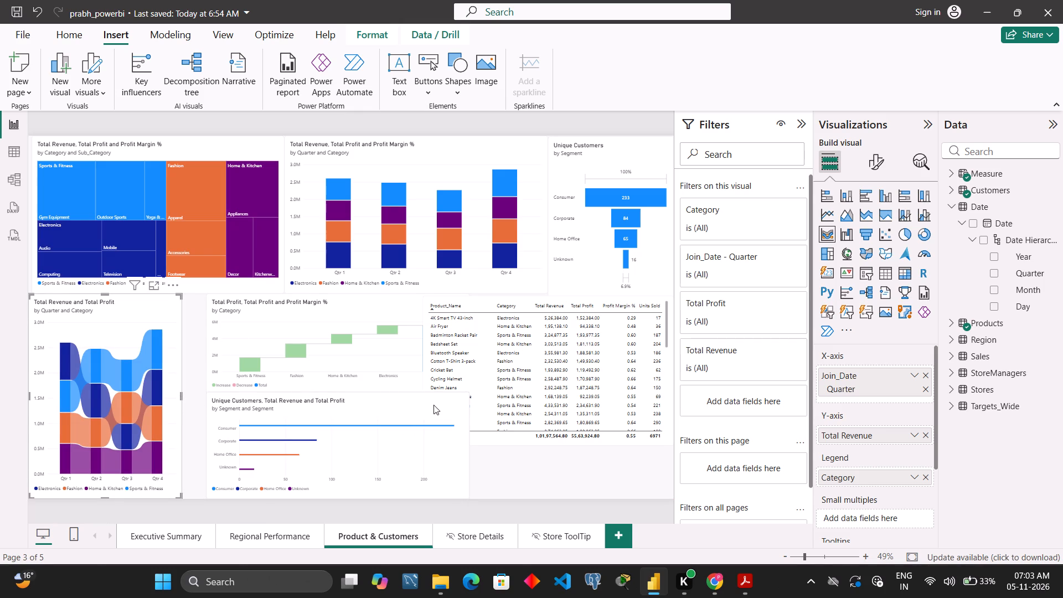
Widen the Unique Customers by Segment bar chart to the page's right edge and lower its upper edge to flatten it.
{"action": "left_click", "coordinate": [465, 444]}
{"action": "left_click_drag", "start_coordinate": [469, 445], "coordinate": [679, 472]}
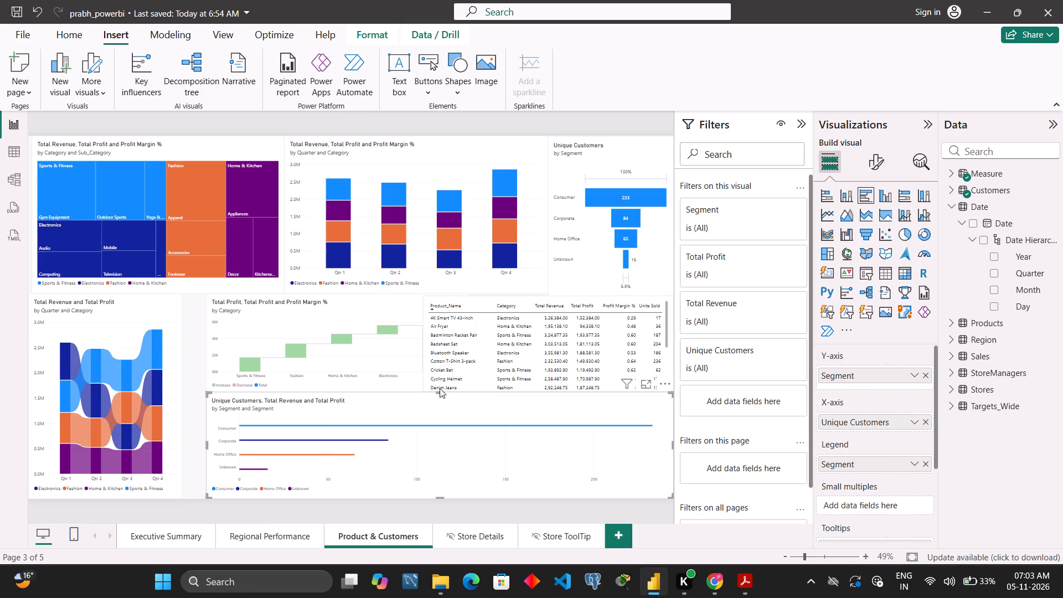
{"action": "left_click_drag", "start_coordinate": [443, 394], "coordinate": [440, 424]}
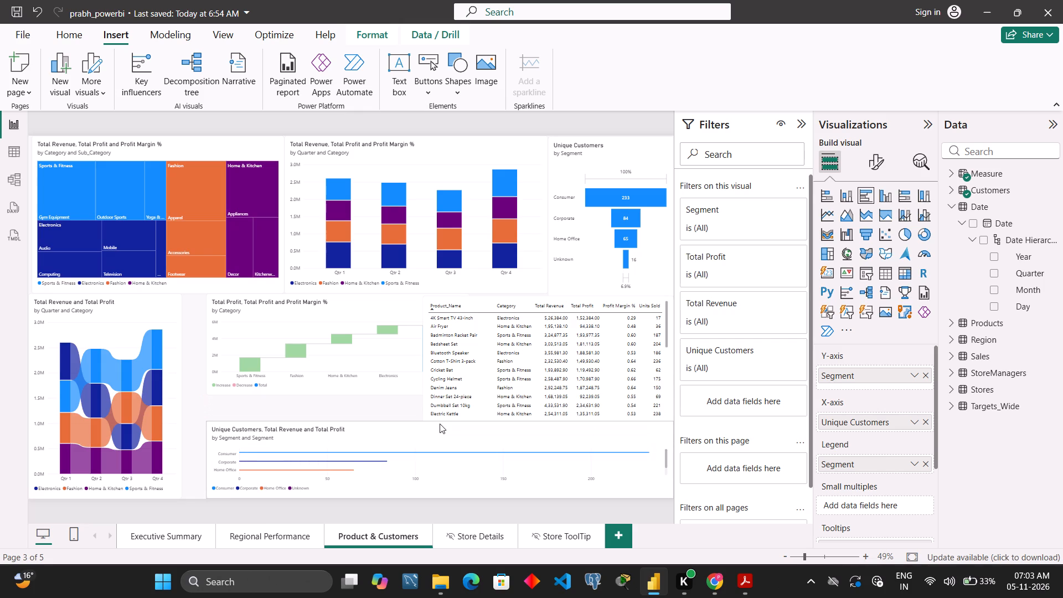
{"action": "left_click_drag", "start_coordinate": [440, 424], "coordinate": [447, 412]}
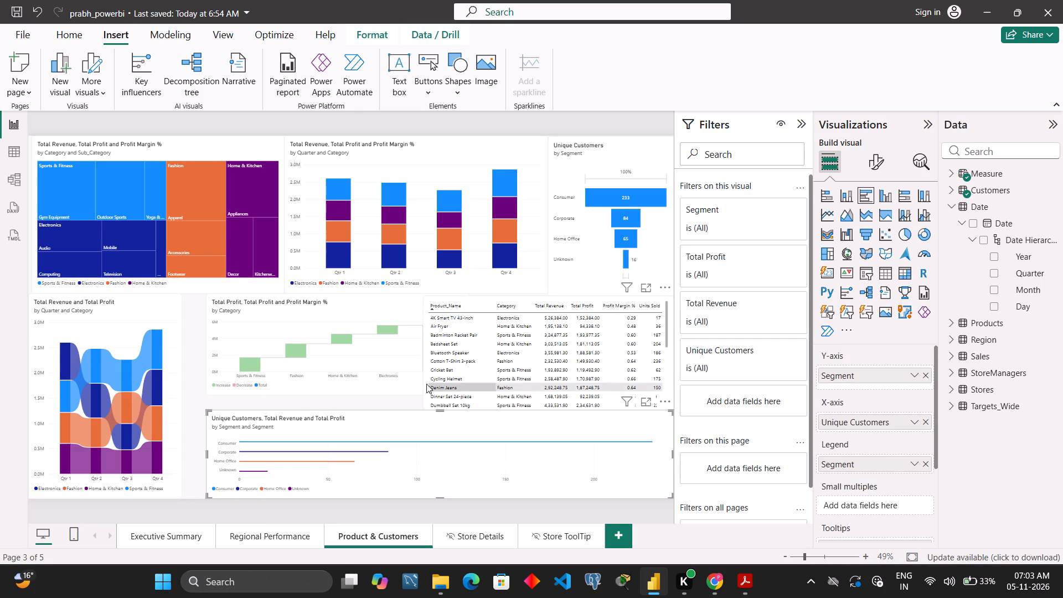
Move the Unique Customers by Segment bar chart left so it starts at the ribbon chart's right edge.
{"action": "left_click_drag", "start_coordinate": [392, 416], "coordinate": [338, 437]}
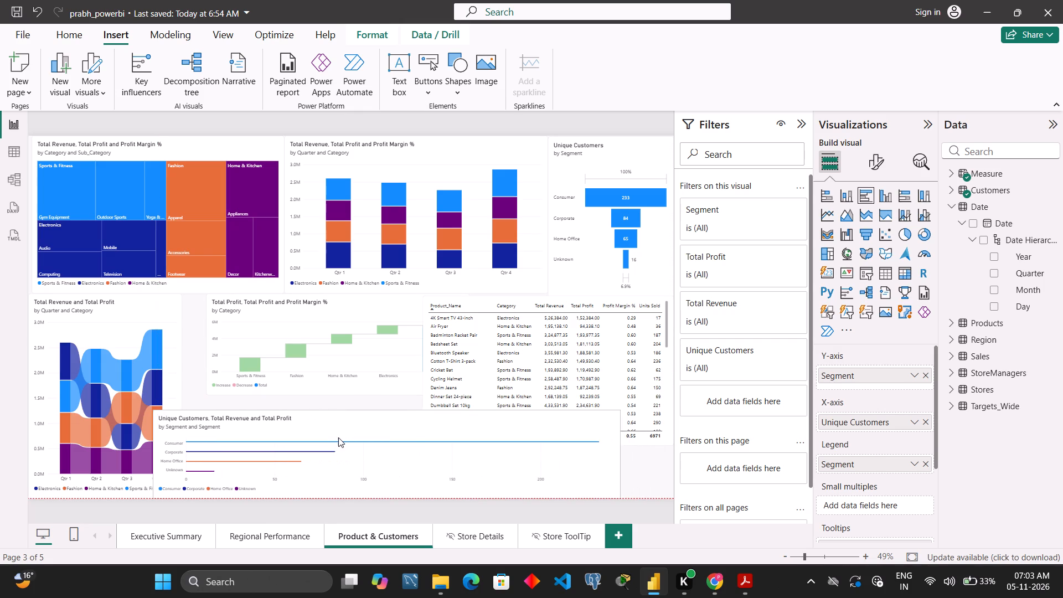
{"action": "left_click_drag", "start_coordinate": [338, 437], "coordinate": [368, 432]}
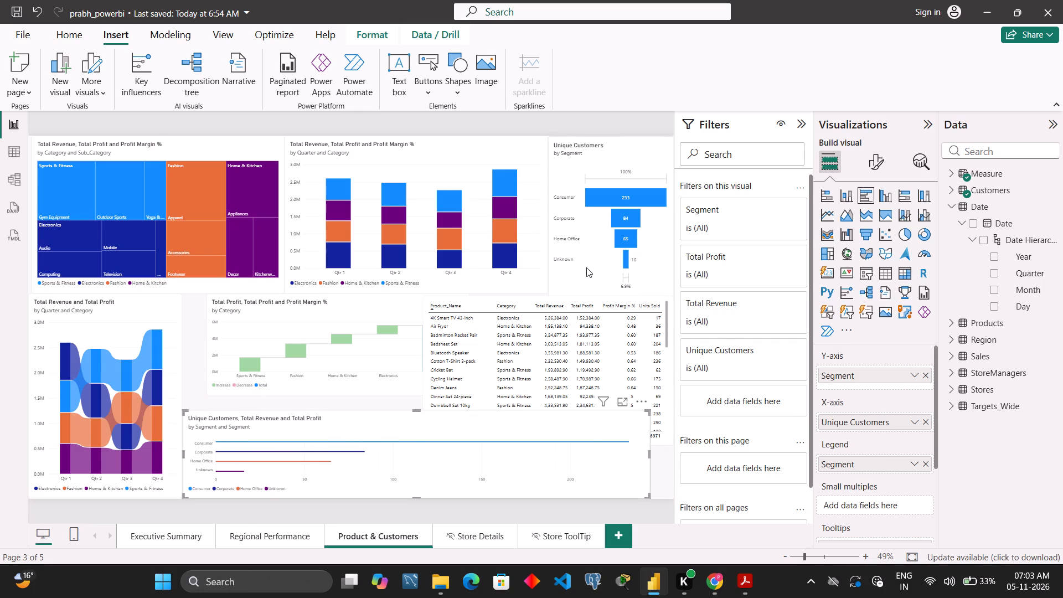
Adjust the Unique Customers funnel chart's lower edge so it ends just above the product table.
{"action": "left_click", "coordinate": [586, 267]}
{"action": "left_click_drag", "start_coordinate": [611, 301], "coordinate": [611, 297]}
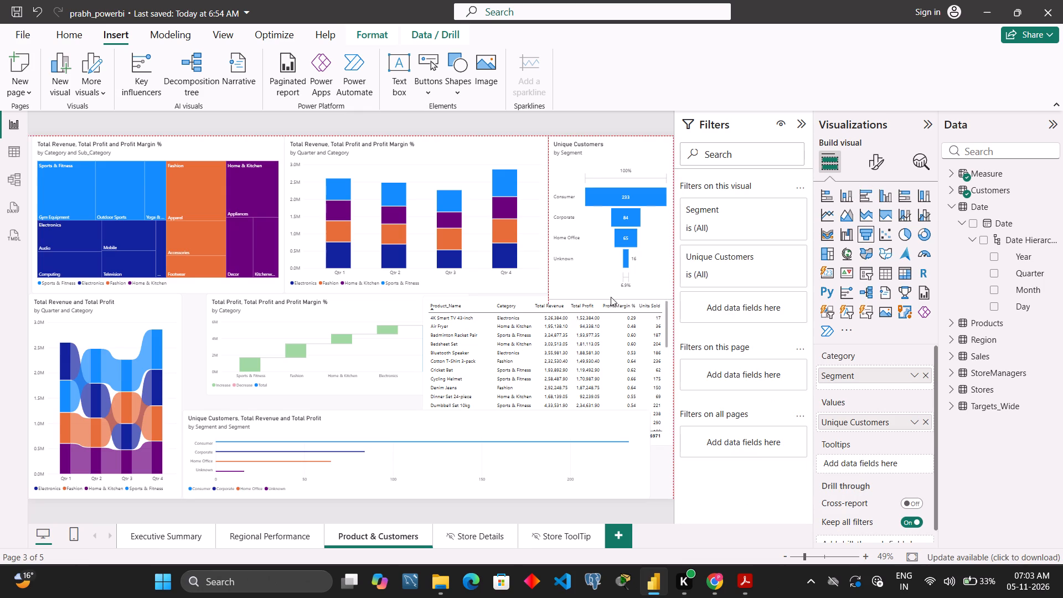
{"action": "left_click_drag", "start_coordinate": [611, 297], "coordinate": [613, 270]}
{"action": "left_click_drag", "start_coordinate": [613, 270], "coordinate": [607, 282]}
{"action": "left_click_drag", "start_coordinate": [613, 299], "coordinate": [614, 291]}
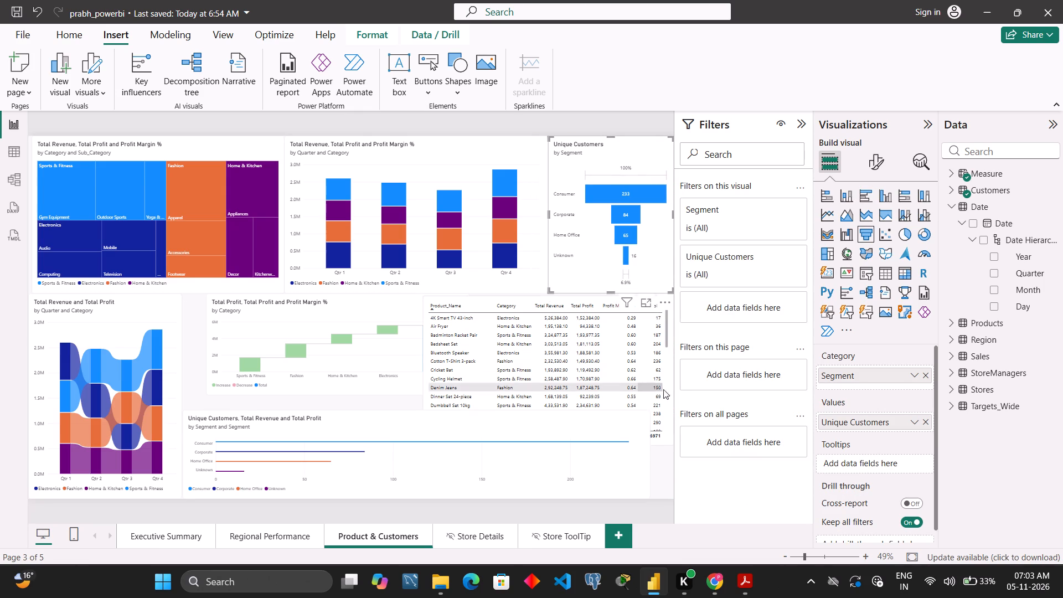
Widen the Unique Customers by Segment bar chart to reach the page's right edge.
{"action": "left_click", "coordinate": [658, 460]}
{"action": "left_click", "coordinate": [644, 462]}
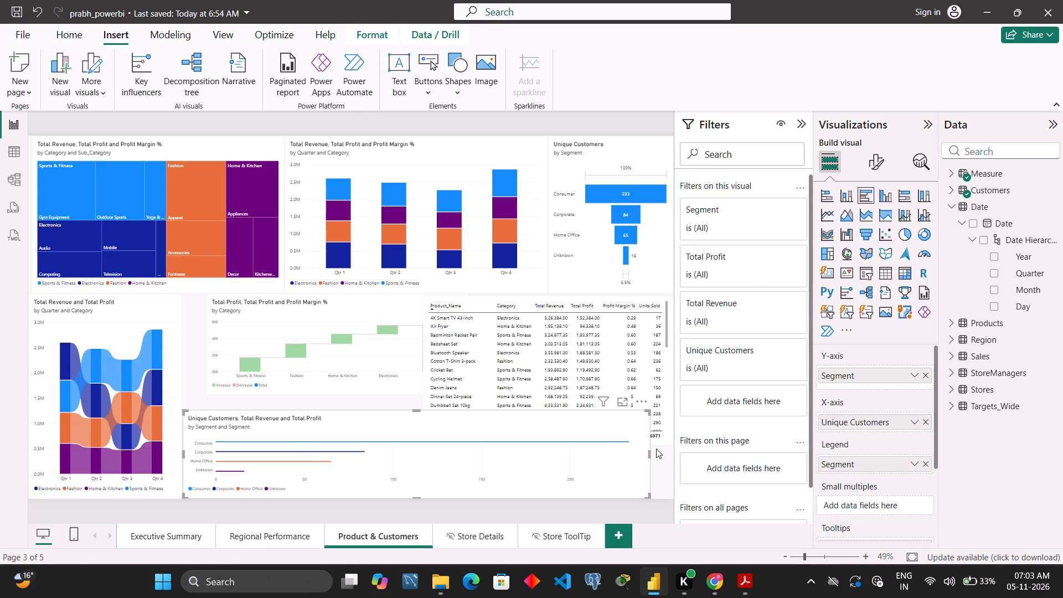
{"action": "left_click_drag", "start_coordinate": [648, 456], "coordinate": [658, 456]}
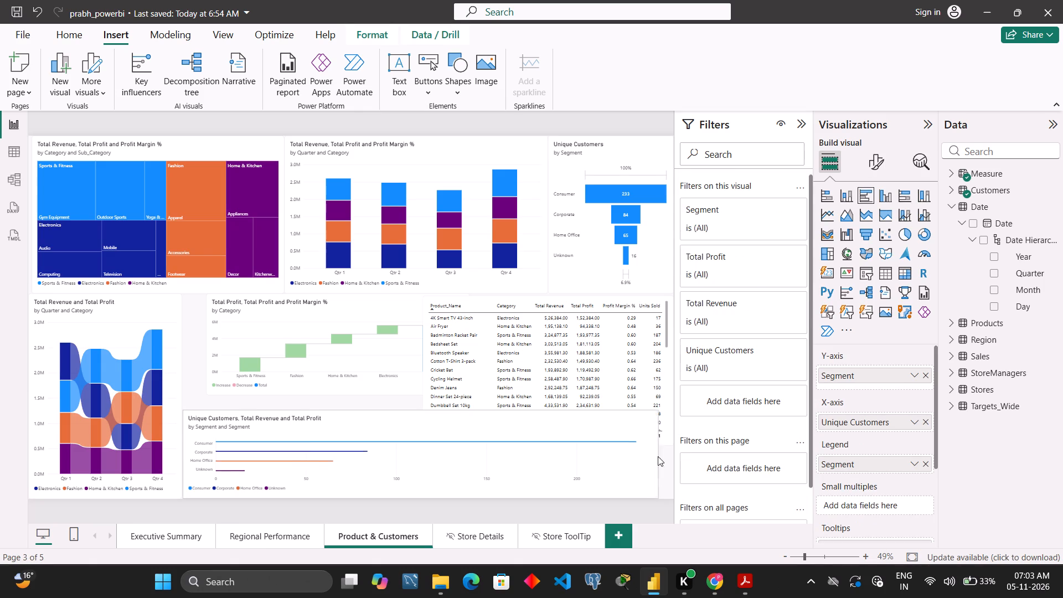
{"action": "left_click_drag", "start_coordinate": [658, 456], "coordinate": [672, 456]}
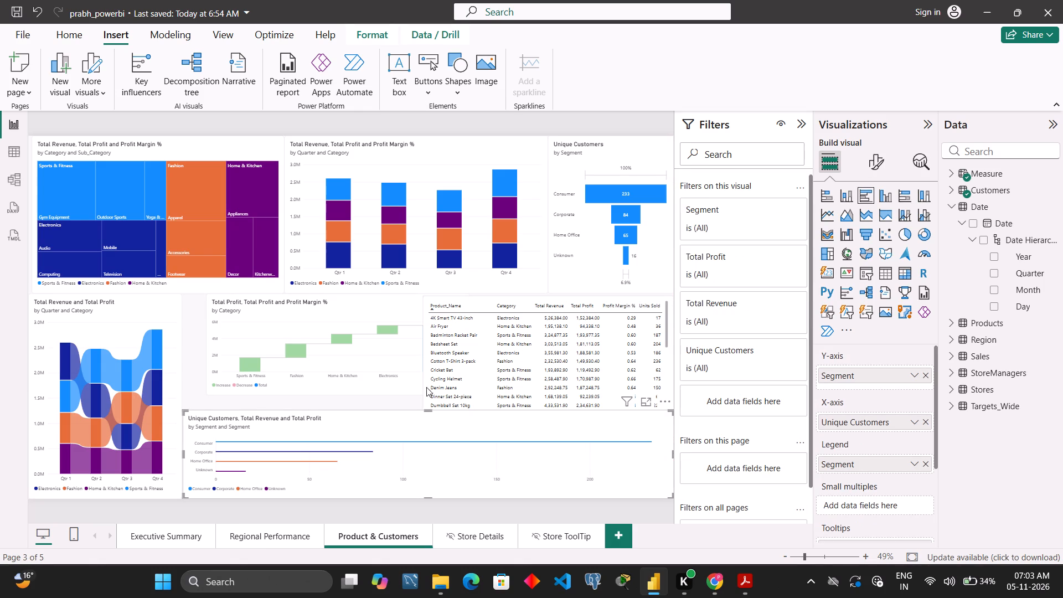
Move the Total Profit waterfall chart against the ribbon chart and narrow it from its right side.
{"action": "left_click_drag", "start_coordinate": [405, 388], "coordinate": [373, 393]}
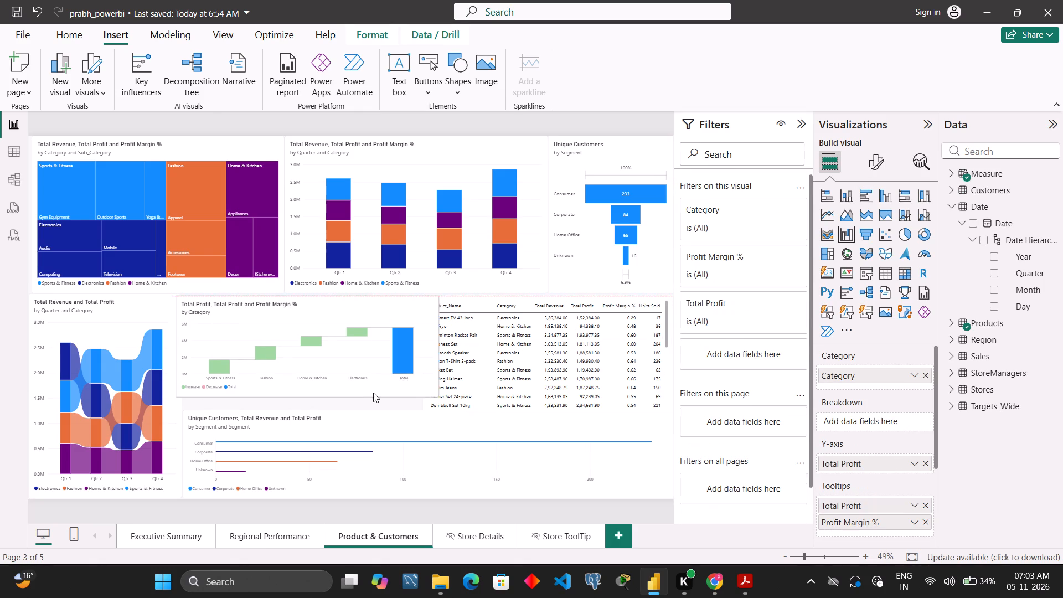
{"action": "left_click_drag", "start_coordinate": [373, 393], "coordinate": [383, 384]}
{"action": "left_click_drag", "start_coordinate": [446, 344], "coordinate": [403, 353]}
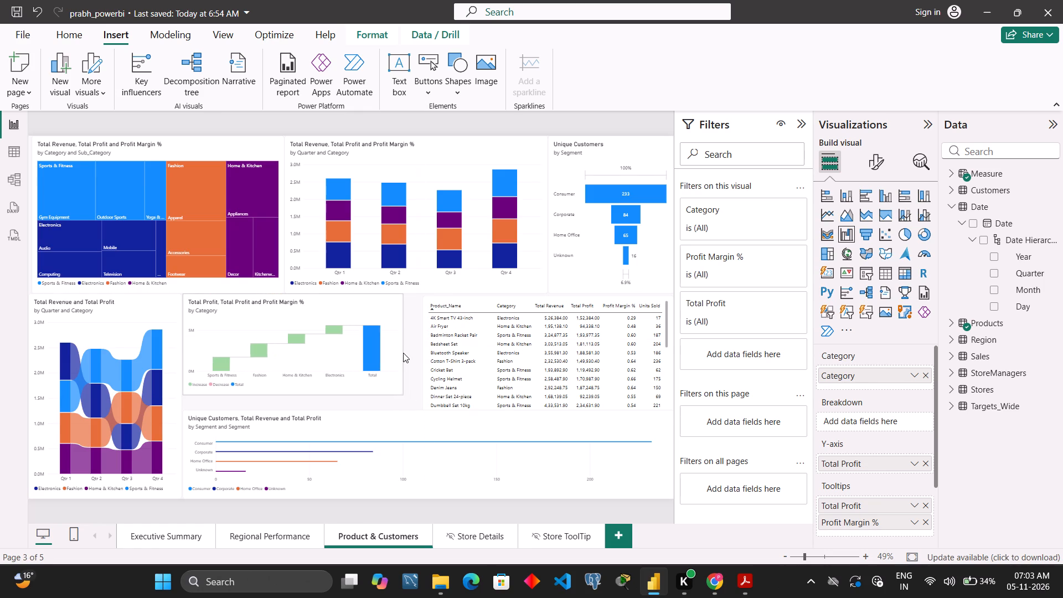
{"action": "left_click_drag", "start_coordinate": [403, 353], "coordinate": [371, 358]}
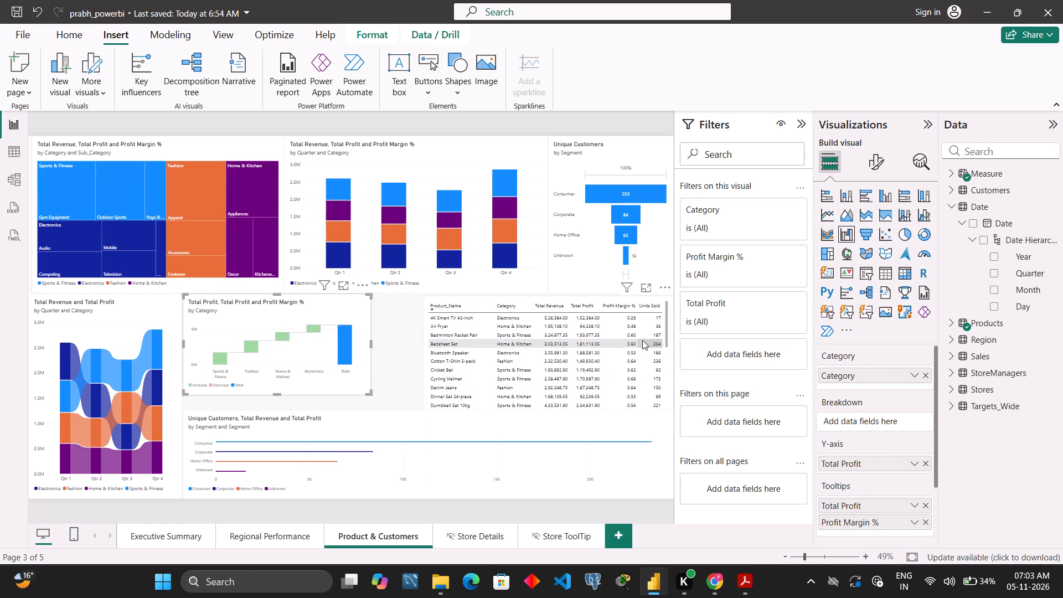
Shorten the product table to fit between the funnel and bar charts, and place it at the page's right edge.
{"action": "left_click_drag", "start_coordinate": [669, 355], "coordinate": [628, 324]}
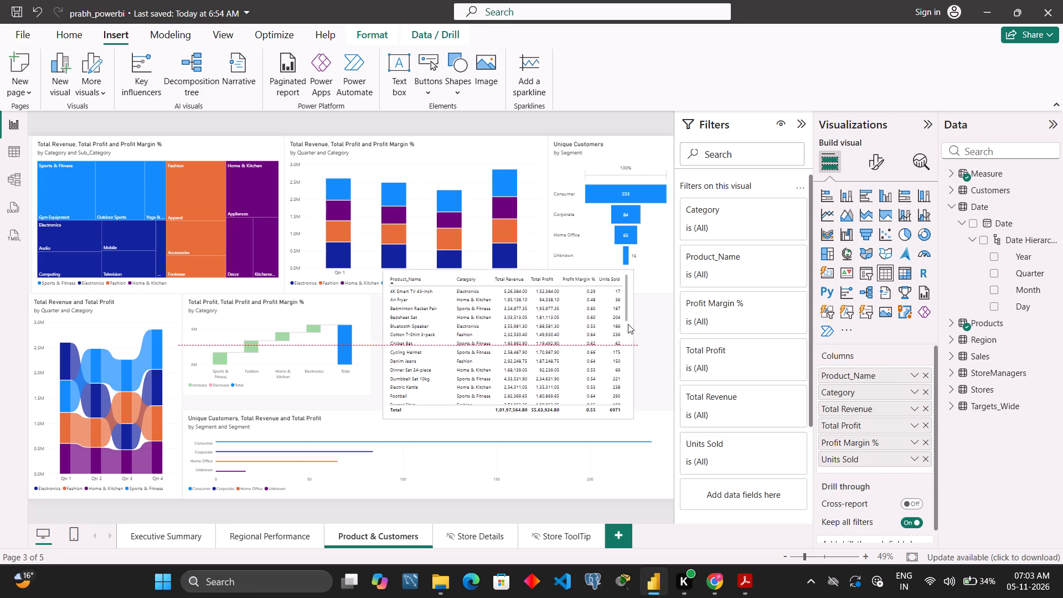
{"action": "left_click_drag", "start_coordinate": [628, 324], "coordinate": [627, 322]}
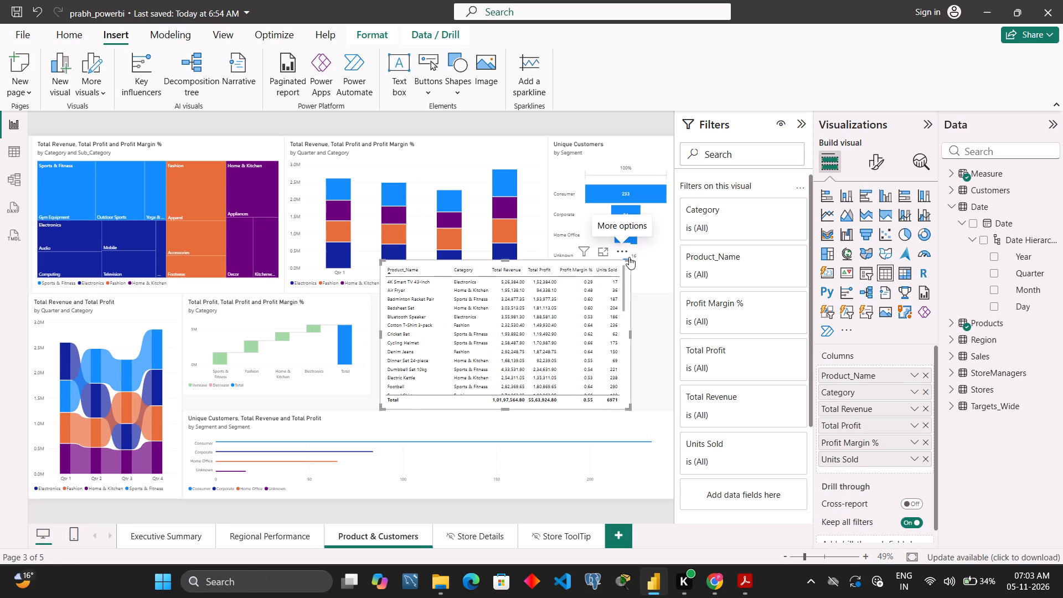
{"action": "left_click_drag", "start_coordinate": [625, 261], "coordinate": [607, 292]}
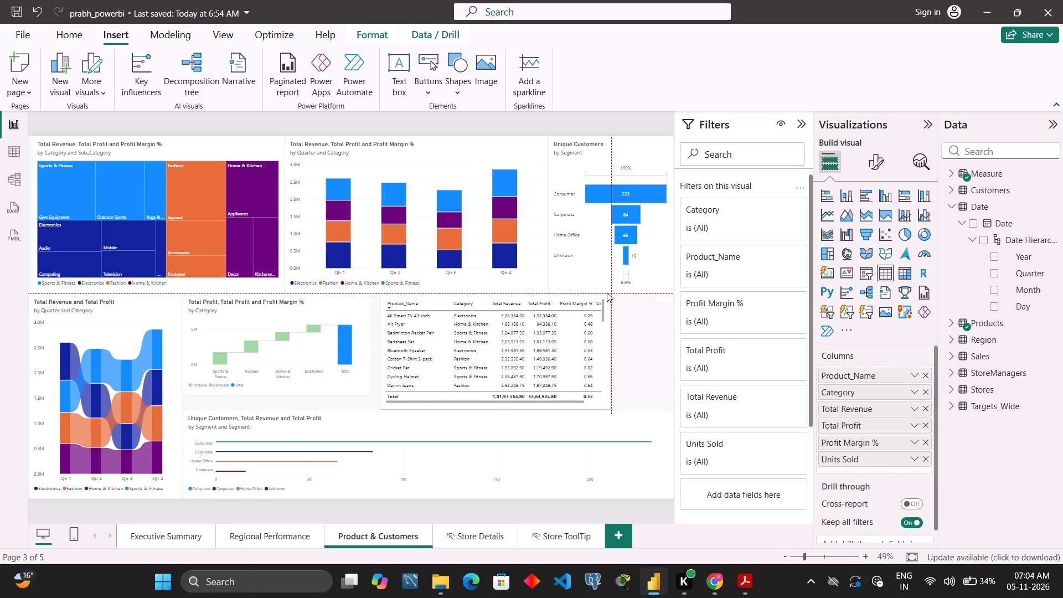
{"action": "left_click_drag", "start_coordinate": [607, 292], "coordinate": [657, 296]}
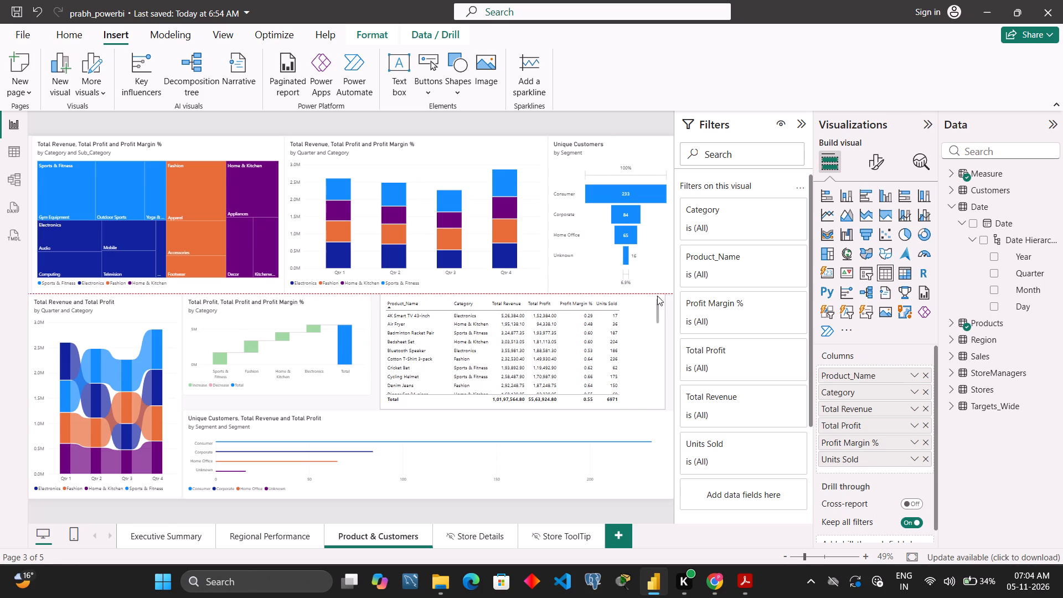
{"action": "left_click_drag", "start_coordinate": [657, 296], "coordinate": [629, 300]}
{"action": "left_click_drag", "start_coordinate": [623, 368], "coordinate": [662, 369]}
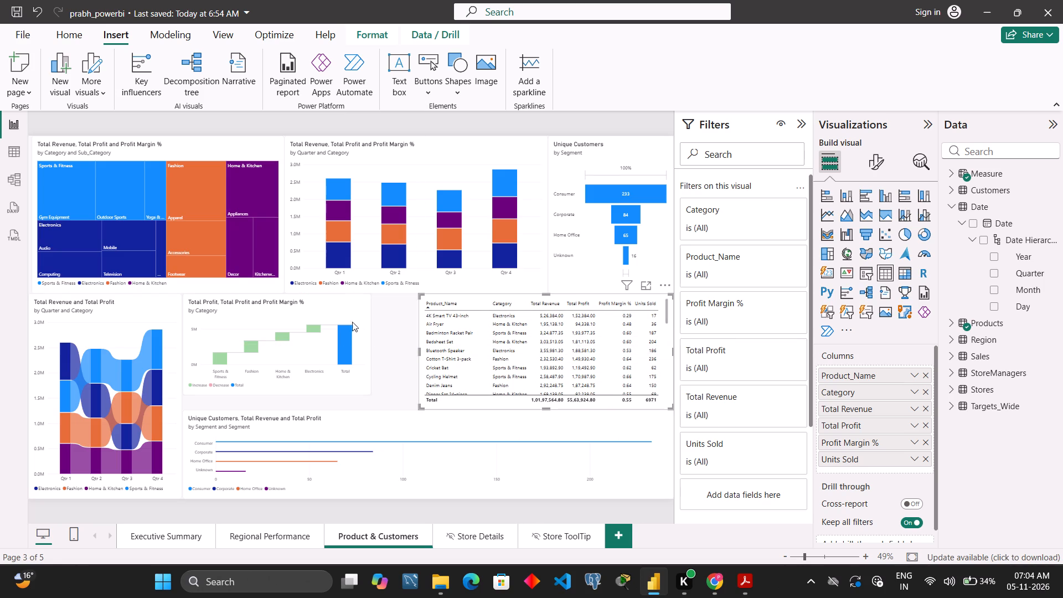
Enlarge the waterfall chart to fill the gap up to the product table and down to the bar chart.
{"action": "left_click", "coordinate": [360, 301]}
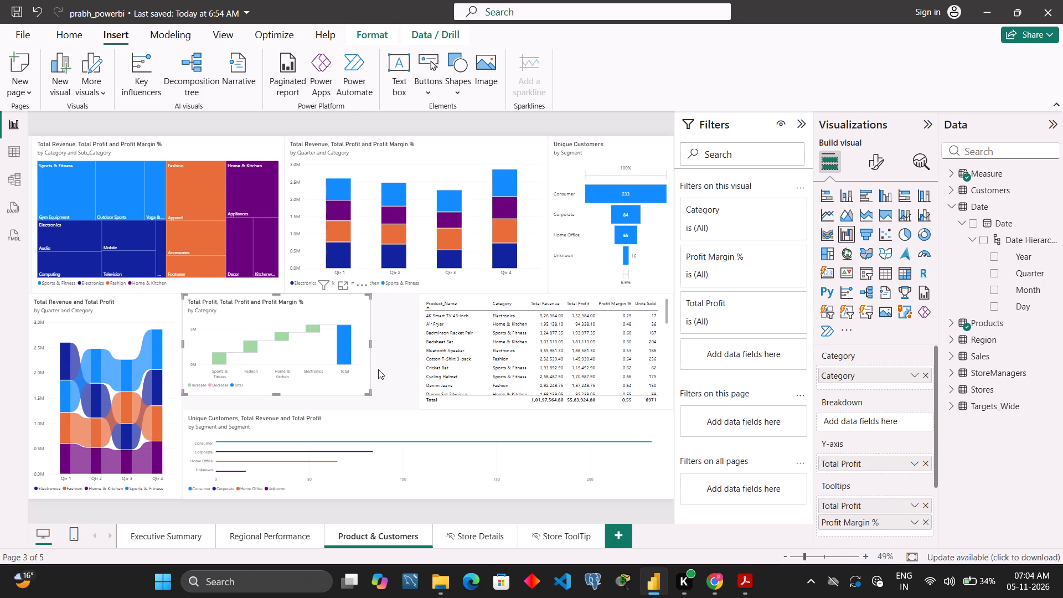
{"action": "left_click_drag", "start_coordinate": [369, 393], "coordinate": [419, 407]}
{"action": "left_click", "coordinate": [638, 518]}
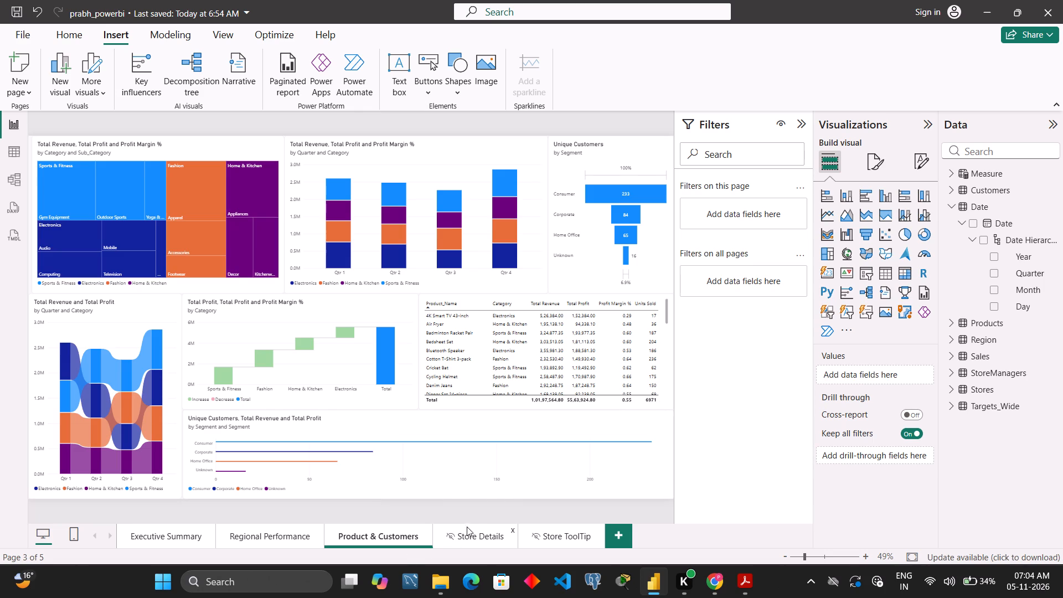
On the Store Details page, narrow the product table slightly and extend it downward to show more rows.
{"action": "left_click", "coordinate": [481, 530]}
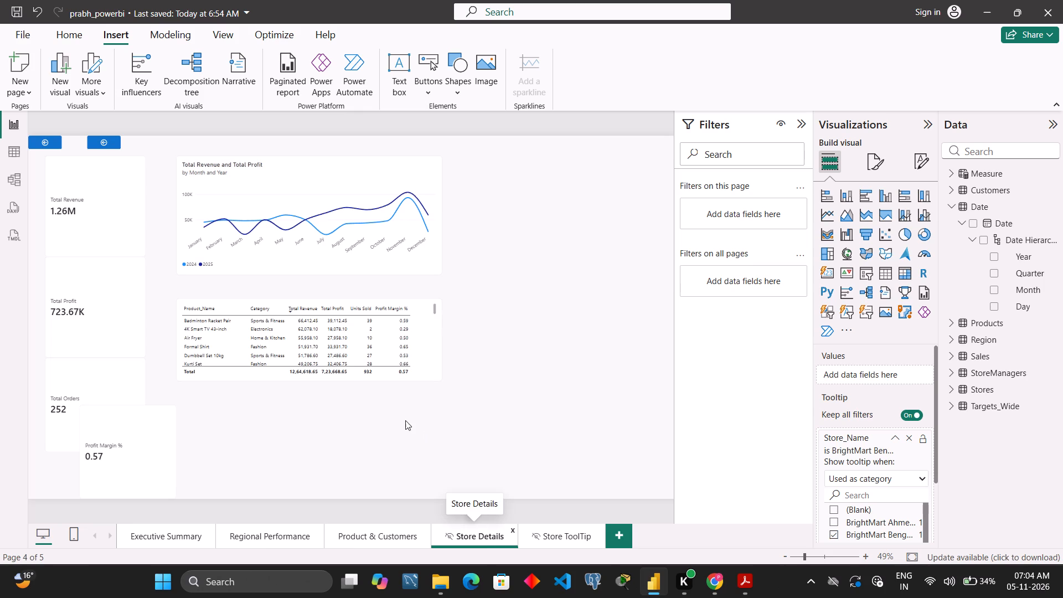
{"action": "left_click", "coordinate": [430, 363]}
{"action": "left_click", "coordinate": [443, 339]}
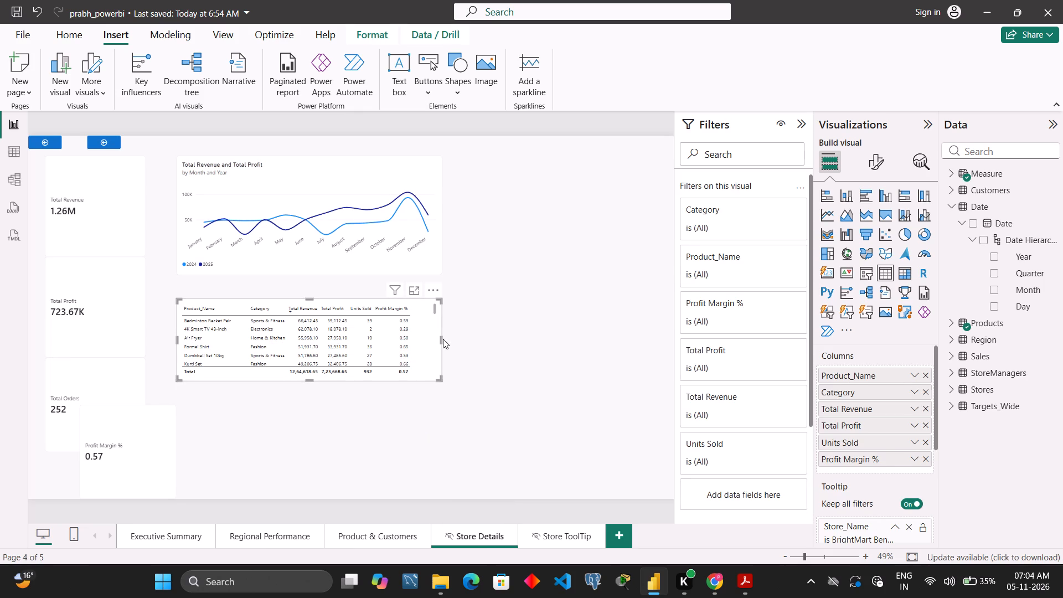
{"action": "left_click", "coordinate": [440, 339]}
{"action": "left_click_drag", "start_coordinate": [440, 339], "coordinate": [420, 347]}
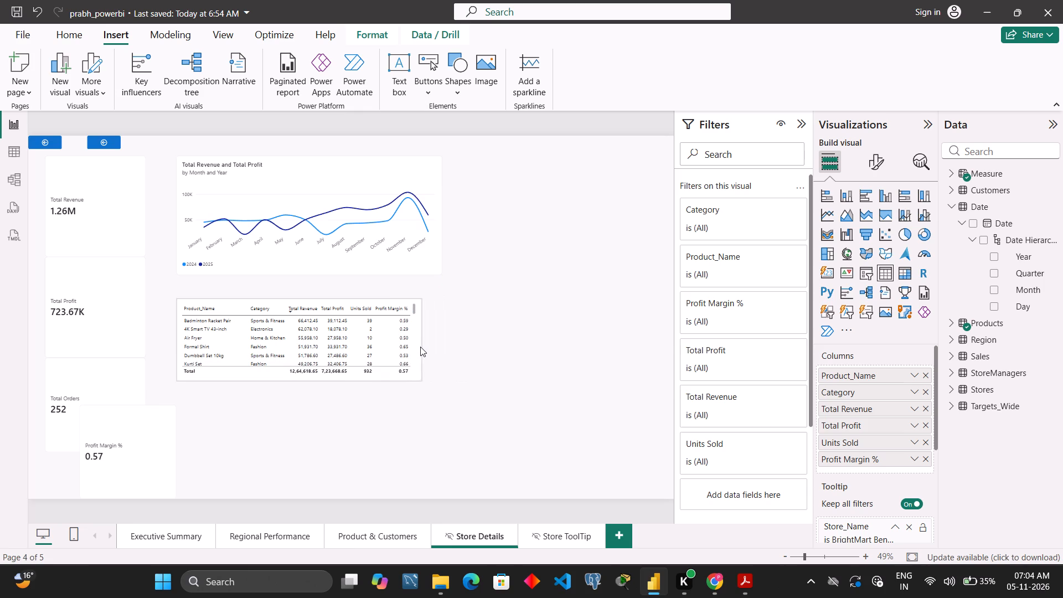
{"action": "left_click_drag", "start_coordinate": [420, 347], "coordinate": [423, 348]}
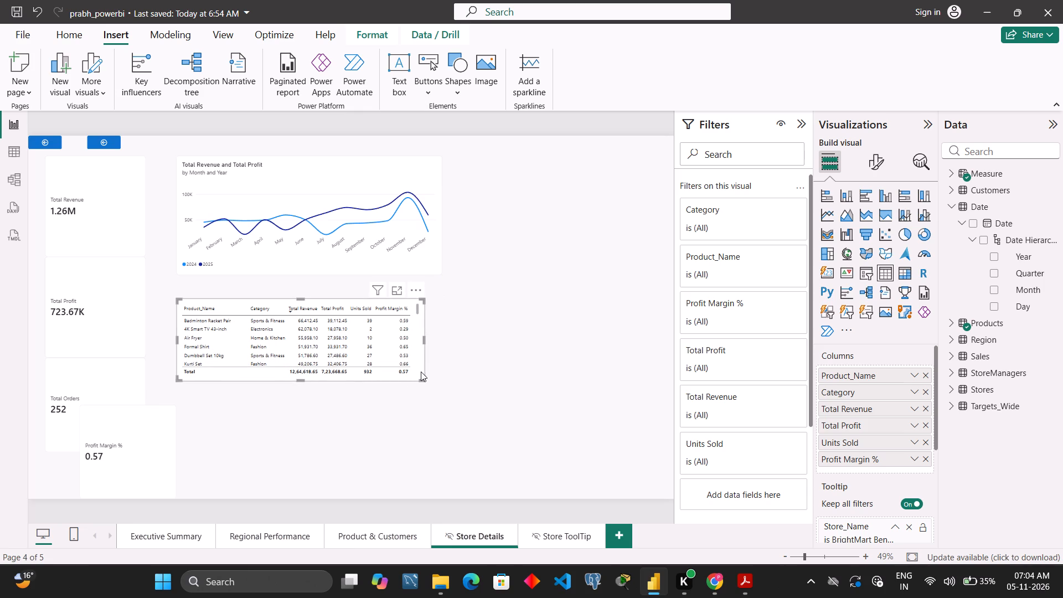
{"action": "left_click_drag", "start_coordinate": [422, 380], "coordinate": [419, 444]}
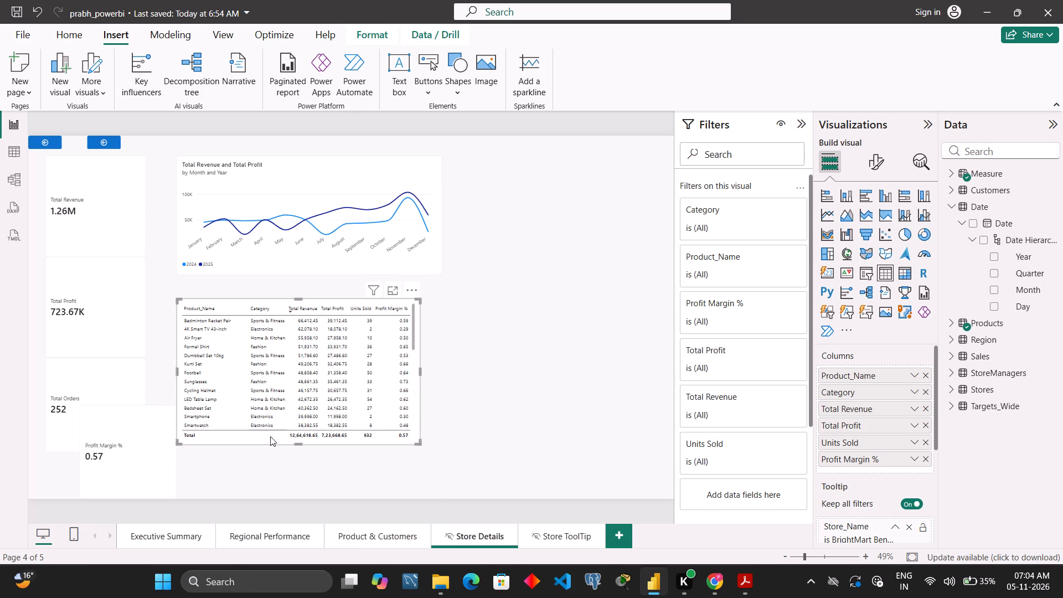
Move the product table to the page's upper right area, partly over the line chart.
{"action": "left_click_drag", "start_coordinate": [270, 436], "coordinate": [512, 483]}
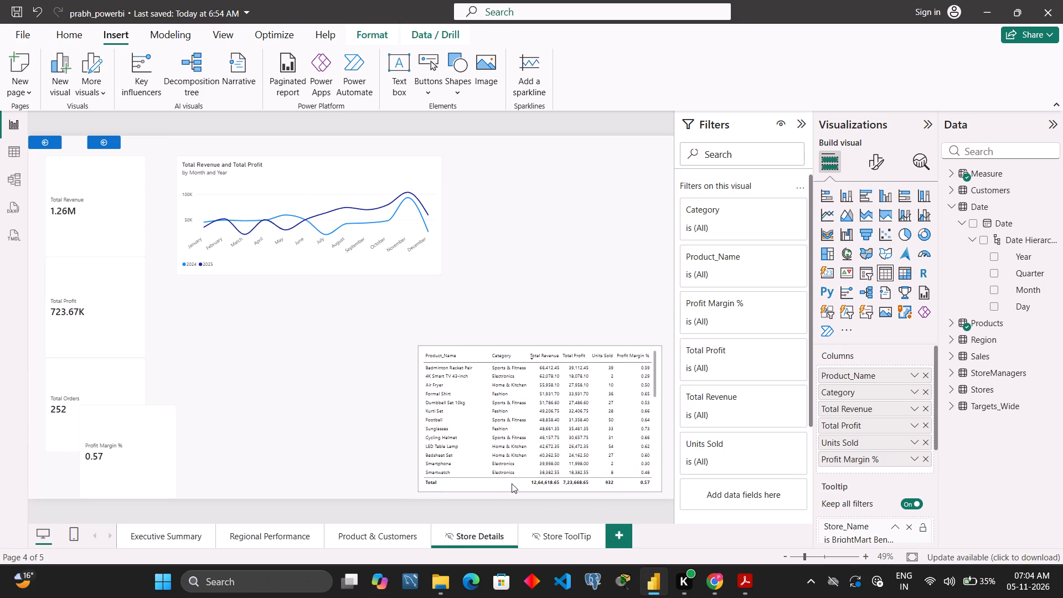
{"action": "left_click_drag", "start_coordinate": [512, 483], "coordinate": [492, 327]}
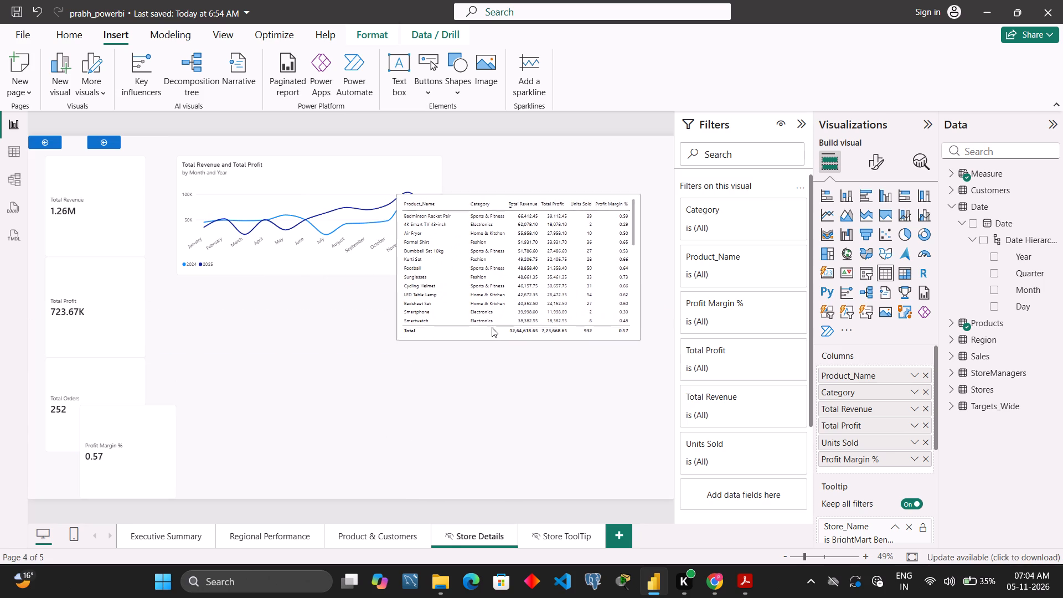
{"action": "left_click_drag", "start_coordinate": [492, 327], "coordinate": [492, 321]}
Move the Total Revenue and Total Profit line chart below the product table and enlarge it to the page's lower right corner.
{"action": "left_click_drag", "start_coordinate": [289, 163], "coordinate": [275, 223]}
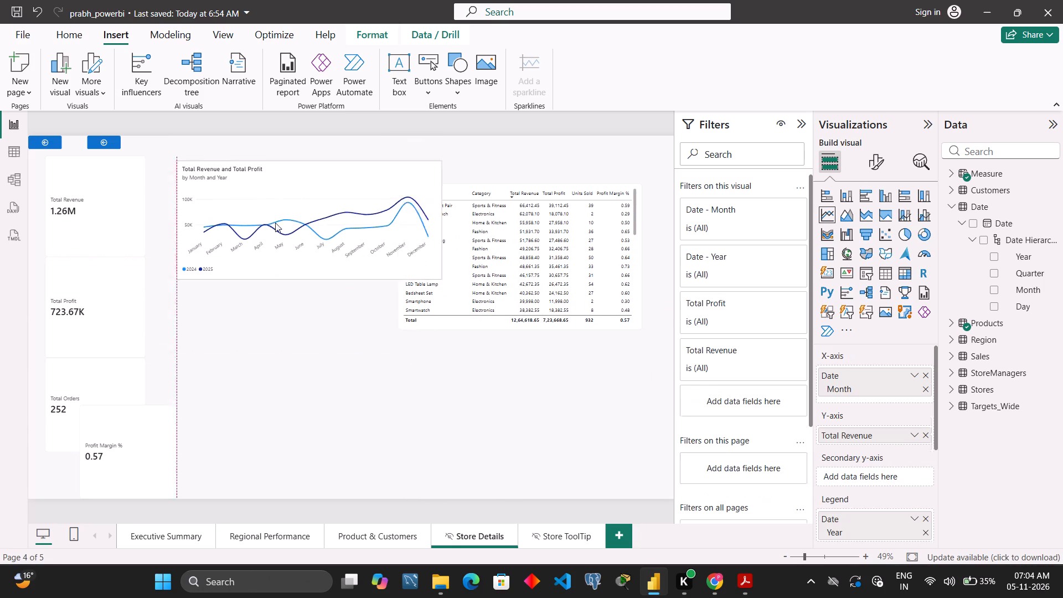
{"action": "left_click_drag", "start_coordinate": [275, 223], "coordinate": [338, 347]}
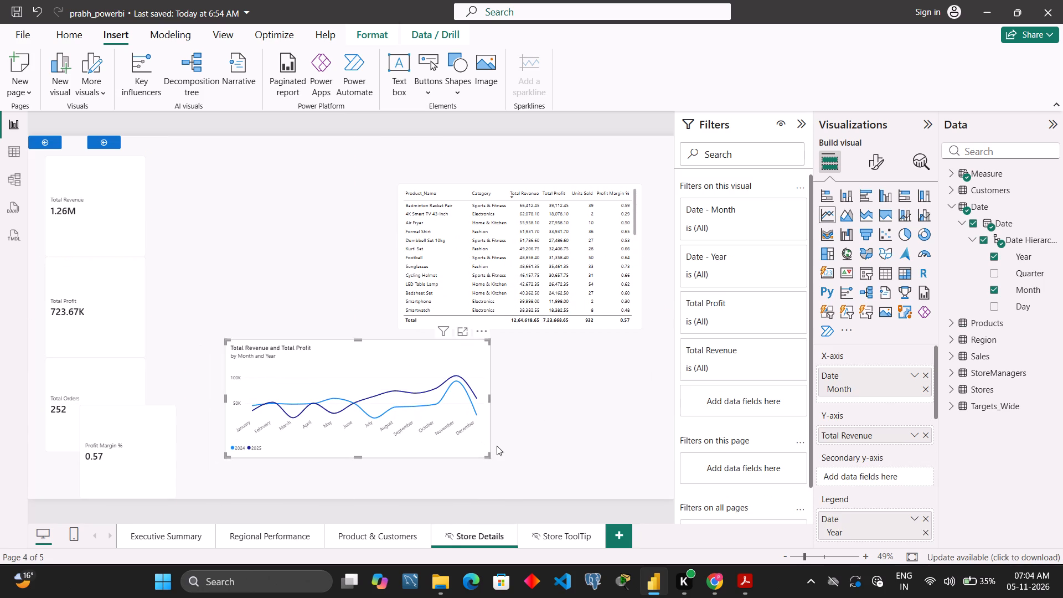
{"action": "left_click_drag", "start_coordinate": [489, 455], "coordinate": [640, 486]}
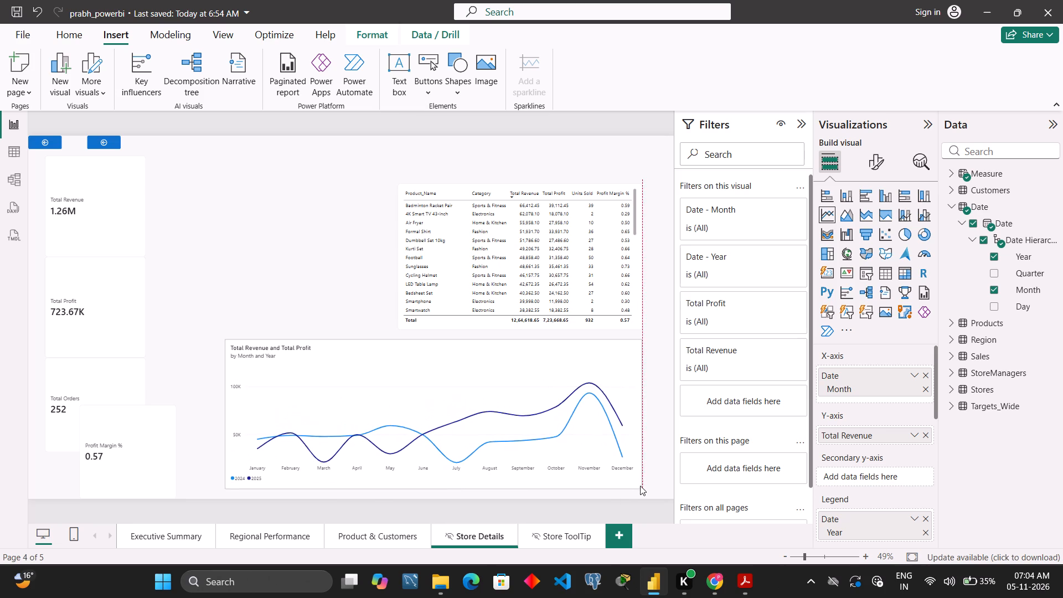
{"action": "left_click_drag", "start_coordinate": [640, 486], "coordinate": [677, 499]}
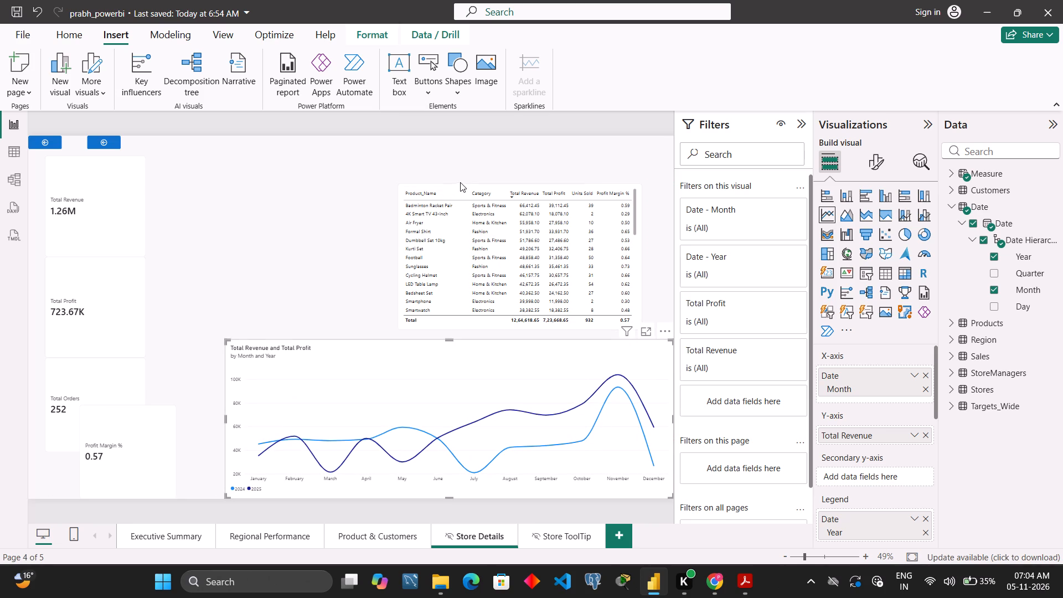
Enlarge the product table up to the page's top edge, and shift it right and slightly down, just above the line chart.
{"action": "left_click", "coordinate": [447, 323]}
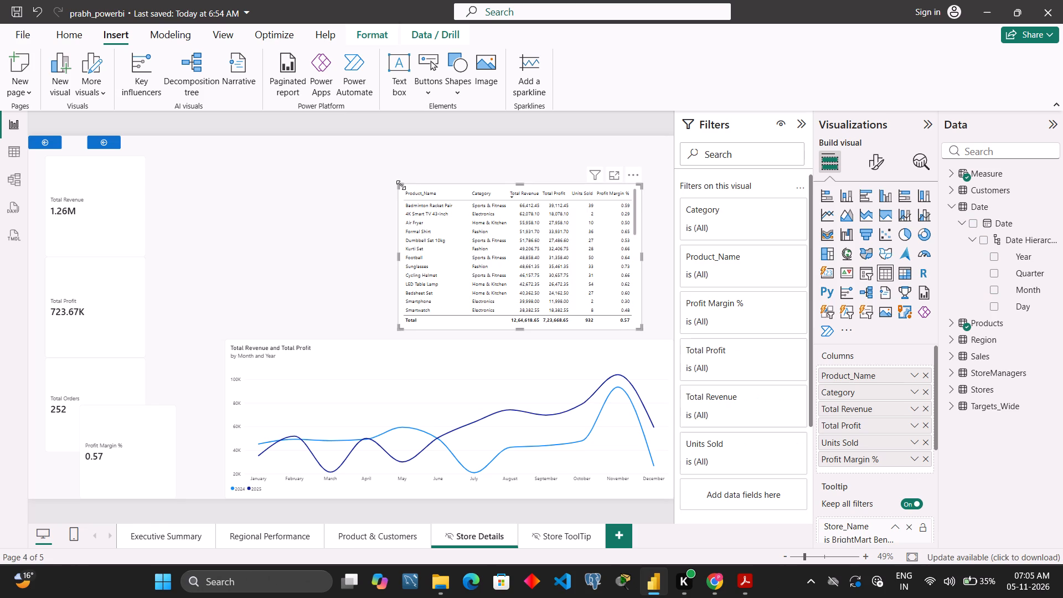
{"action": "left_click_drag", "start_coordinate": [401, 185], "coordinate": [394, 140]}
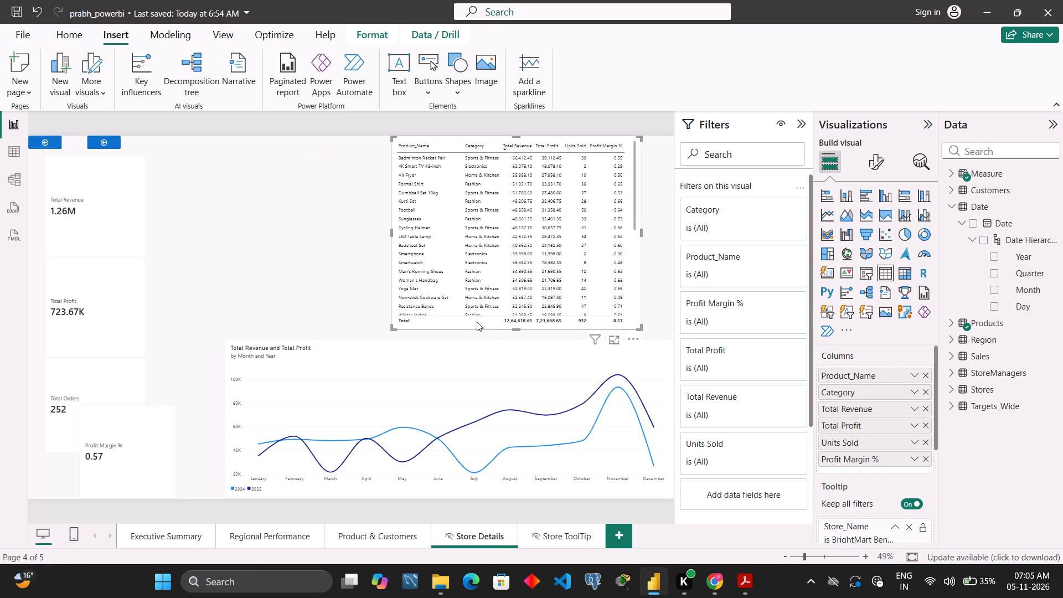
{"action": "left_click_drag", "start_coordinate": [478, 322], "coordinate": [502, 329]}
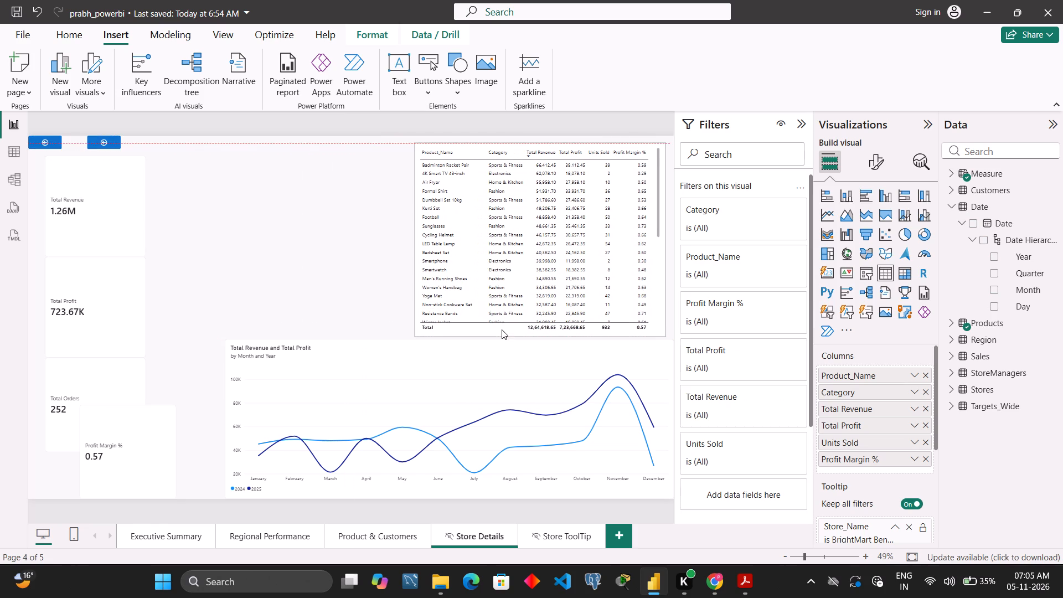
{"action": "left_click_drag", "start_coordinate": [502, 329], "coordinate": [503, 329]}
Move the Total Profit card beside the Total Revenue card, aligning their top edges.
{"action": "left_click", "coordinate": [111, 172]}
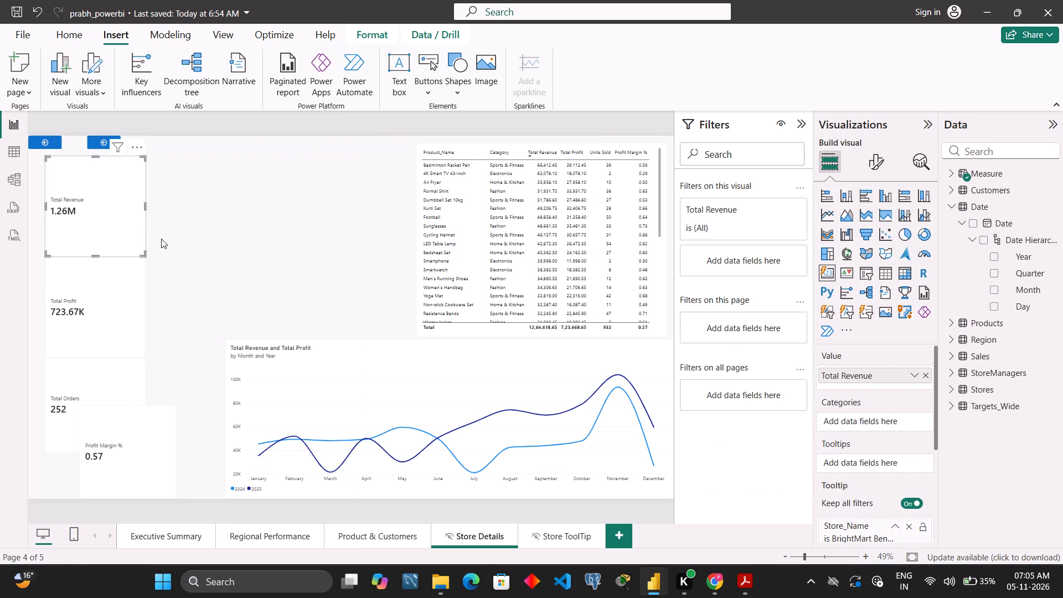
{"action": "left_click_drag", "start_coordinate": [129, 280], "coordinate": [290, 177]}
Enlarge the Total Revenue card from its lower right corner.
{"action": "left_click", "coordinate": [134, 215]}
{"action": "left_click_drag", "start_coordinate": [145, 256], "coordinate": [148, 256]}
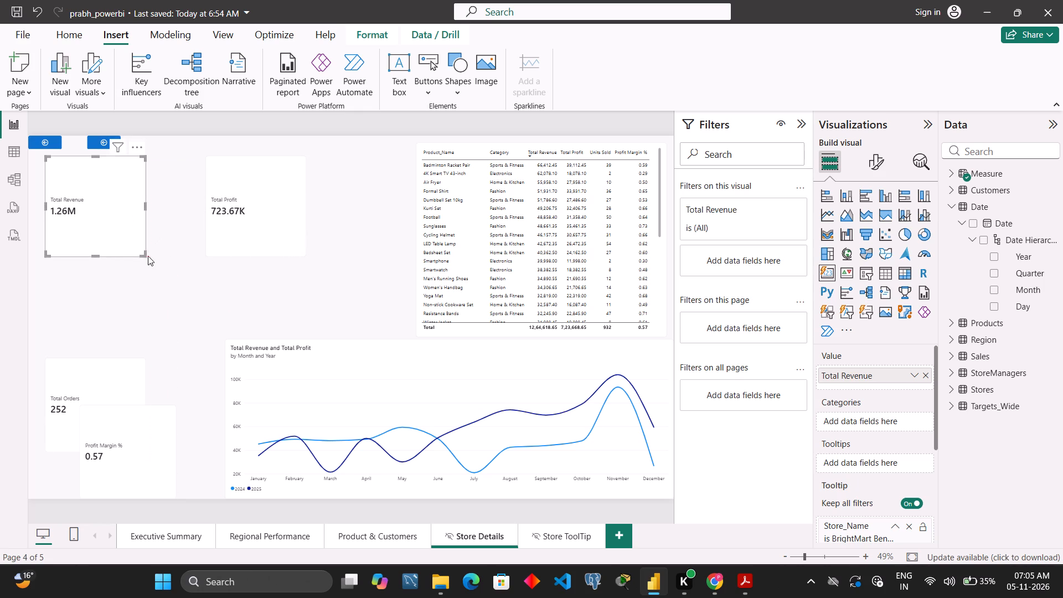
{"action": "left_click_drag", "start_coordinate": [148, 256], "coordinate": [169, 283]}
Enlarge the Total Profit card from its lower right corner to match the Total Revenue card's height.
{"action": "left_click", "coordinate": [300, 229]}
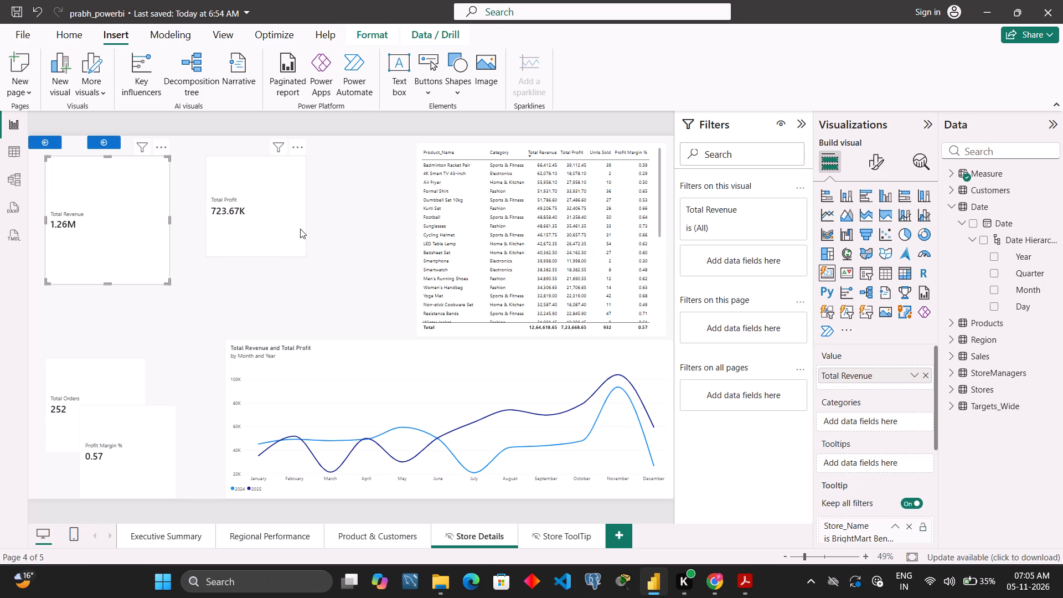
{"action": "left_click_drag", "start_coordinate": [303, 251], "coordinate": [322, 274]}
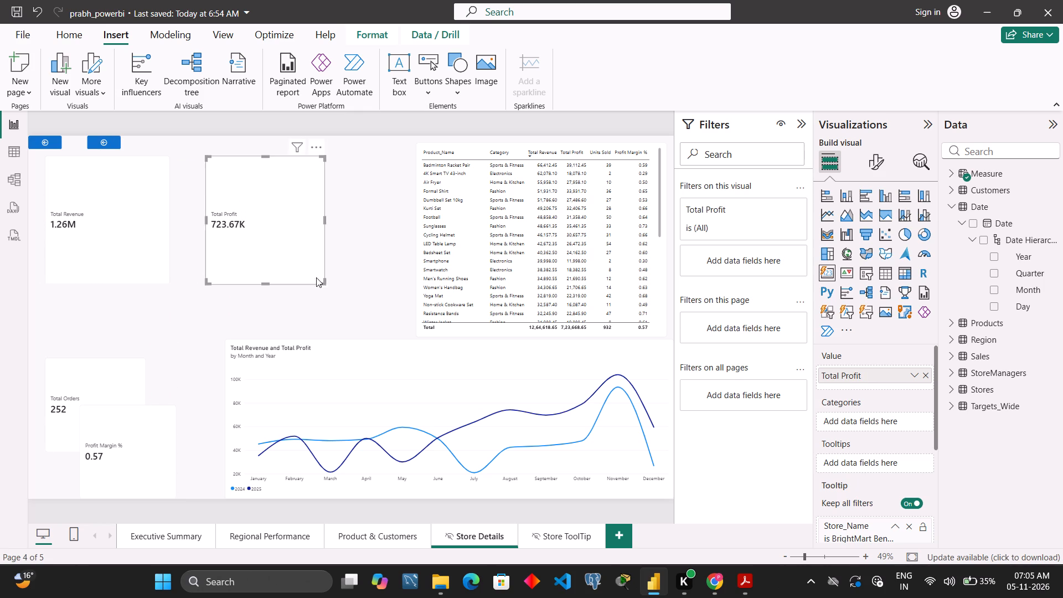
Move the Total Orders card directly below the Total Revenue card and enlarge it to the same width.
{"action": "left_click", "coordinate": [135, 385]}
{"action": "left_click_drag", "start_coordinate": [135, 385], "coordinate": [140, 318]}
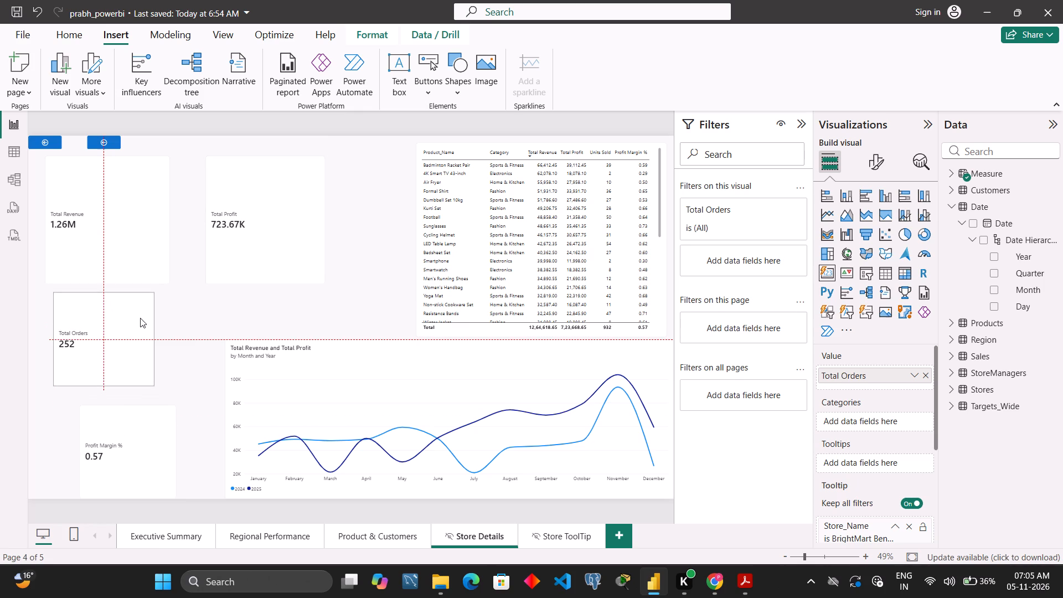
{"action": "left_click_drag", "start_coordinate": [140, 318], "coordinate": [136, 320]}
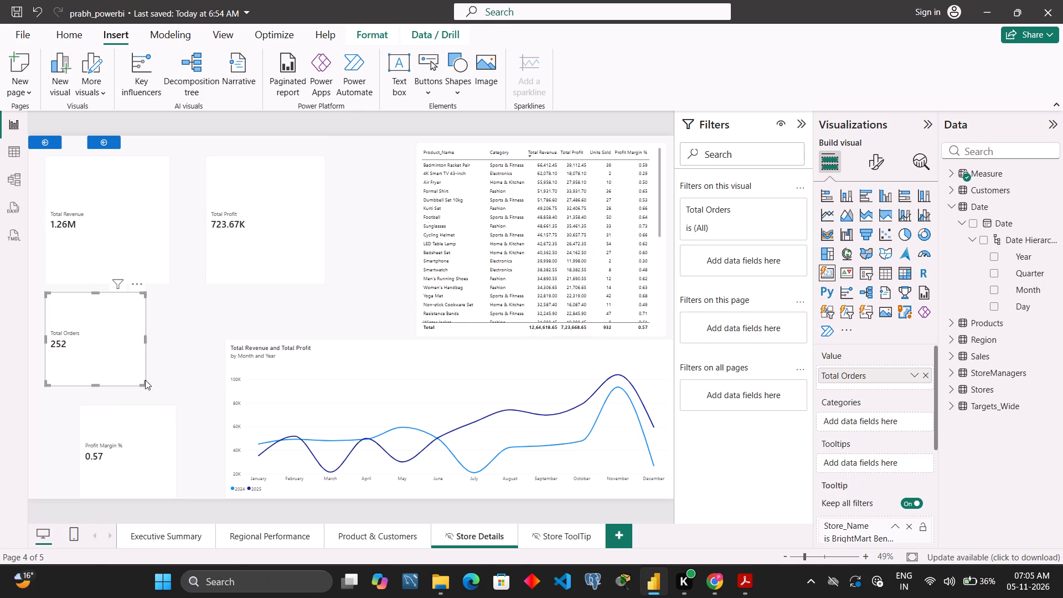
{"action": "left_click_drag", "start_coordinate": [144, 382], "coordinate": [167, 404]}
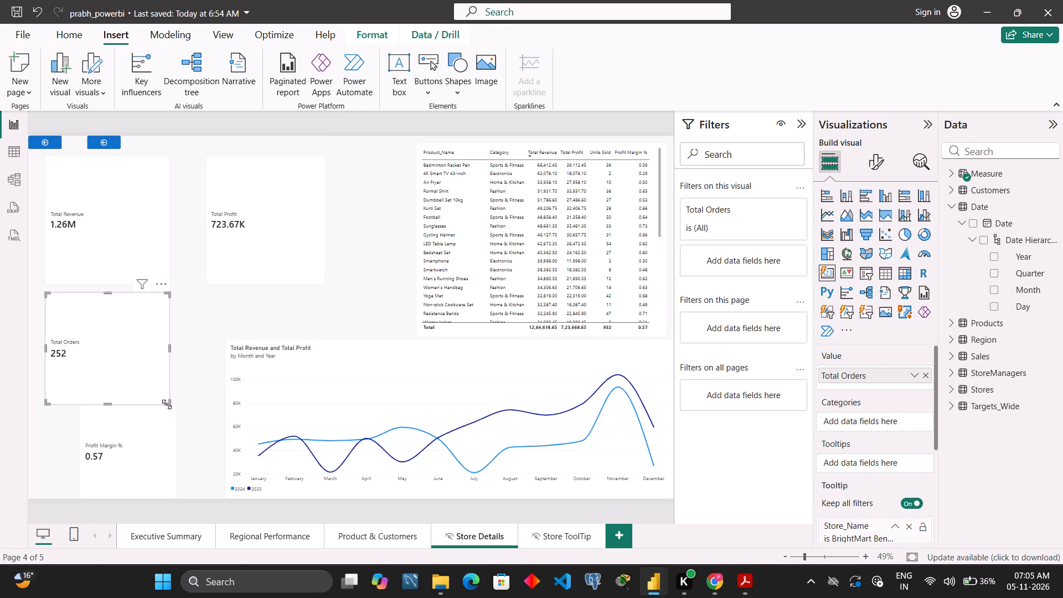
Move the Profit Margin % card over the Total Orders card, enlarge it to the same size, and offset it slightly.
{"action": "left_click_drag", "start_coordinate": [165, 431], "coordinate": [167, 339]}
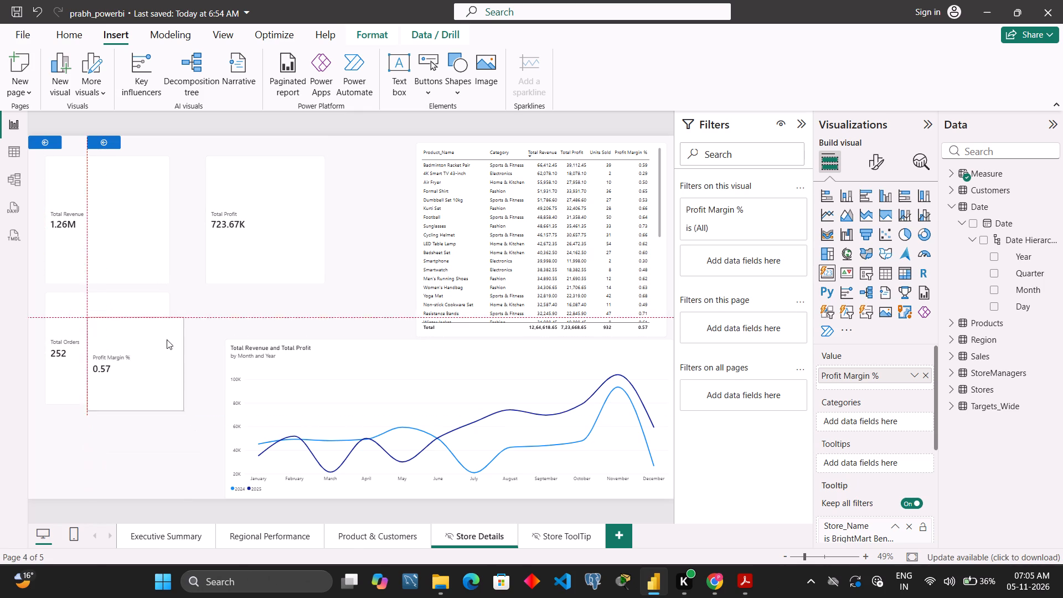
{"action": "left_click_drag", "start_coordinate": [167, 339], "coordinate": [132, 322]}
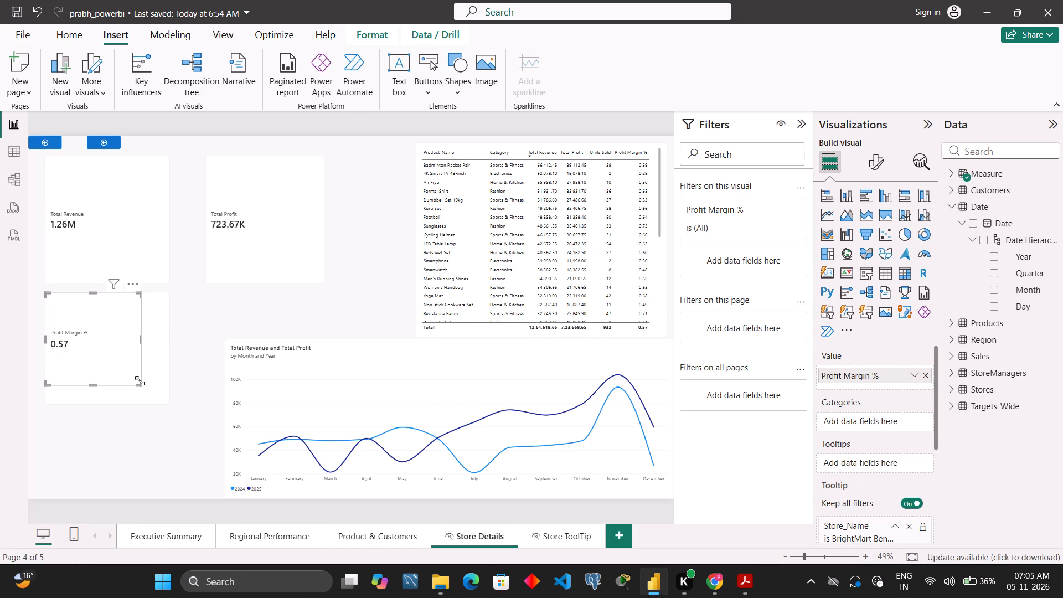
{"action": "left_click_drag", "start_coordinate": [139, 384], "coordinate": [166, 401]}
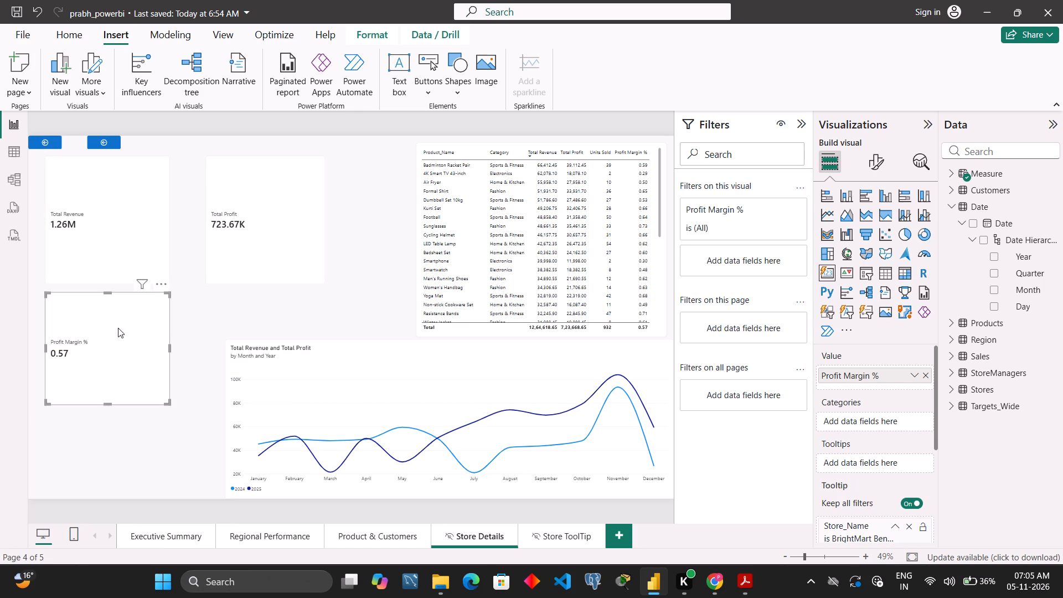
{"action": "left_click_drag", "start_coordinate": [134, 305], "coordinate": [153, 327]}
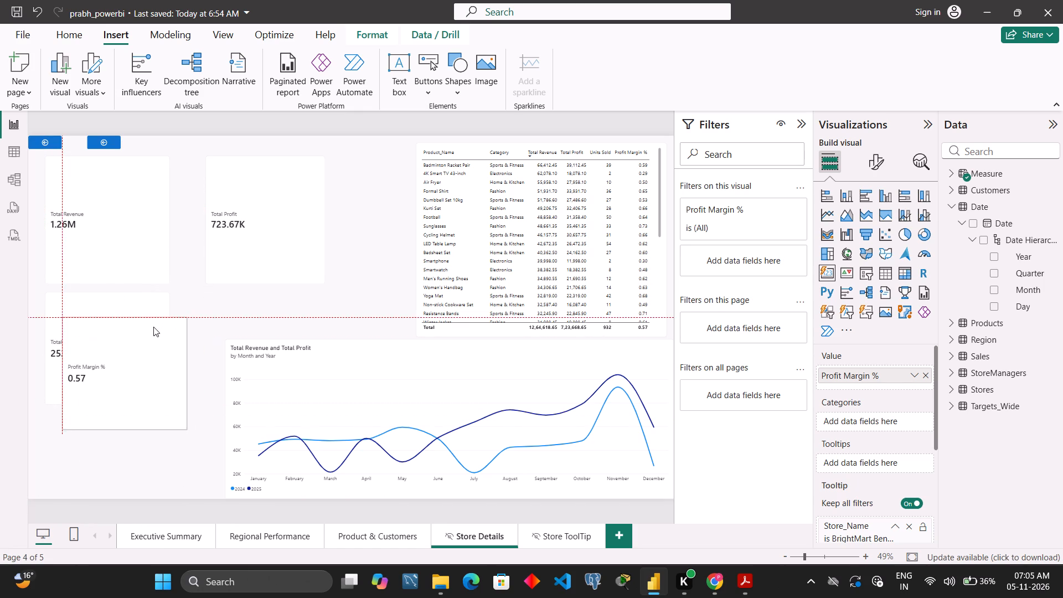
{"action": "left_click_drag", "start_coordinate": [153, 327], "coordinate": [153, 326]}
Move the Total Profit card beside the product table and the Profit Margin % card between the Total Revenue and Total Profit cards.
{"action": "left_click_drag", "start_coordinate": [311, 194], "coordinate": [376, 209]}
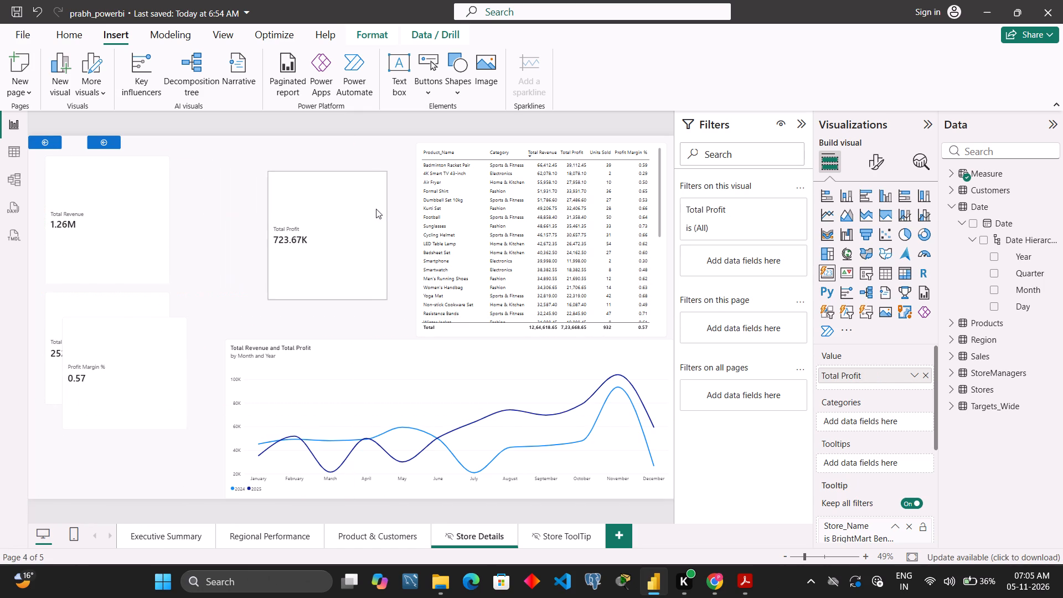
{"action": "left_click_drag", "start_coordinate": [376, 209], "coordinate": [399, 188]}
{"action": "left_click_drag", "start_coordinate": [177, 325], "coordinate": [245, 260]}
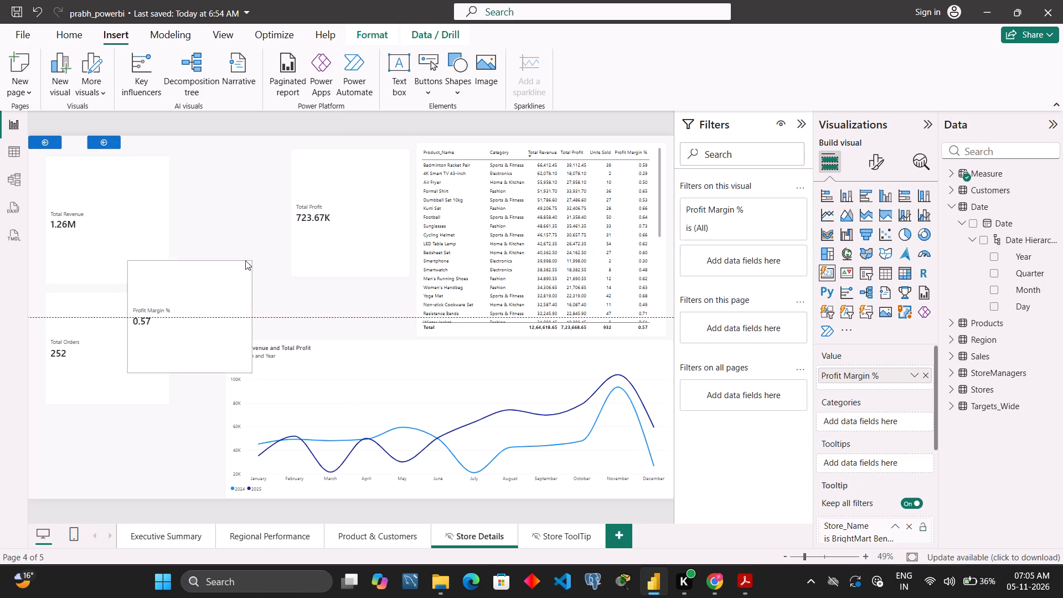
{"action": "left_click_drag", "start_coordinate": [245, 260], "coordinate": [285, 230]}
Move the Total Orders card down near the page's lower left corner, aligned under the Total Revenue card.
{"action": "left_click_drag", "start_coordinate": [143, 305], "coordinate": [138, 355]}
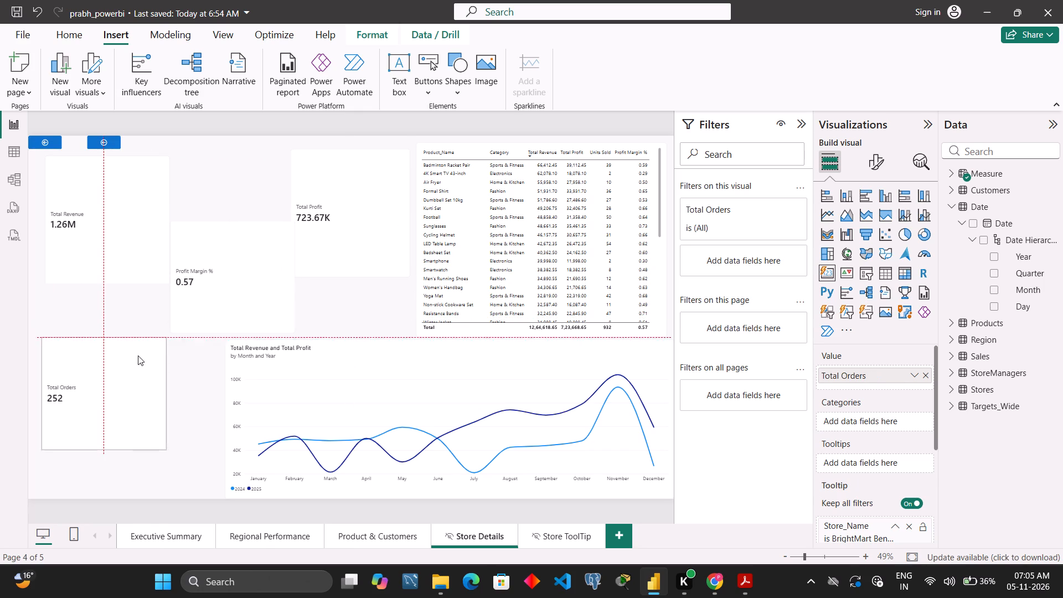
{"action": "left_click_drag", "start_coordinate": [138, 355], "coordinate": [143, 390]}
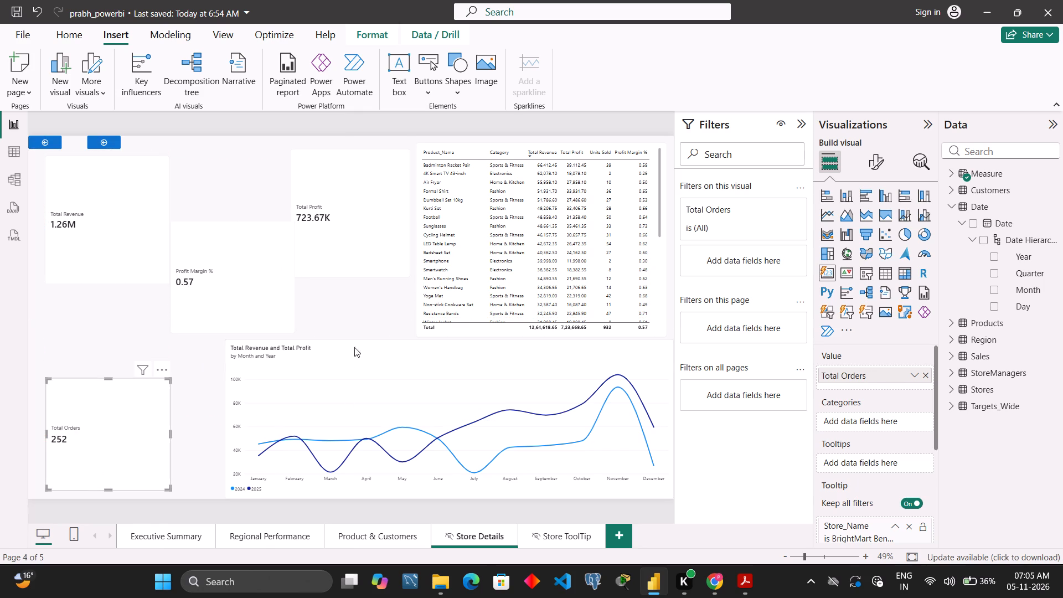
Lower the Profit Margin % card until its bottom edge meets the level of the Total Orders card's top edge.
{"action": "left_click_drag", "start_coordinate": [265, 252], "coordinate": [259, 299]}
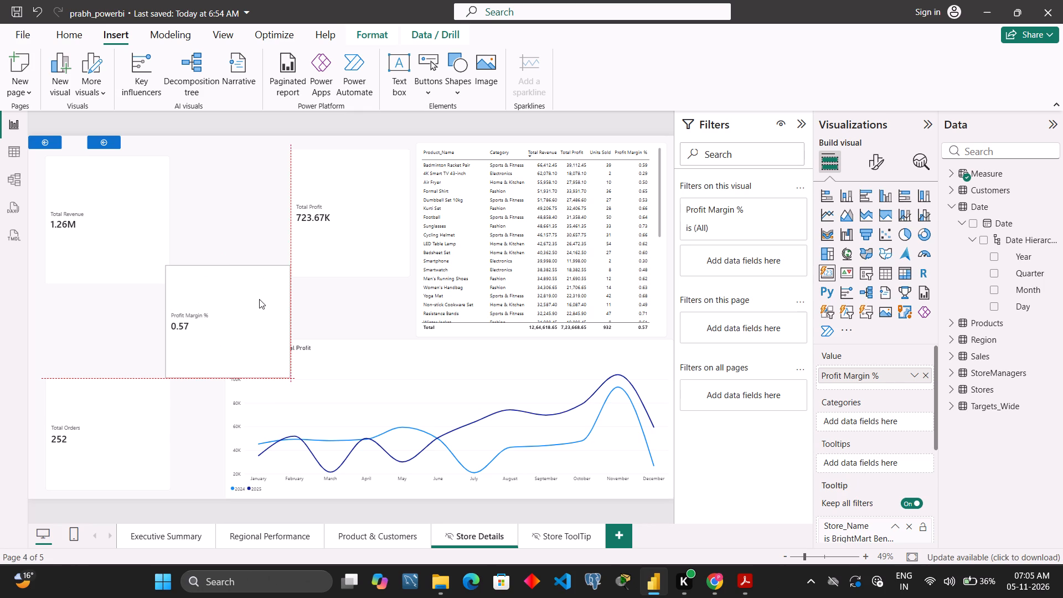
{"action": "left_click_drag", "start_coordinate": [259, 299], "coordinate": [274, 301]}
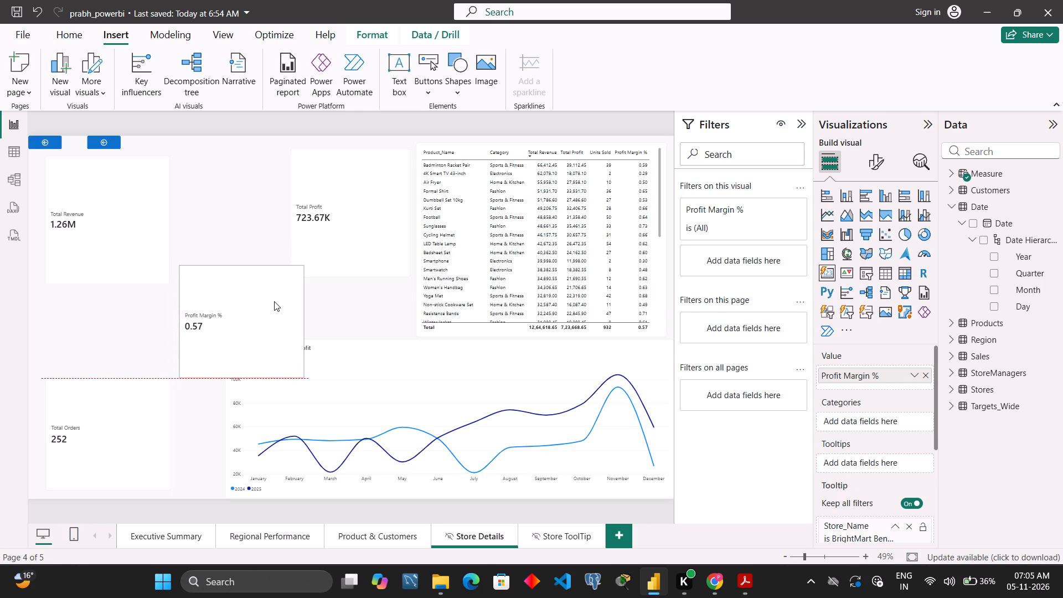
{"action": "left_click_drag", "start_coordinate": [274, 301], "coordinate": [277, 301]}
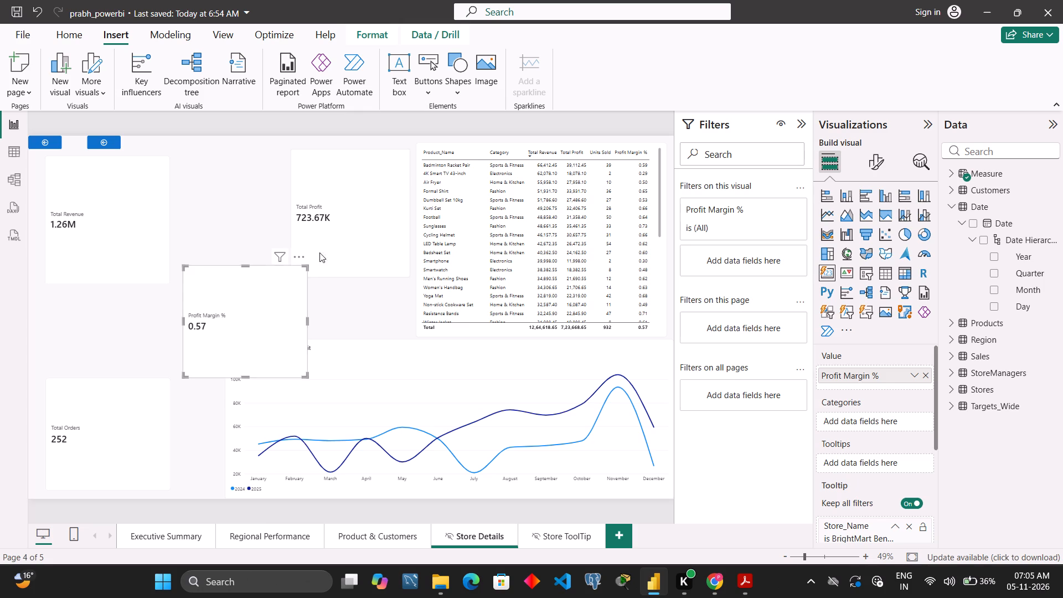
Move the Total Profit card down so its top edge aligns with the Total Revenue card.
{"action": "left_click_drag", "start_coordinate": [398, 173], "coordinate": [397, 186]}
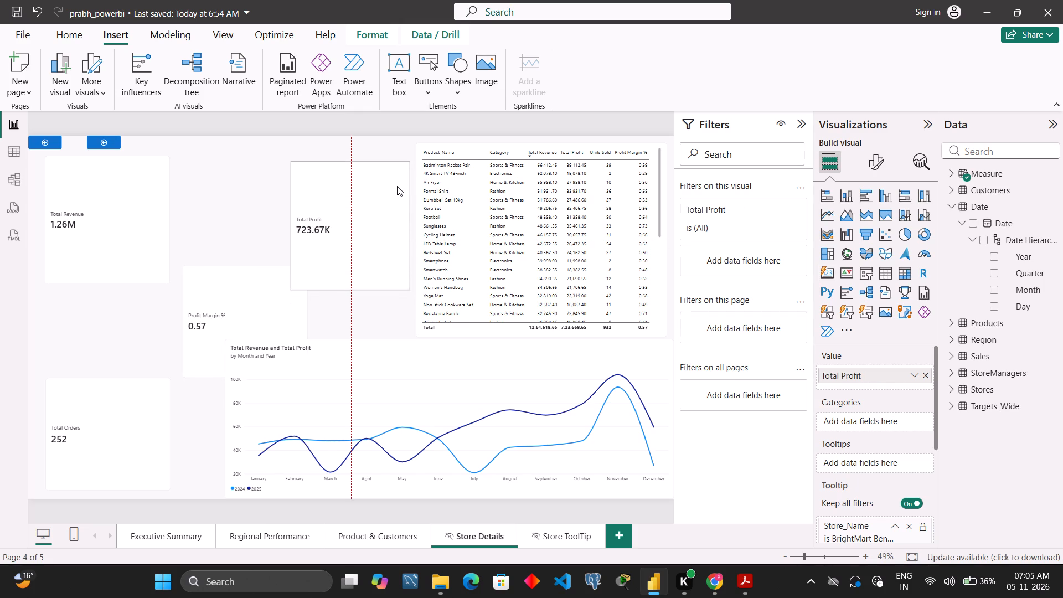
{"action": "left_click_drag", "start_coordinate": [397, 186], "coordinate": [398, 182]}
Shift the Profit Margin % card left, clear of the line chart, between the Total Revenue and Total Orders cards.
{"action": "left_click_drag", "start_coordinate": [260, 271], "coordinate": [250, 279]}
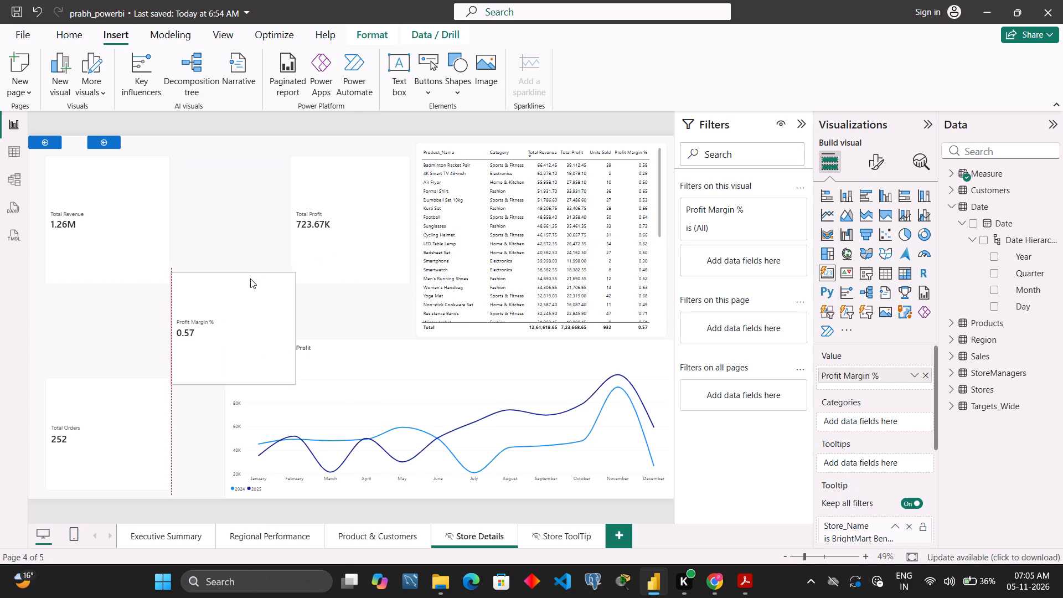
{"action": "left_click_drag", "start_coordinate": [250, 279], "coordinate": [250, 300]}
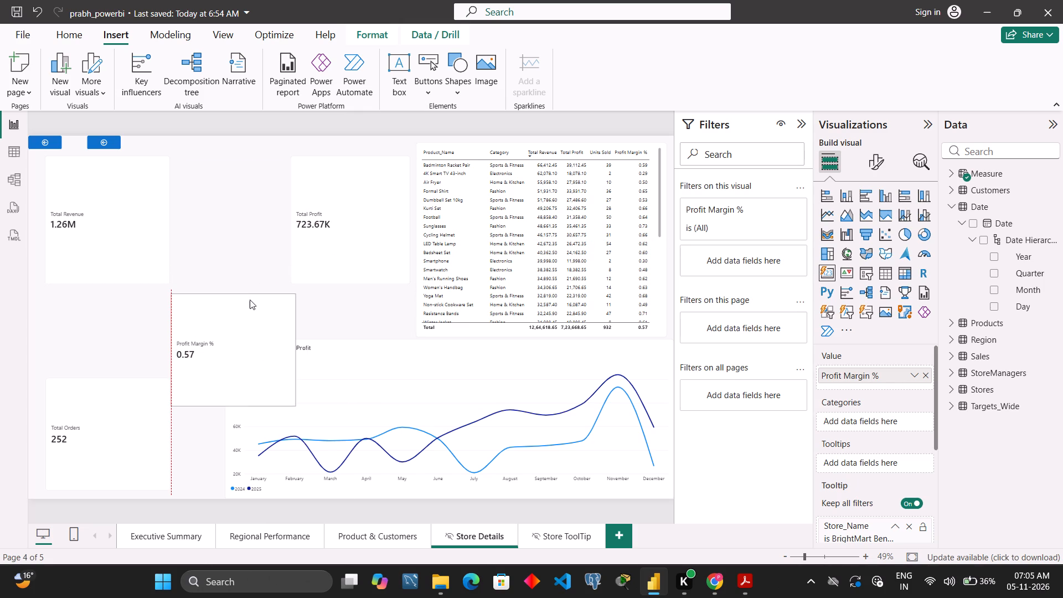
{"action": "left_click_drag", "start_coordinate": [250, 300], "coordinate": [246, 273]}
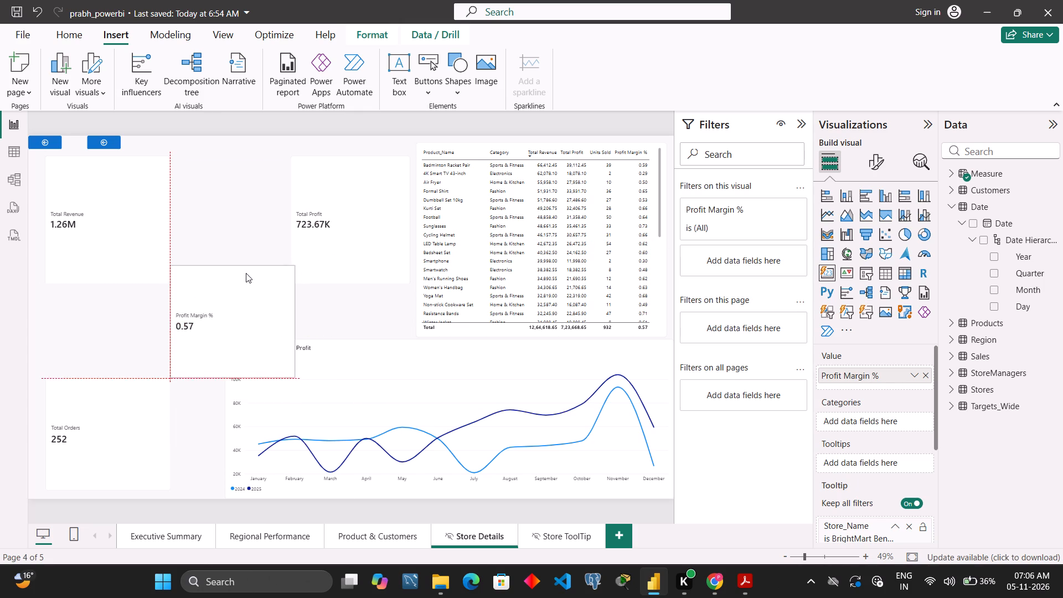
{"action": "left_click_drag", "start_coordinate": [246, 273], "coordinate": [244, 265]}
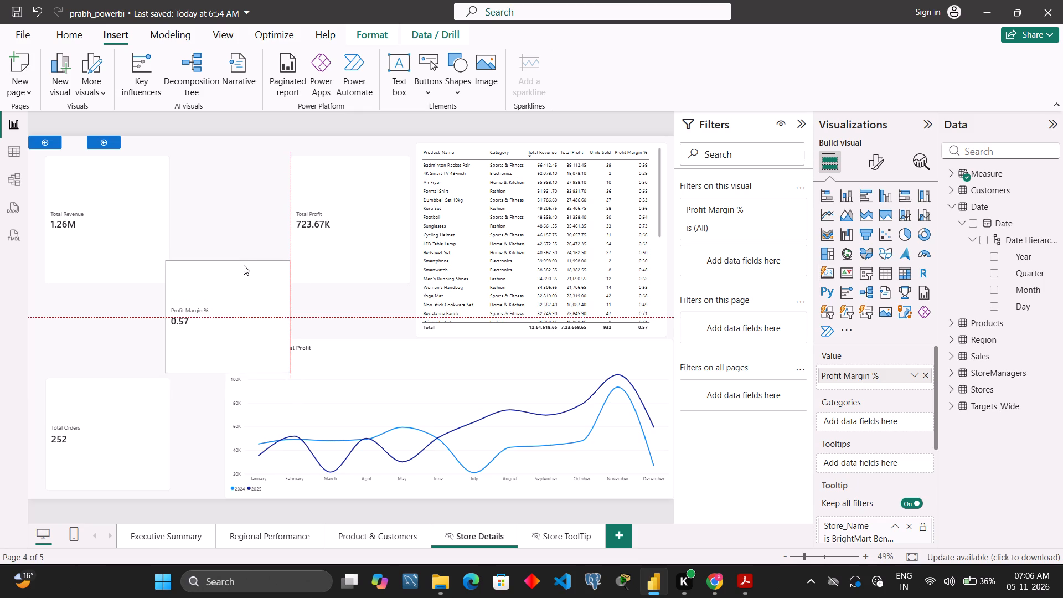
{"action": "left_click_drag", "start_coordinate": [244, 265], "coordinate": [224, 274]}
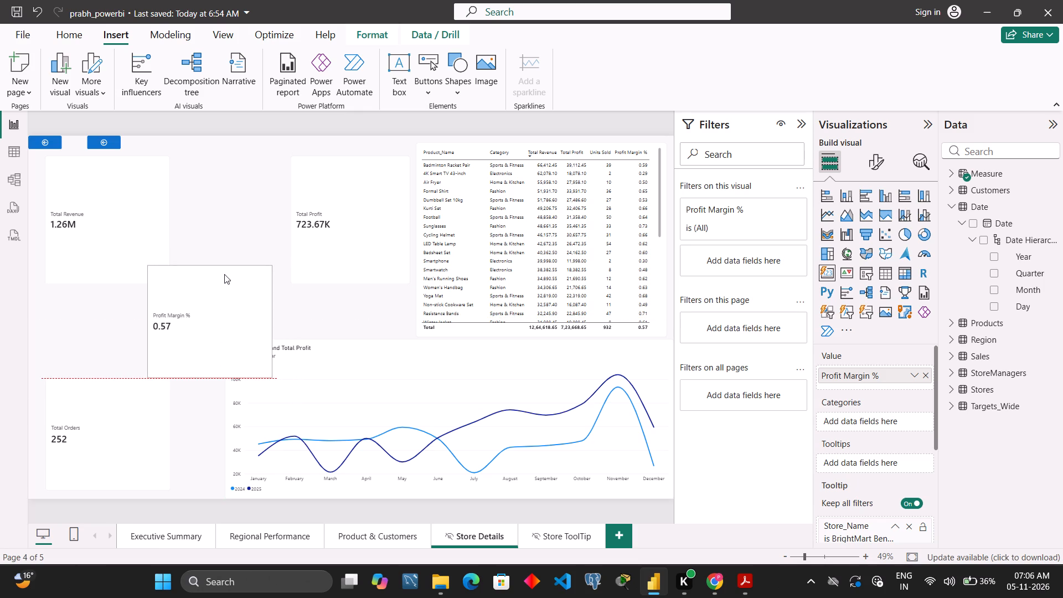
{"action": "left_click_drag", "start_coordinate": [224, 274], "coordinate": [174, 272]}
Narrow the Total Revenue and Total Profit line chart from its left side to about the Total Profit card's left edge.
{"action": "left_click", "coordinate": [378, 349]}
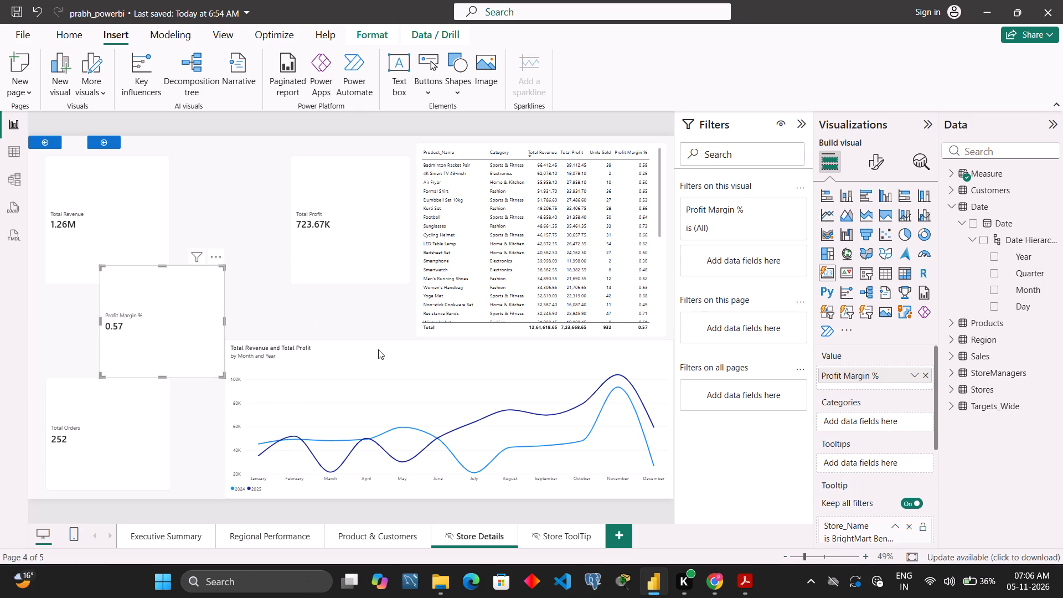
{"action": "left_click_drag", "start_coordinate": [220, 421], "coordinate": [296, 420]}
Move the Profit Margin % card right into the middle, between the left-hand cards and the Total Profit card.
{"action": "left_click_drag", "start_coordinate": [203, 281], "coordinate": [274, 288]}
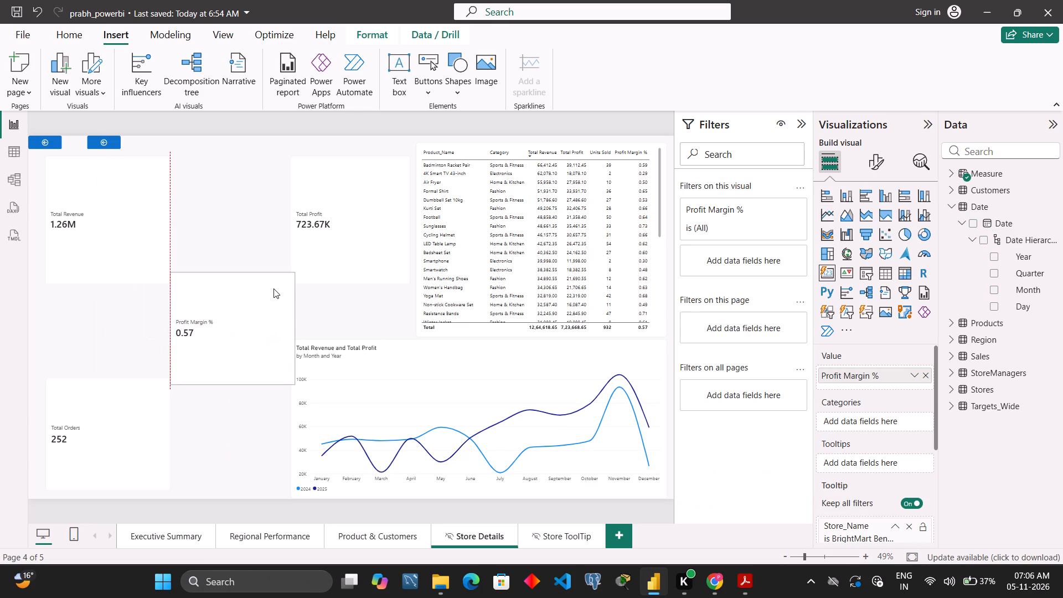
{"action": "left_click_drag", "start_coordinate": [274, 288], "coordinate": [274, 290]}
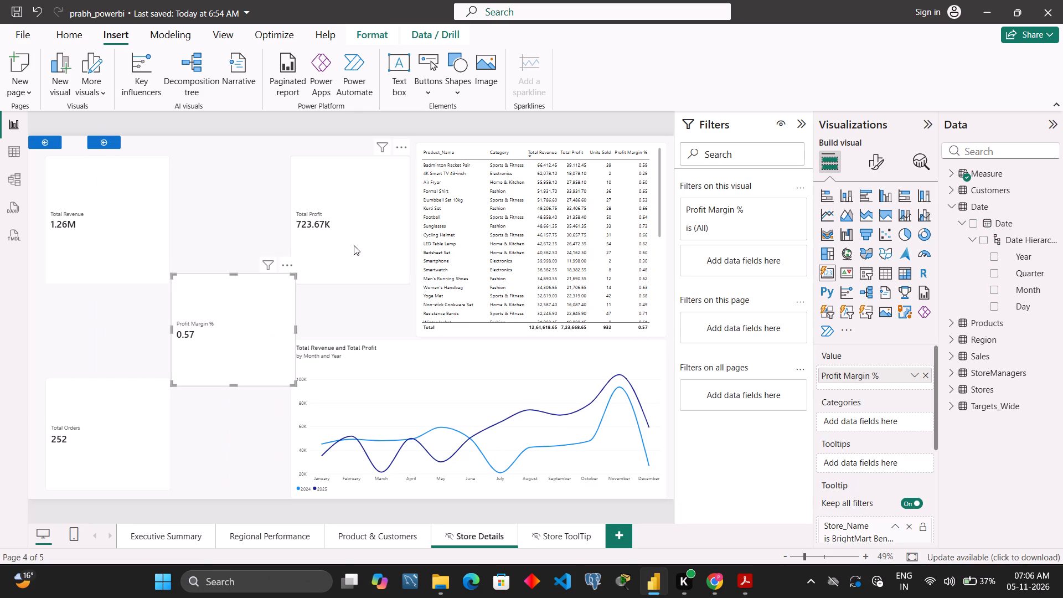
Shift the Total Profit card slightly right, up against the product table.
{"action": "left_click_drag", "start_coordinate": [354, 245], "coordinate": [359, 245]}
{"action": "left_click", "coordinate": [261, 217]}
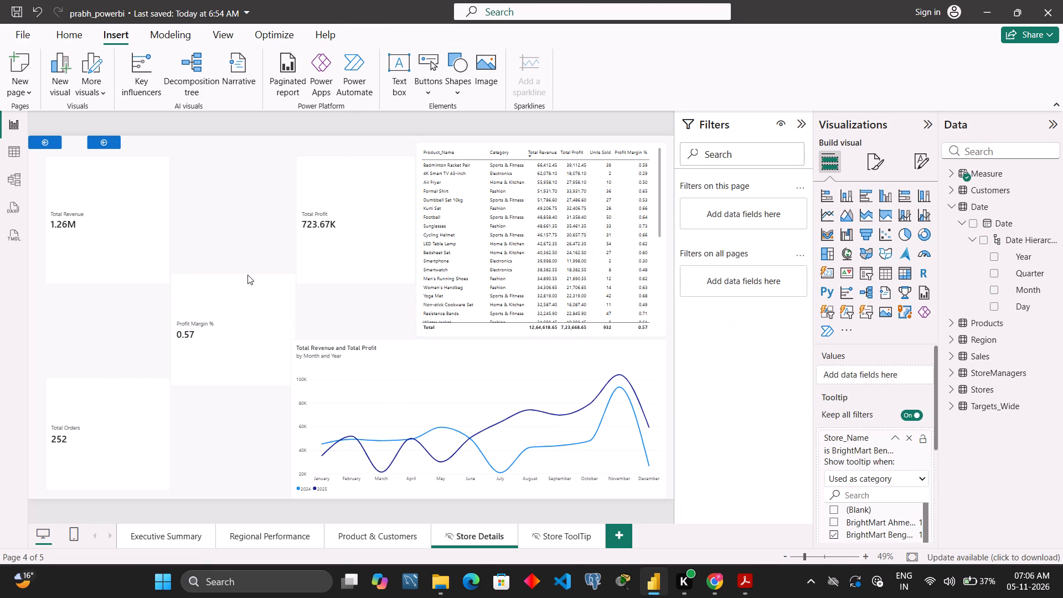
Move the Total Revenue card left to the page's edge, keeping its top level with the Total Profit card.
{"action": "left_click", "coordinate": [242, 284]}
{"action": "left_click", "coordinate": [143, 195]}
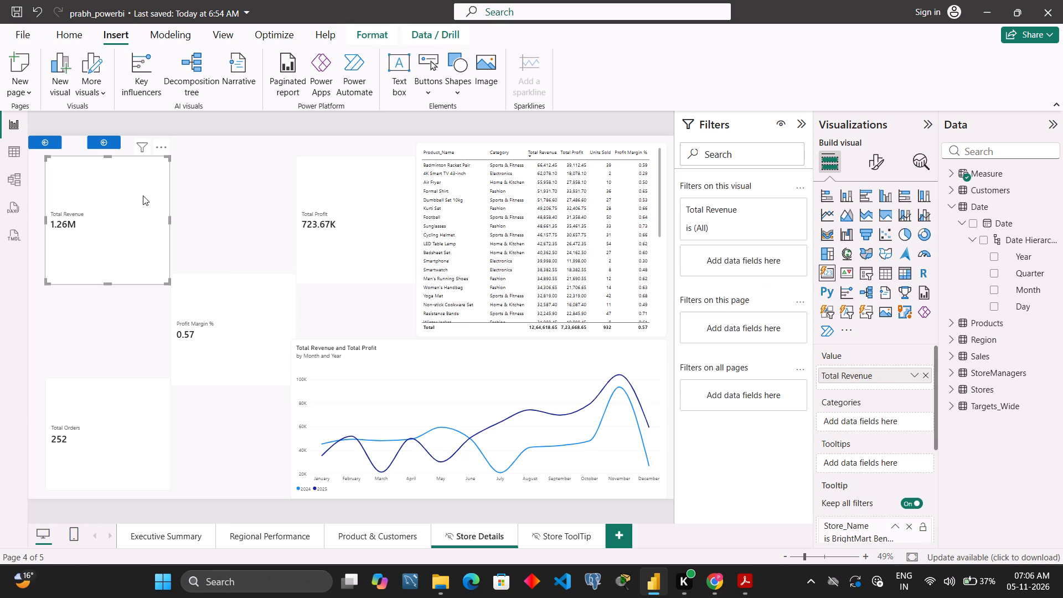
{"action": "key", "text": "Left"}
{"action": "key", "text": "Left"}
{"action": "key", "text": "Left"}
{"action": "key", "text": "Left"}
{"action": "key", "text": "Left"}
{"action": "key", "text": "Left"}
{"action": "key", "text": "Left"}
{"action": "key", "text": "Left"}
{"action": "key", "text": "Left"}
{"action": "key", "text": "Left"}
{"action": "key", "text": "Left"}
{"action": "key", "text": "Left"}
{"action": "key", "text": "Left"}
{"action": "key", "text": "Left"}
{"action": "left_click_drag", "start_coordinate": [143, 195], "coordinate": [127, 191]}
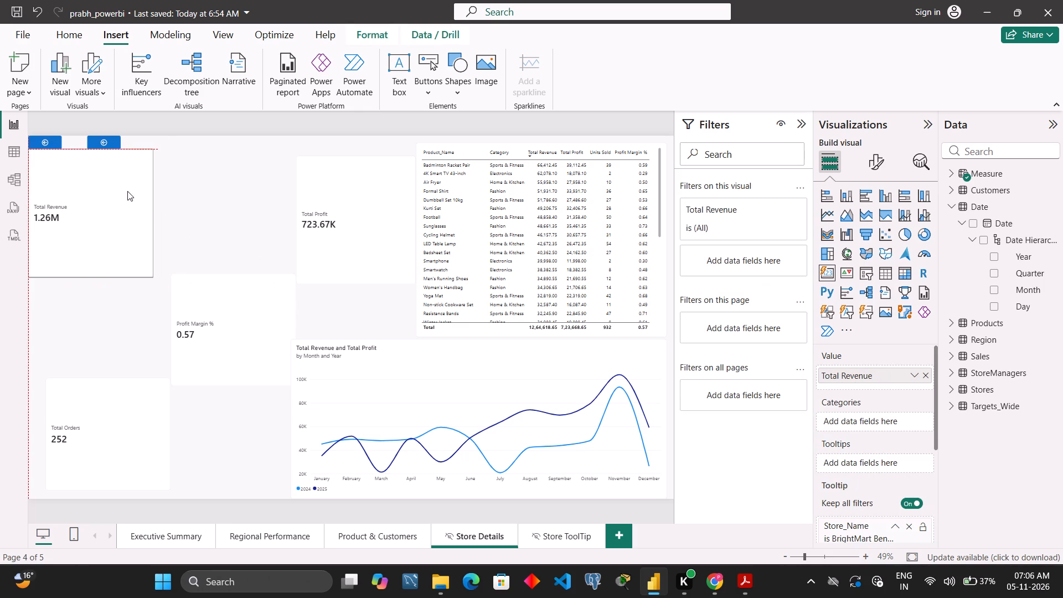
{"action": "left_click_drag", "start_coordinate": [127, 191], "coordinate": [131, 194]}
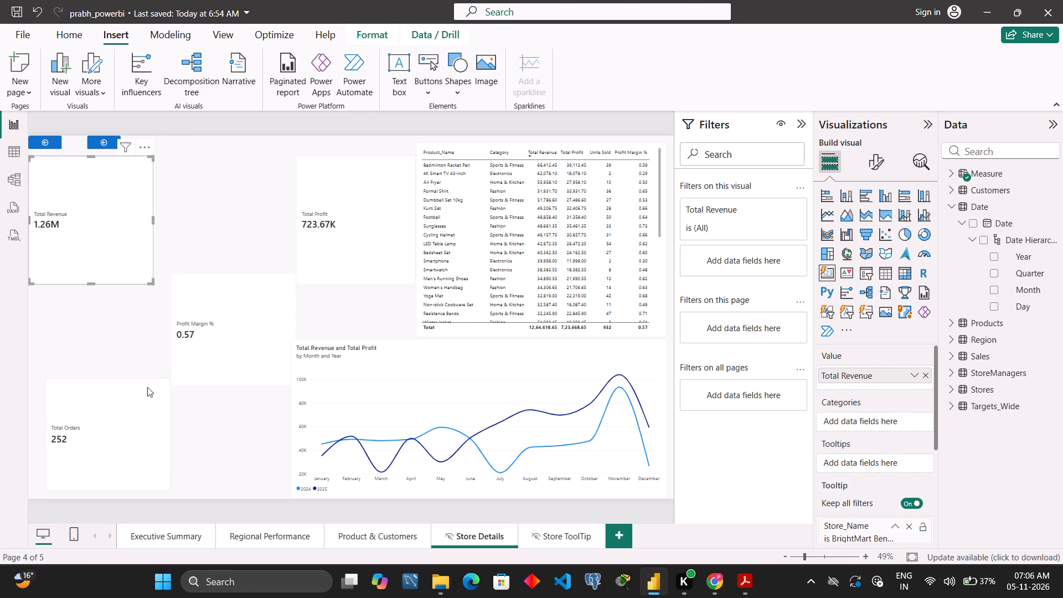
Move the Total Orders card left to the page's edge, in line with the Total Revenue card.
{"action": "left_click_drag", "start_coordinate": [149, 405], "coordinate": [121, 405]}
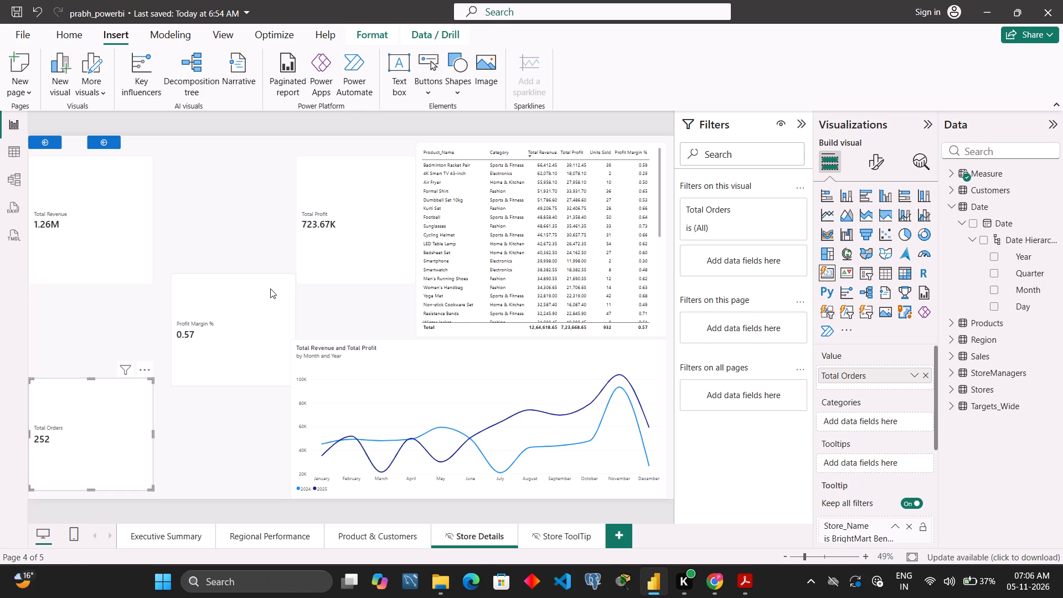
Shift the Profit Margin % card slightly left and down, into the gap beside the line chart.
{"action": "left_click_drag", "start_coordinate": [270, 288], "coordinate": [260, 293]}
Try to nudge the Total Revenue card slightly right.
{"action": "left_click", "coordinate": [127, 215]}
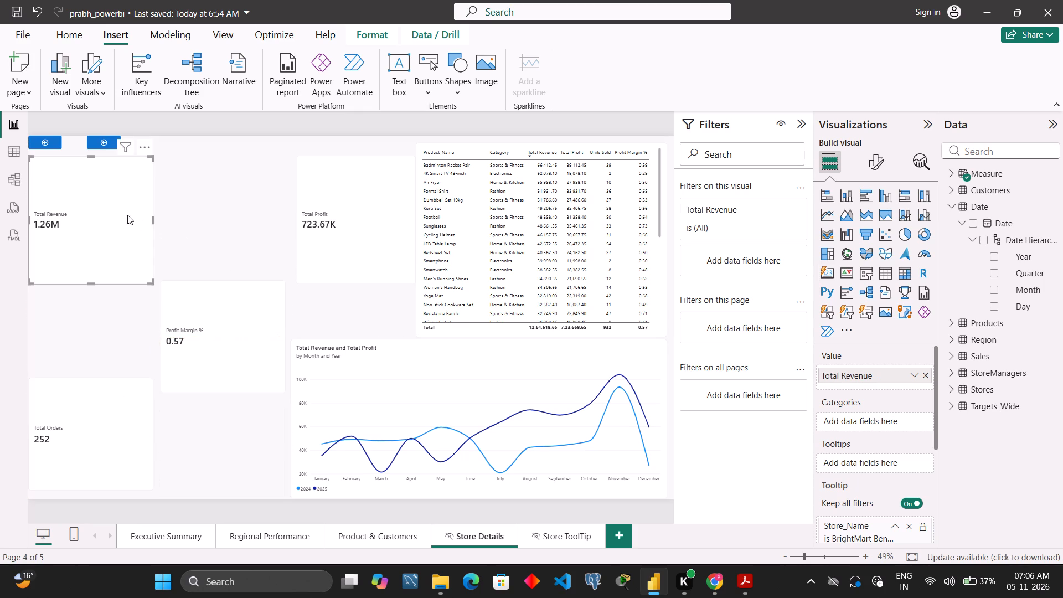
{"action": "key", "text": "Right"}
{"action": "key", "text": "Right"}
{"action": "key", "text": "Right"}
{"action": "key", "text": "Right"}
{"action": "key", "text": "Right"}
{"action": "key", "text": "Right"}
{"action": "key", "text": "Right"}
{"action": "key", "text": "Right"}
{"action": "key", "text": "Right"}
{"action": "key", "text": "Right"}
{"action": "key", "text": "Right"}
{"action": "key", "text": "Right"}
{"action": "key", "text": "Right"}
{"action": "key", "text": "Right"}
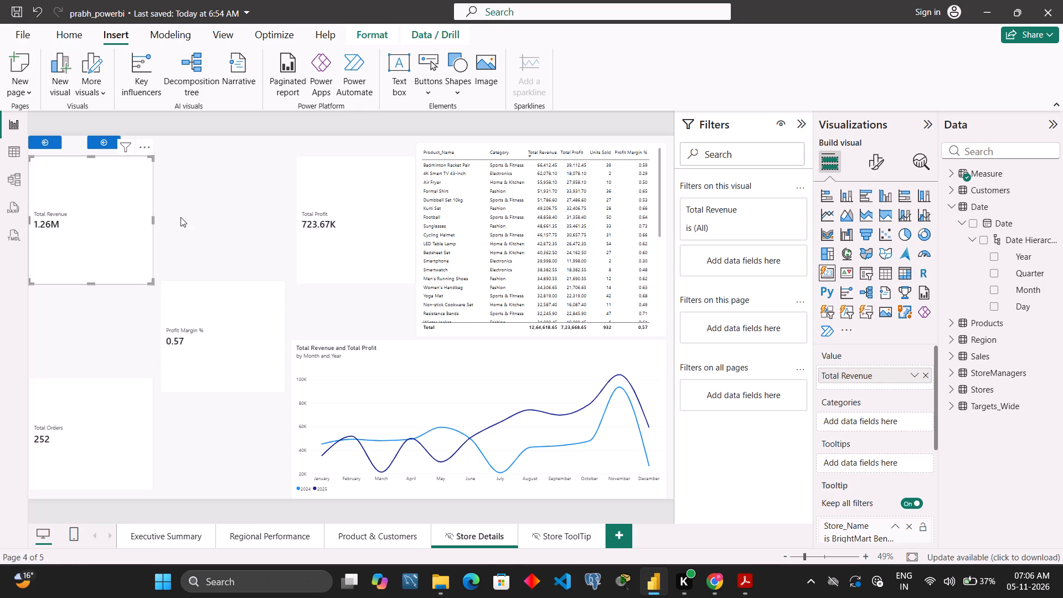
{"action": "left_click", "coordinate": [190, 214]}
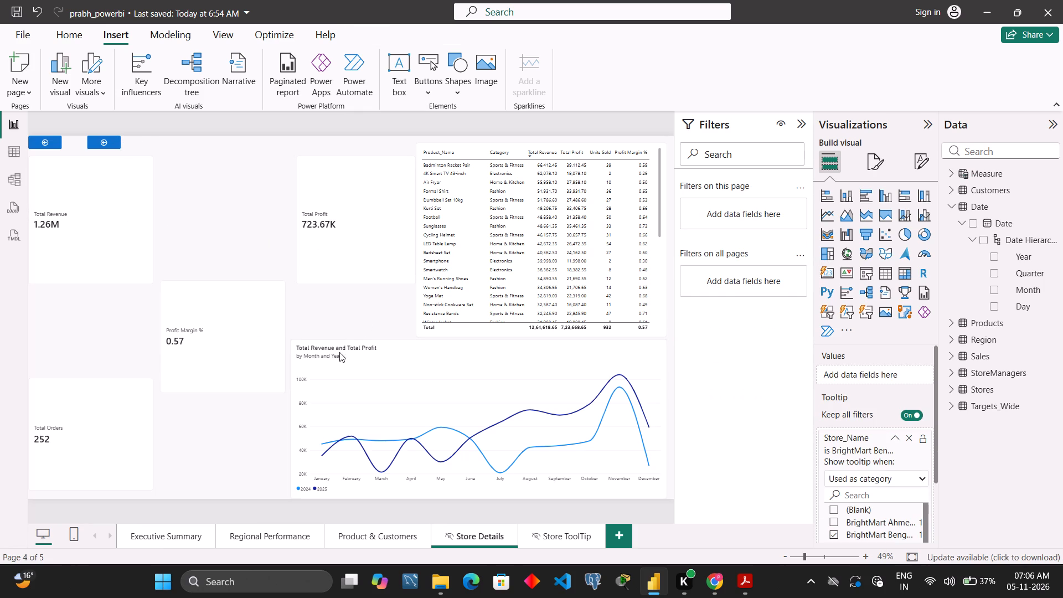
Lower the top edge of the Total Revenue and Total Profit line chart slightly, widening the gap below the product table.
{"action": "left_click", "coordinate": [425, 363]}
{"action": "left_click", "coordinate": [477, 342]}
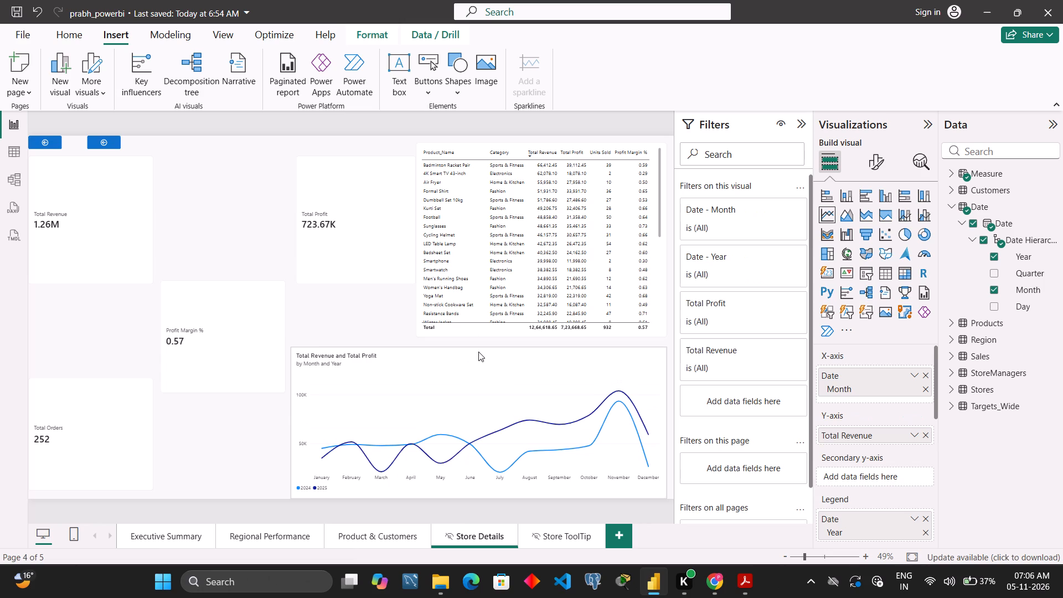
{"action": "left_click", "coordinate": [368, 300]}
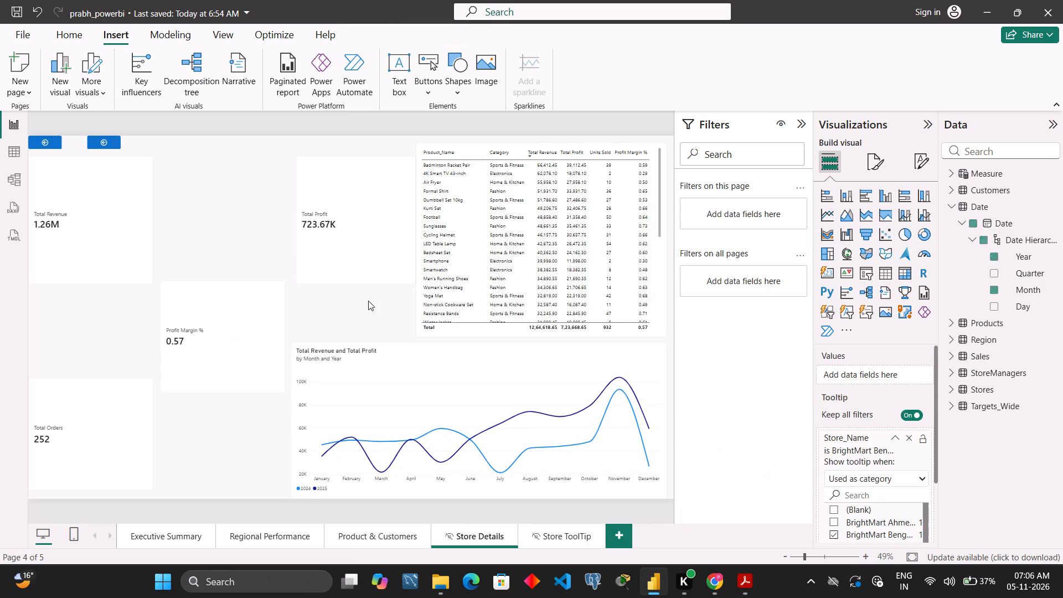
On the Store ToolTip page, shrink the Total Revenue card so it clears the Target Achievement % card.
{"action": "left_click", "coordinate": [549, 538]}
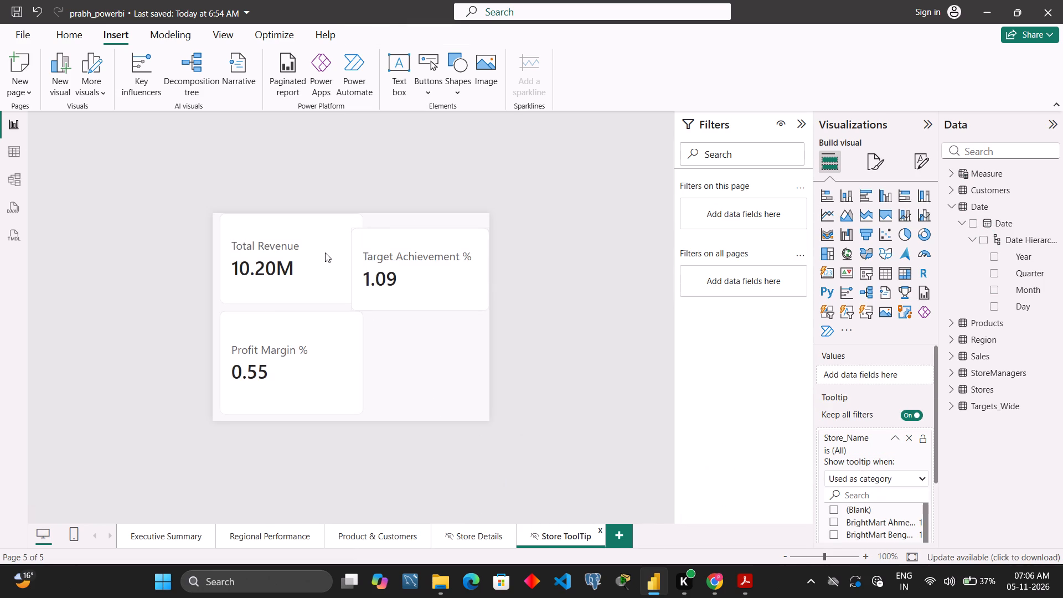
{"action": "left_click", "coordinate": [310, 257]}
{"action": "left_click_drag", "start_coordinate": [360, 300], "coordinate": [339, 292]}
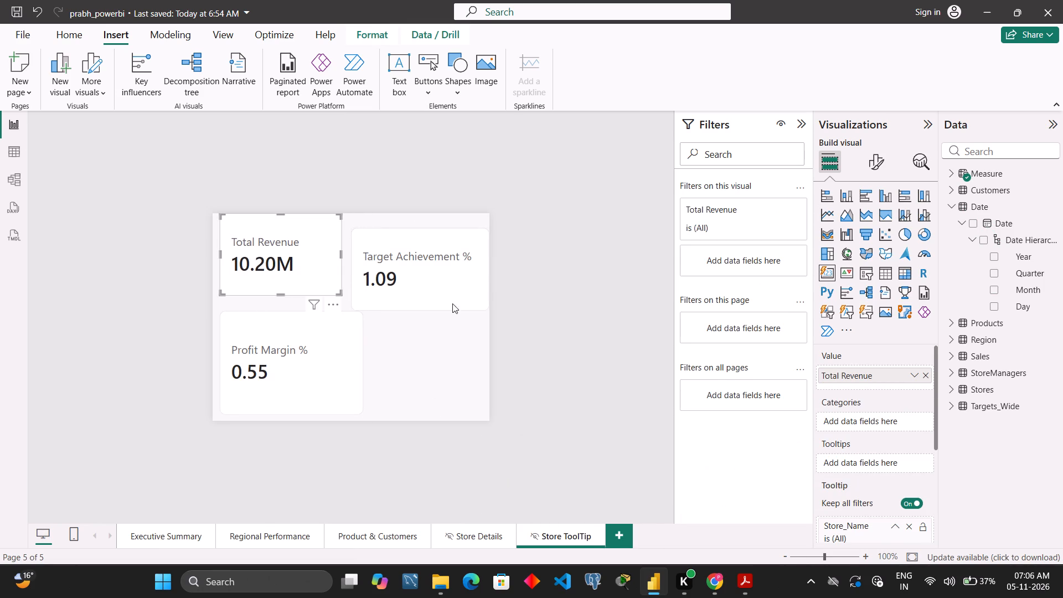
Resize the Target Achievement % card to about the Total Revenue card's size and place it beside that card, level with it.
{"action": "left_click", "coordinate": [448, 297]}
{"action": "left_click_drag", "start_coordinate": [354, 307], "coordinate": [353, 303]}
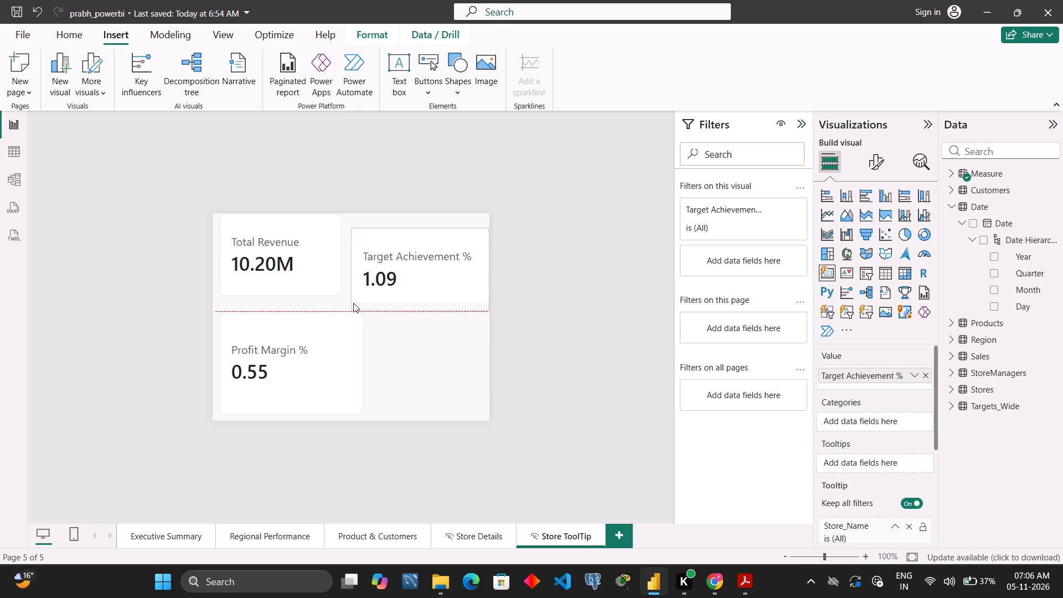
{"action": "left_click_drag", "start_coordinate": [353, 303], "coordinate": [356, 300]}
{"action": "left_click_drag", "start_coordinate": [438, 290], "coordinate": [431, 279]}
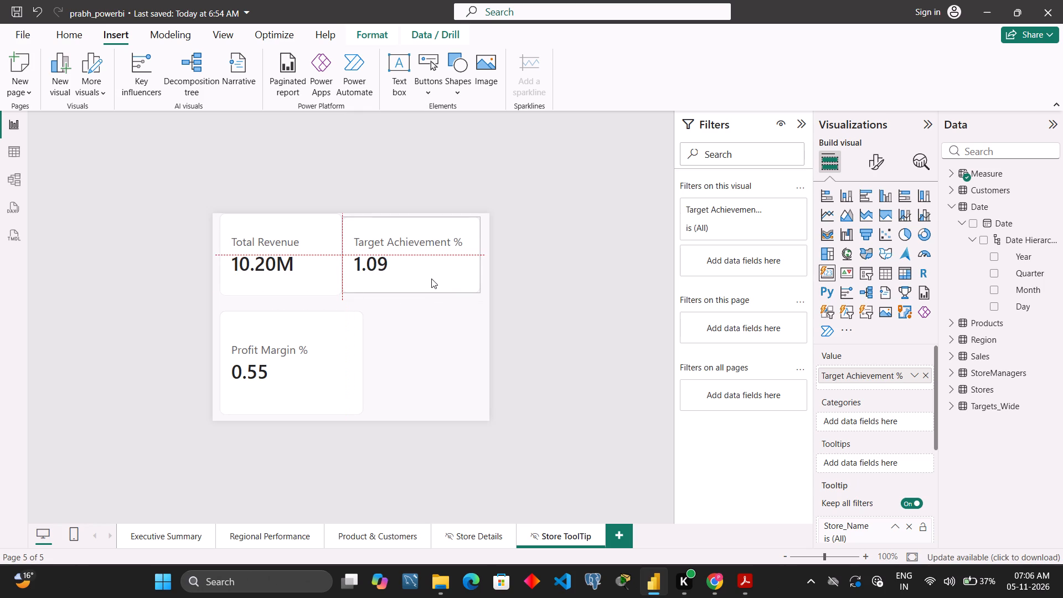
{"action": "left_click_drag", "start_coordinate": [431, 279], "coordinate": [313, 262]}
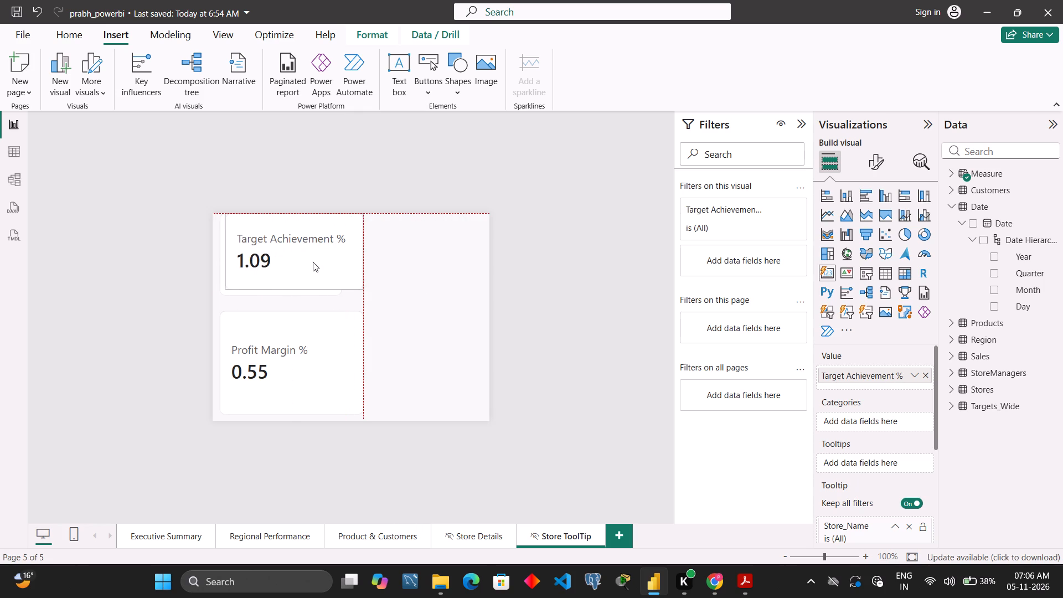
{"action": "left_click_drag", "start_coordinate": [313, 262], "coordinate": [309, 268]}
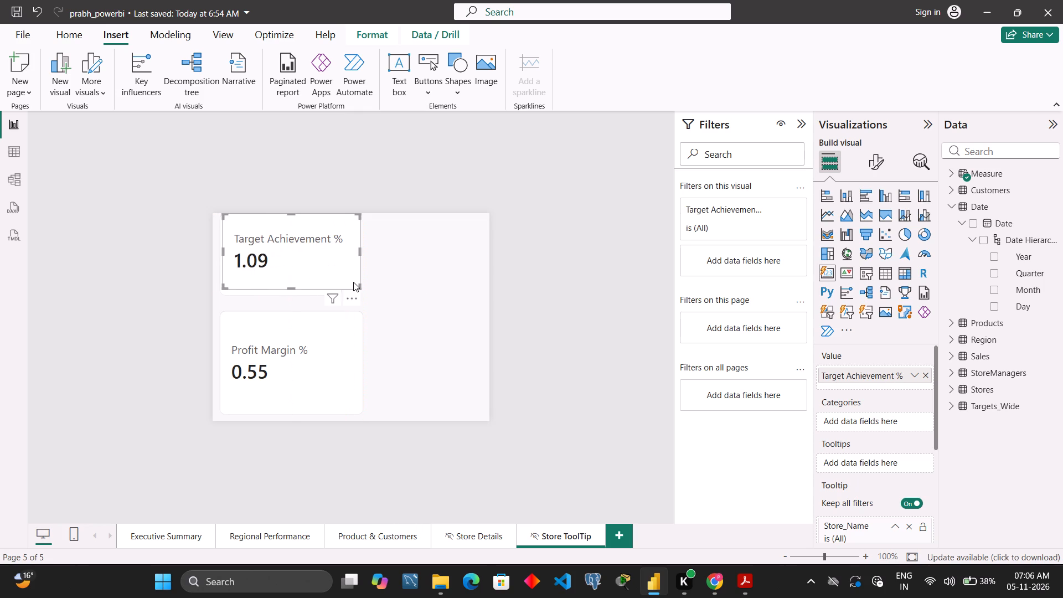
{"action": "left_click_drag", "start_coordinate": [360, 283], "coordinate": [340, 288]}
{"action": "left_click_drag", "start_coordinate": [319, 242], "coordinate": [451, 238]}
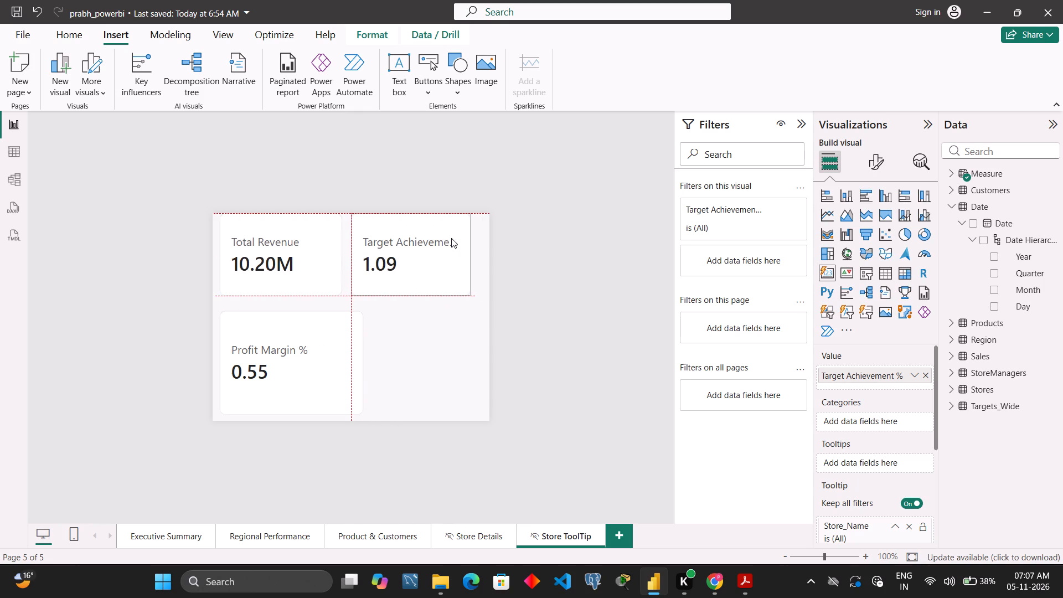
{"action": "left_click_drag", "start_coordinate": [451, 238], "coordinate": [454, 243]}
Resize the Profit Margin % card to match the Total Revenue card and center it below the two upper cards.
{"action": "left_click", "coordinate": [357, 331]}
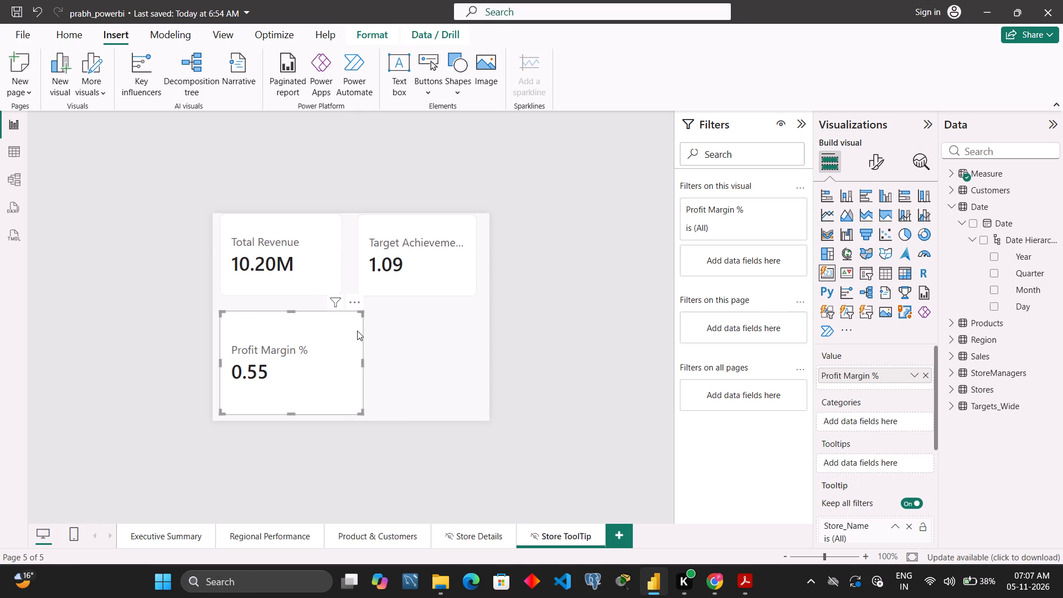
{"action": "left_click_drag", "start_coordinate": [347, 382], "coordinate": [350, 287]}
{"action": "left_click_drag", "start_coordinate": [363, 318], "coordinate": [337, 297]}
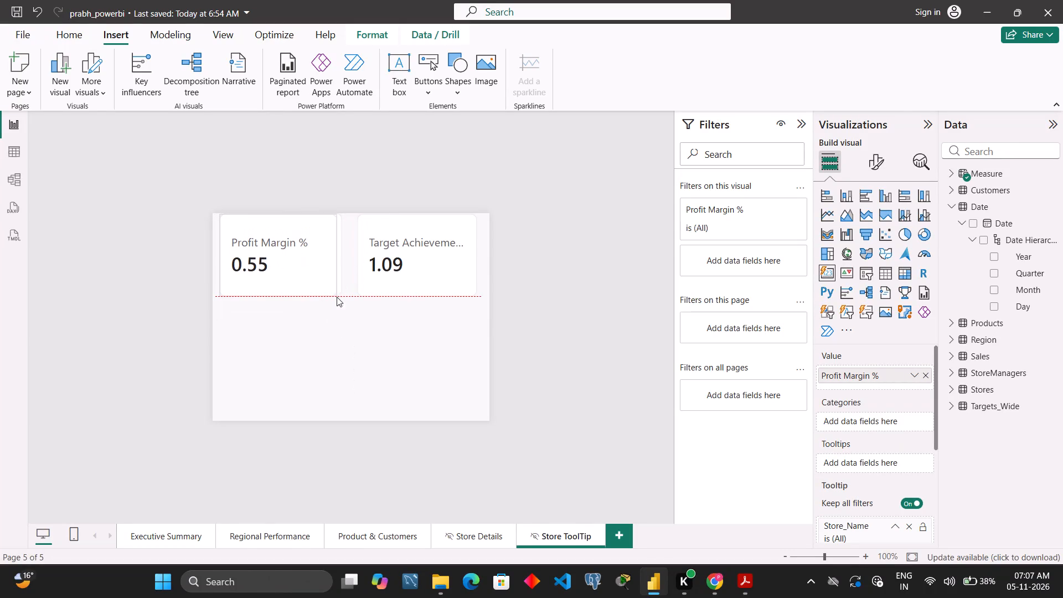
{"action": "left_click_drag", "start_coordinate": [337, 297], "coordinate": [341, 297]}
{"action": "left_click_drag", "start_coordinate": [328, 234], "coordinate": [365, 337]}
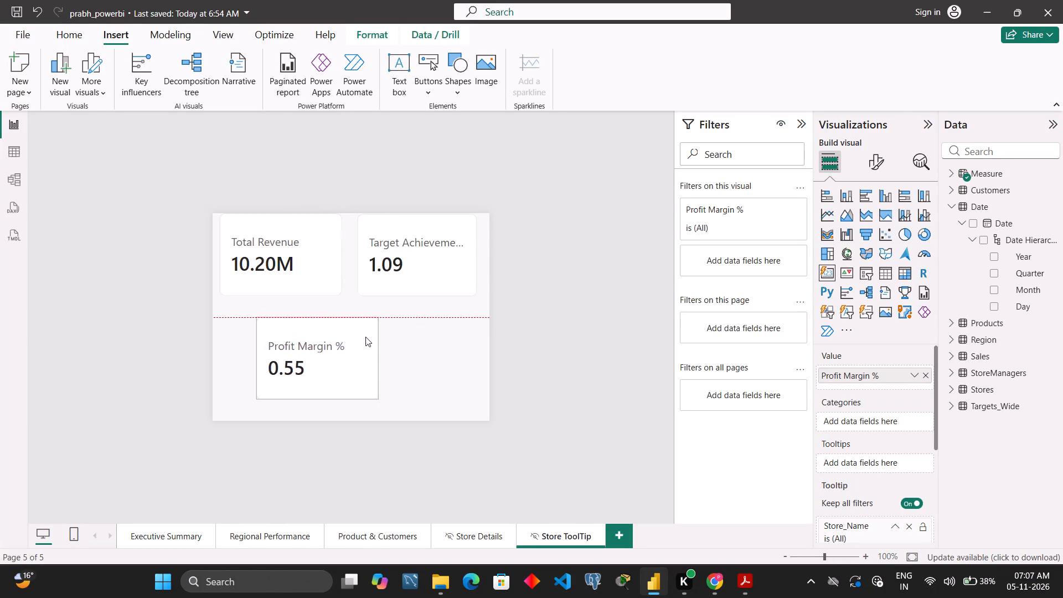
{"action": "left_click_drag", "start_coordinate": [365, 337], "coordinate": [402, 345]}
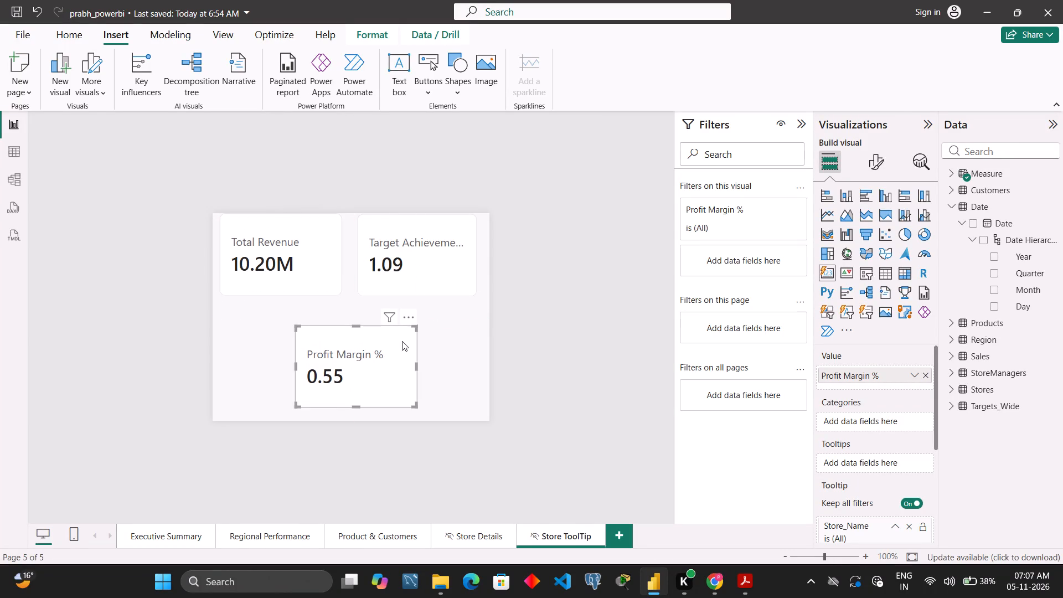
Move the Target Achievement % and Total Revenue cards slightly down, keeping them aligned in one row above the Profit Margin % card.
{"action": "left_click", "coordinate": [449, 272]}
{"action": "left_click_drag", "start_coordinate": [449, 272], "coordinate": [448, 282]}
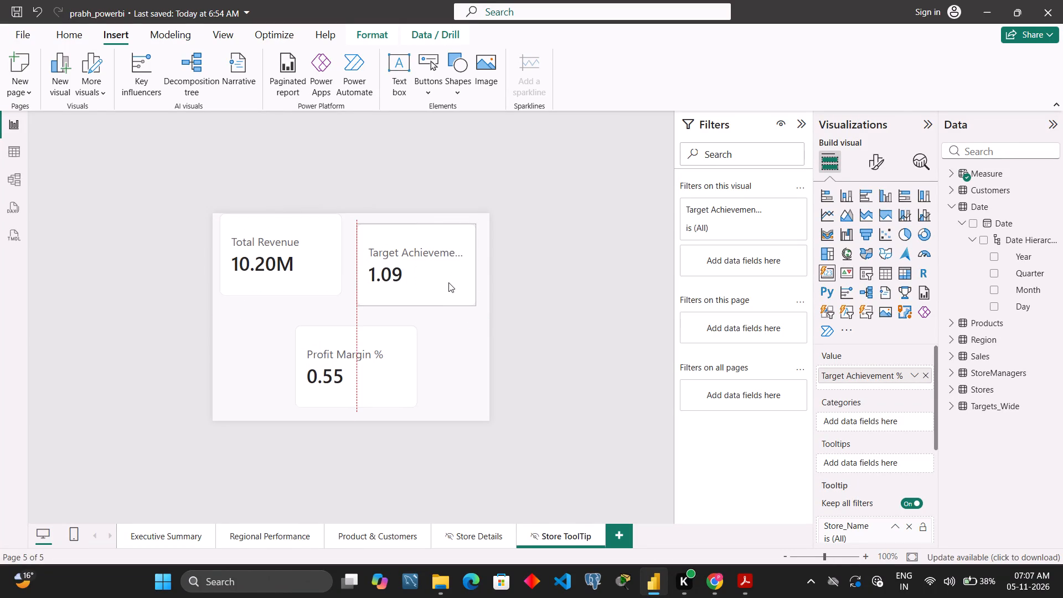
{"action": "left_click_drag", "start_coordinate": [448, 282], "coordinate": [448, 286]}
{"action": "left_click_drag", "start_coordinate": [324, 247], "coordinate": [325, 259]}
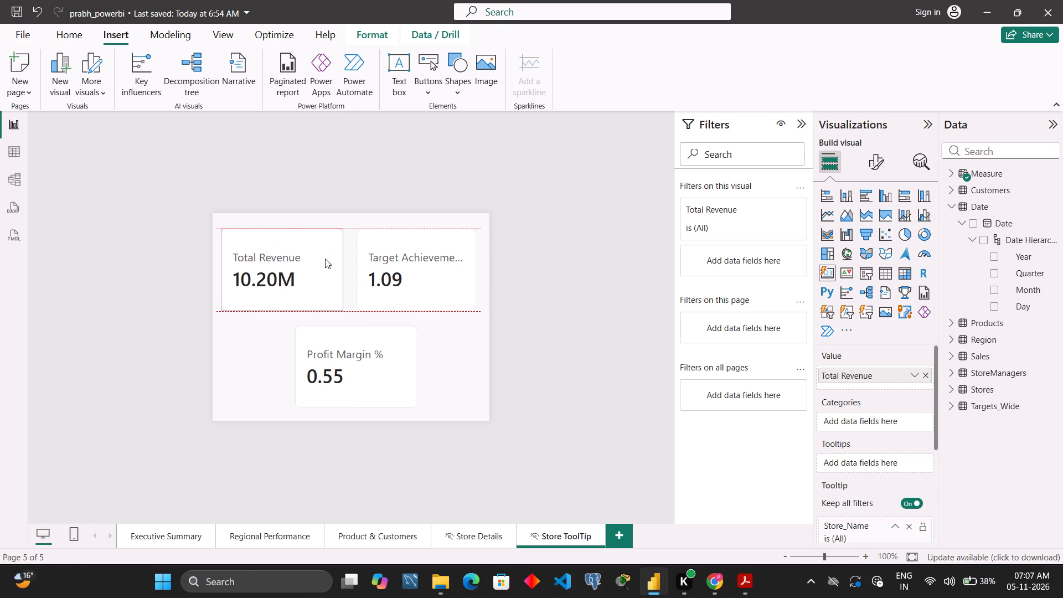
{"action": "left_click_drag", "start_coordinate": [325, 259], "coordinate": [325, 263]}
{"action": "left_click", "coordinate": [452, 293]}
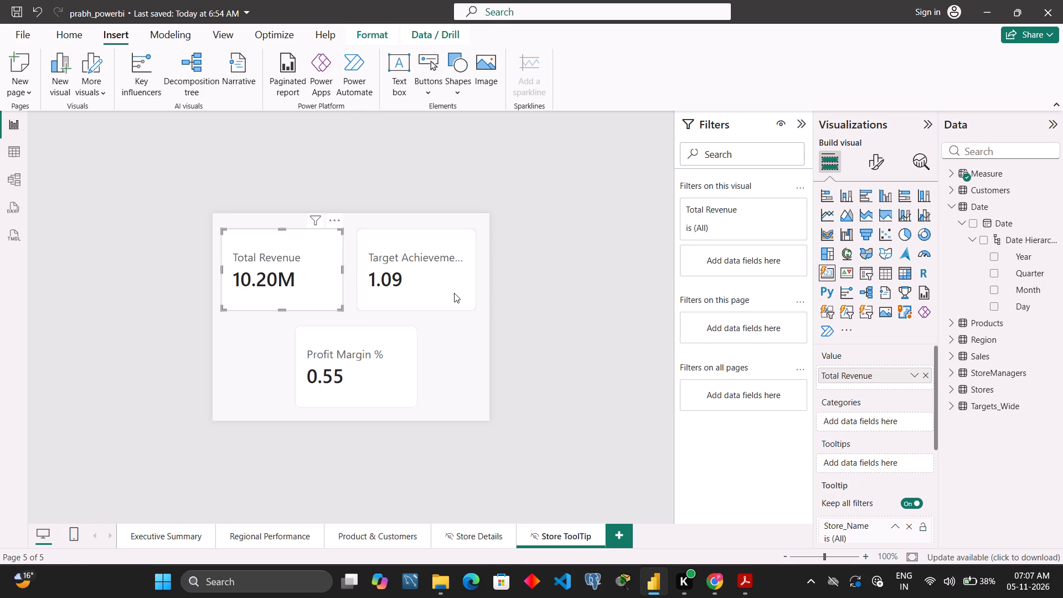
{"action": "left_click", "coordinate": [555, 302]}
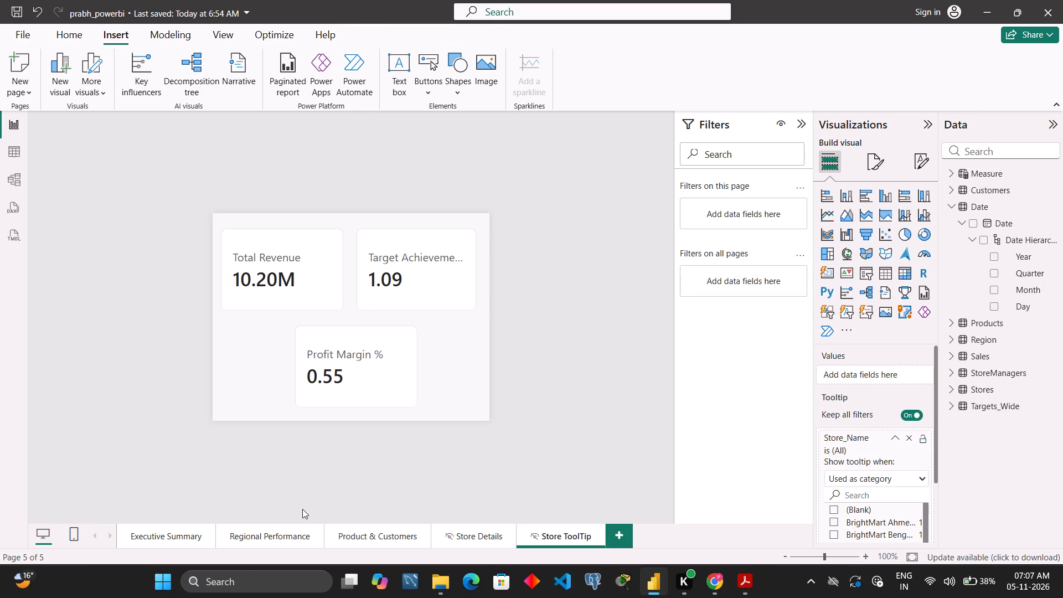
On the Regional Performance page, narrow the region-by-quarter matrix slightly and move it under the City and Region map, left edges aligned.
{"action": "left_click", "coordinate": [373, 532]}
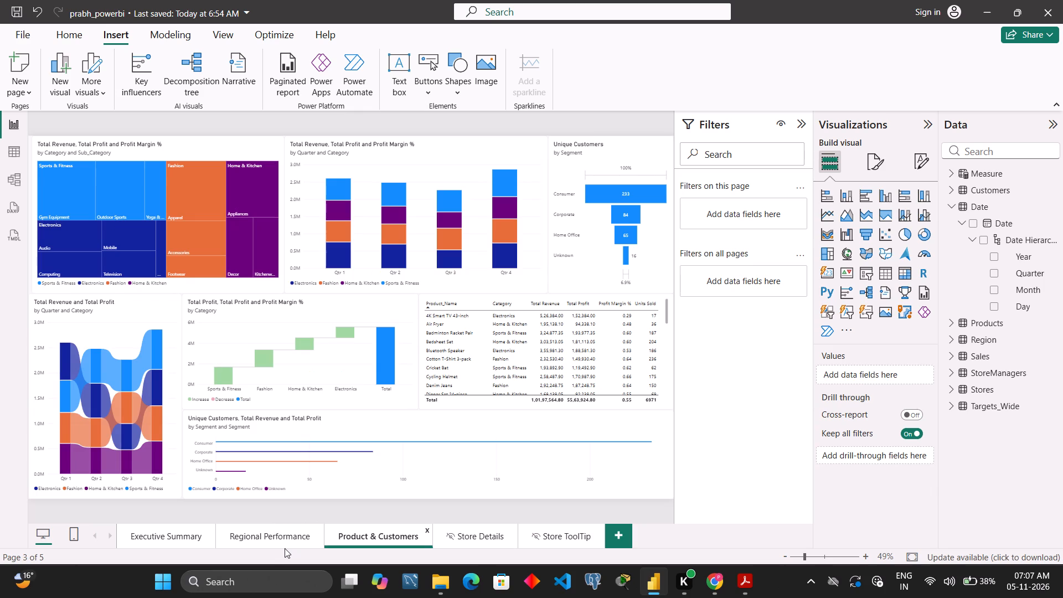
{"action": "left_click", "coordinate": [285, 548]}
{"action": "left_click", "coordinate": [280, 542]}
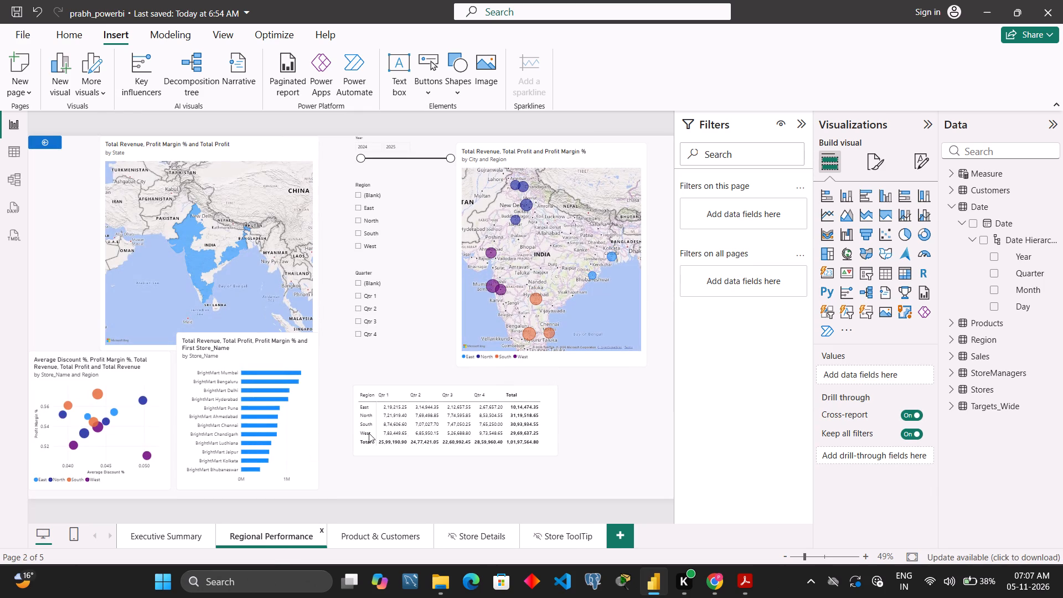
{"action": "left_click", "coordinate": [554, 451]}
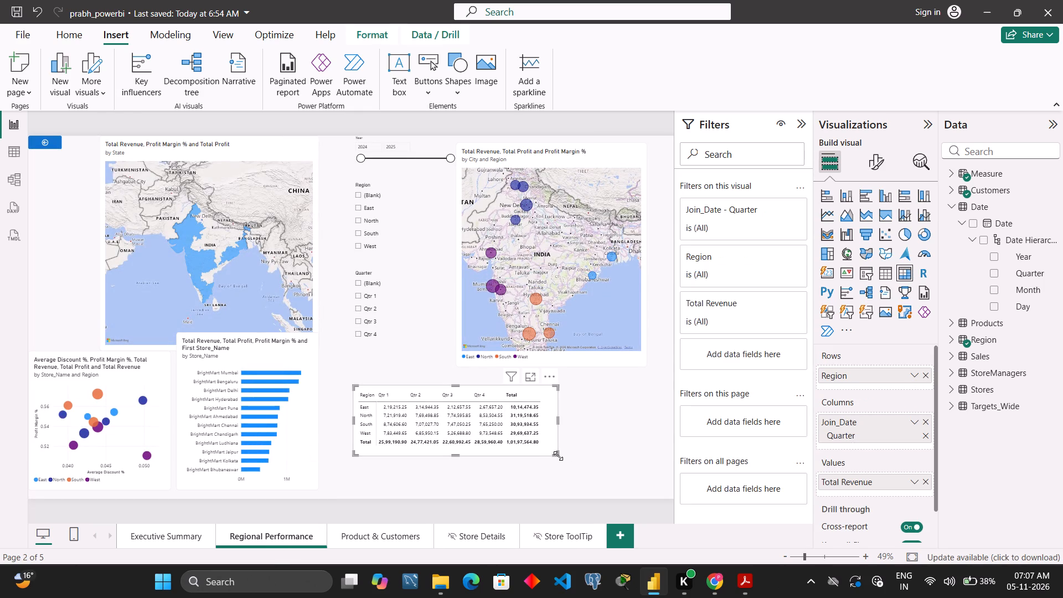
{"action": "left_click_drag", "start_coordinate": [558, 456], "coordinate": [547, 453]}
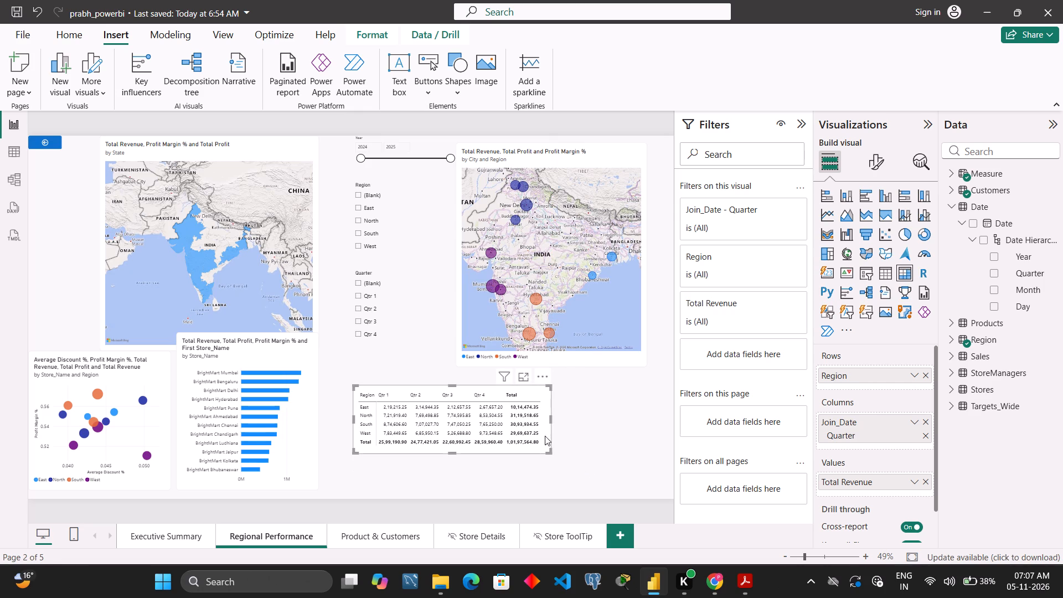
{"action": "left_click_drag", "start_coordinate": [513, 452], "coordinate": [619, 481]}
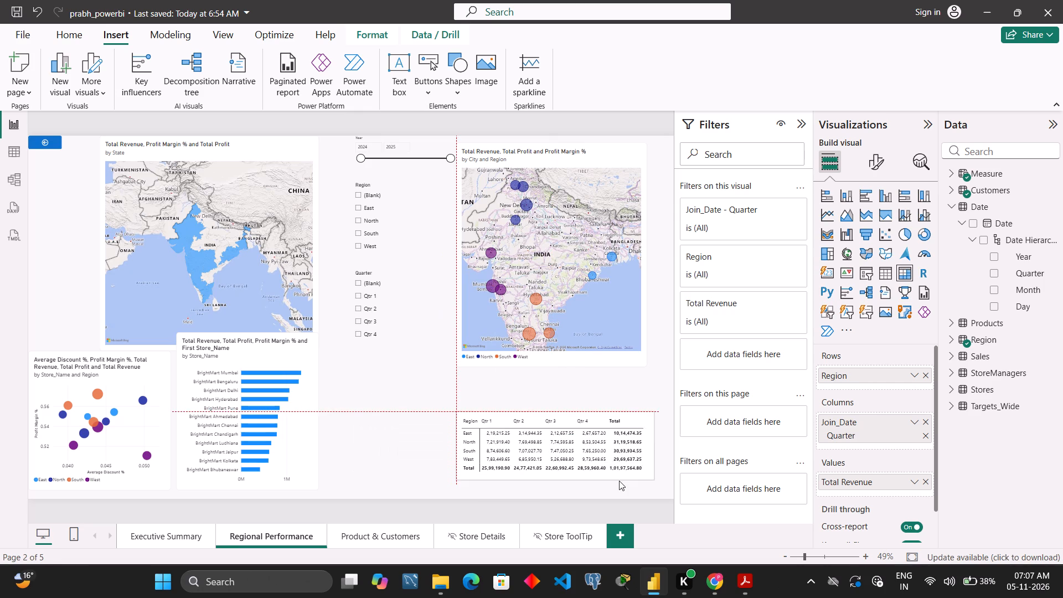
{"action": "left_click_drag", "start_coordinate": [619, 481], "coordinate": [621, 466]}
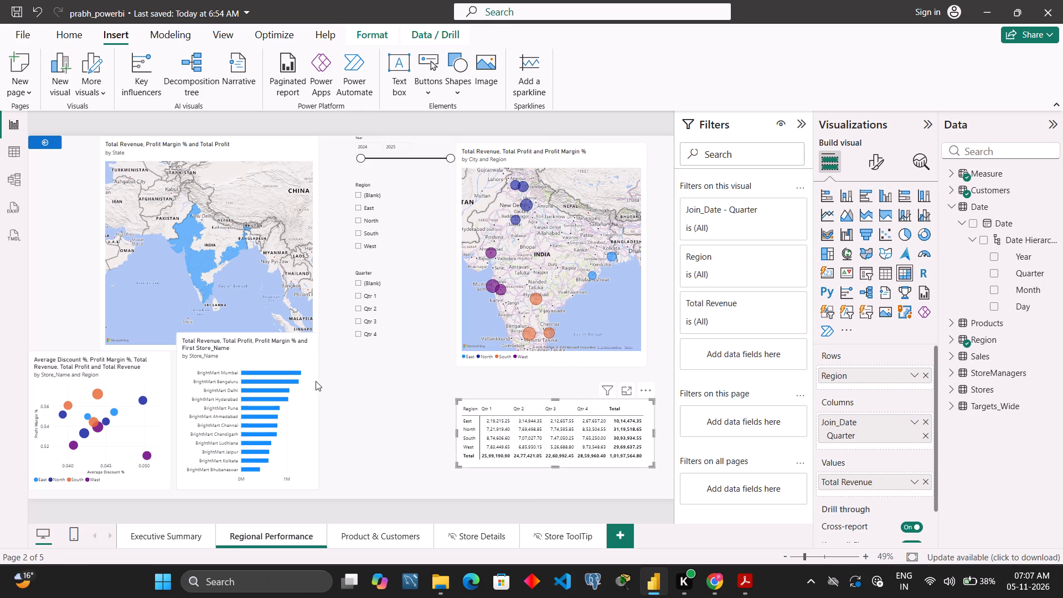
Shift and widen the Store_Name bar chart so it fills the space between the scatter chart and the matrix.
{"action": "left_click_drag", "start_coordinate": [312, 381], "coordinate": [403, 407]}
{"action": "left_click_drag", "start_coordinate": [267, 417], "coordinate": [241, 417]}
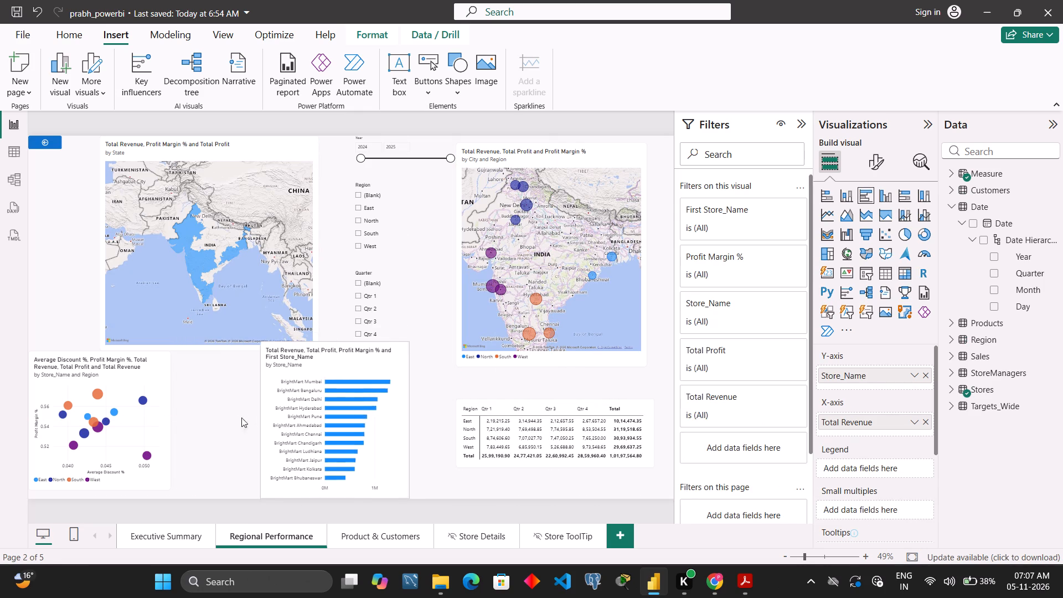
{"action": "left_click_drag", "start_coordinate": [241, 417], "coordinate": [184, 421]}
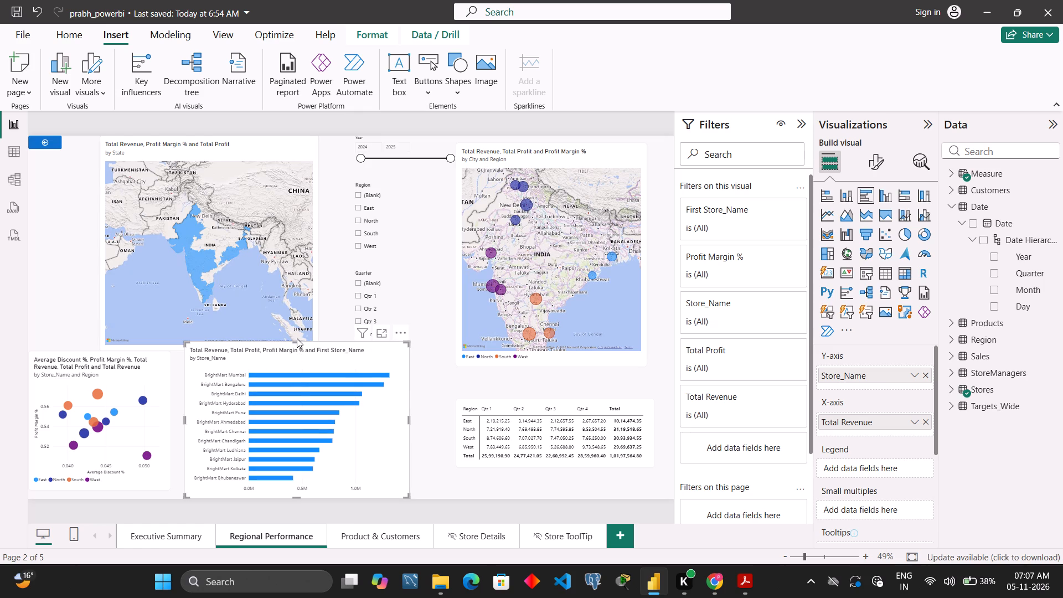
{"action": "left_click_drag", "start_coordinate": [297, 342], "coordinate": [297, 361]}
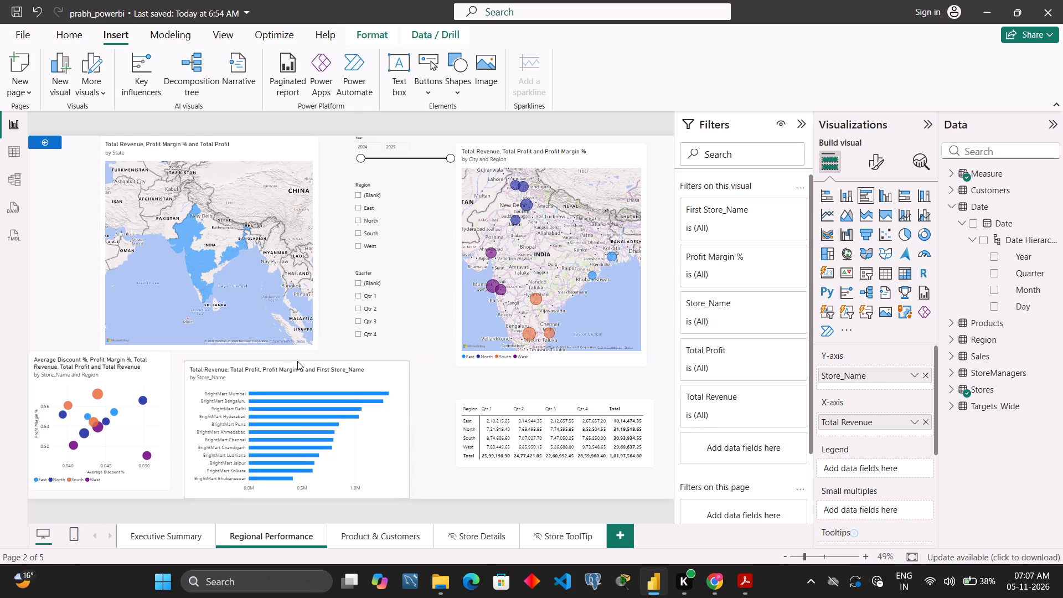
{"action": "left_click_drag", "start_coordinate": [297, 361], "coordinate": [319, 343]}
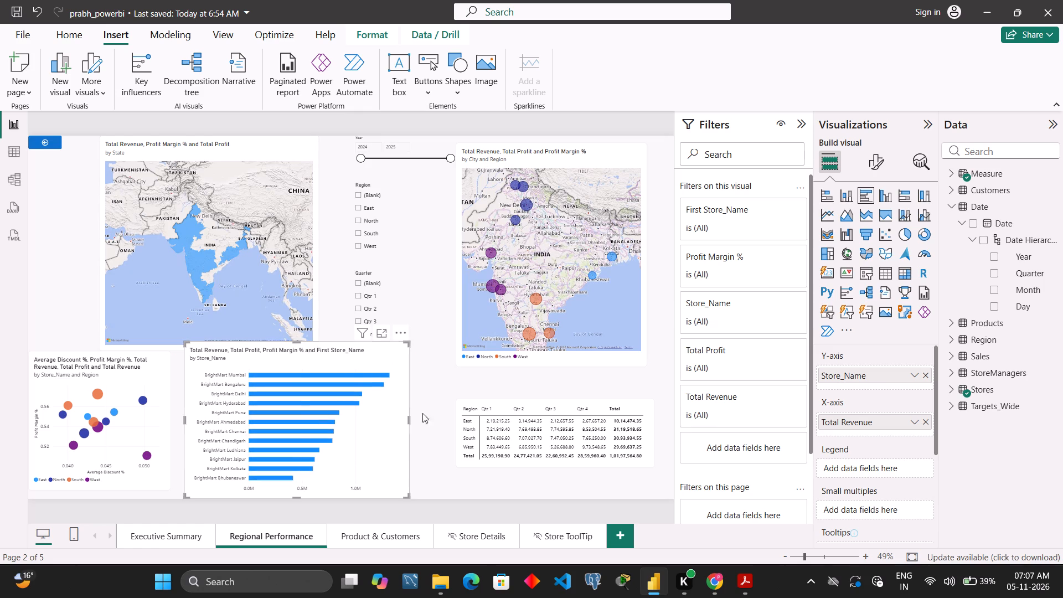
{"action": "left_click_drag", "start_coordinate": [409, 421], "coordinate": [448, 422]}
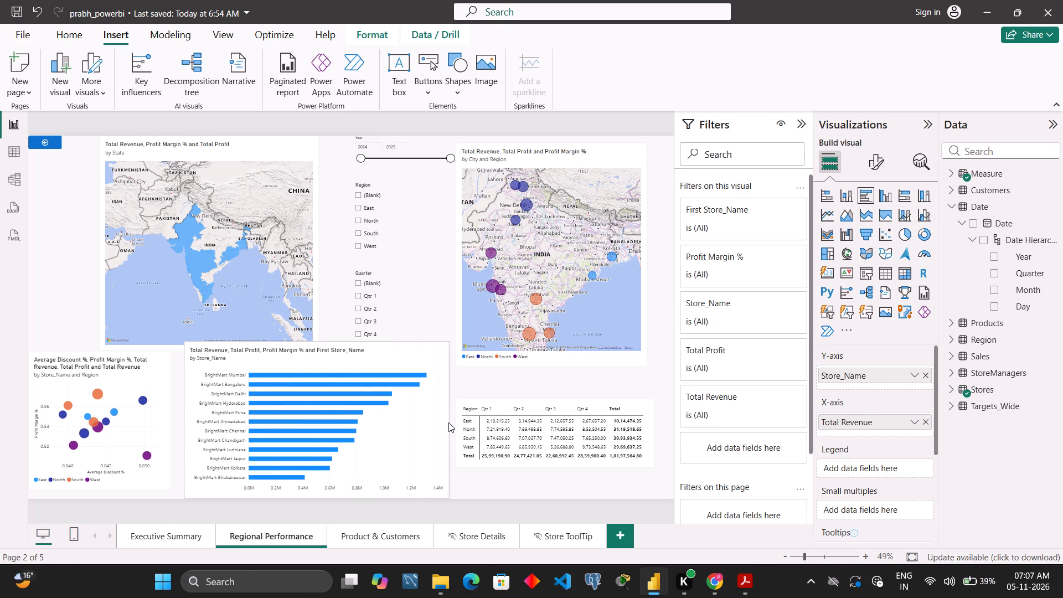
{"action": "left_click_drag", "start_coordinate": [448, 422], "coordinate": [450, 422]}
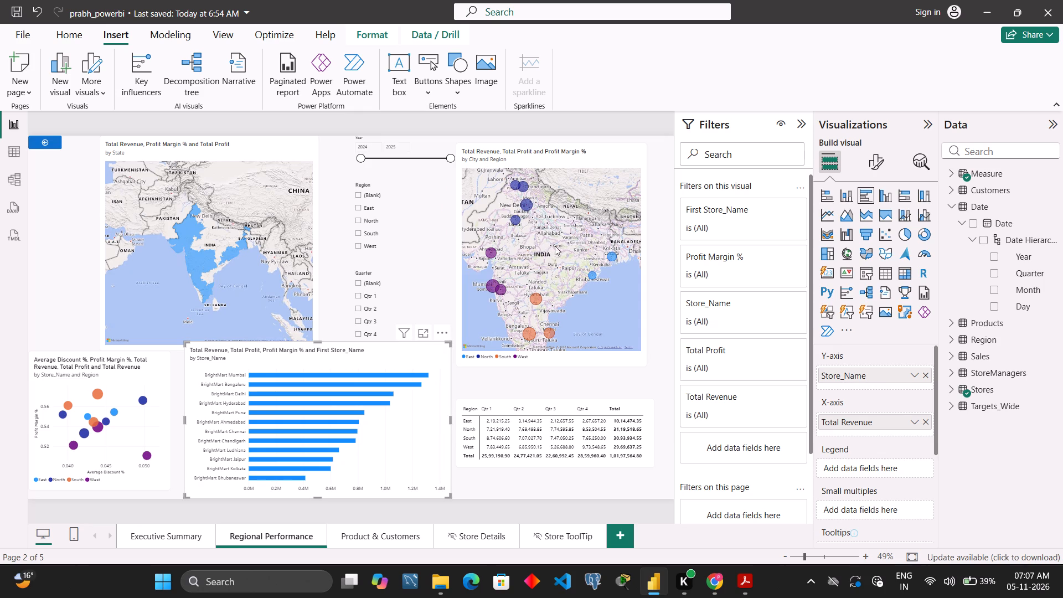
Exclude the (Blank) entry from the Region slicer, leaving no region selected.
{"action": "left_click", "coordinate": [414, 217]}
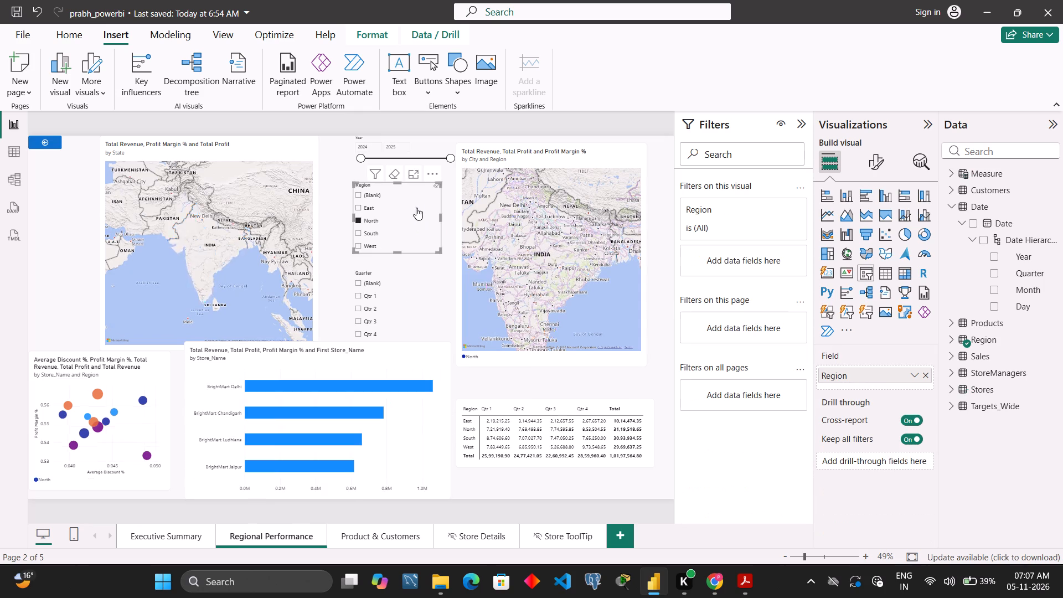
{"action": "left_click", "coordinate": [358, 198]}
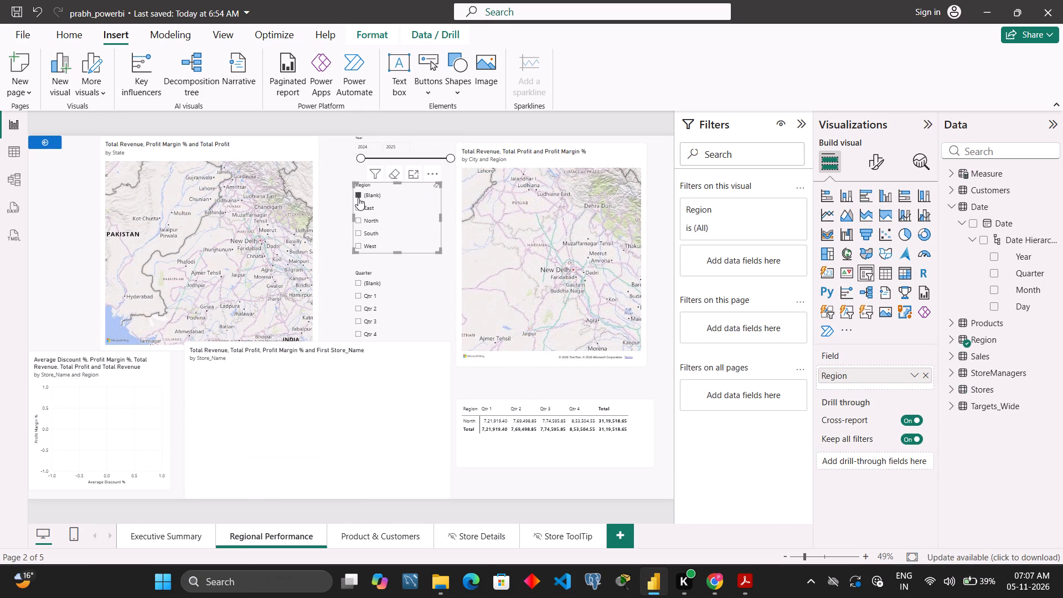
{"action": "left_click", "coordinate": [358, 198]}
{"action": "right_click", "coordinate": [358, 198]}
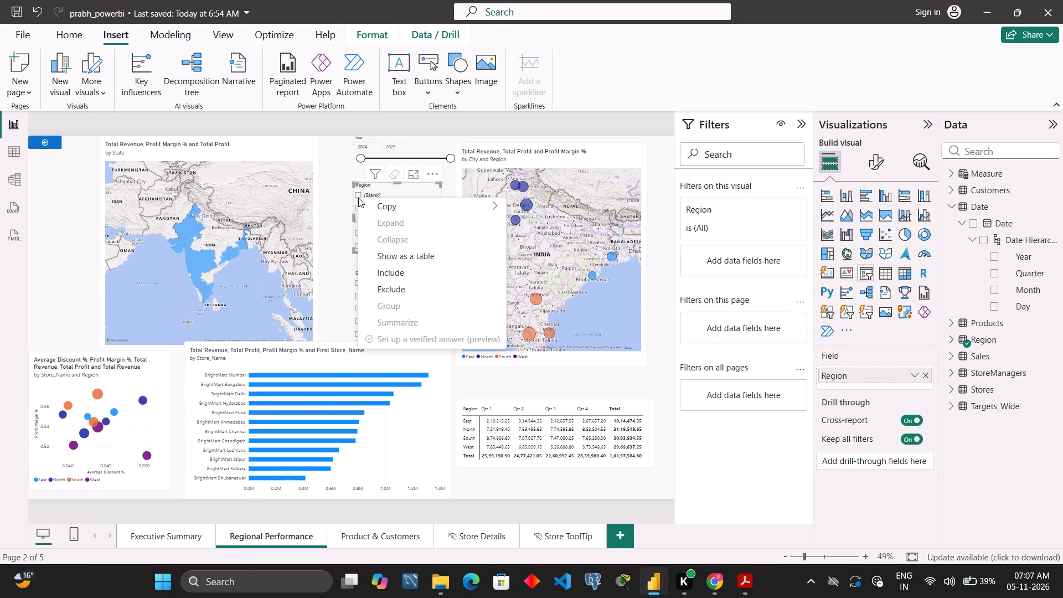
{"action": "left_click", "coordinate": [412, 286]}
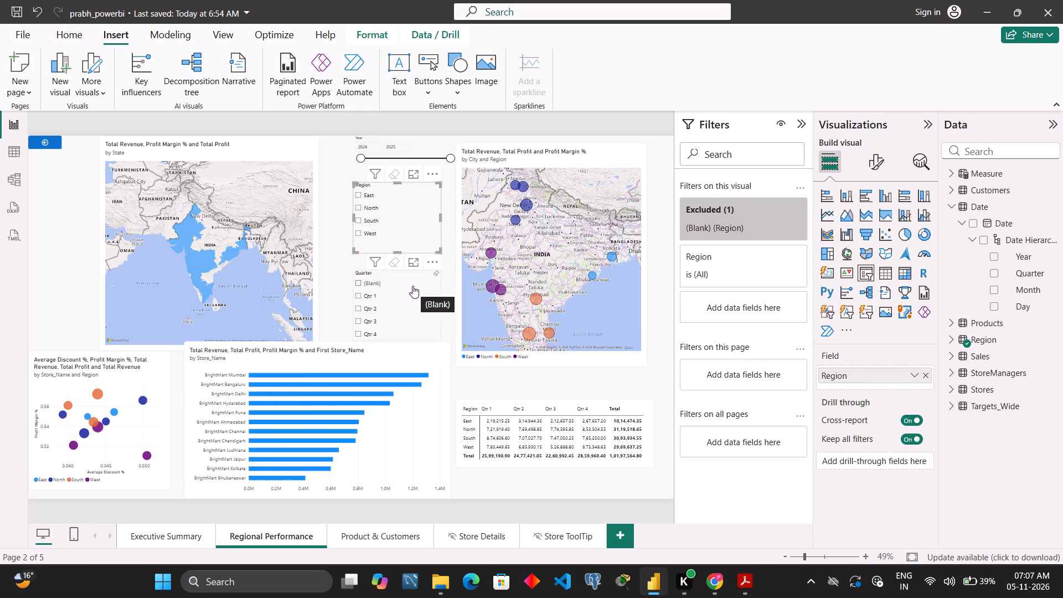
Exclude the (Blank) entry from the Quarter slicer on the Regional Performance page.
{"action": "right_click", "coordinate": [379, 280]}
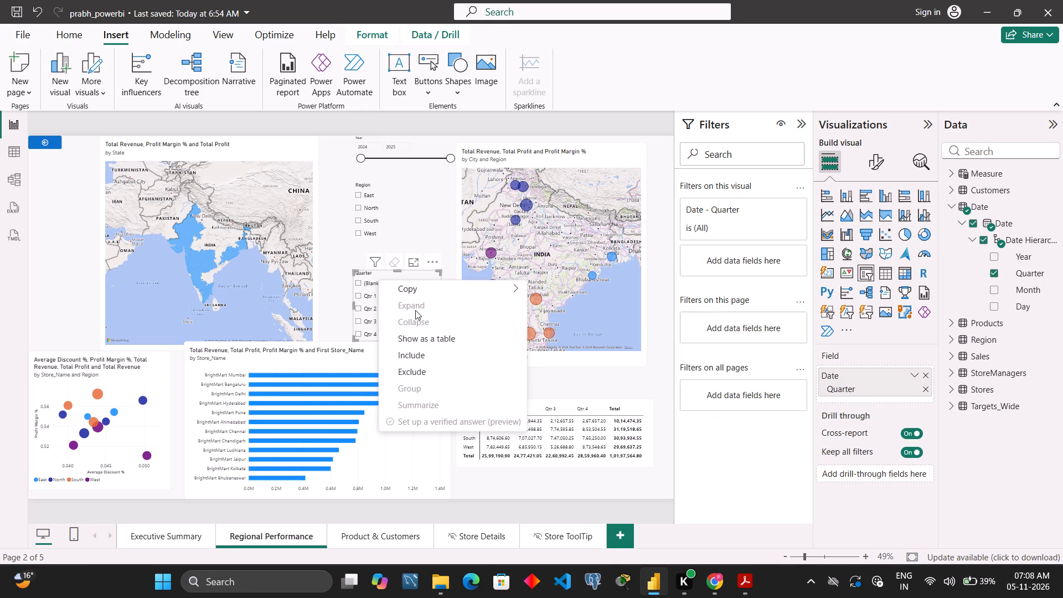
{"action": "left_click", "coordinate": [326, 292]}
{"action": "right_click", "coordinate": [360, 284]}
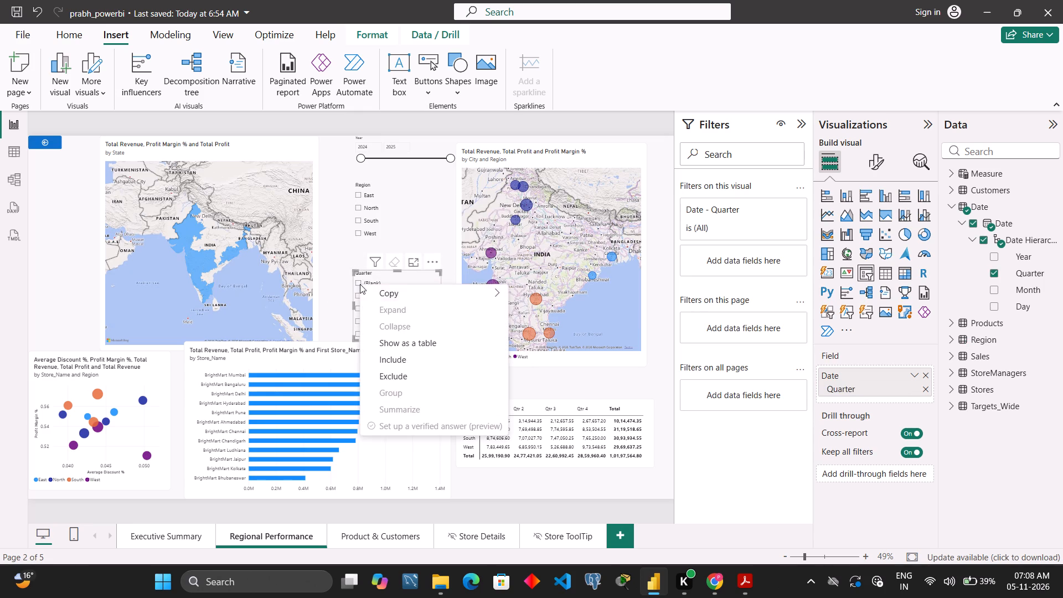
{"action": "left_click", "coordinate": [412, 374]}
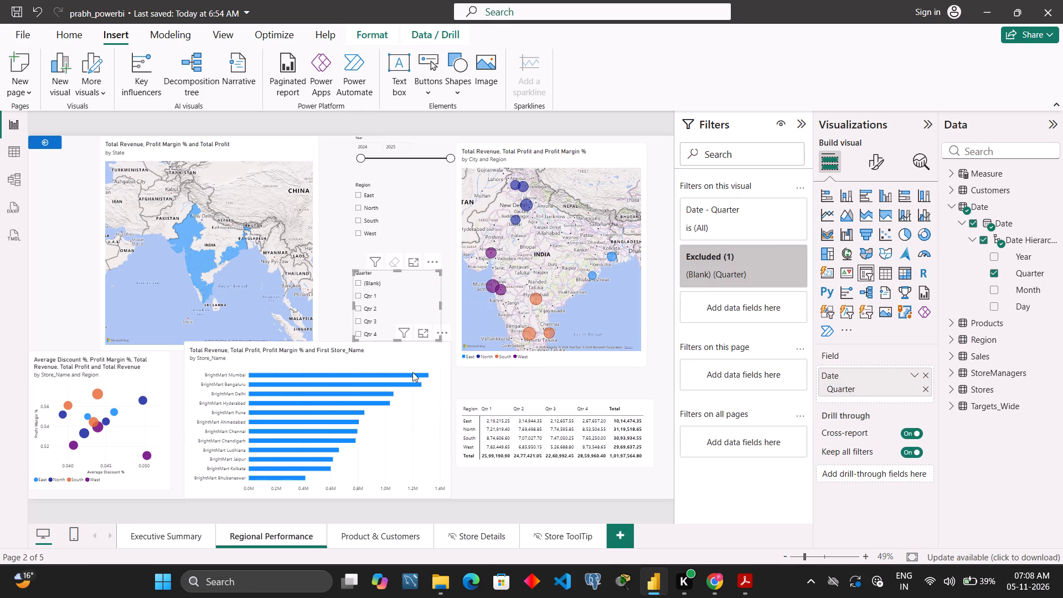
{"action": "left_click", "coordinate": [328, 276]}
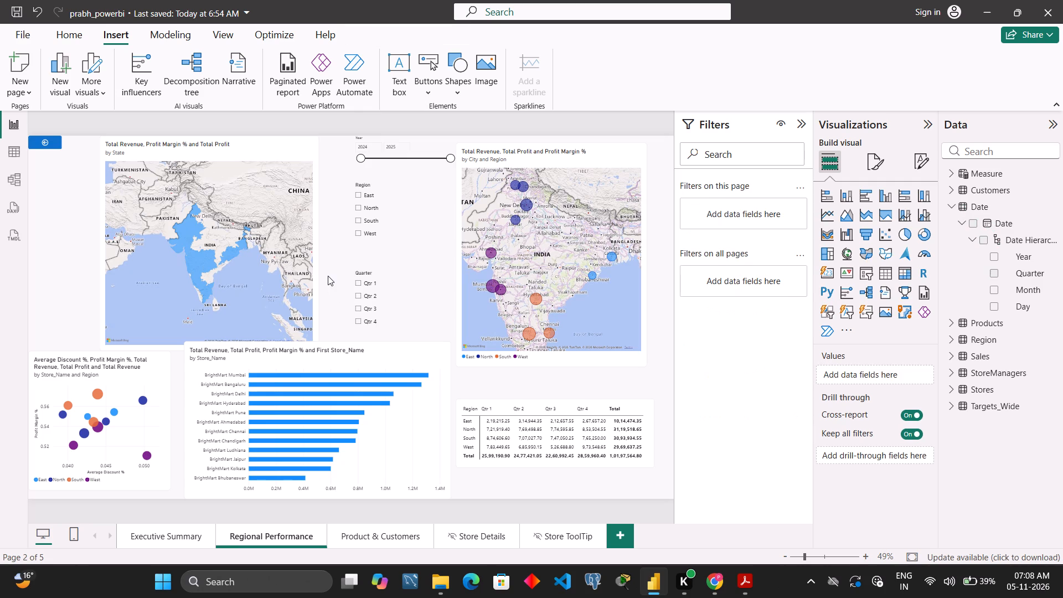
Shorten the Quarter slicer so its lower edge sits just below the last quarter, leaving Qtr 4 selected.
{"action": "left_click", "coordinate": [431, 315]}
{"action": "left_click_drag", "start_coordinate": [398, 341], "coordinate": [398, 337]}
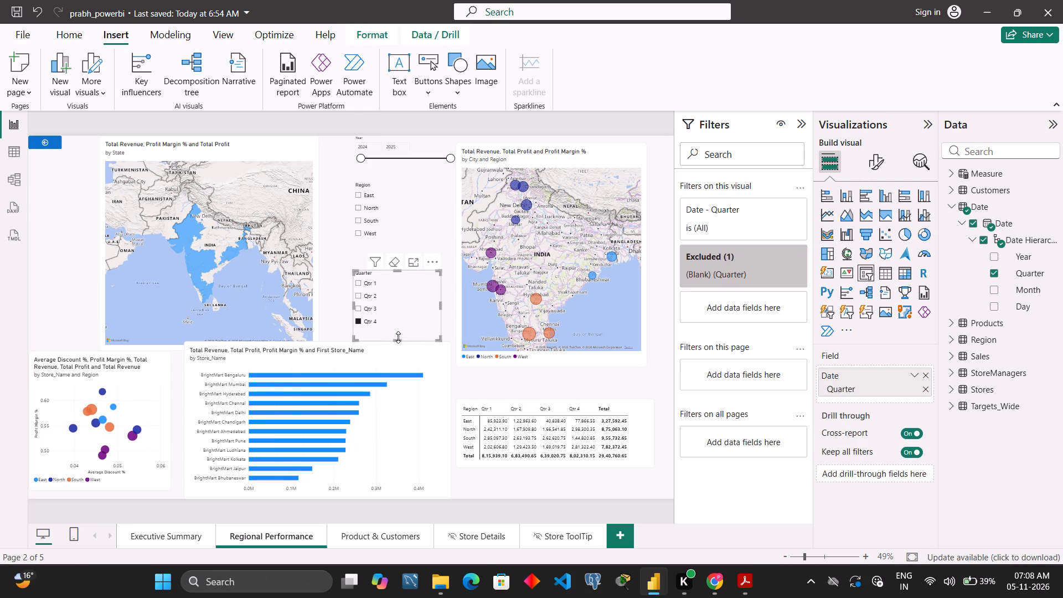
{"action": "left_click_drag", "start_coordinate": [398, 337], "coordinate": [399, 328]}
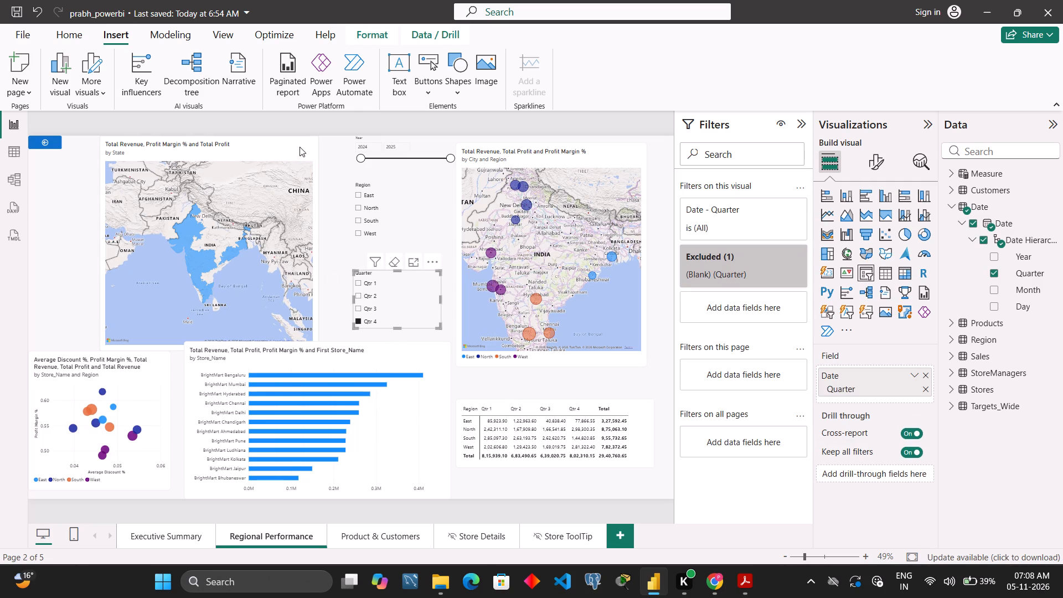
Shift the scatter chart, Store_Name bar chart and State map rightward to free the page's left side.
{"action": "left_click_drag", "start_coordinate": [157, 375], "coordinate": [296, 339]}
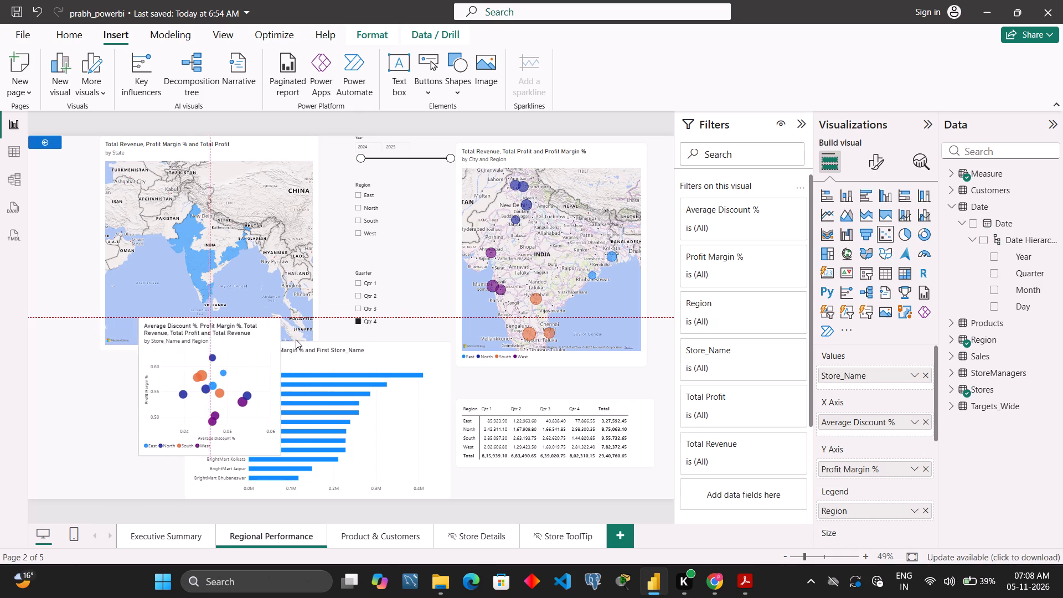
{"action": "left_click_drag", "start_coordinate": [296, 339], "coordinate": [627, 340]}
{"action": "left_click_drag", "start_coordinate": [435, 366], "coordinate": [436, 366]}
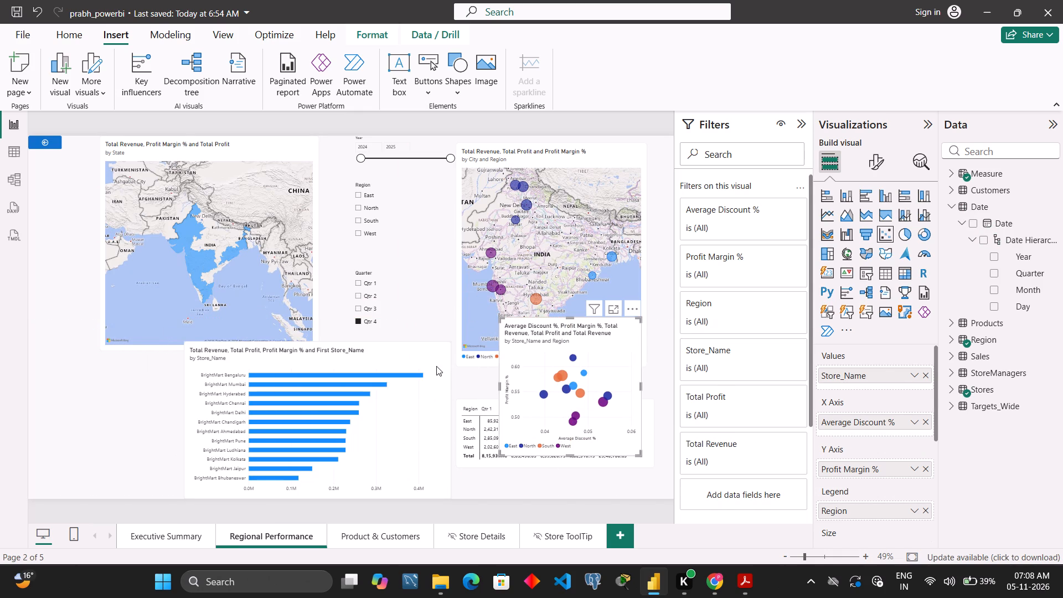
{"action": "left_click_drag", "start_coordinate": [436, 366], "coordinate": [540, 362]}
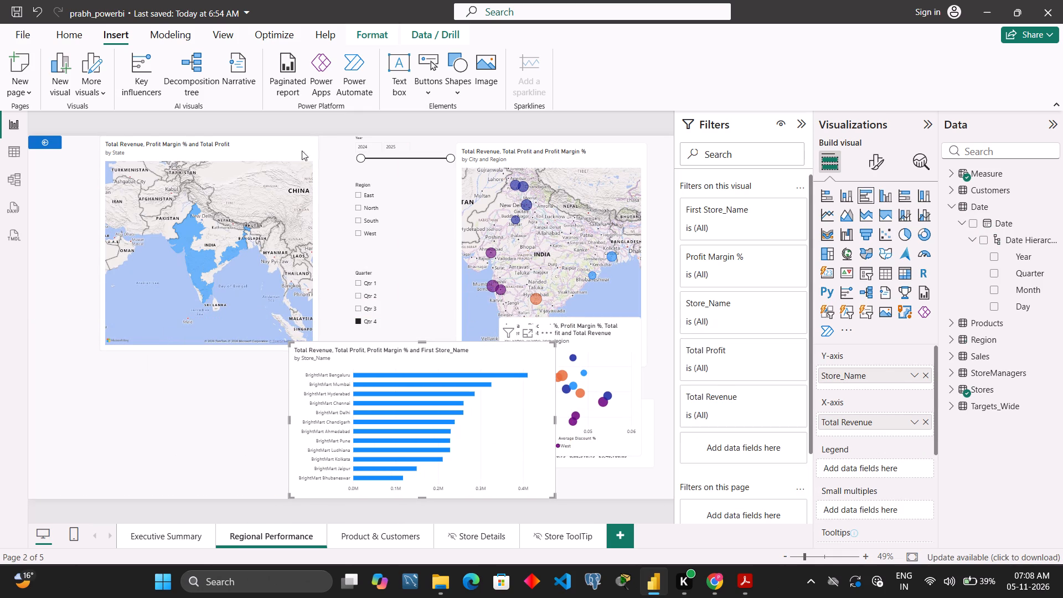
{"action": "left_click_drag", "start_coordinate": [296, 151], "coordinate": [387, 158]}
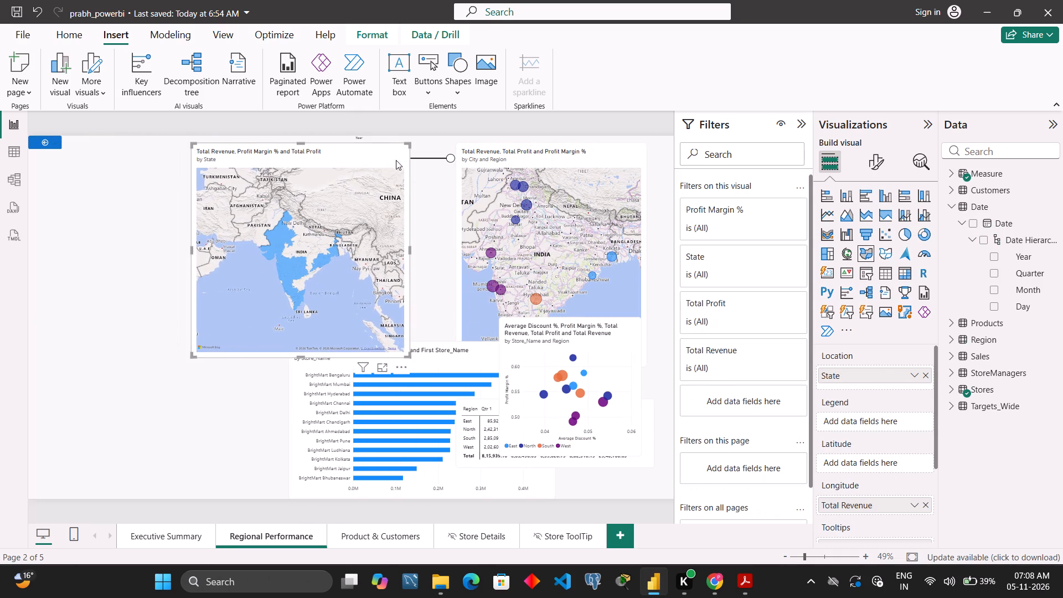
Move the City and Region map to the page's left edge and stretch it from below the back button to the page bottom.
{"action": "left_click_drag", "start_coordinate": [610, 159], "coordinate": [178, 171]}
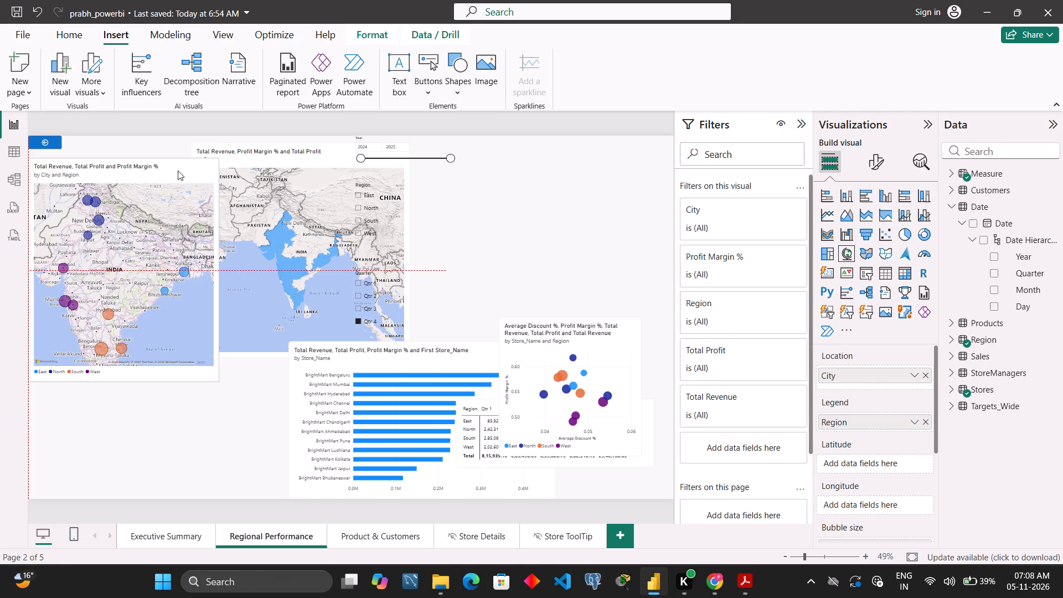
{"action": "left_click_drag", "start_coordinate": [178, 171], "coordinate": [176, 163]}
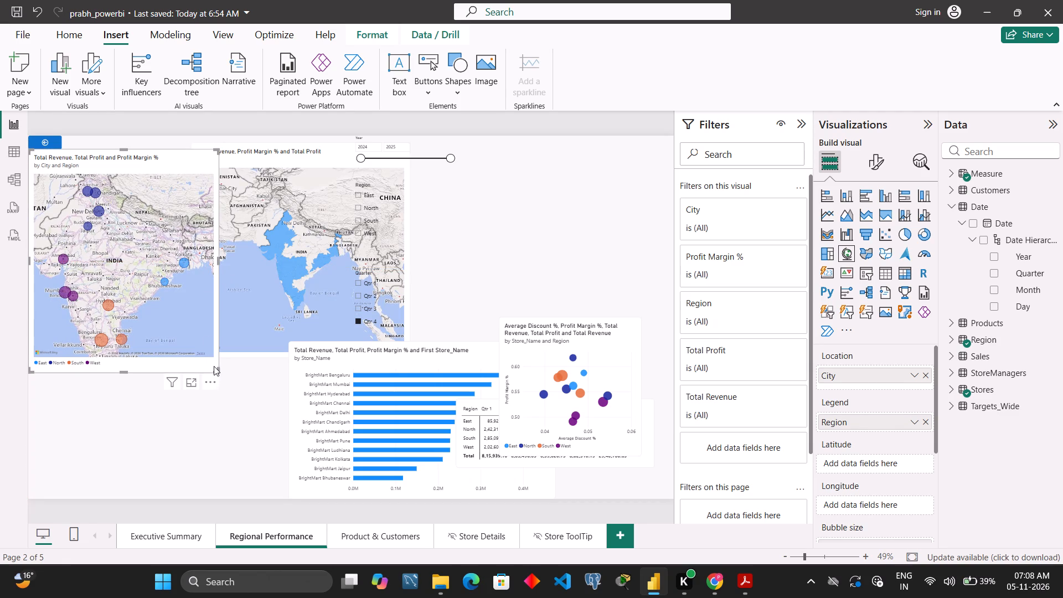
{"action": "left_click_drag", "start_coordinate": [214, 366], "coordinate": [216, 385]}
{"action": "left_click_drag", "start_coordinate": [124, 386], "coordinate": [125, 388]}
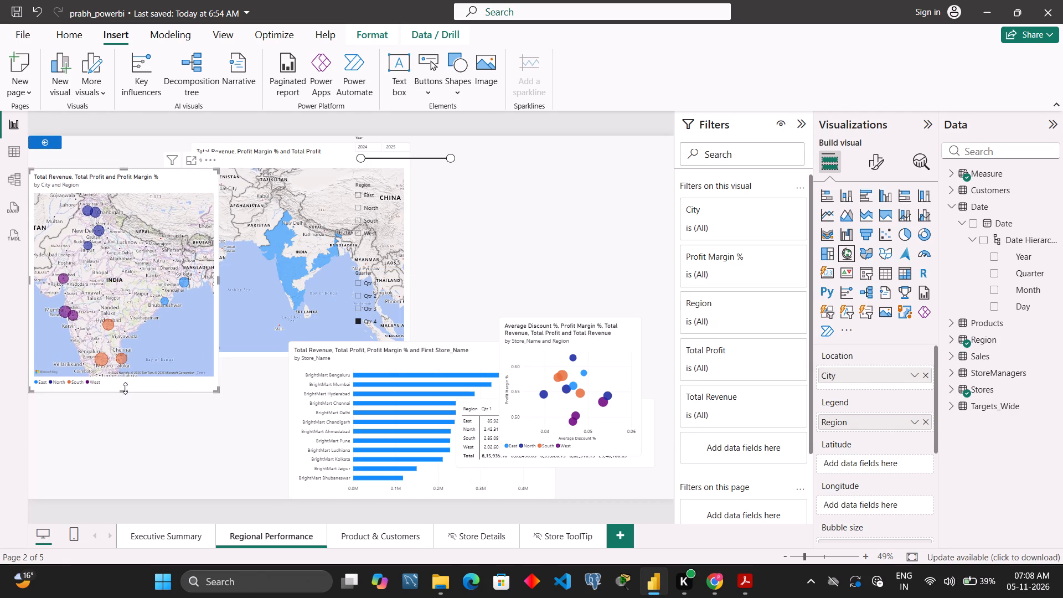
{"action": "left_click_drag", "start_coordinate": [125, 388], "coordinate": [112, 512]}
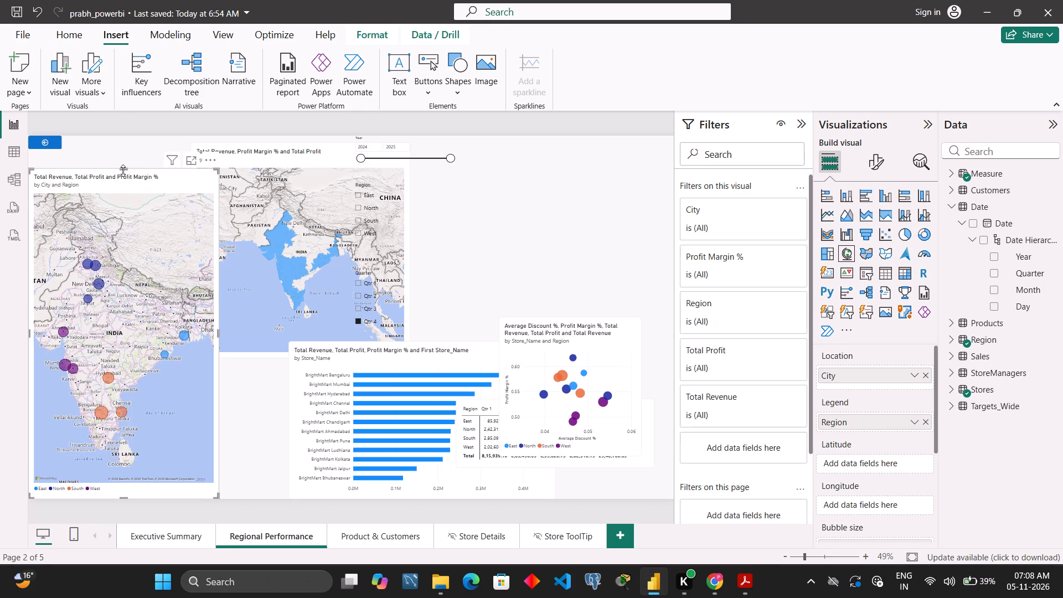
{"action": "left_click_drag", "start_coordinate": [123, 171], "coordinate": [137, 156]}
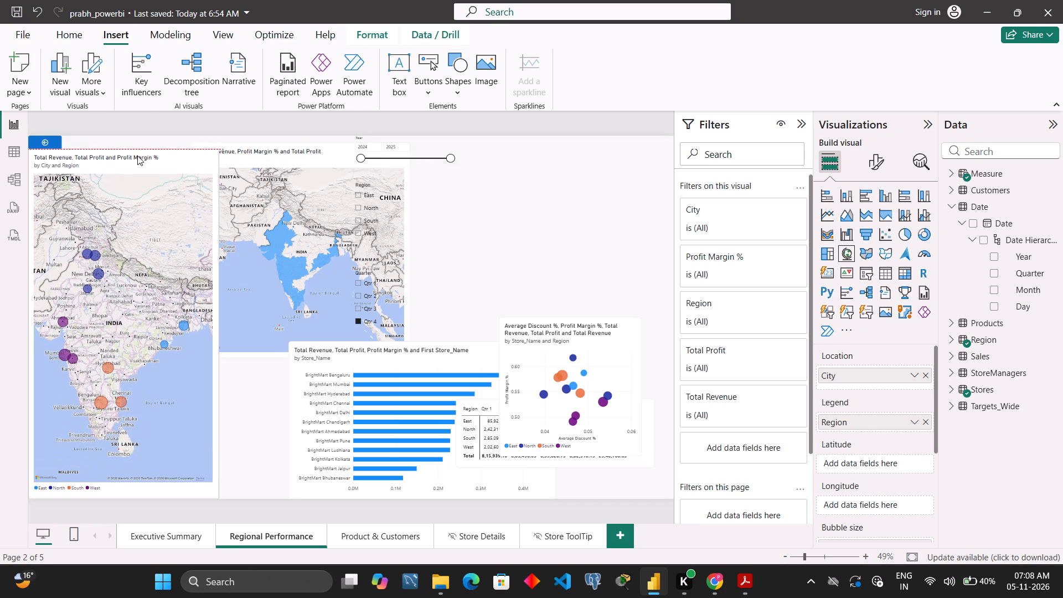
{"action": "left_click_drag", "start_coordinate": [137, 156], "coordinate": [142, 149]}
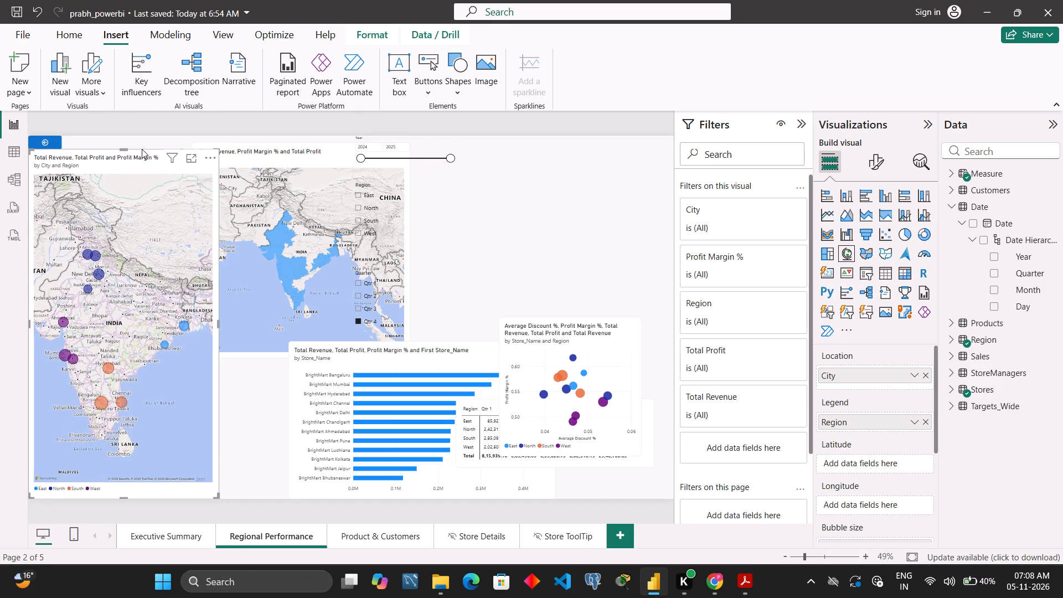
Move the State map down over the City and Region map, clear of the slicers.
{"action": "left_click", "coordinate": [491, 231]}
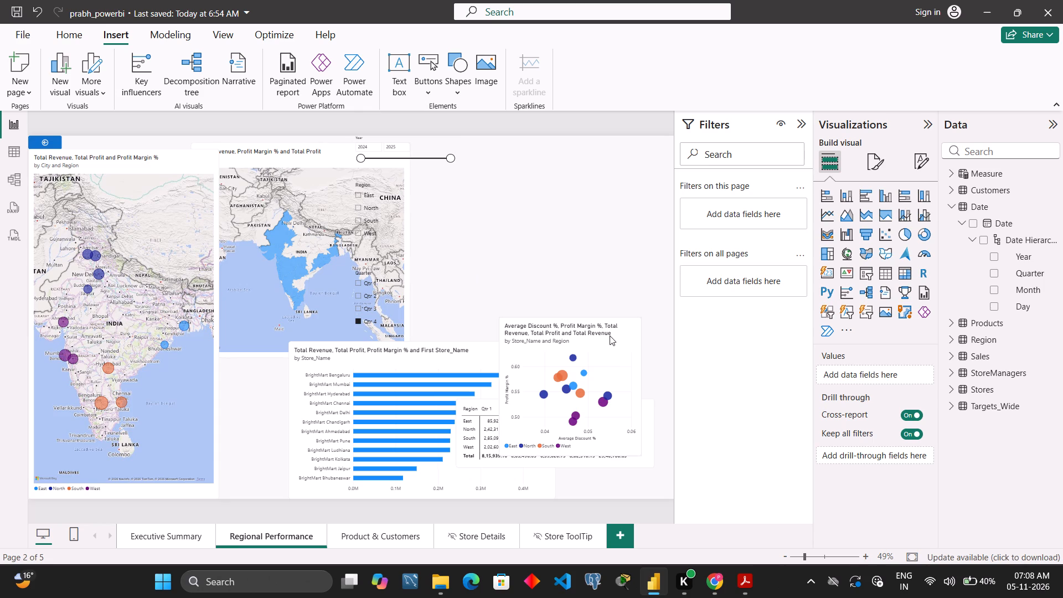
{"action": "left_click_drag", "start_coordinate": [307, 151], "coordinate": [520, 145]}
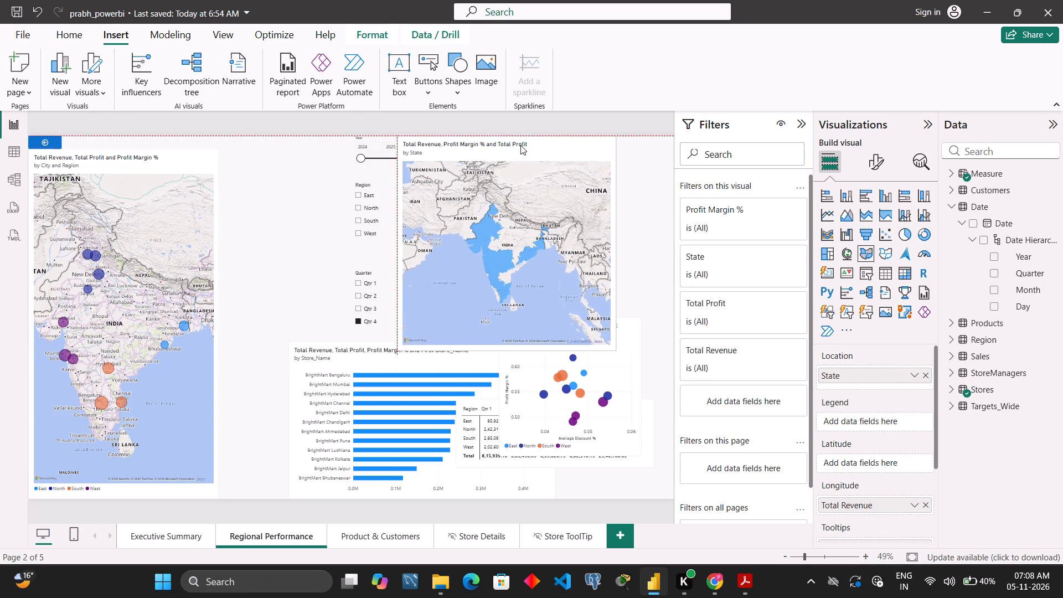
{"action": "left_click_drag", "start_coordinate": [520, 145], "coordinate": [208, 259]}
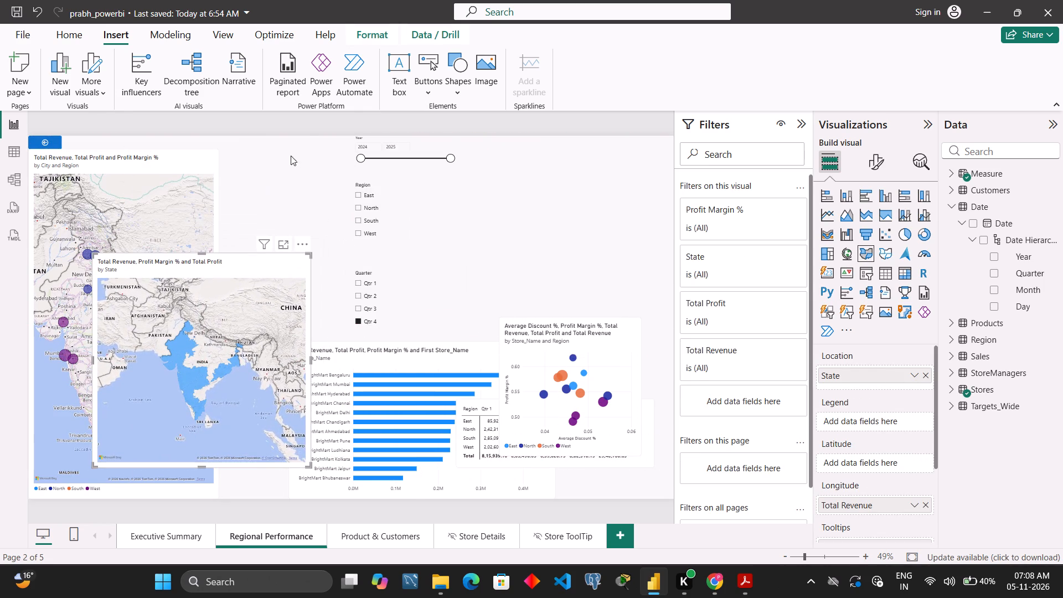
Move the Year slicer to the page's top edge, just right of the City and Region map, and reduce its height.
{"action": "left_click_drag", "start_coordinate": [442, 168], "coordinate": [348, 177]}
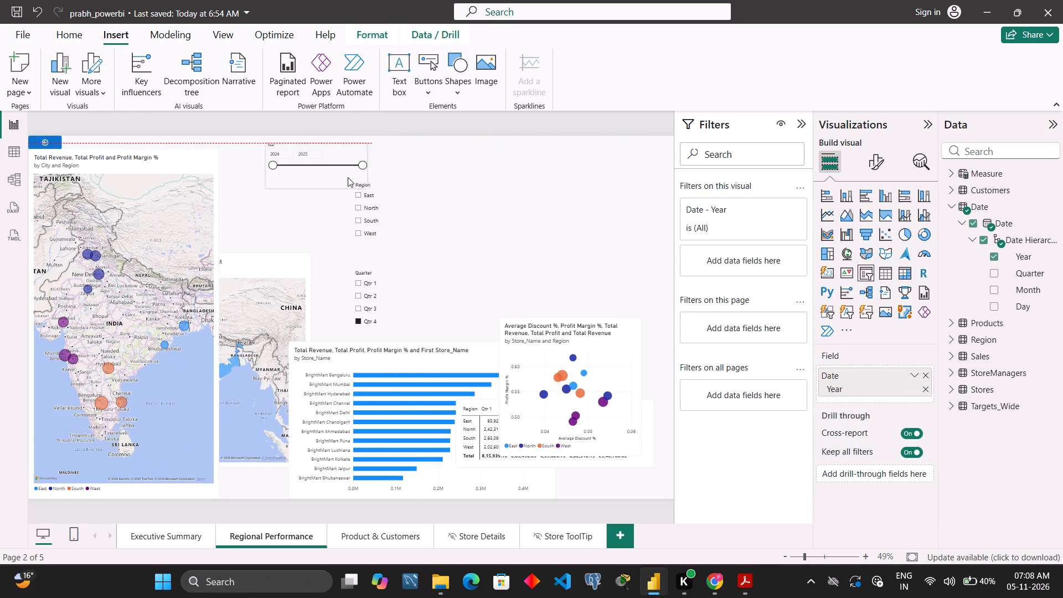
{"action": "left_click_drag", "start_coordinate": [348, 177], "coordinate": [311, 174]}
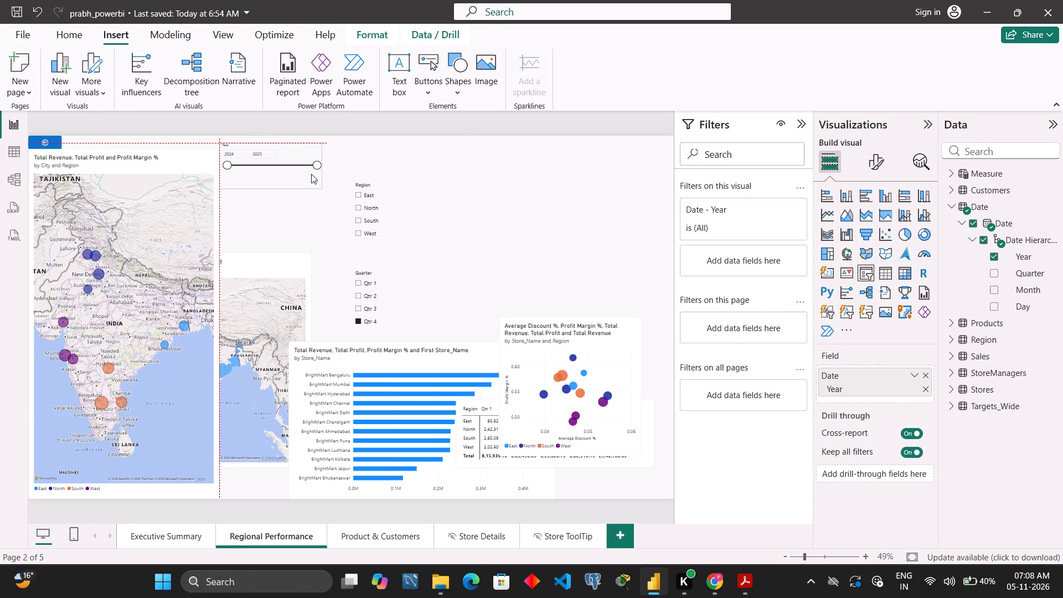
{"action": "left_click_drag", "start_coordinate": [311, 174], "coordinate": [311, 170]}
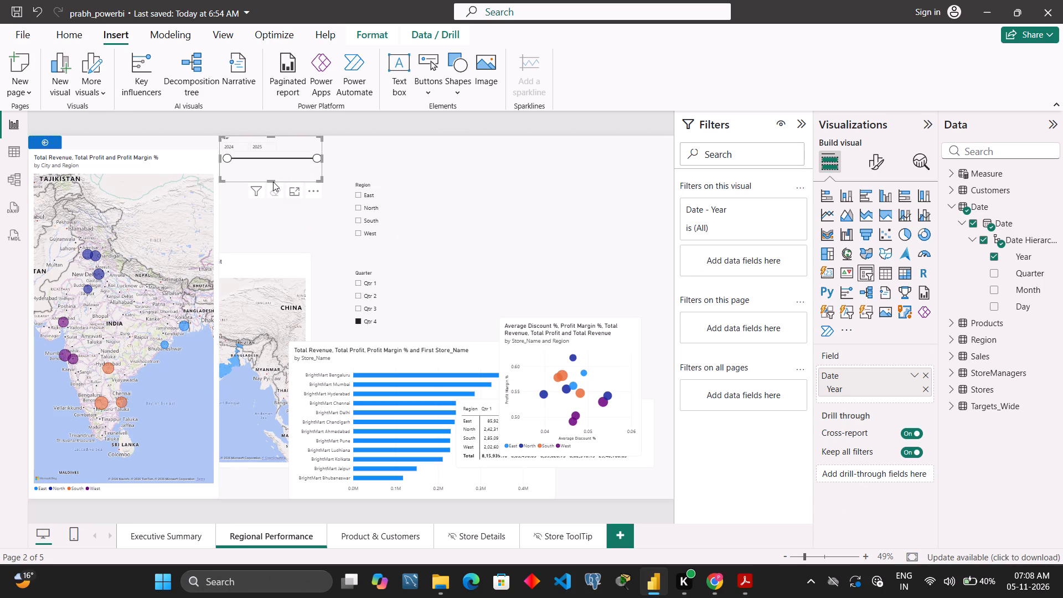
{"action": "left_click_drag", "start_coordinate": [273, 179], "coordinate": [275, 168]}
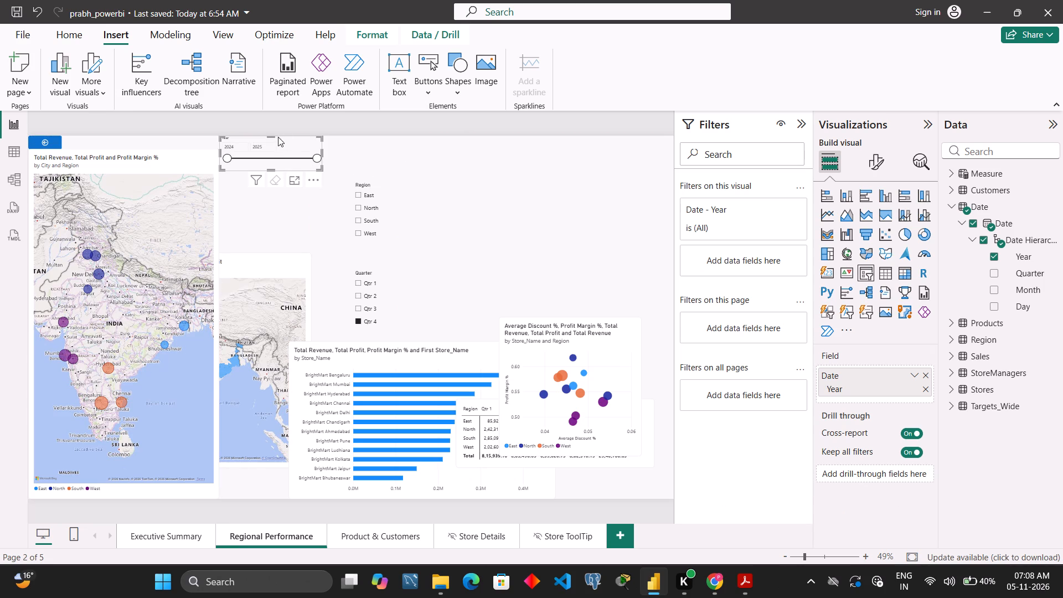
Move the Region slicer to the page's top edge beside the Year slicer and shorten it to fit its four regions.
{"action": "left_click", "coordinate": [388, 181]}
{"action": "left_click_drag", "start_coordinate": [391, 202], "coordinate": [375, 158]}
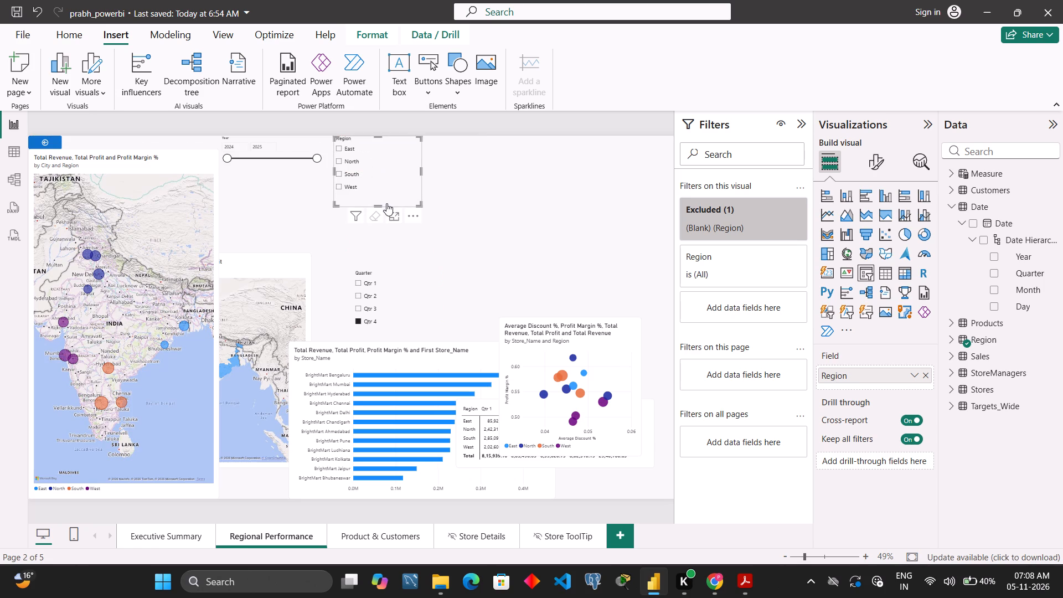
{"action": "left_click_drag", "start_coordinate": [379, 203], "coordinate": [375, 192]}
Lower the top edge of the City and Region map to free space above it, keeping its bottom at the page edge.
{"action": "left_click", "coordinate": [157, 169]}
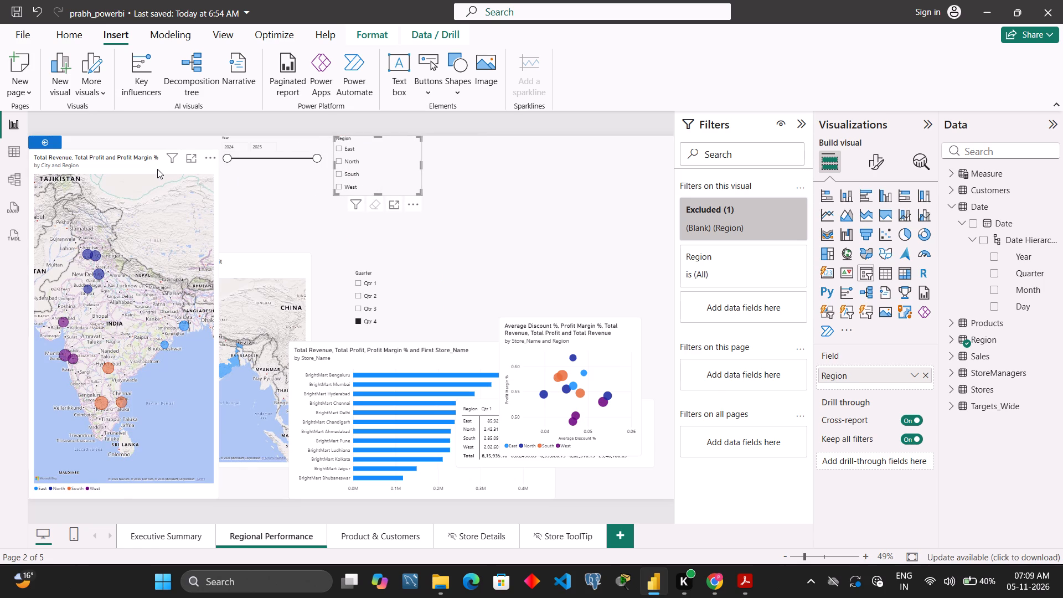
{"action": "left_click_drag", "start_coordinate": [122, 148], "coordinate": [121, 206]}
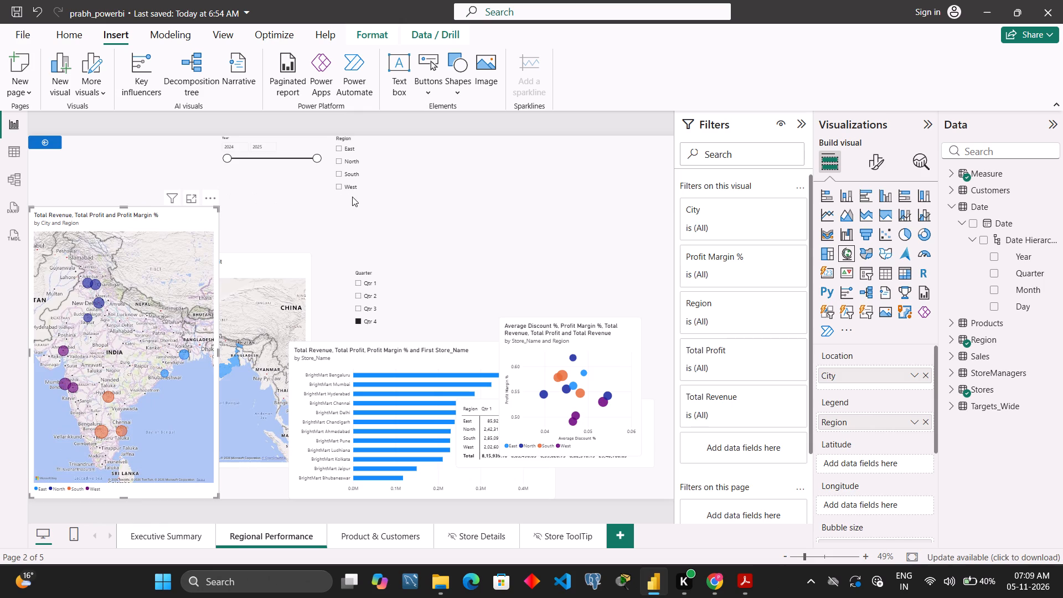
Place the Region and Quarter slicers side by side above the City and Region map, leaving West and Qtr 1 selected.
{"action": "left_click", "coordinate": [352, 197]}
{"action": "left_click", "coordinate": [364, 192]}
{"action": "left_click_drag", "start_coordinate": [398, 177], "coordinate": [134, 180]}
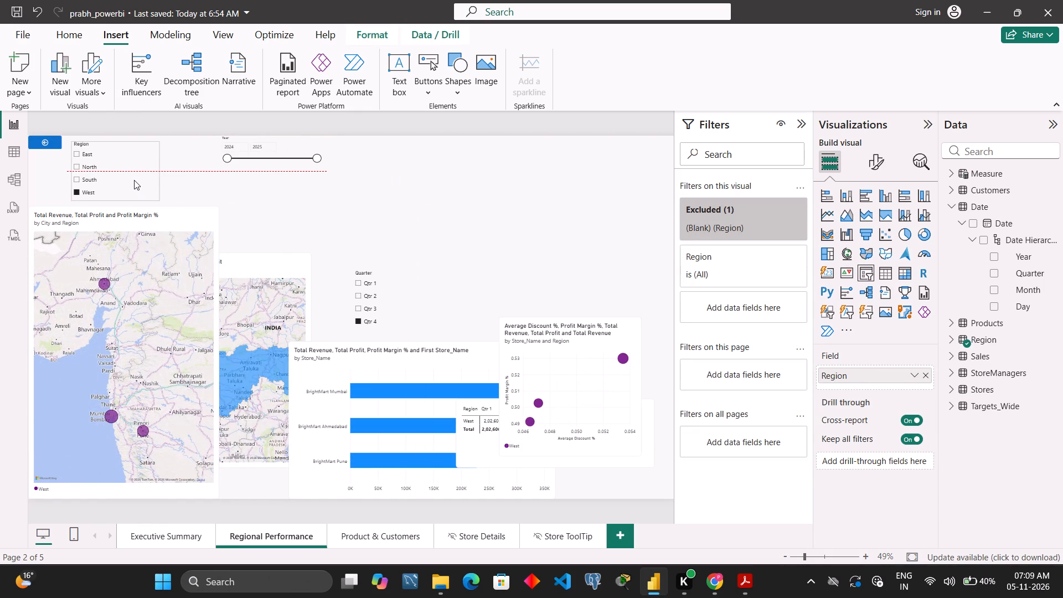
{"action": "left_click_drag", "start_coordinate": [134, 180], "coordinate": [132, 184]}
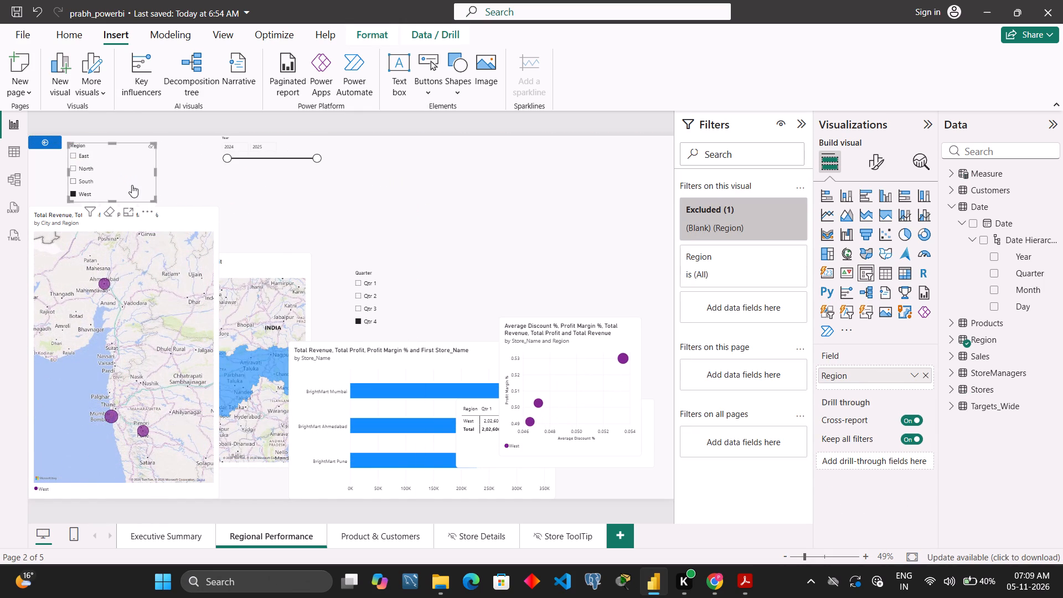
{"action": "left_click", "coordinate": [410, 281]}
{"action": "left_click_drag", "start_coordinate": [407, 297], "coordinate": [205, 189]}
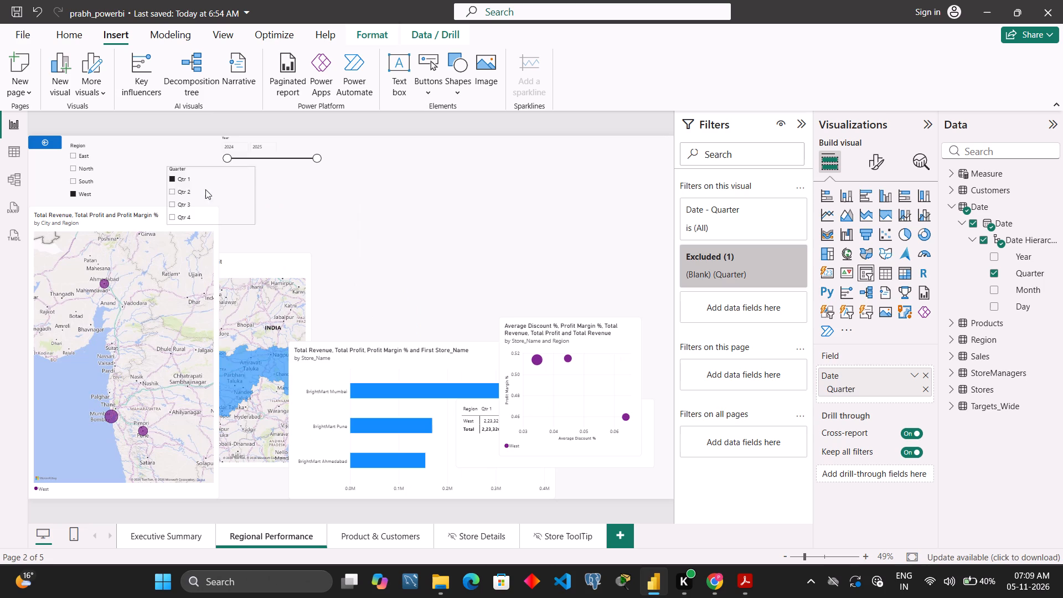
{"action": "left_click_drag", "start_coordinate": [205, 189], "coordinate": [179, 168]}
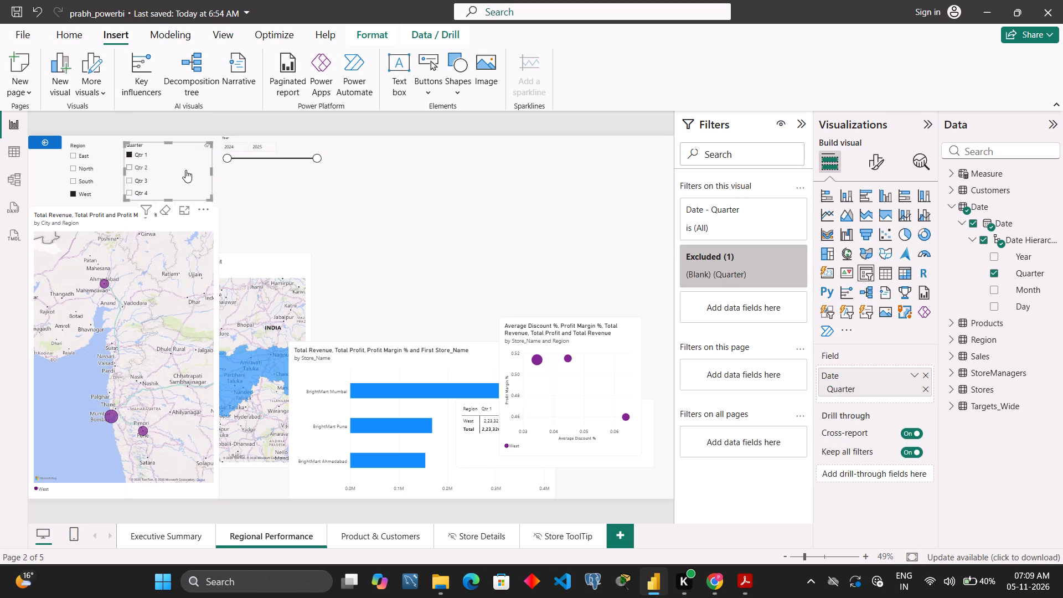
Move the State map below the Year slicer, against the City and Region map, and make it slightly narrower and shorter.
{"action": "left_click", "coordinate": [373, 212]}
{"action": "left_click_drag", "start_coordinate": [288, 261], "coordinate": [392, 202]}
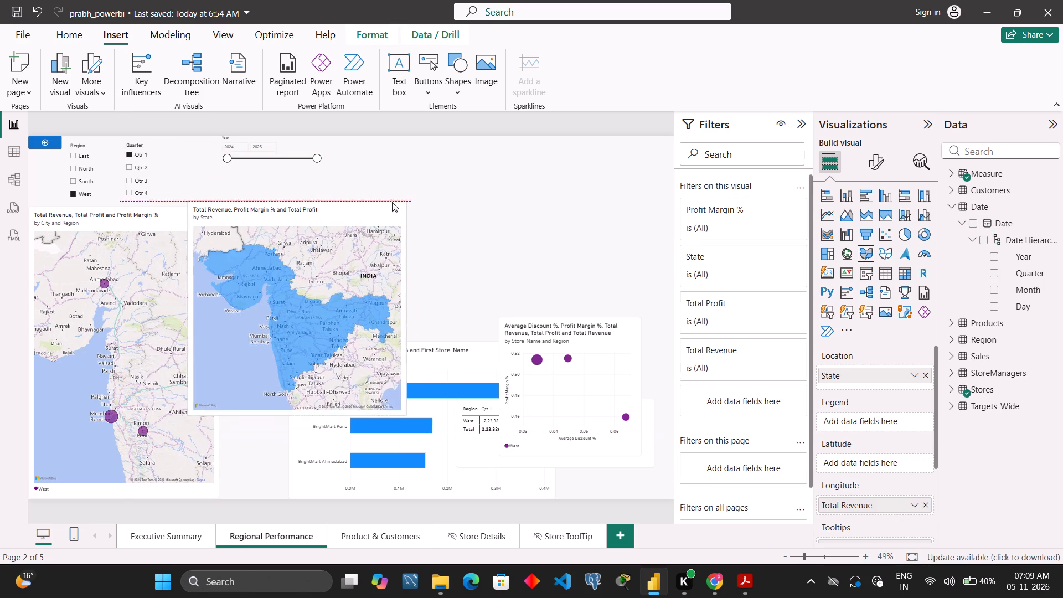
{"action": "left_click_drag", "start_coordinate": [392, 202], "coordinate": [414, 191]}
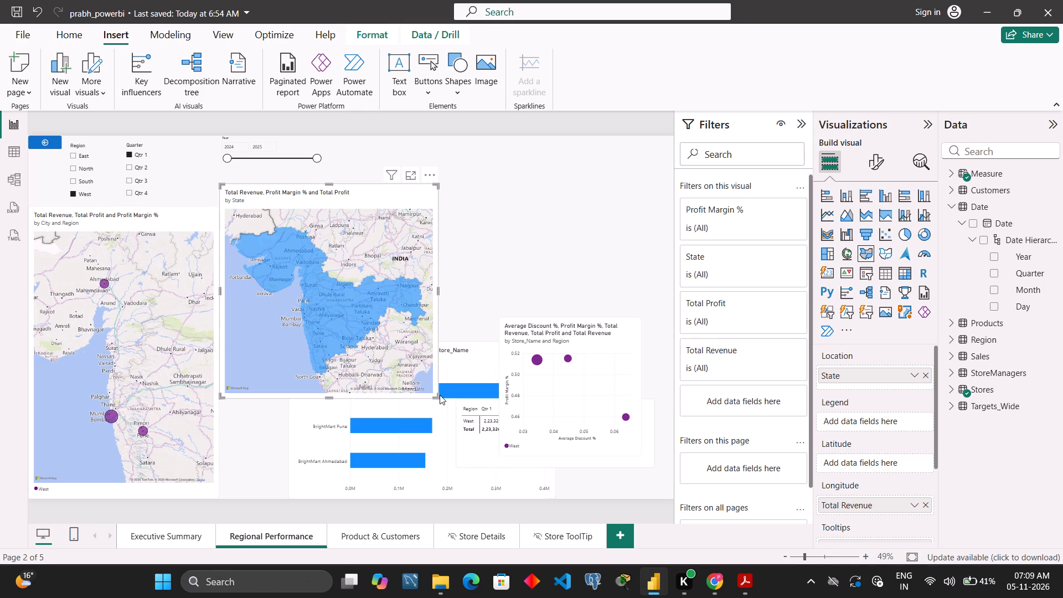
{"action": "left_click_drag", "start_coordinate": [437, 398], "coordinate": [403, 384]}
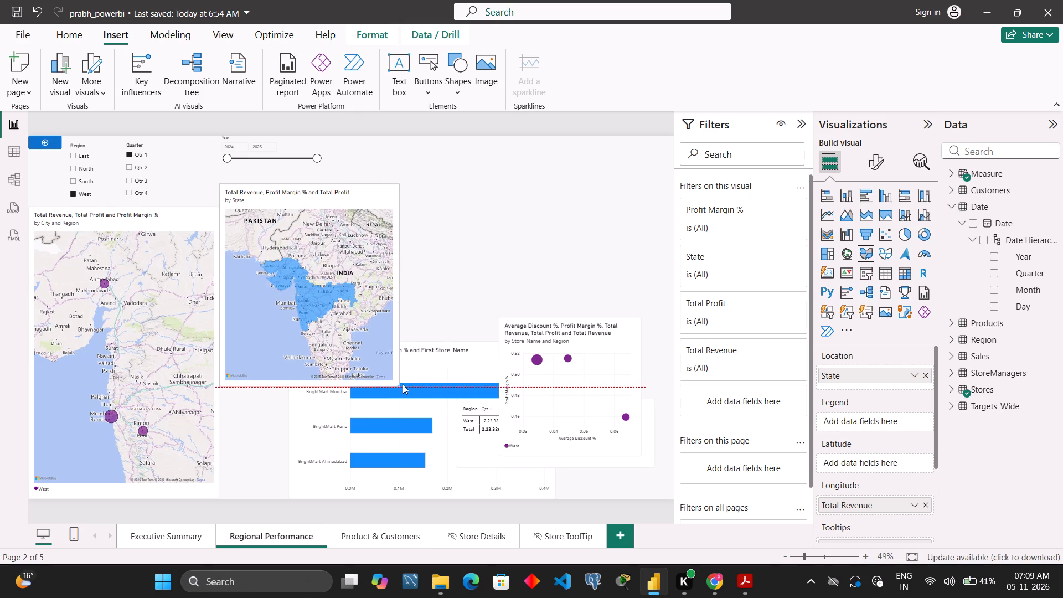
{"action": "left_click_drag", "start_coordinate": [403, 384], "coordinate": [409, 384]}
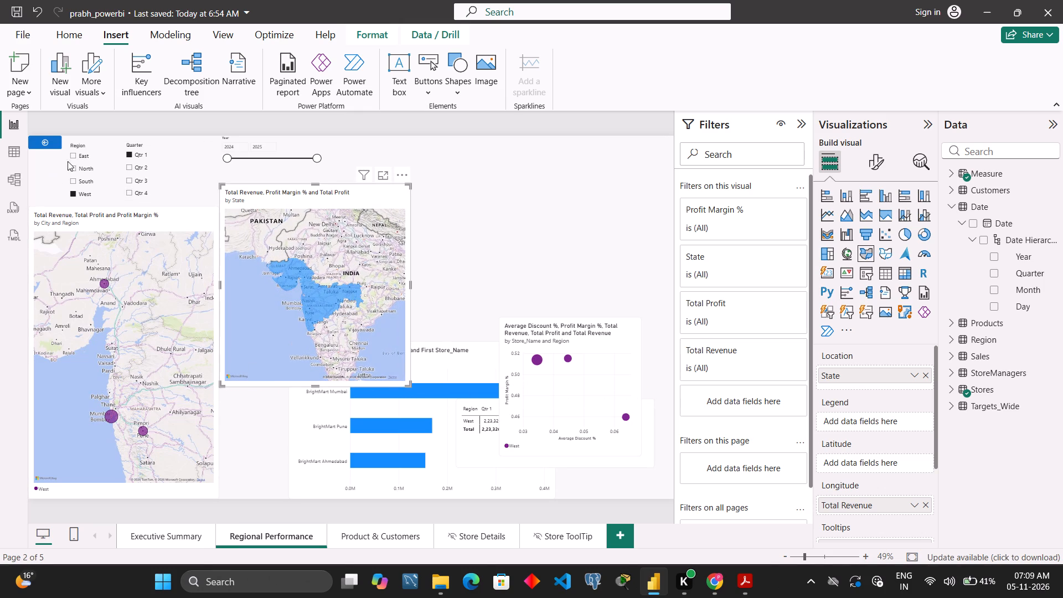
Select East in the Region slicer.
{"action": "left_click", "coordinate": [75, 156]}
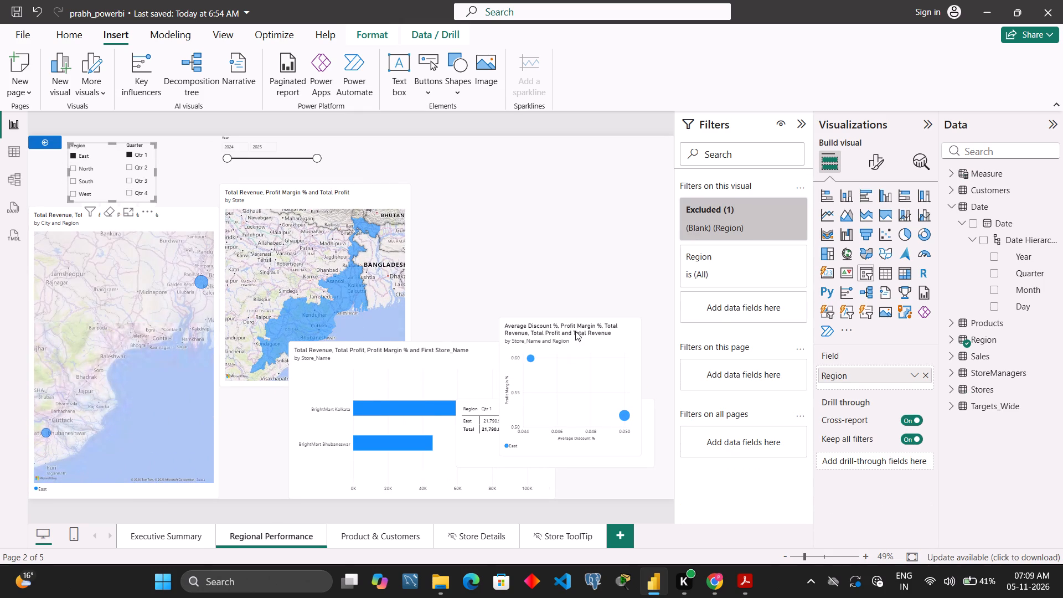
Move the Store_Name bar chart up beside the State map, against the page's right edge, and make it slightly shorter.
{"action": "left_click_drag", "start_coordinate": [428, 381], "coordinate": [435, 364]}
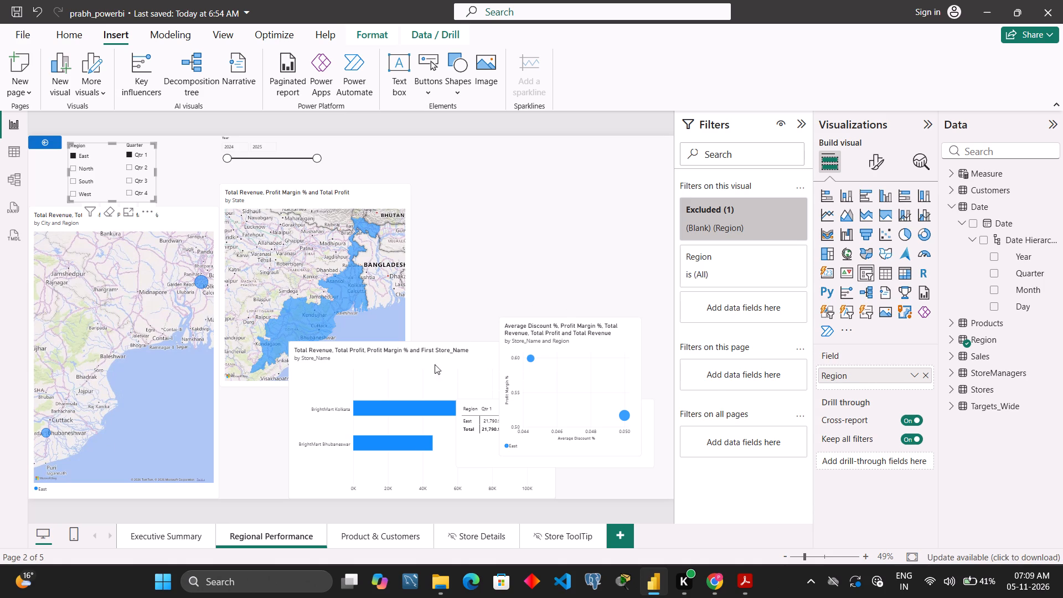
{"action": "left_click_drag", "start_coordinate": [435, 364], "coordinate": [564, 179]}
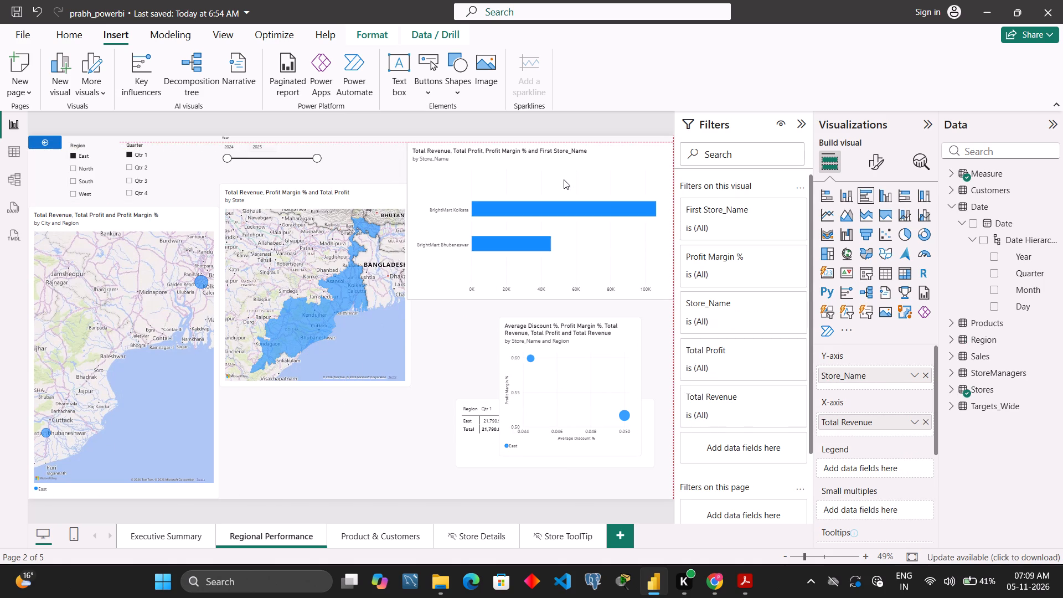
{"action": "left_click_drag", "start_coordinate": [564, 179], "coordinate": [553, 192]}
{"action": "left_click_drag", "start_coordinate": [539, 312], "coordinate": [528, 409]}
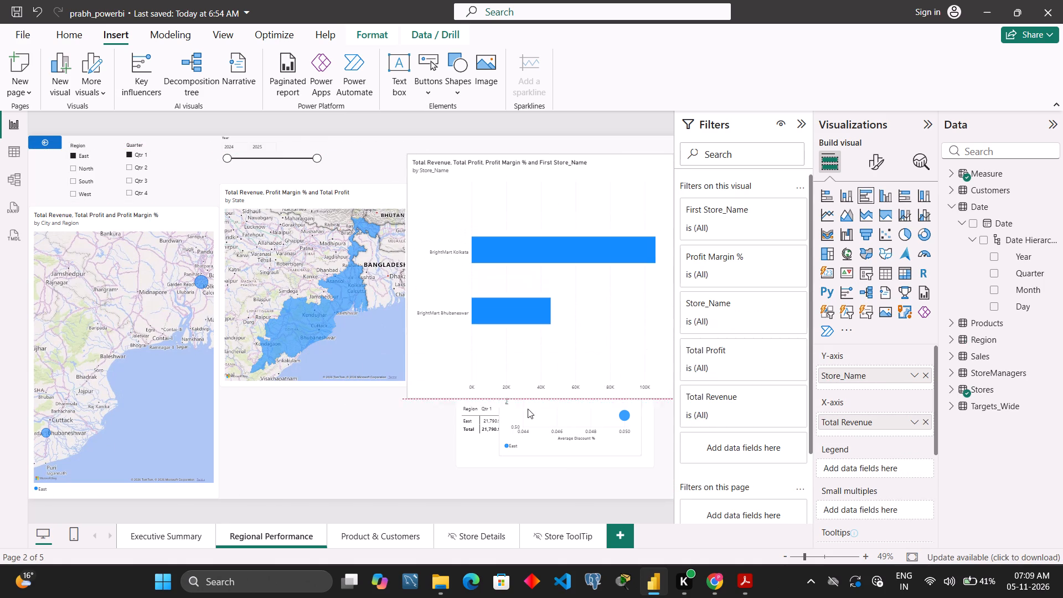
{"action": "left_click_drag", "start_coordinate": [528, 409], "coordinate": [527, 413]}
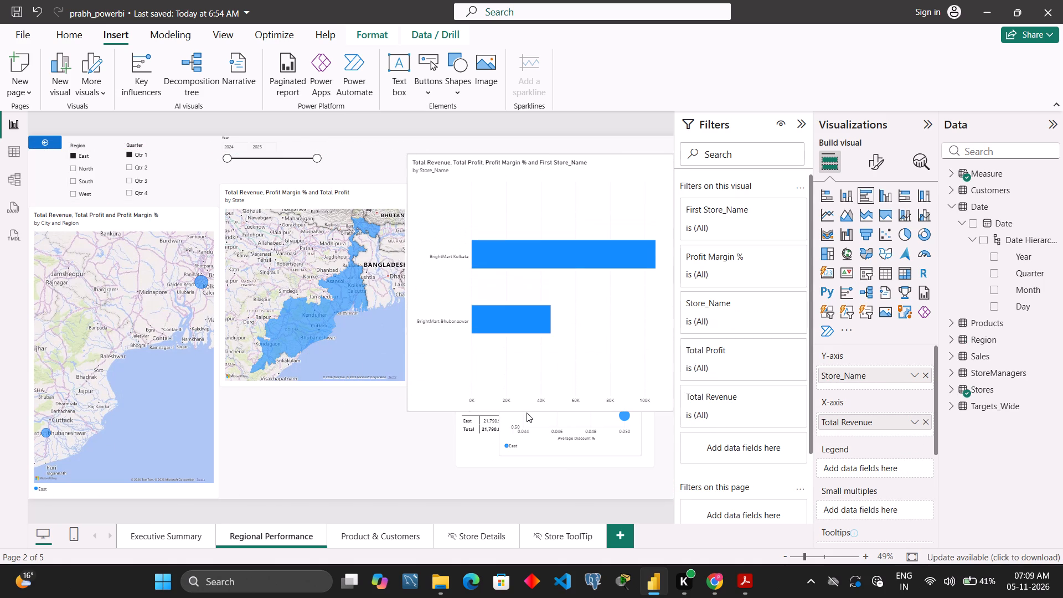
{"action": "left_click_drag", "start_coordinate": [527, 413], "coordinate": [555, 293]}
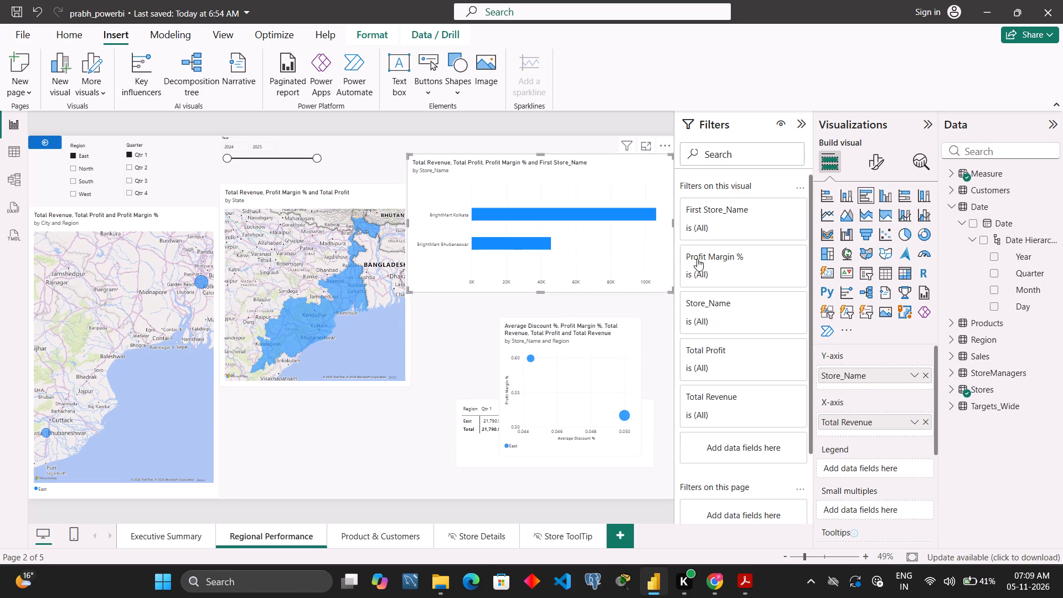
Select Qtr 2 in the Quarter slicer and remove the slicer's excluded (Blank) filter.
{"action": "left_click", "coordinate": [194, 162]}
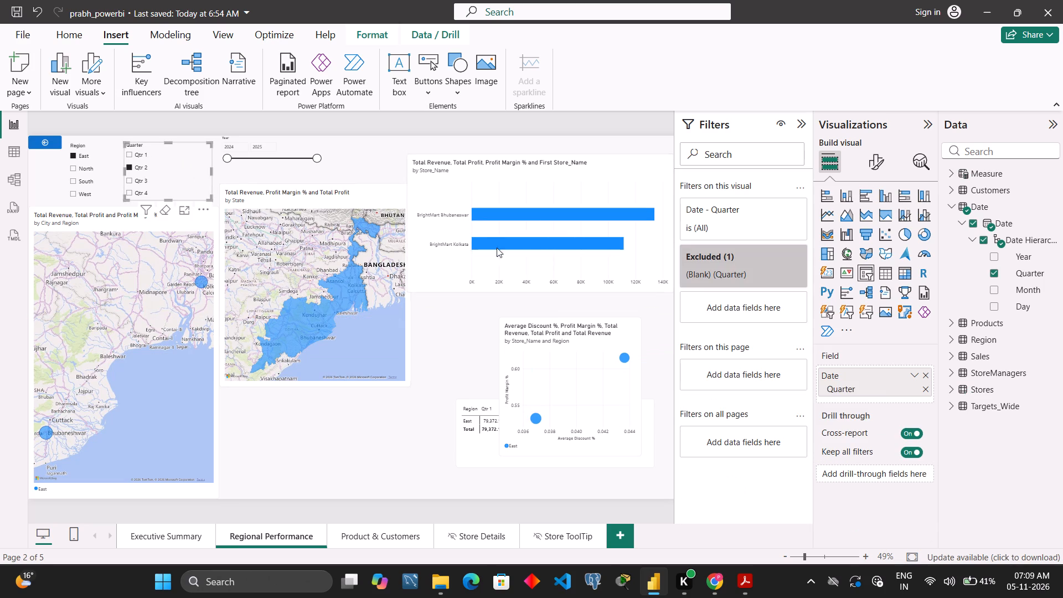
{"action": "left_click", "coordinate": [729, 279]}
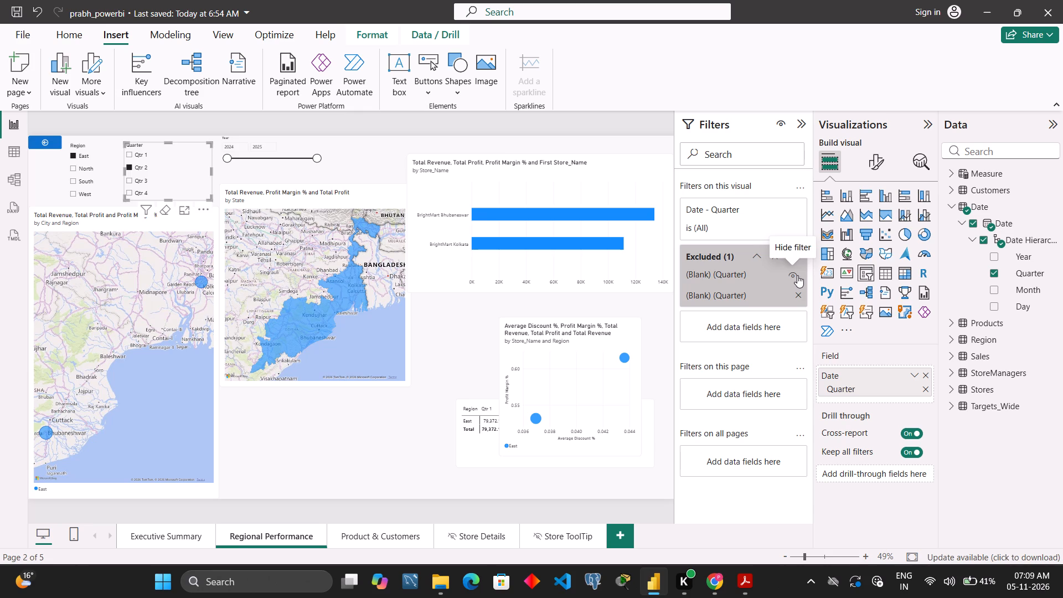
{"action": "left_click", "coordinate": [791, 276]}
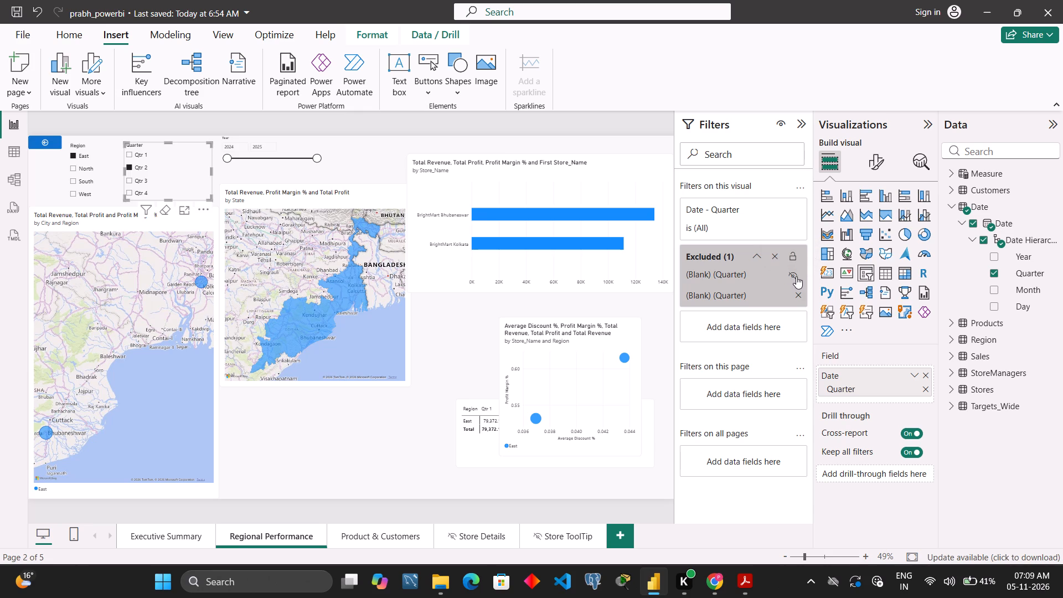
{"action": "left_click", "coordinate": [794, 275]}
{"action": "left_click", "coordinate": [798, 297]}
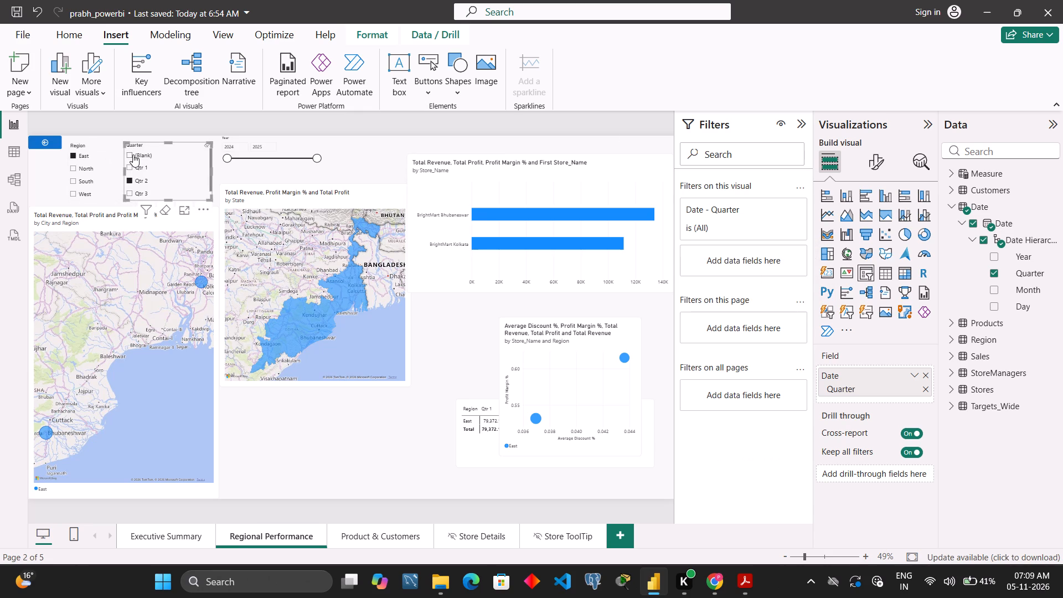
Clear the Quarter slicer's selection and exclude its (Blank) item.
{"action": "left_click", "coordinate": [133, 156]}
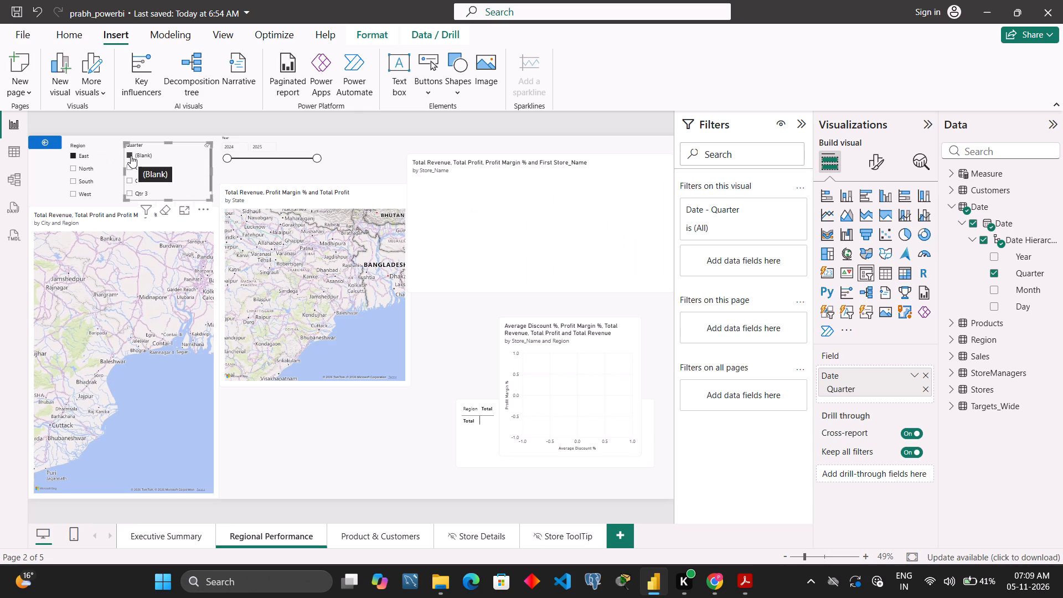
{"action": "left_click", "coordinate": [131, 156]}
{"action": "left_click", "coordinate": [130, 167]}
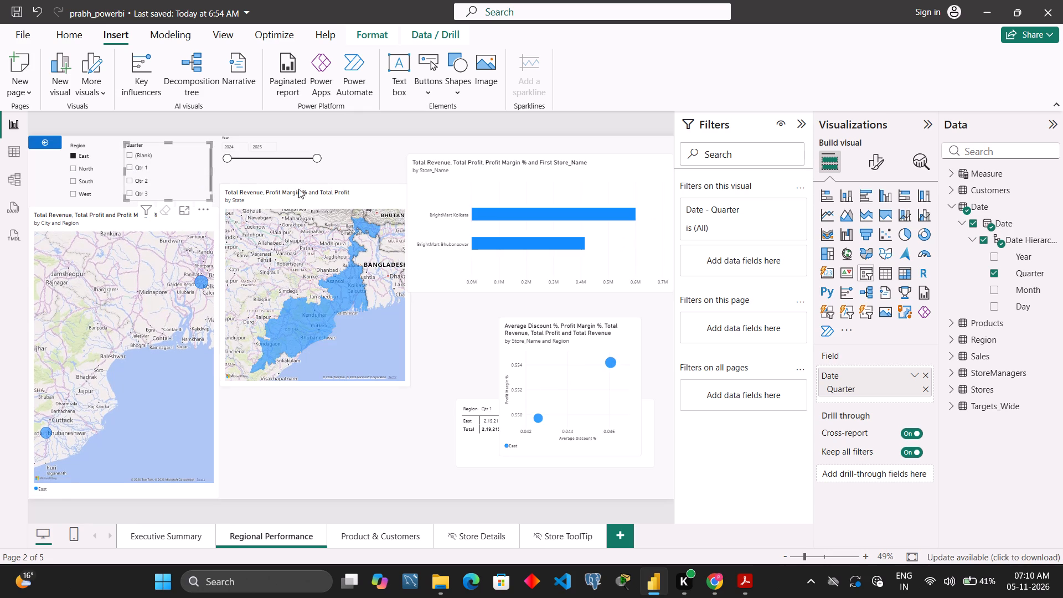
{"action": "right_click_drag", "start_coordinate": [165, 159], "coordinate": [170, 159]}
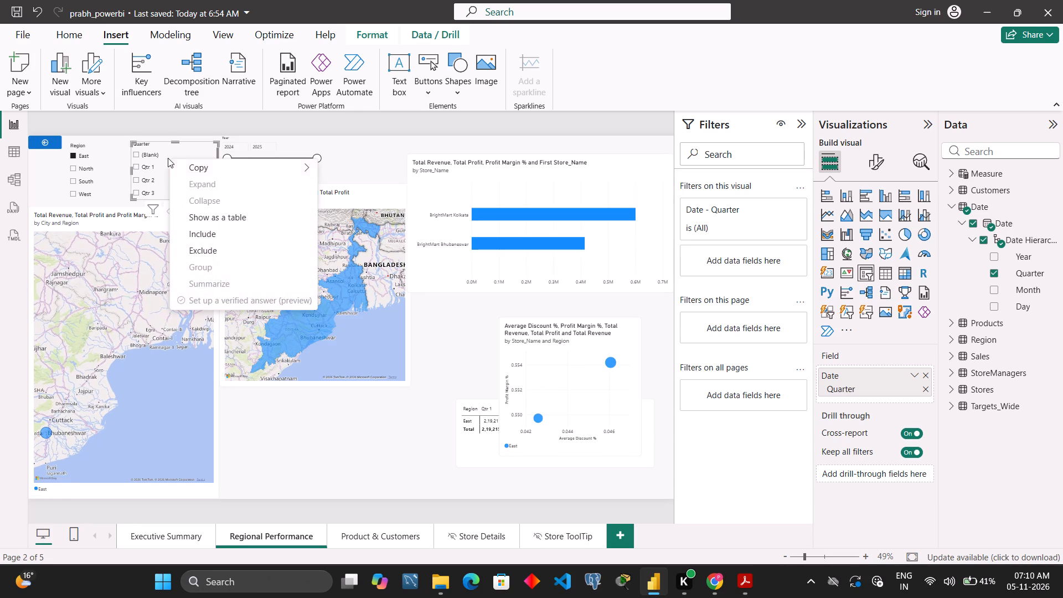
{"action": "left_click", "coordinate": [258, 245]}
Move the Quarter slicer closer to the Region slicer, keeping the two level above the City and Region map.
{"action": "left_click_drag", "start_coordinate": [188, 162], "coordinate": [166, 158]}
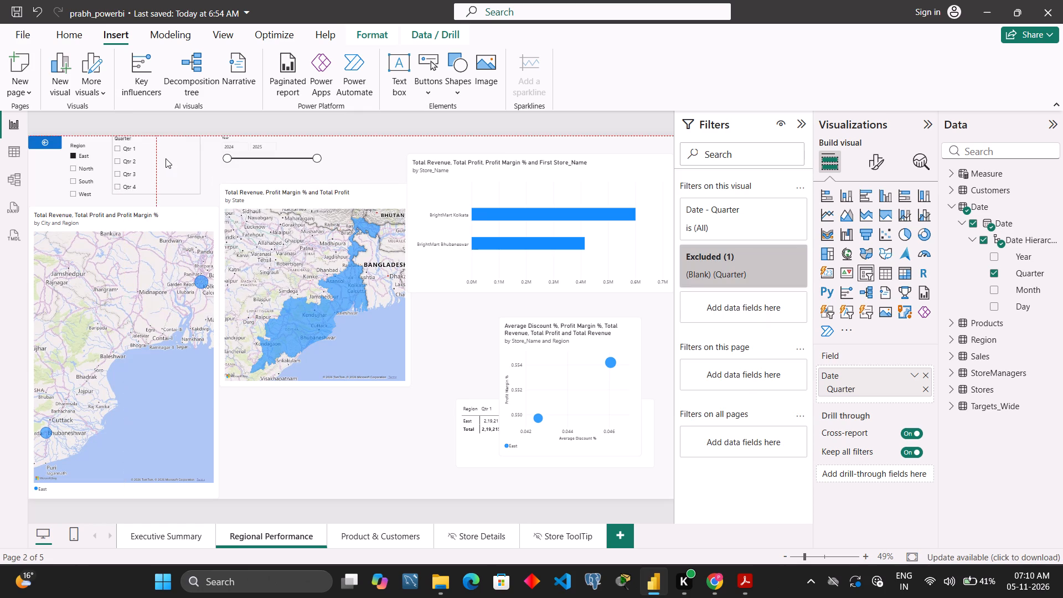
{"action": "left_click_drag", "start_coordinate": [166, 158], "coordinate": [168, 166]}
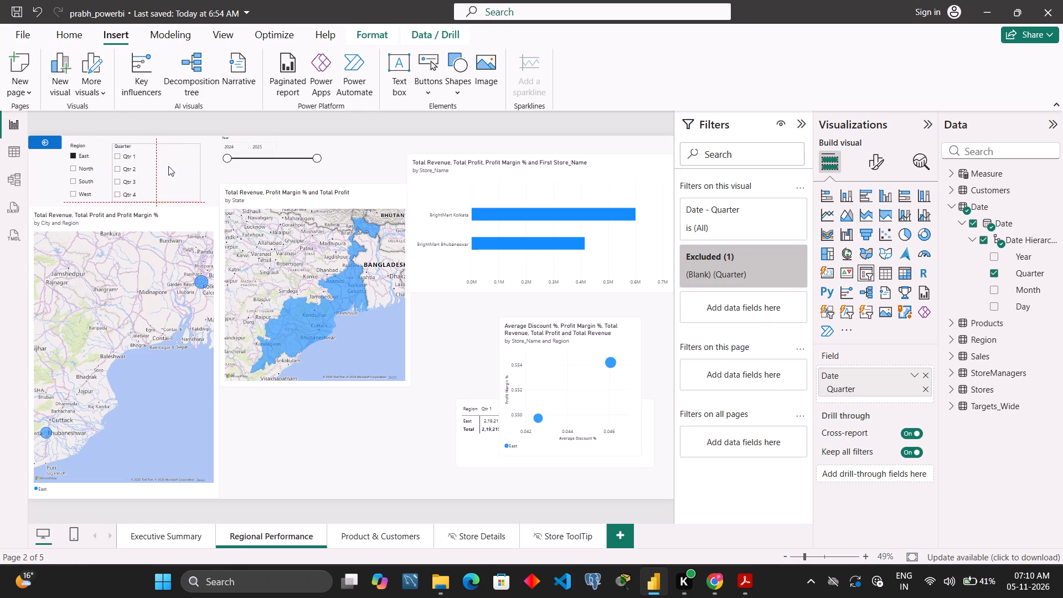
{"action": "left_click_drag", "start_coordinate": [168, 166], "coordinate": [171, 166]}
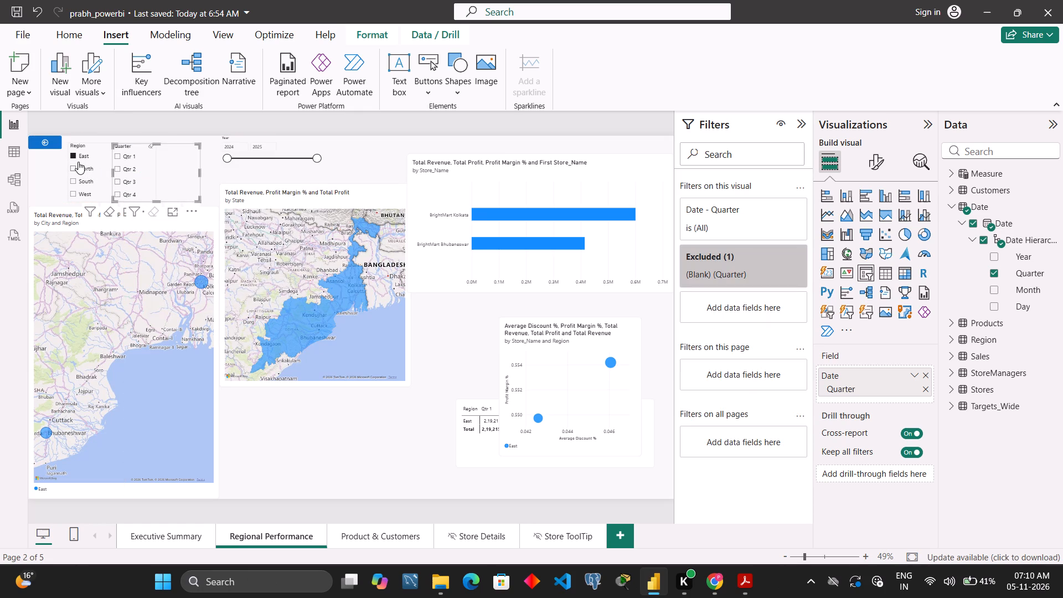
Clear the East selection in the Region slicer.
{"action": "left_click", "coordinate": [73, 153]}
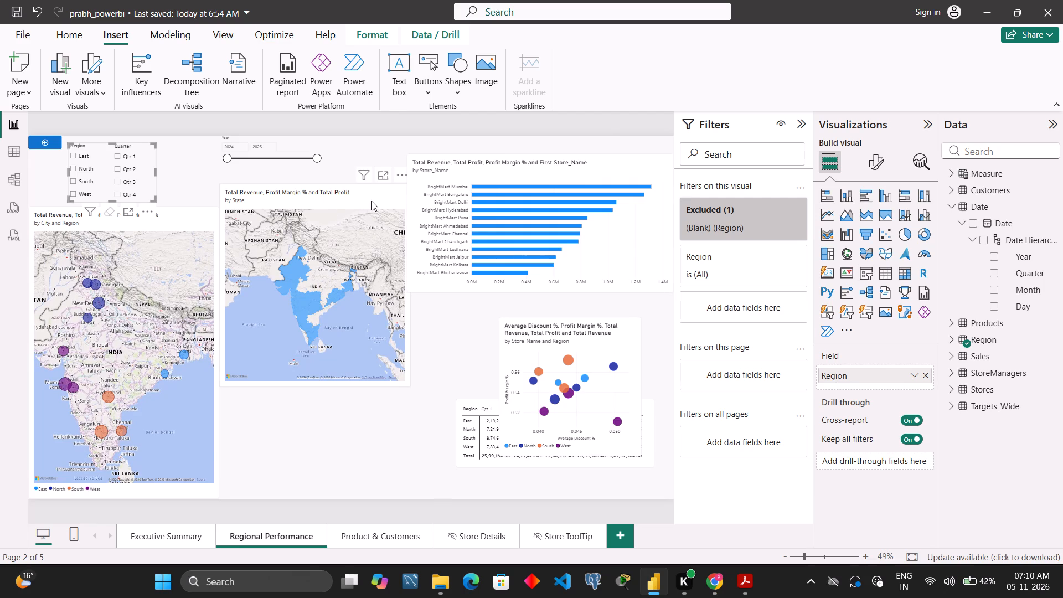
Make the Store_Name bar chart taller, pull its left edge clear of the State map, and move it to the page's top edge.
{"action": "left_click", "coordinate": [476, 174]}
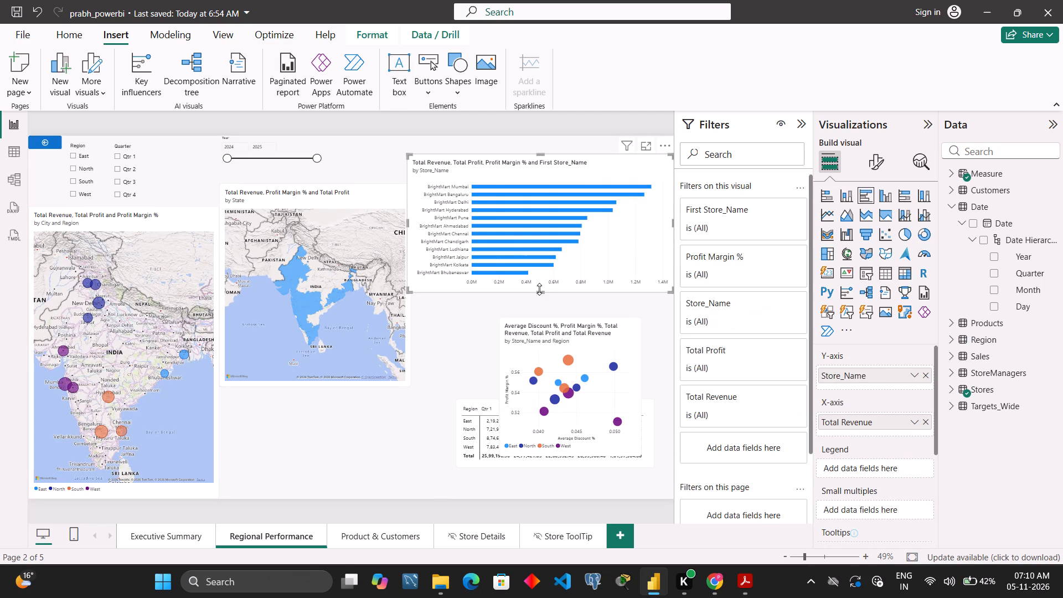
{"action": "left_click_drag", "start_coordinate": [539, 293], "coordinate": [545, 327]}
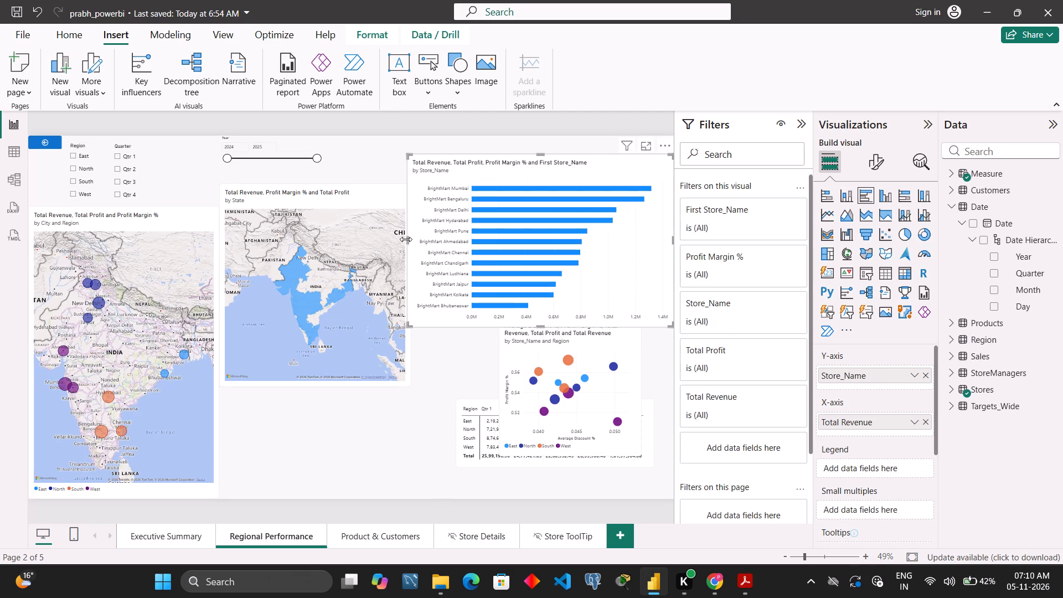
{"action": "left_click_drag", "start_coordinate": [406, 239], "coordinate": [415, 237]}
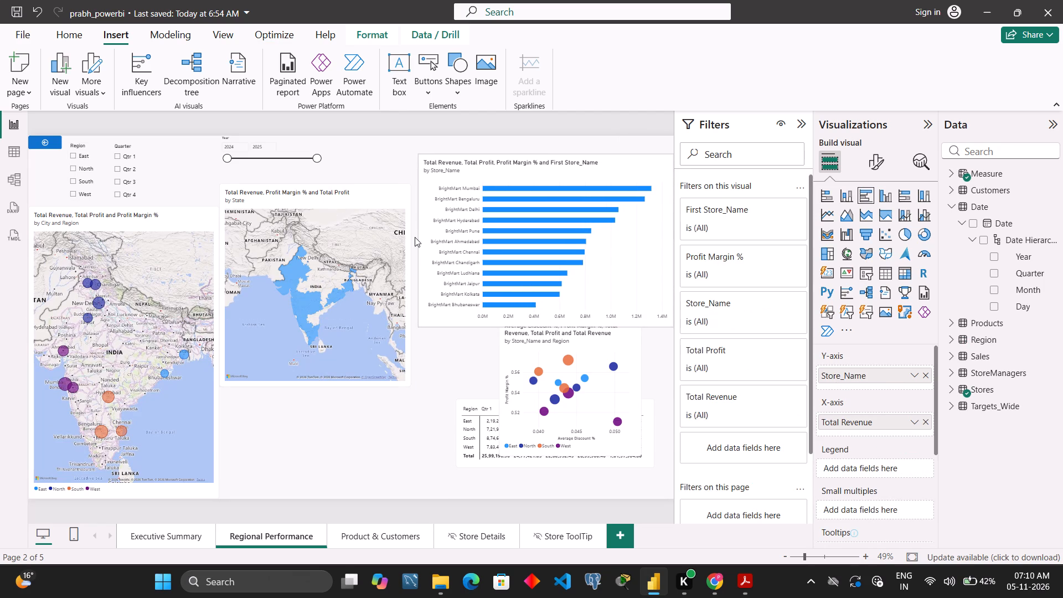
{"action": "left_click_drag", "start_coordinate": [415, 237], "coordinate": [415, 237]}
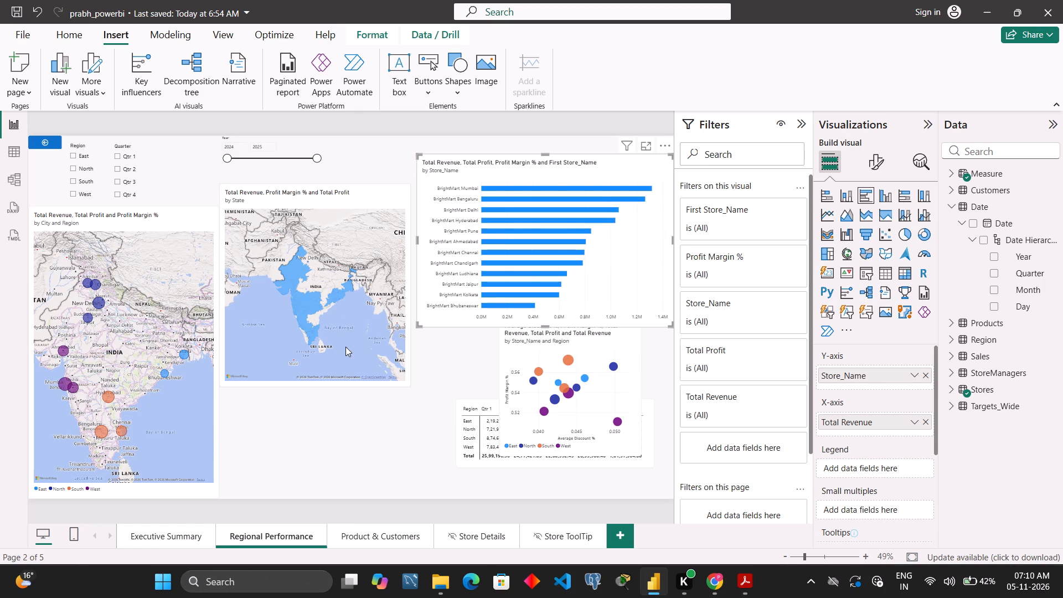
{"action": "left_click_drag", "start_coordinate": [606, 169], "coordinate": [607, 151]}
Extend the State map's bottom edge down to the bottom of the page.
{"action": "left_click", "coordinate": [370, 198]}
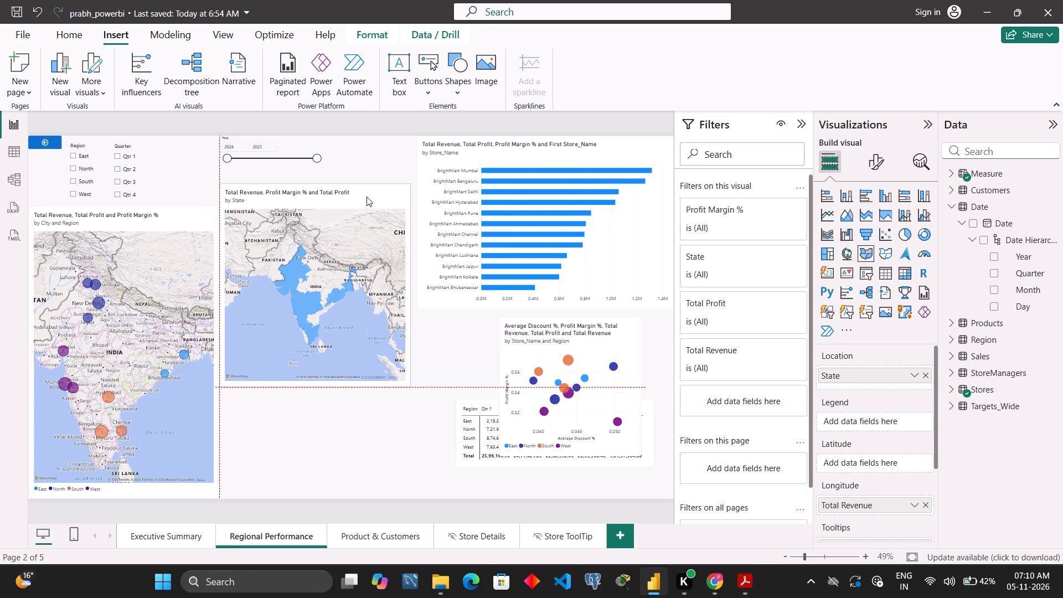
{"action": "left_click_drag", "start_coordinate": [316, 382], "coordinate": [323, 415]}
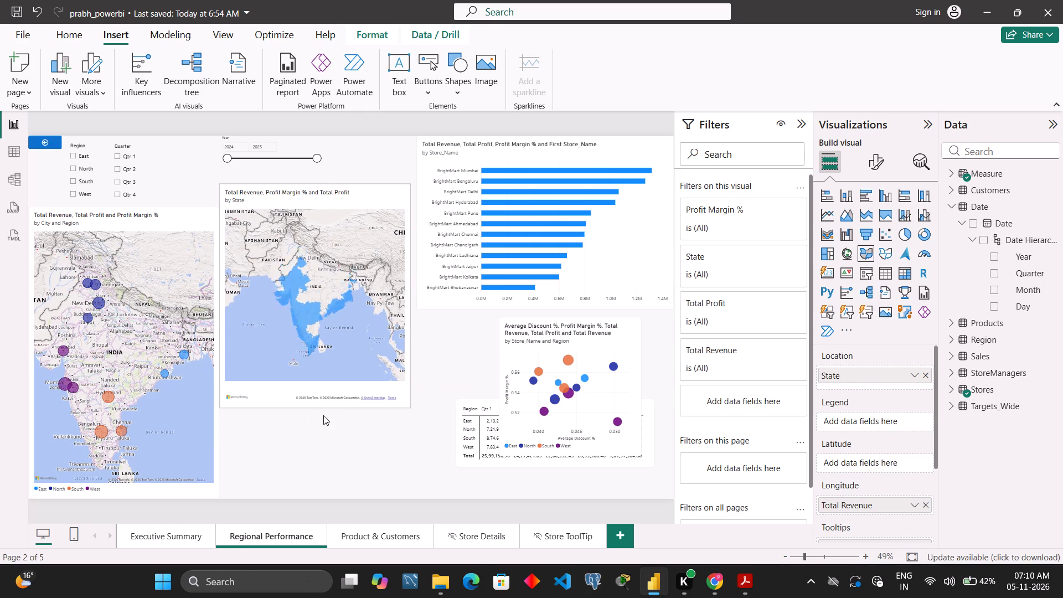
{"action": "left_click_drag", "start_coordinate": [323, 415], "coordinate": [322, 498]}
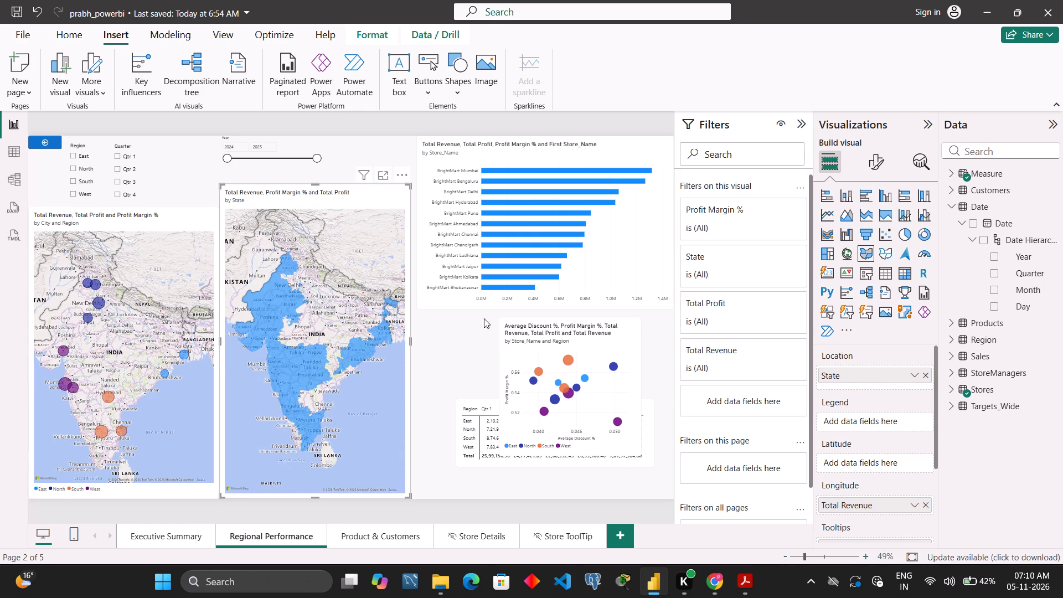
Place the Average Discount % scatter chart under the bar chart, match its width to that chart, and reduce its height.
{"action": "left_click_drag", "start_coordinate": [631, 335], "coordinate": [500, 313]}
{"action": "left_click_drag", "start_coordinate": [509, 361], "coordinate": [658, 357]}
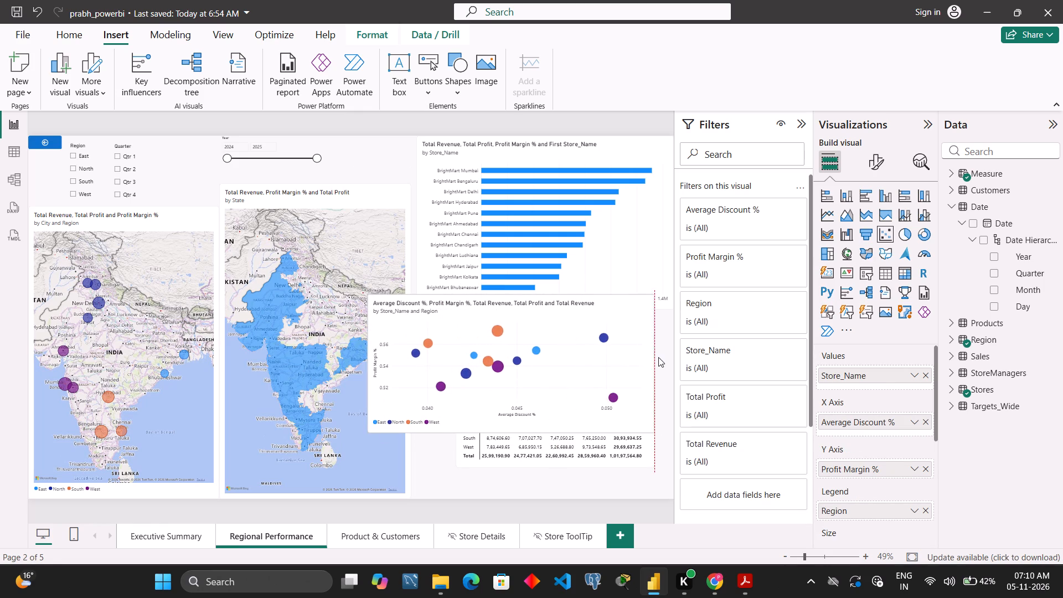
{"action": "left_click_drag", "start_coordinate": [658, 357], "coordinate": [669, 357]}
{"action": "left_click_drag", "start_coordinate": [369, 362], "coordinate": [418, 355]}
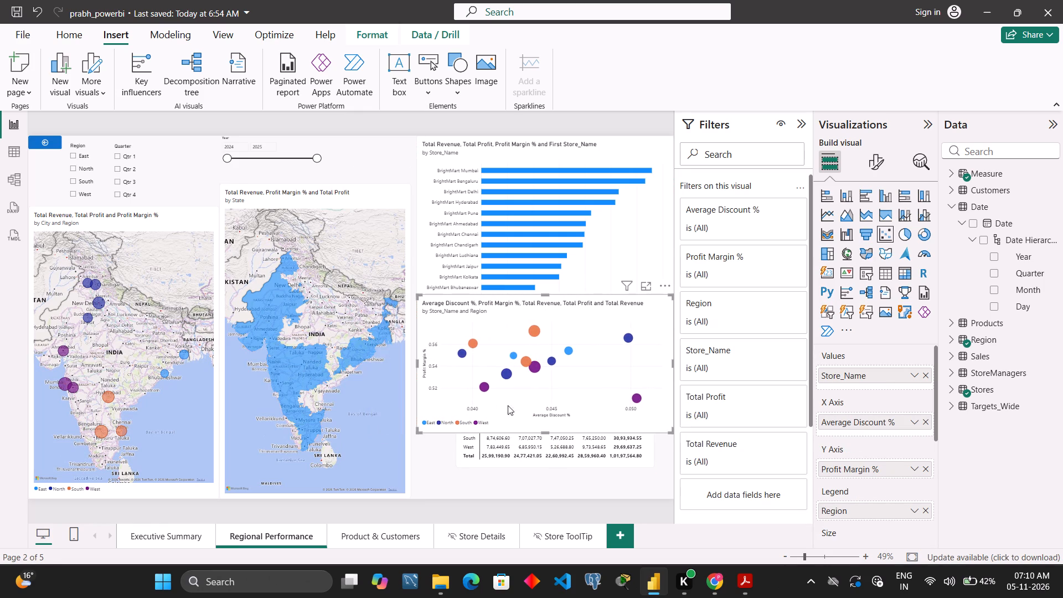
{"action": "left_click_drag", "start_coordinate": [549, 430], "coordinate": [550, 408]}
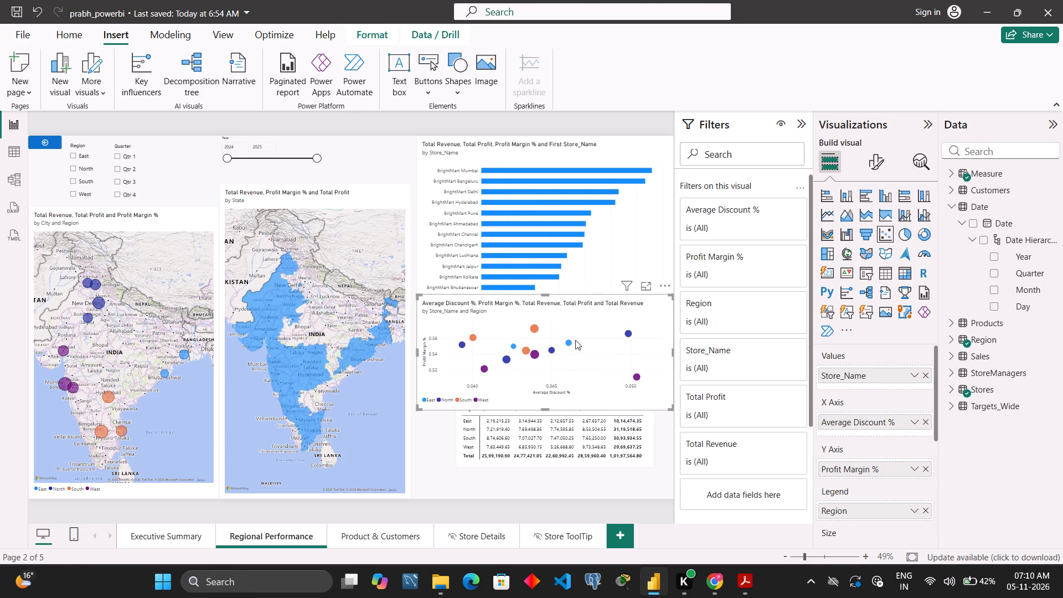
Place the Region by quarter matrix below the scatter chart at the page bottom, widened to the page's right edge.
{"action": "left_click_drag", "start_coordinate": [584, 465], "coordinate": [551, 480]}
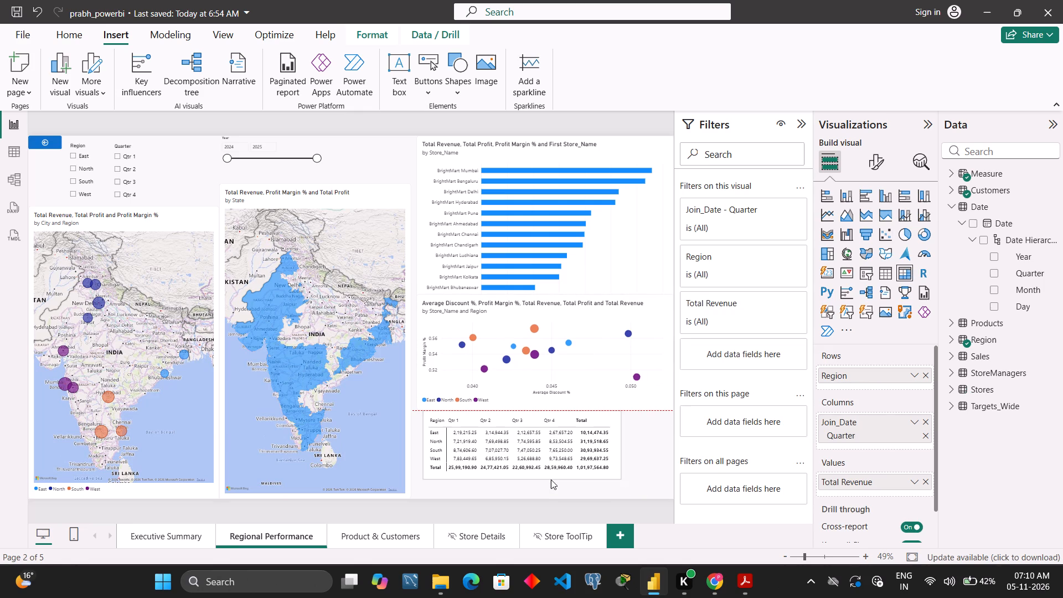
{"action": "left_click_drag", "start_coordinate": [551, 480], "coordinate": [548, 478]}
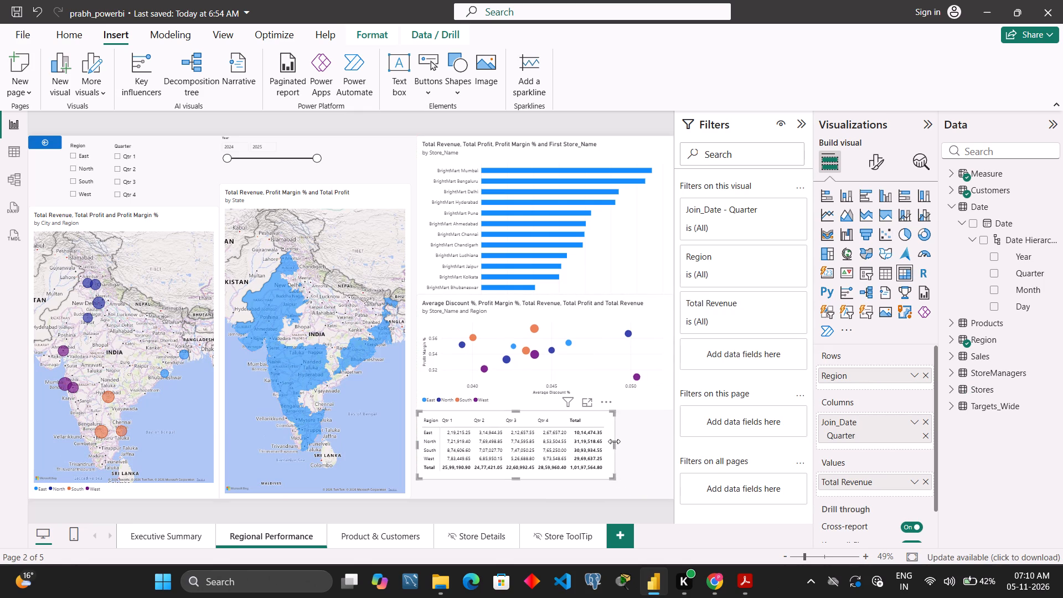
{"action": "left_click_drag", "start_coordinate": [614, 441], "coordinate": [680, 440]}
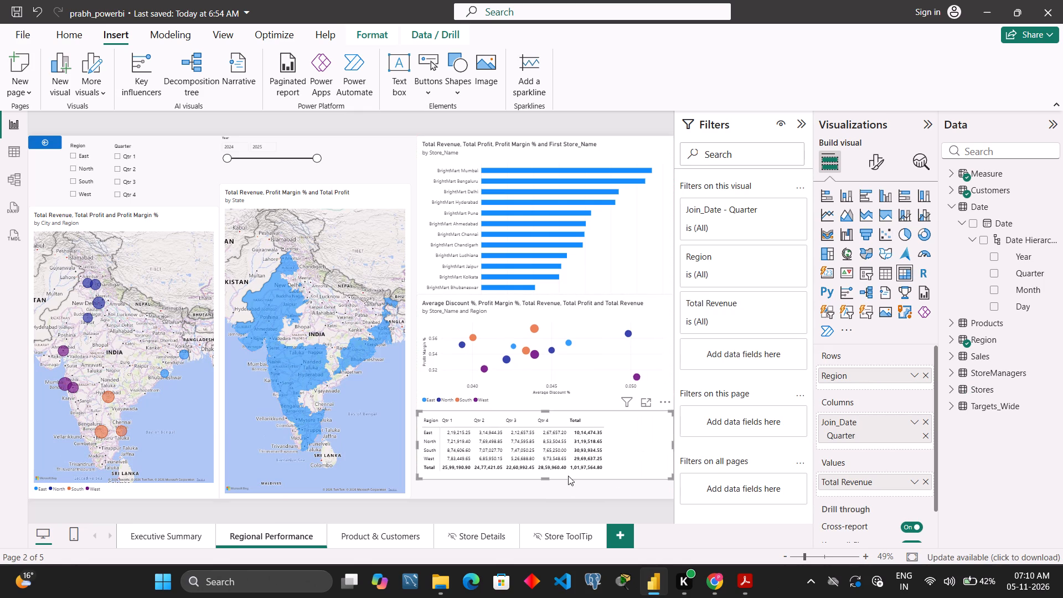
{"action": "left_click_drag", "start_coordinate": [546, 480], "coordinate": [551, 499]}
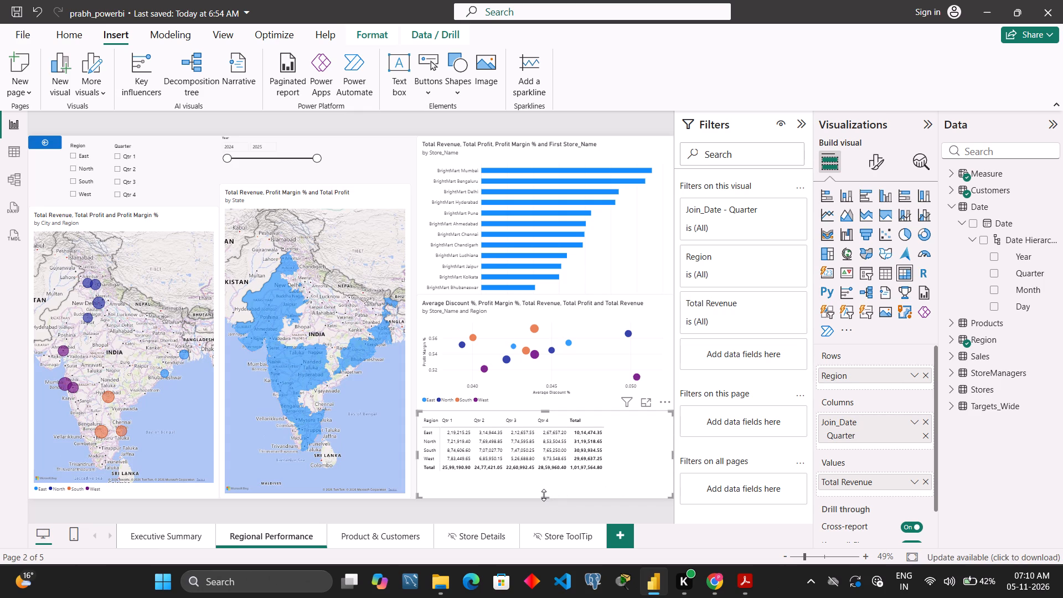
{"action": "left_click_drag", "start_coordinate": [544, 495], "coordinate": [546, 474]}
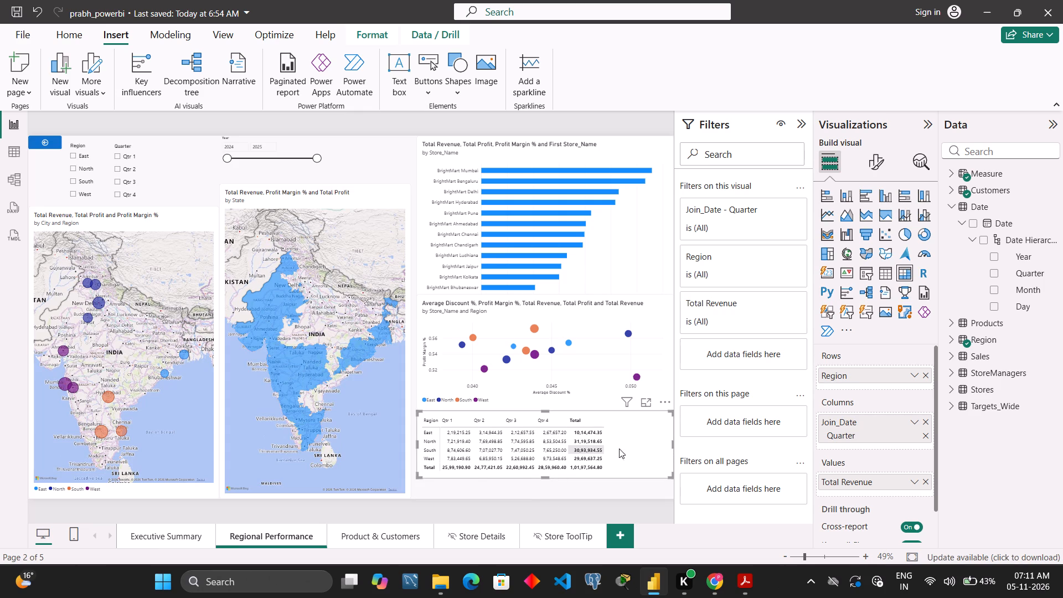
{"action": "left_click_drag", "start_coordinate": [639, 447], "coordinate": [644, 468]}
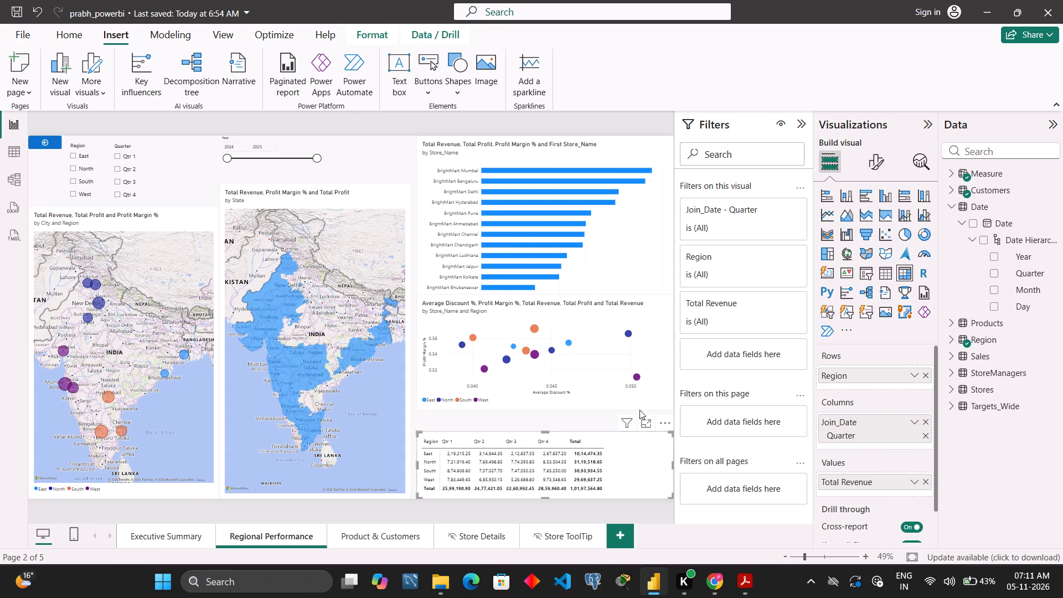
Extend the Average Discount % scatter chart down to the matrix and lower its top edge clear of the Store_Name bar chart's axis.
{"action": "left_click", "coordinate": [628, 398]}
{"action": "left_click_drag", "start_coordinate": [545, 409], "coordinate": [546, 423]}
{"action": "left_click_drag", "start_coordinate": [582, 318], "coordinate": [582, 323]}
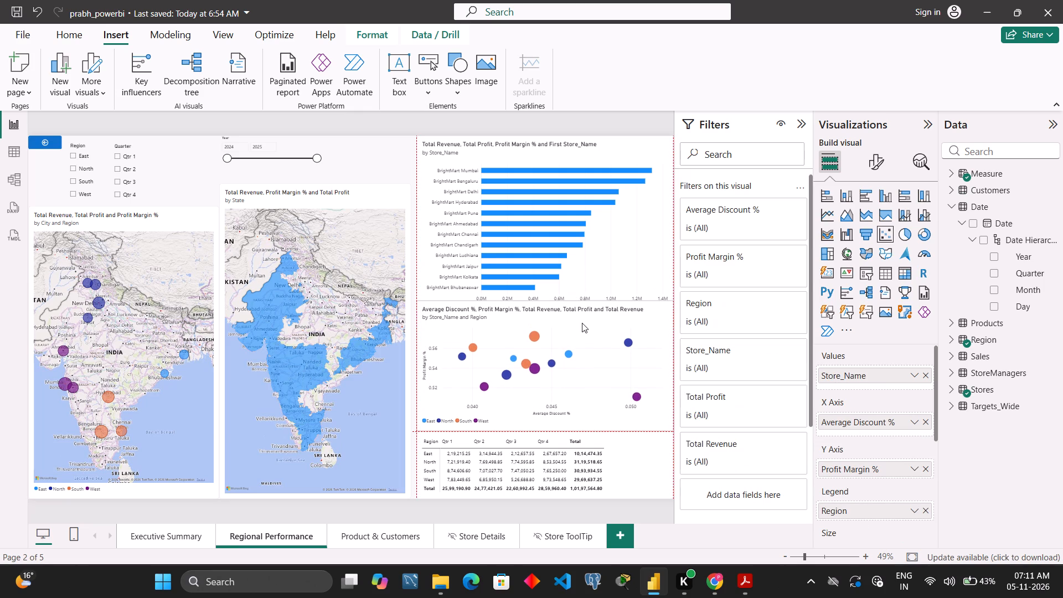
{"action": "left_click_drag", "start_coordinate": [582, 323], "coordinate": [580, 331]}
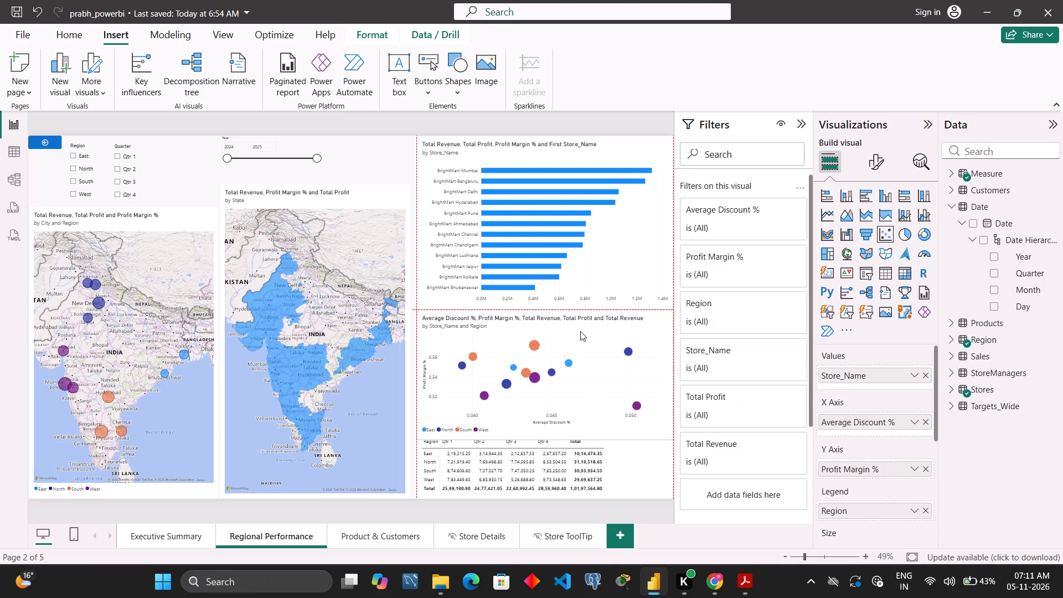
{"action": "left_click_drag", "start_coordinate": [580, 331], "coordinate": [580, 327]}
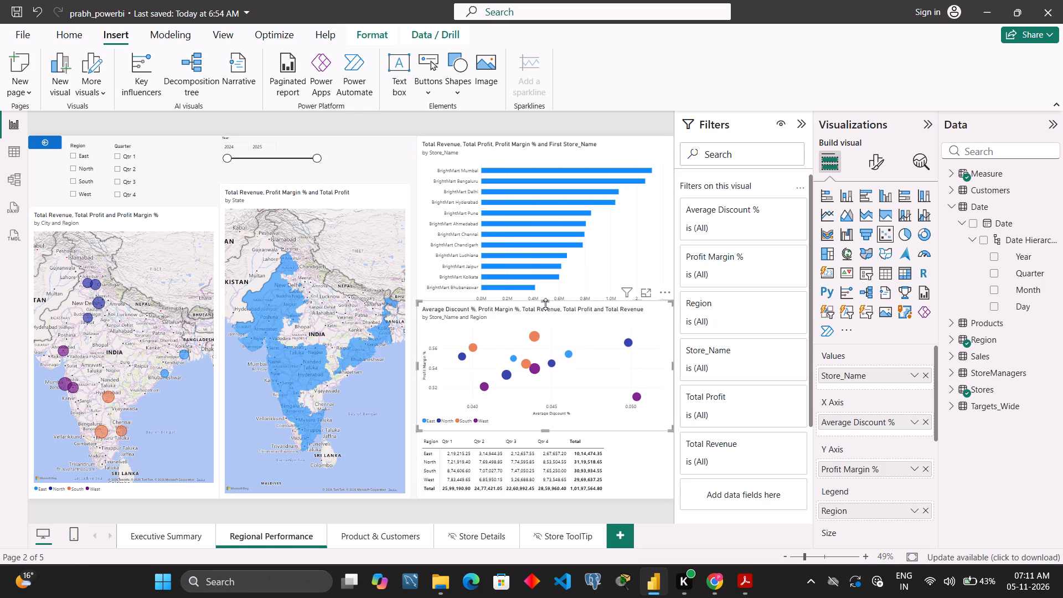
{"action": "left_click_drag", "start_coordinate": [545, 304], "coordinate": [544, 316]}
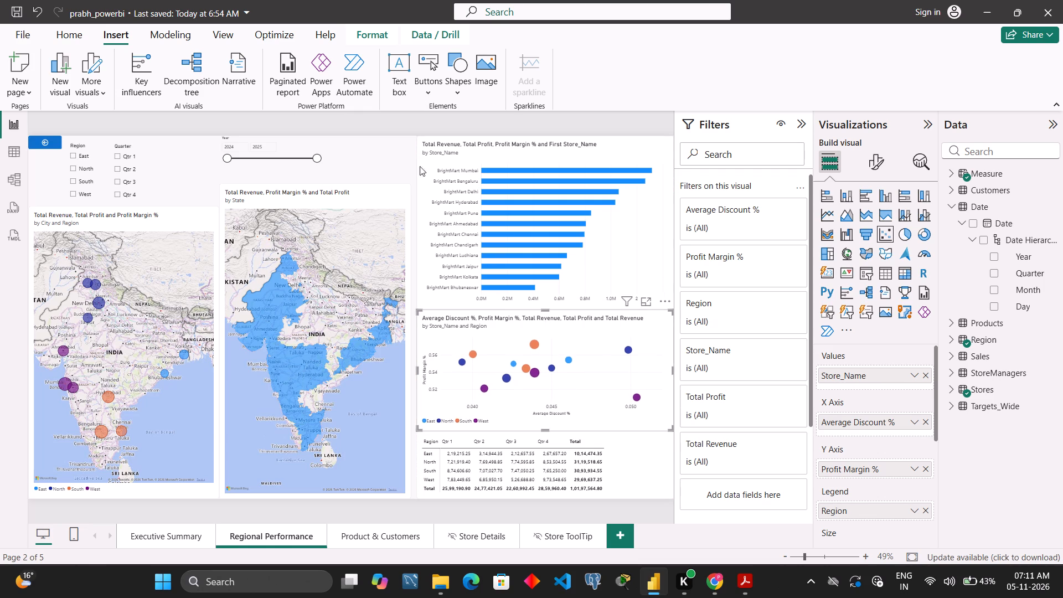
Lower the State map's top edge until it is level with the top of the City and Region map.
{"action": "left_click", "coordinate": [388, 160]}
{"action": "left_click", "coordinate": [369, 189]}
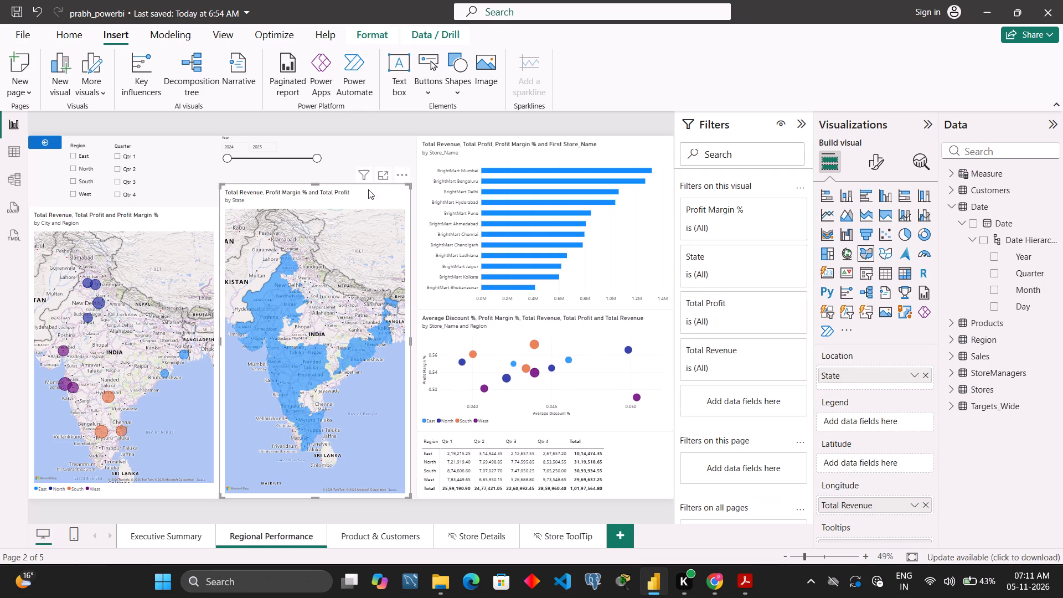
{"action": "left_click_drag", "start_coordinate": [317, 187], "coordinate": [318, 199]}
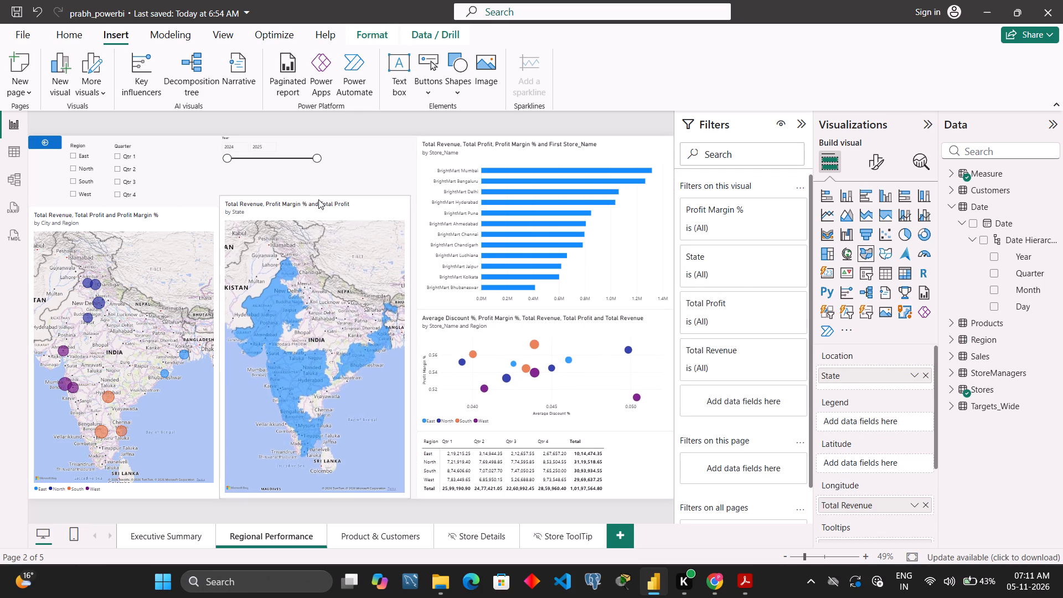
{"action": "left_click_drag", "start_coordinate": [318, 199], "coordinate": [318, 217]}
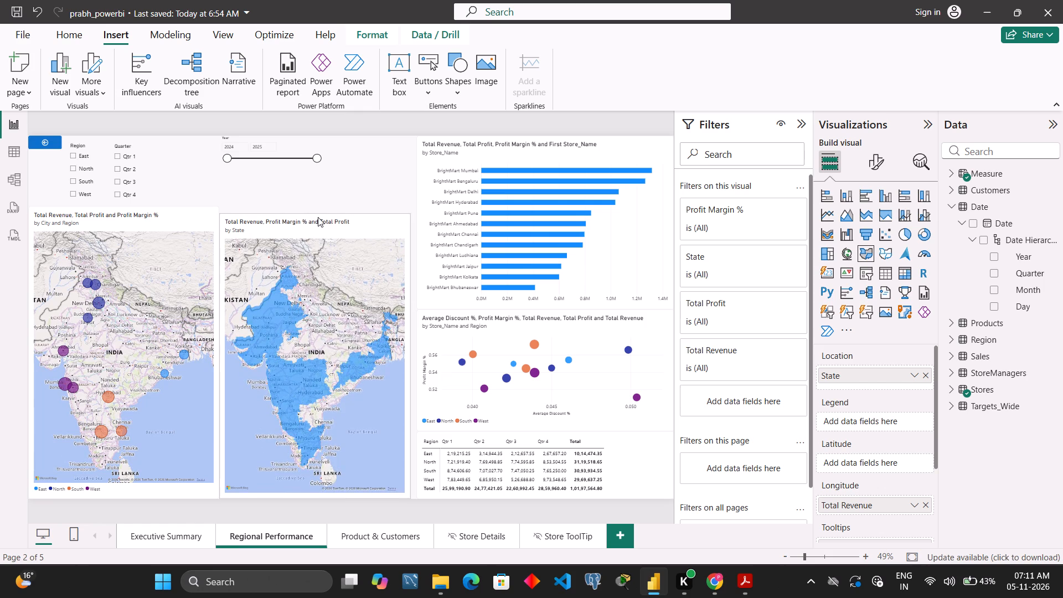
{"action": "left_click_drag", "start_coordinate": [318, 217], "coordinate": [318, 212]}
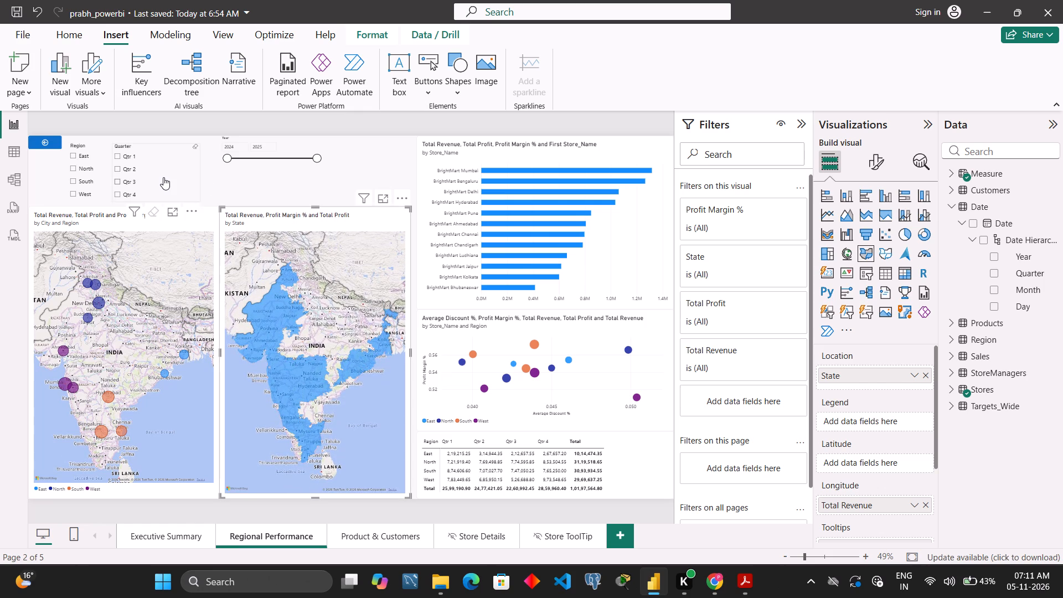
Rearrange the slicers above the two maps in one row, ordered Region, Year, Quarter.
{"action": "left_click_drag", "start_coordinate": [163, 177], "coordinate": [350, 181]}
{"action": "left_click_drag", "start_coordinate": [254, 166], "coordinate": [235, 168]}
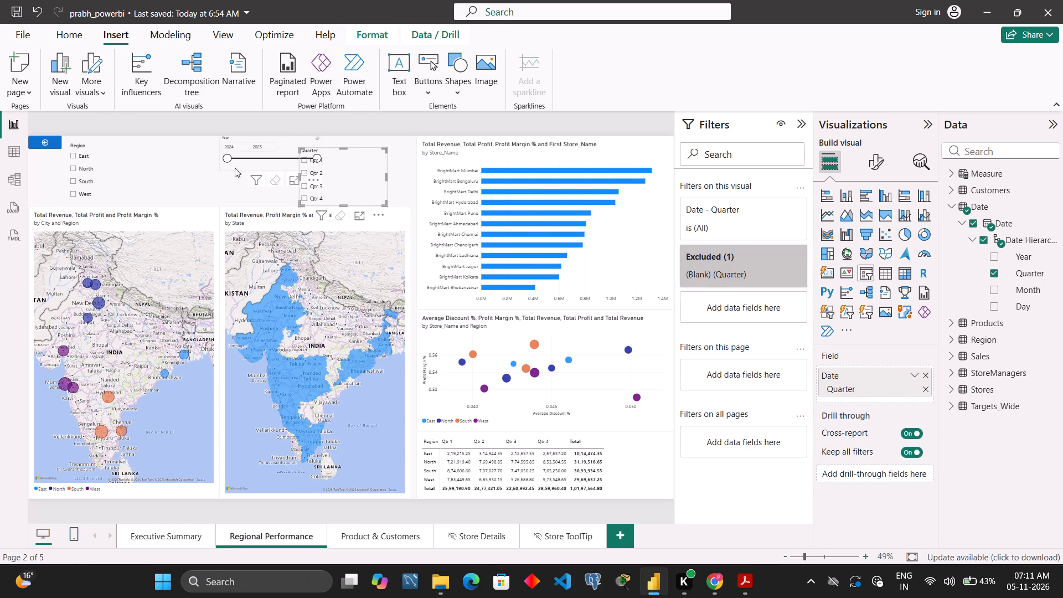
{"action": "left_click_drag", "start_coordinate": [235, 168], "coordinate": [193, 179]}
{"action": "left_click_drag", "start_coordinate": [113, 153], "coordinate": [131, 150]}
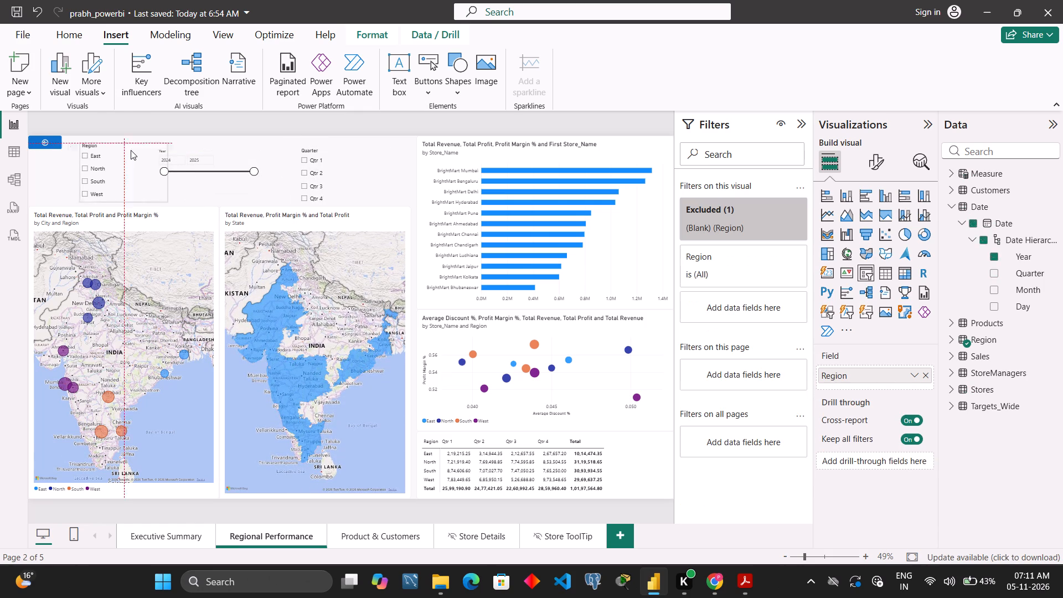
{"action": "left_click_drag", "start_coordinate": [131, 150], "coordinate": [135, 156]}
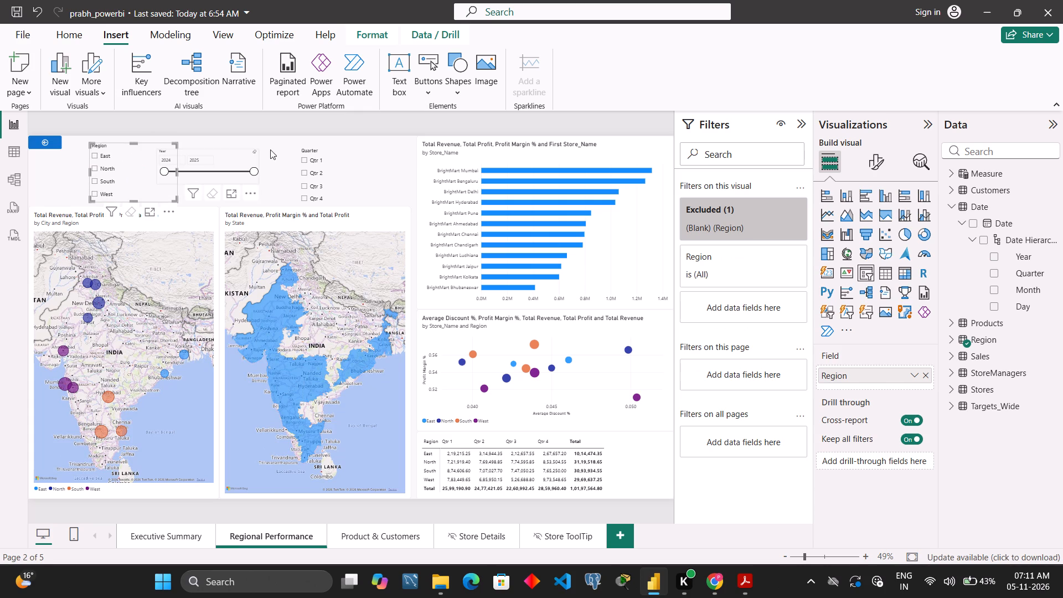
{"action": "left_click_drag", "start_coordinate": [354, 154], "coordinate": [327, 146]}
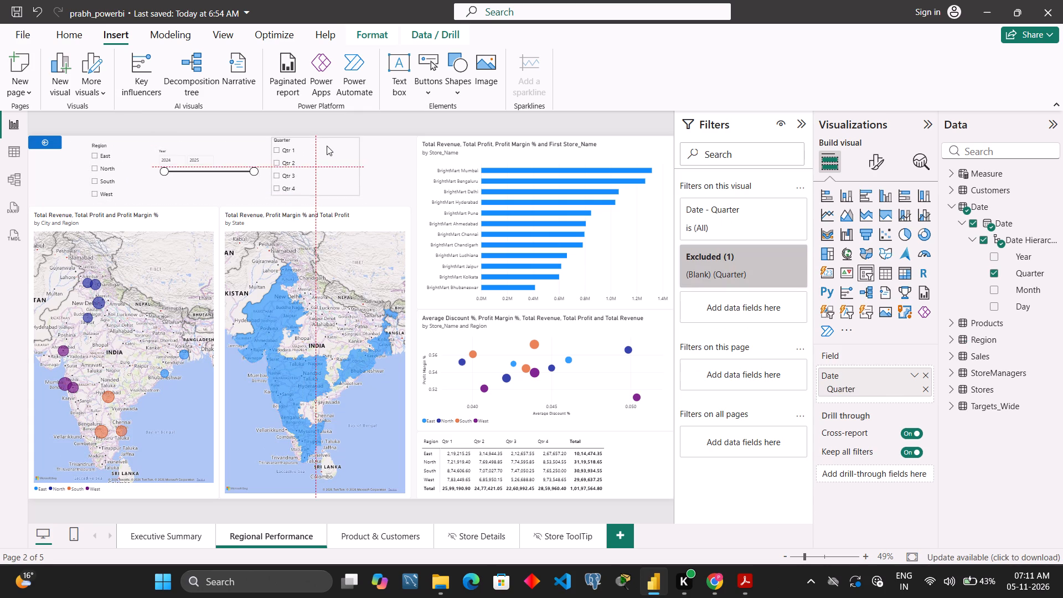
{"action": "left_click_drag", "start_coordinate": [327, 146], "coordinate": [327, 149]}
{"action": "left_click", "coordinate": [376, 149]}
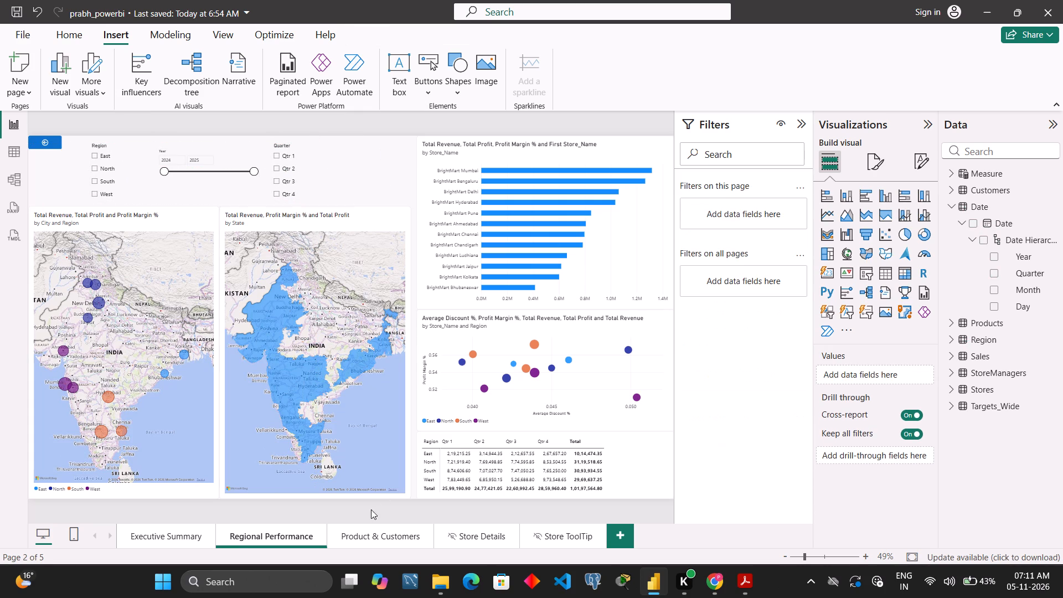
On the Executive Summary page, widen the Segment treemap and move it to the page's bottom-right corner.
{"action": "left_click", "coordinate": [368, 537]}
{"action": "left_click", "coordinate": [227, 540]}
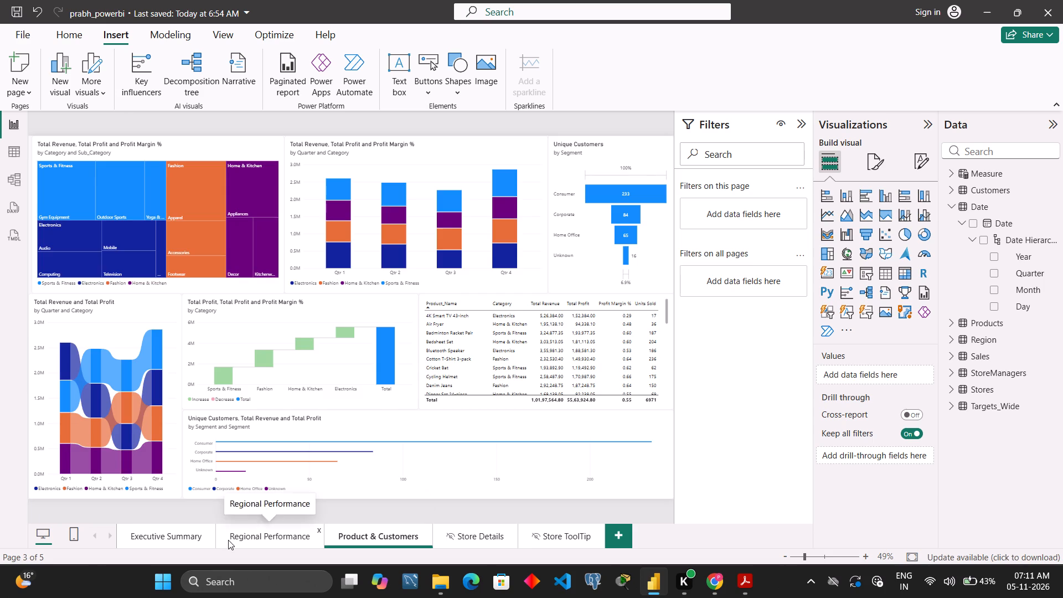
{"action": "left_click", "coordinate": [172, 533]}
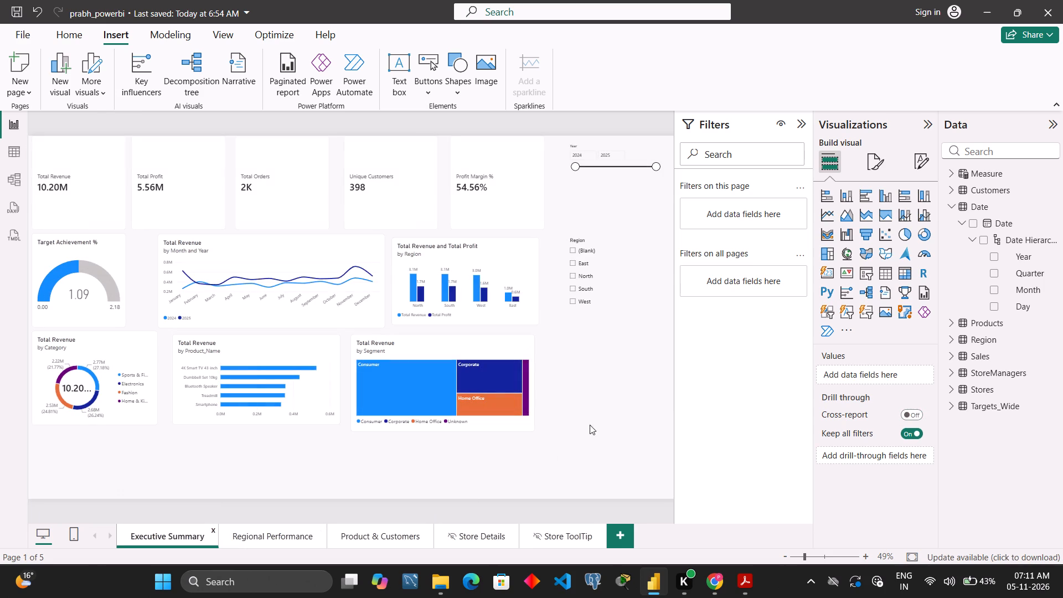
{"action": "left_click", "coordinate": [503, 424]}
{"action": "left_click_drag", "start_coordinate": [535, 383], "coordinate": [647, 382]}
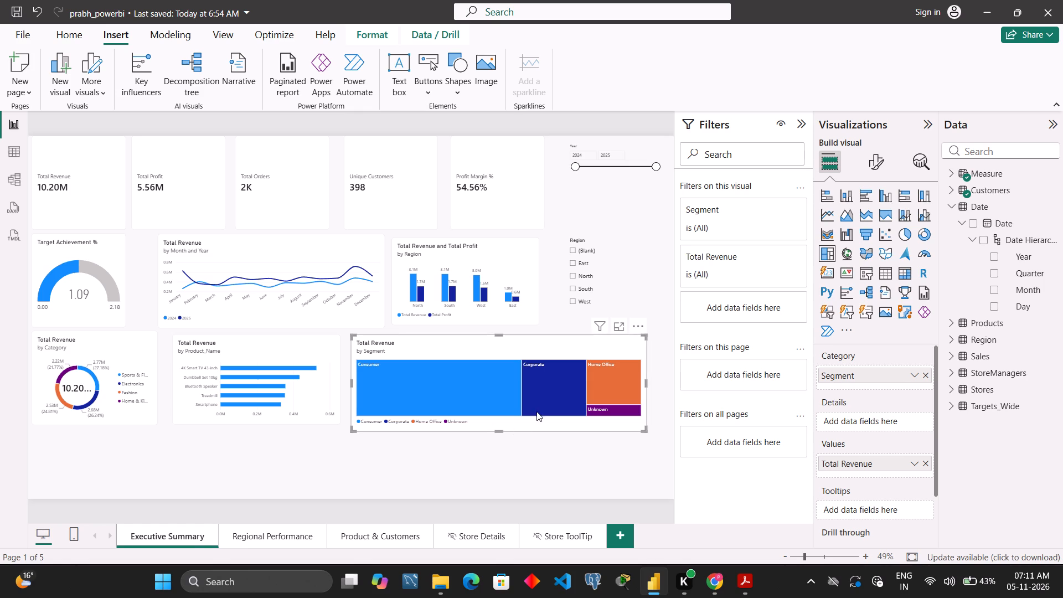
{"action": "left_click_drag", "start_coordinate": [545, 421], "coordinate": [581, 492]}
Make the Product_Name bar chart taller and much wider, and move it to the page's bottom-right corner over the treemap.
{"action": "left_click", "coordinate": [129, 352]}
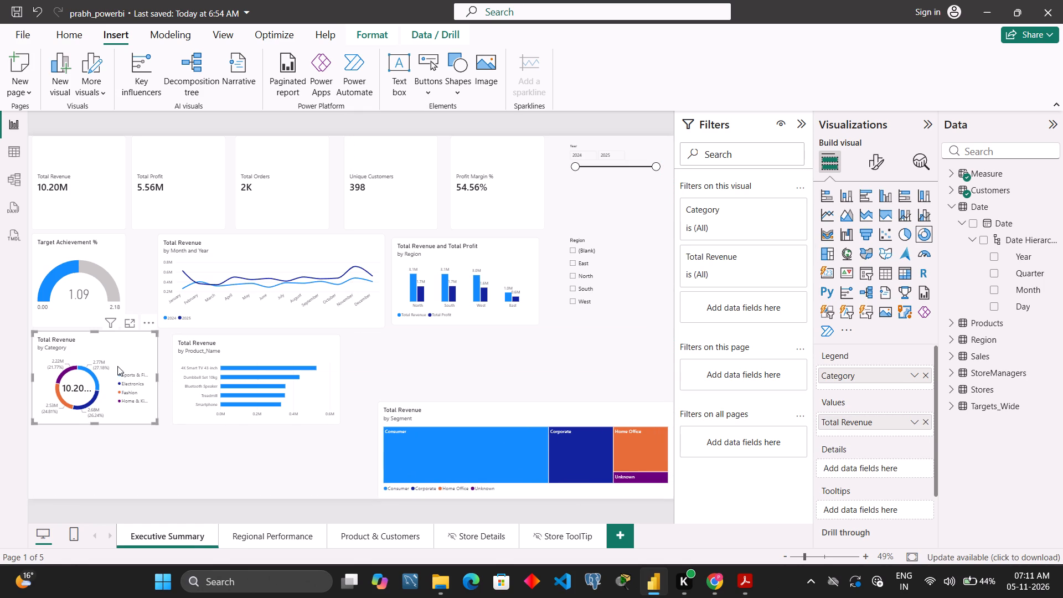
{"action": "left_click", "coordinate": [326, 349]}
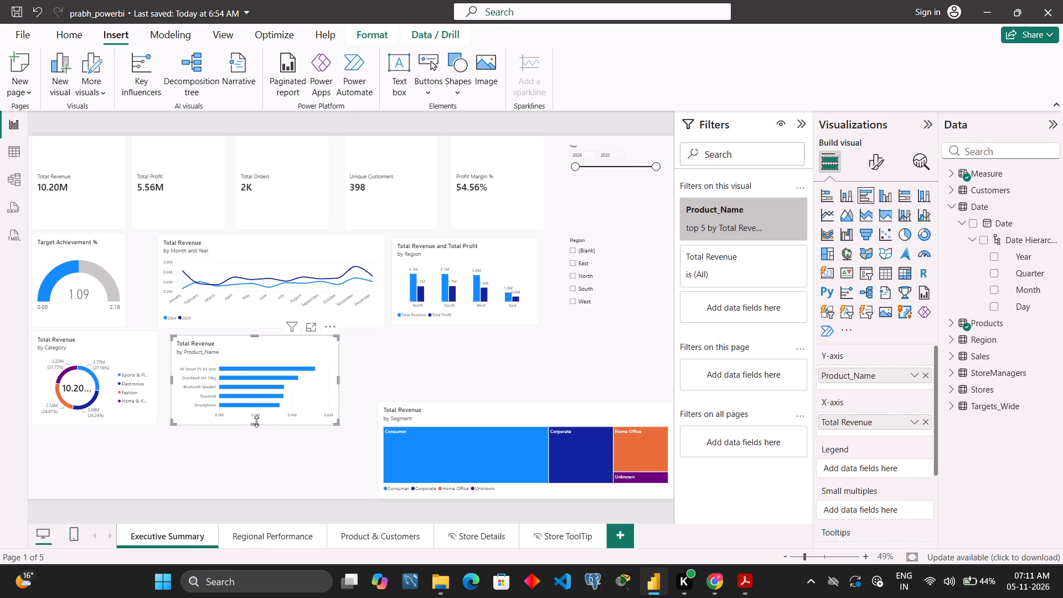
{"action": "left_click_drag", "start_coordinate": [252, 425], "coordinate": [257, 439]}
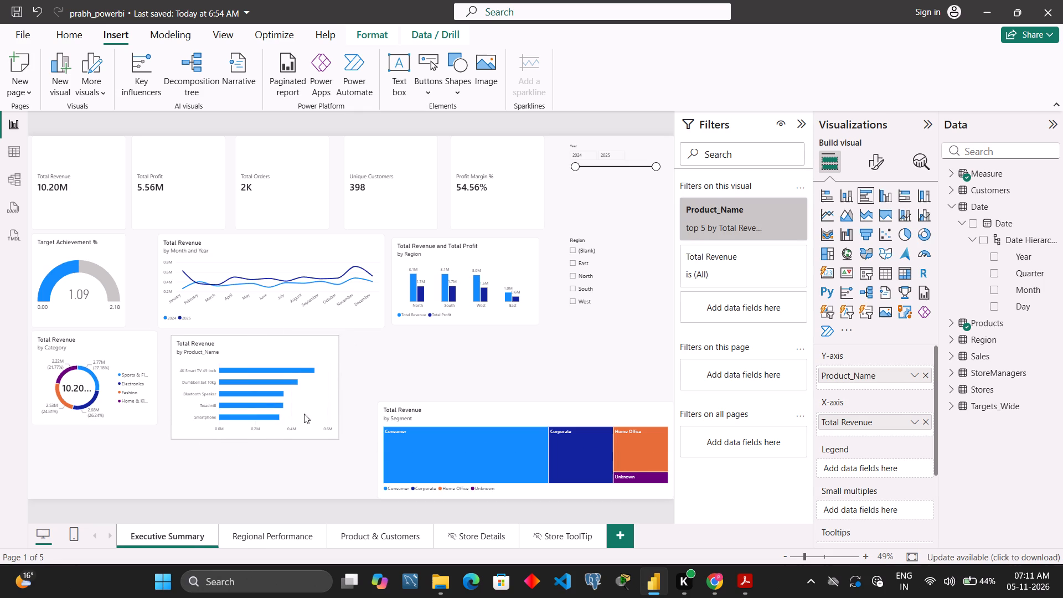
{"action": "left_click_drag", "start_coordinate": [338, 385], "coordinate": [479, 391]}
{"action": "left_click_drag", "start_coordinate": [452, 349], "coordinate": [679, 416]}
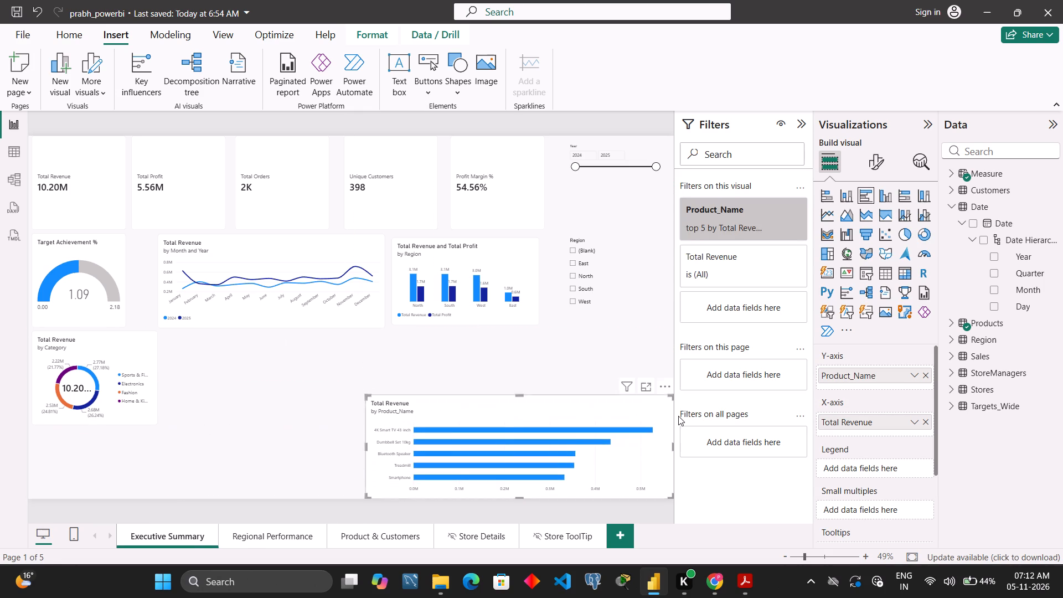
Shift the Segment treemap slightly left, trim the Product_Name bar chart to the treemap's top-left corner, and stack the bar chart directly above it.
{"action": "left_click", "coordinate": [366, 393]}
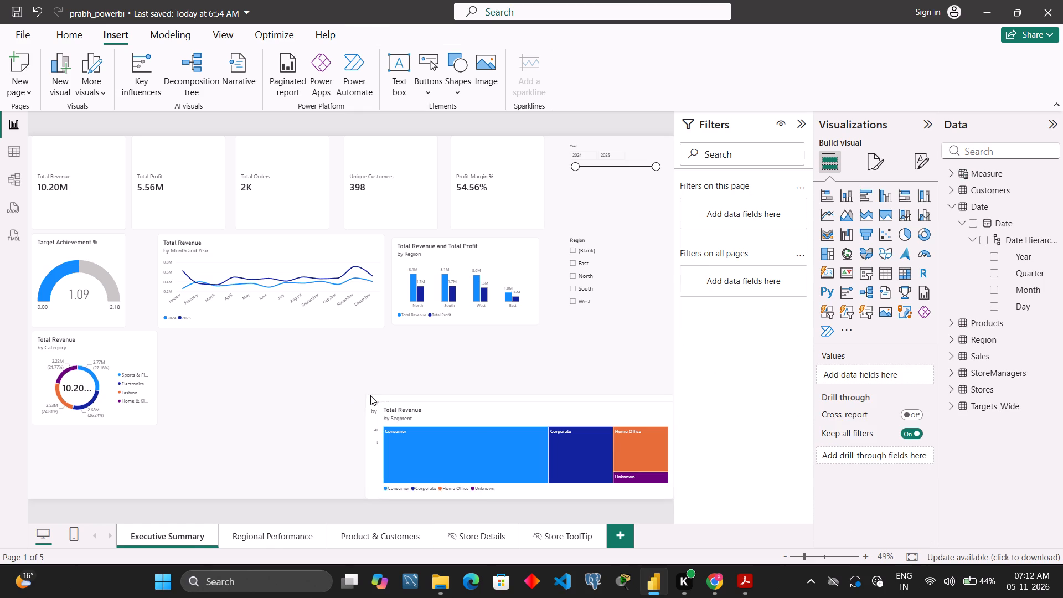
{"action": "left_click_drag", "start_coordinate": [479, 418], "coordinate": [473, 420]}
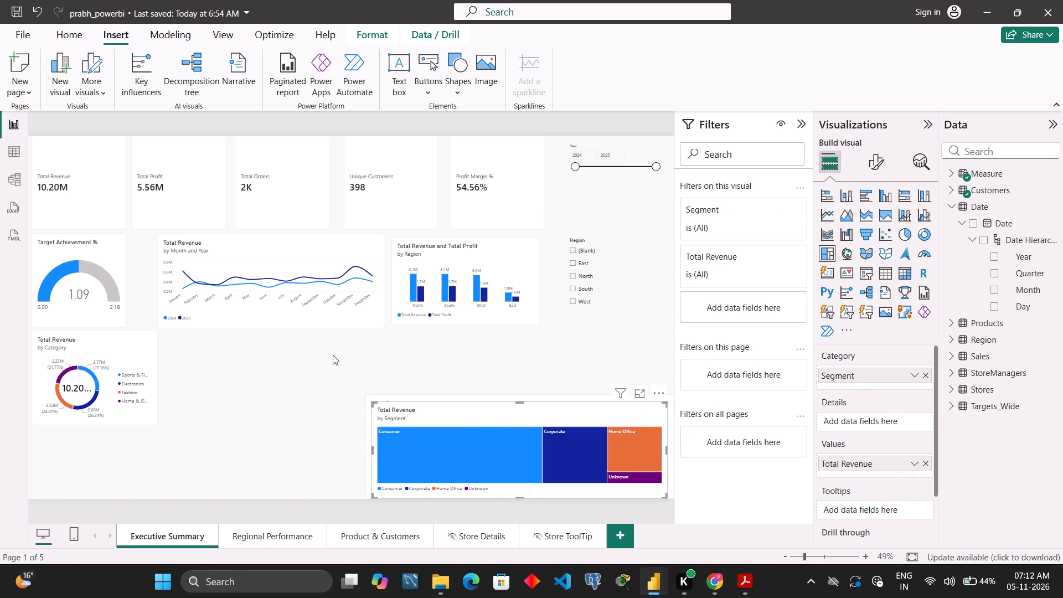
{"action": "left_click", "coordinate": [333, 355]}
{"action": "left_click", "coordinate": [423, 399]}
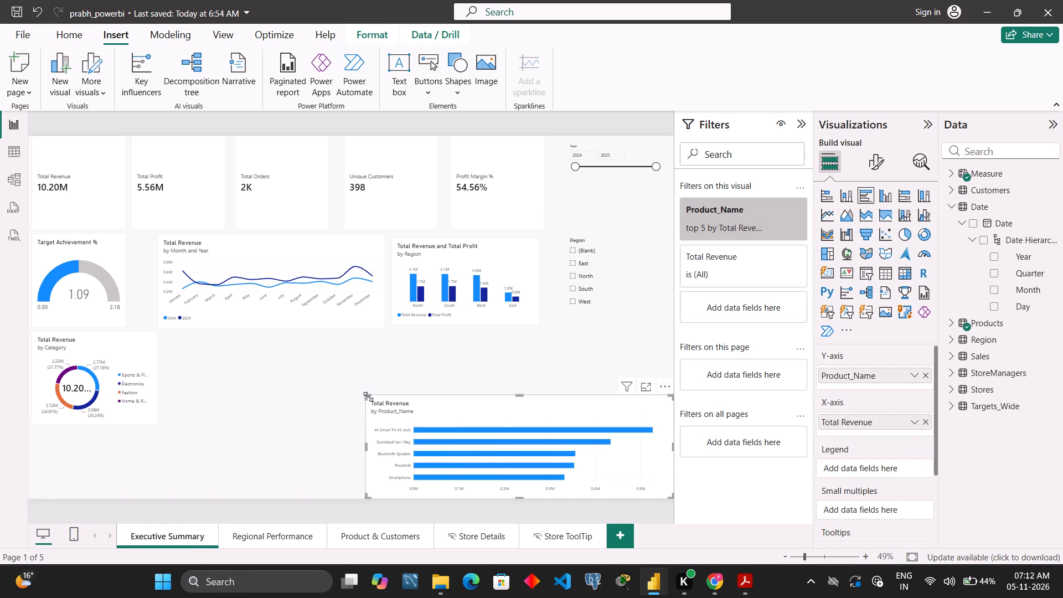
{"action": "left_click_drag", "start_coordinate": [368, 396], "coordinate": [378, 406]}
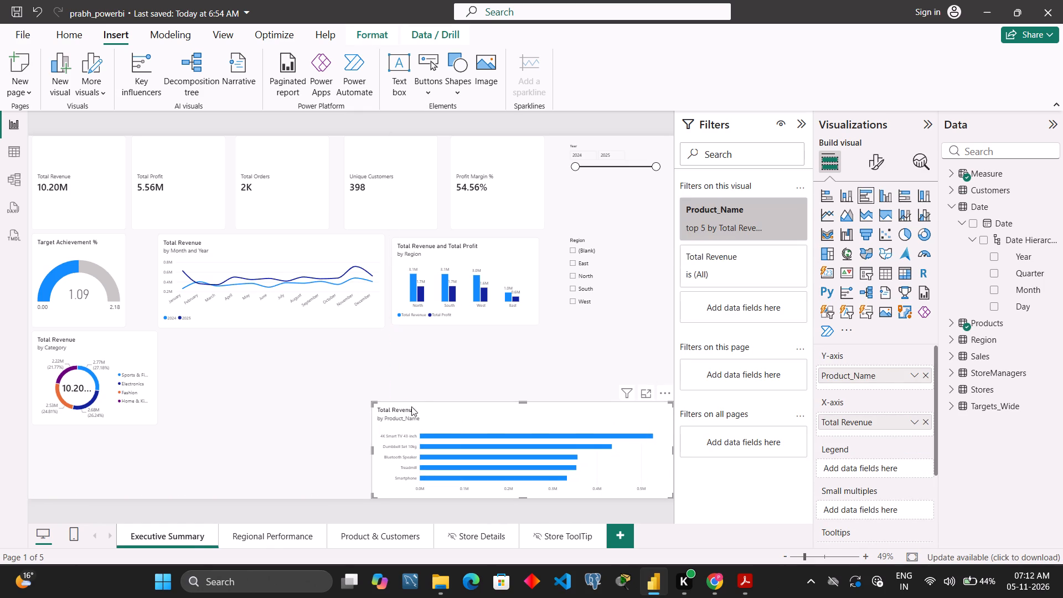
{"action": "left_click_drag", "start_coordinate": [471, 416], "coordinate": [474, 320]}
Move the Month and Year line chart to the page's bottom-left corner, widen it to the treemap, and raise its top level with the treemap.
{"action": "left_click_drag", "start_coordinate": [277, 315], "coordinate": [244, 370]}
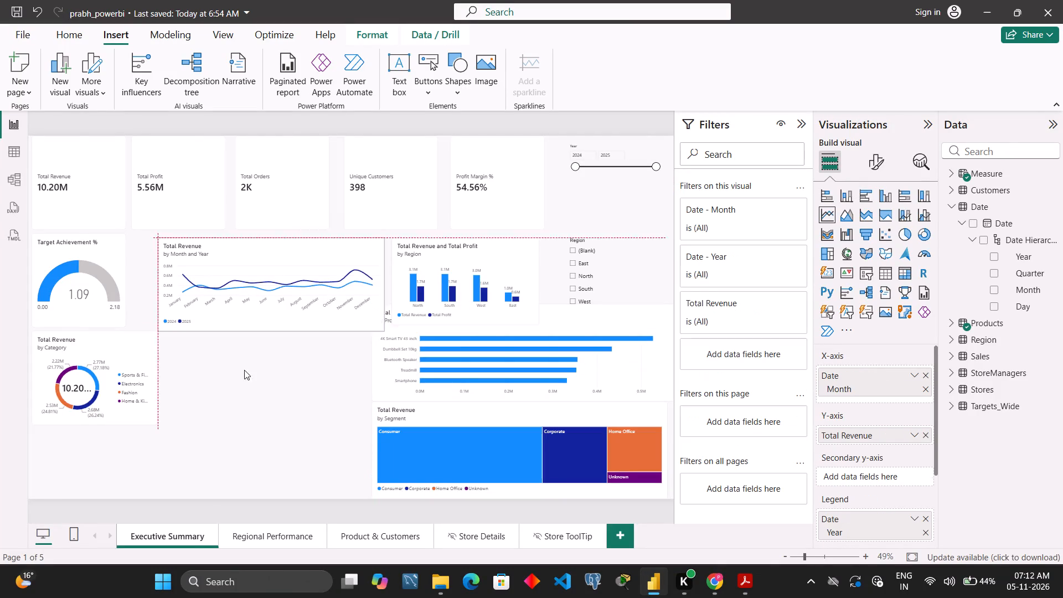
{"action": "left_click_drag", "start_coordinate": [244, 370], "coordinate": [135, 490]}
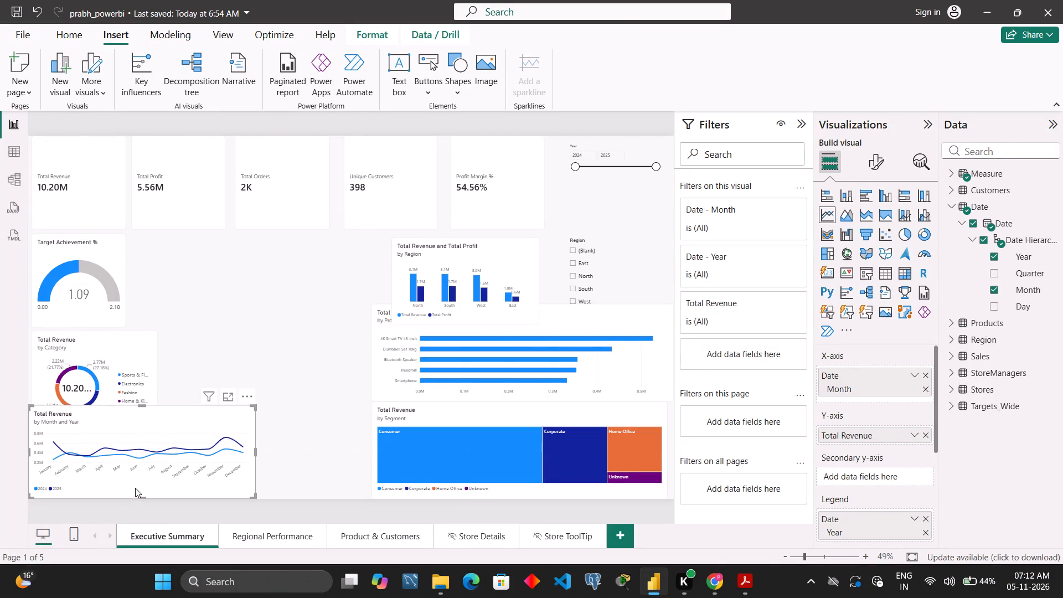
{"action": "left_click_drag", "start_coordinate": [255, 449], "coordinate": [362, 454]}
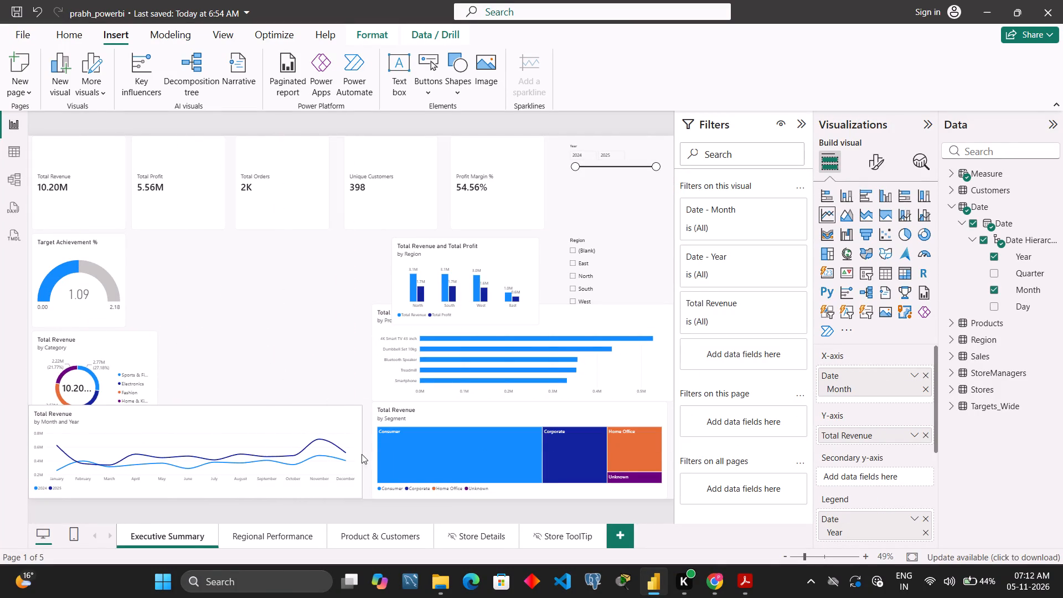
{"action": "left_click_drag", "start_coordinate": [362, 454], "coordinate": [368, 455]}
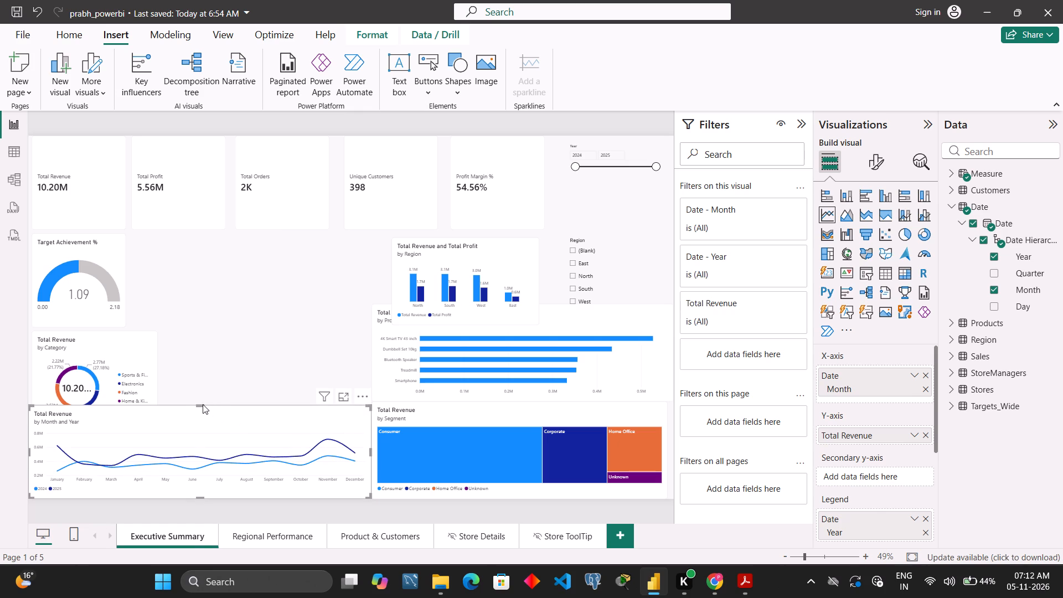
{"action": "left_click_drag", "start_coordinate": [198, 406], "coordinate": [201, 401]}
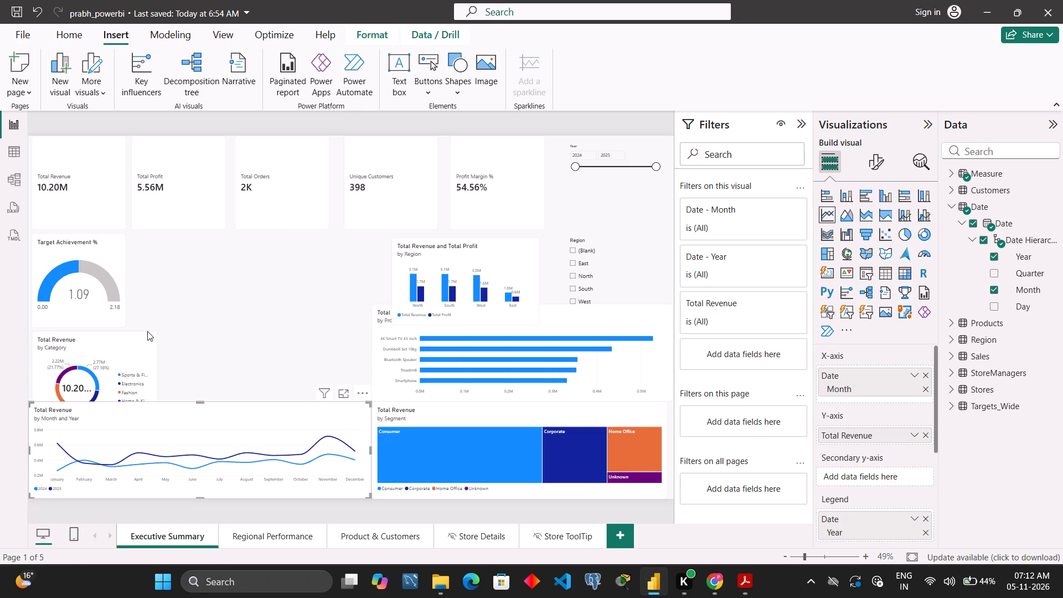
Move the Category donut chart above the line chart's right end, directly beside the Product_Name bar chart.
{"action": "left_click_drag", "start_coordinate": [143, 348], "coordinate": [362, 324]}
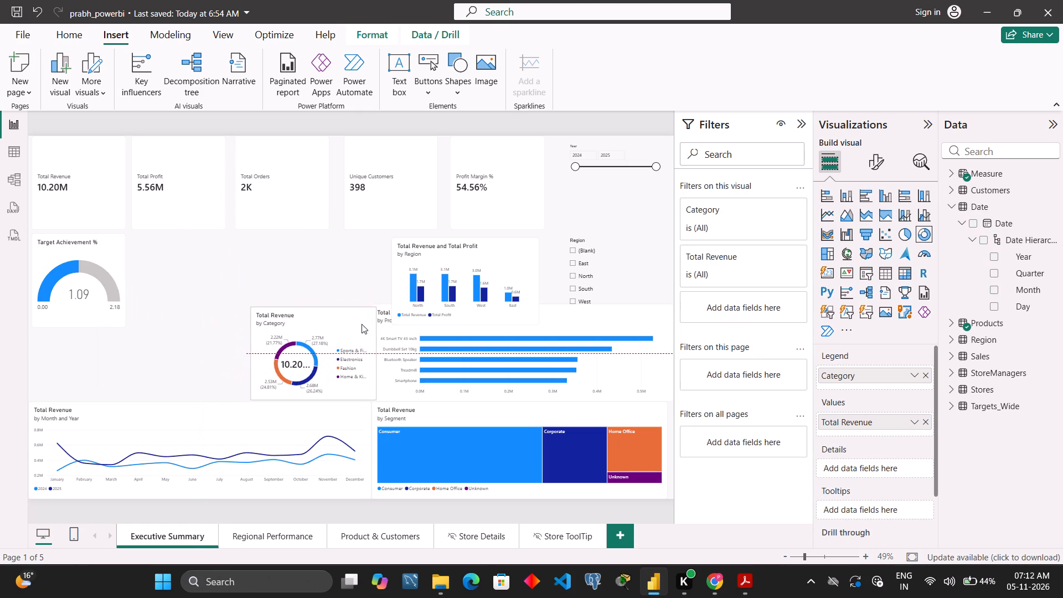
{"action": "left_click_drag", "start_coordinate": [362, 324], "coordinate": [356, 324]}
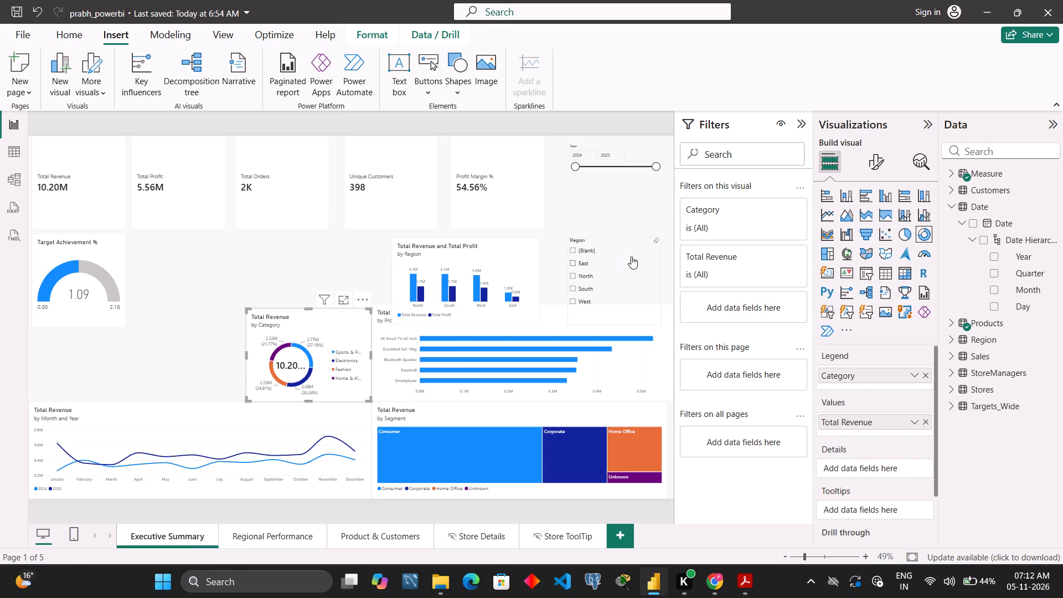
Move the Region slicer up, closer beneath the Year slicer.
{"action": "left_click_drag", "start_coordinate": [633, 274], "coordinate": [632, 231]}
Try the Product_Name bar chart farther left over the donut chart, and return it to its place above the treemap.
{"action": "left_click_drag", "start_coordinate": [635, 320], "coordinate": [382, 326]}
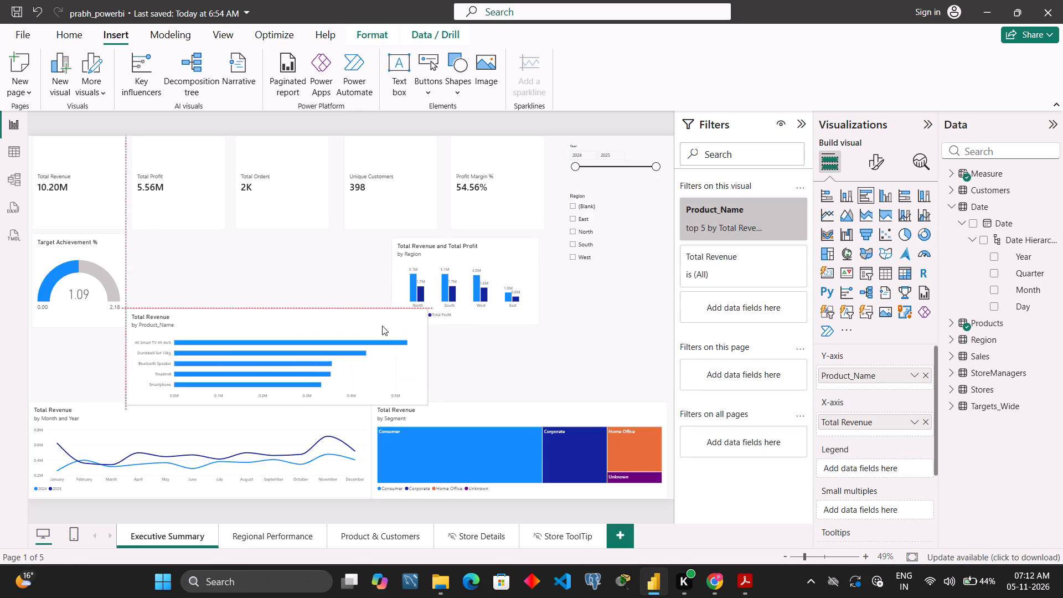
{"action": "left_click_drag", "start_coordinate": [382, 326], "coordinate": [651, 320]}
Enlarge the Category donut chart and move it up beneath the KPI cards, directly beside the Target Achievement % gauge.
{"action": "left_click", "coordinate": [316, 312]}
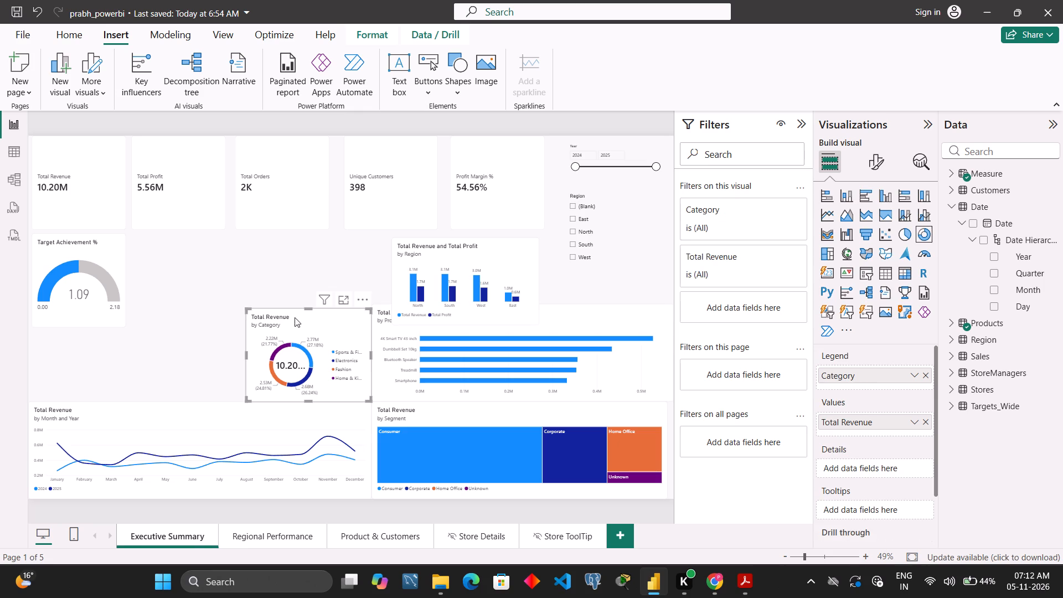
{"action": "left_click_drag", "start_coordinate": [248, 310], "coordinate": [244, 300]}
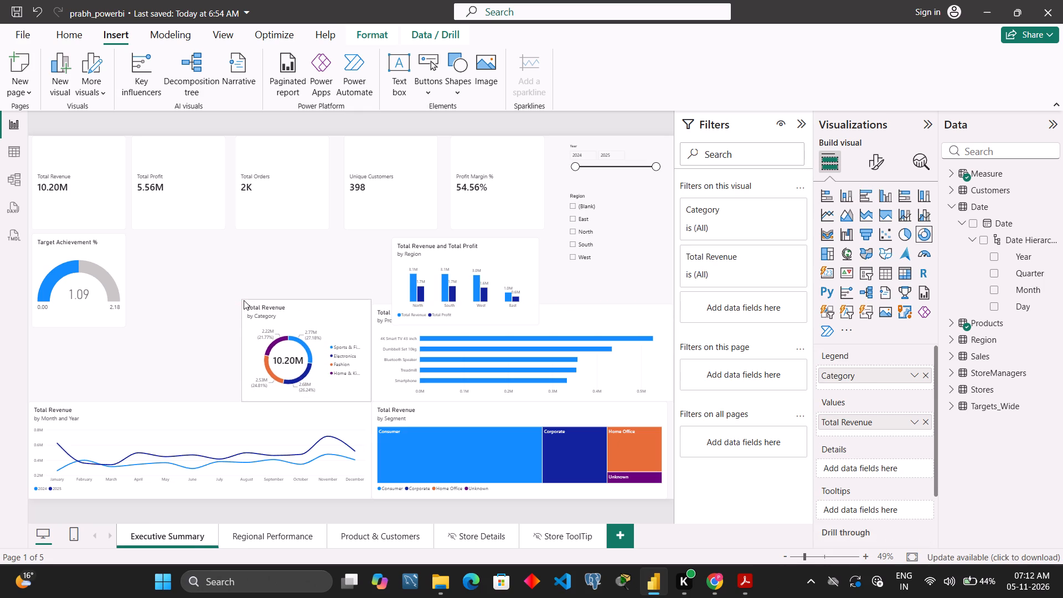
{"action": "left_click_drag", "start_coordinate": [244, 300], "coordinate": [201, 301]}
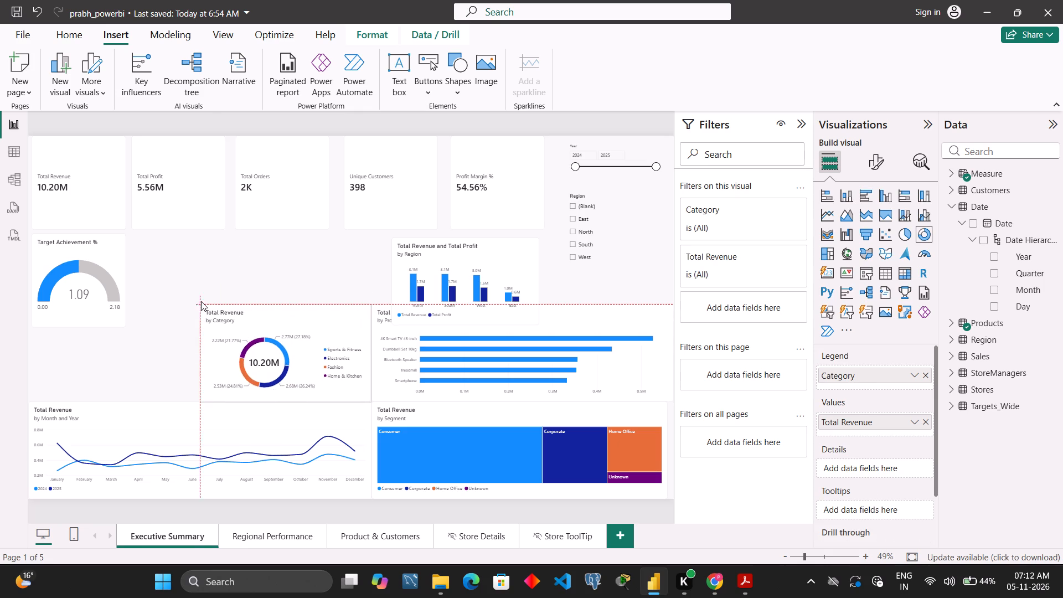
{"action": "left_click_drag", "start_coordinate": [201, 301], "coordinate": [197, 301]}
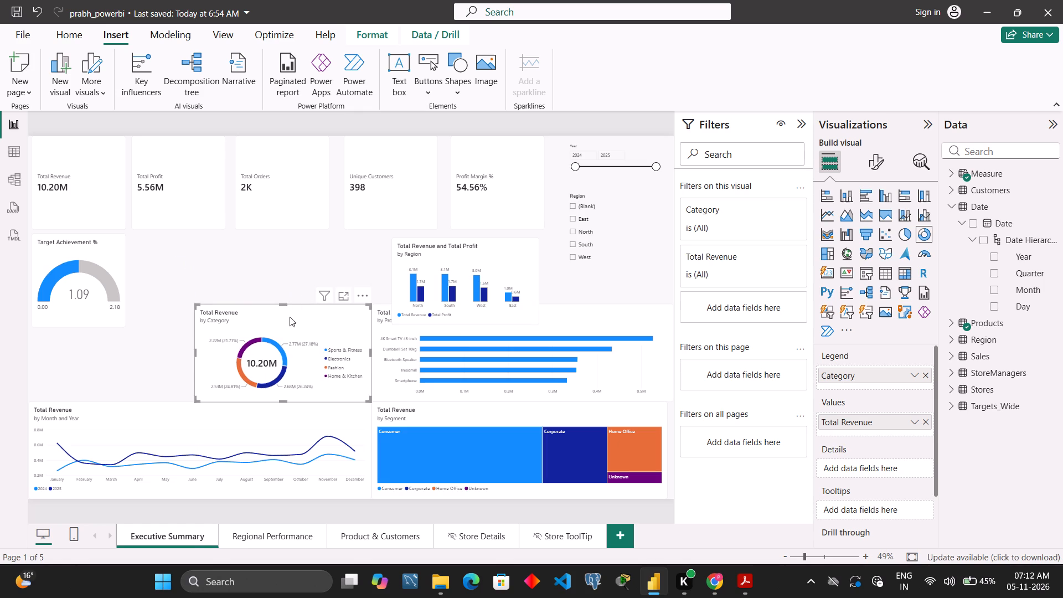
{"action": "left_click_drag", "start_coordinate": [338, 328], "coordinate": [285, 268]}
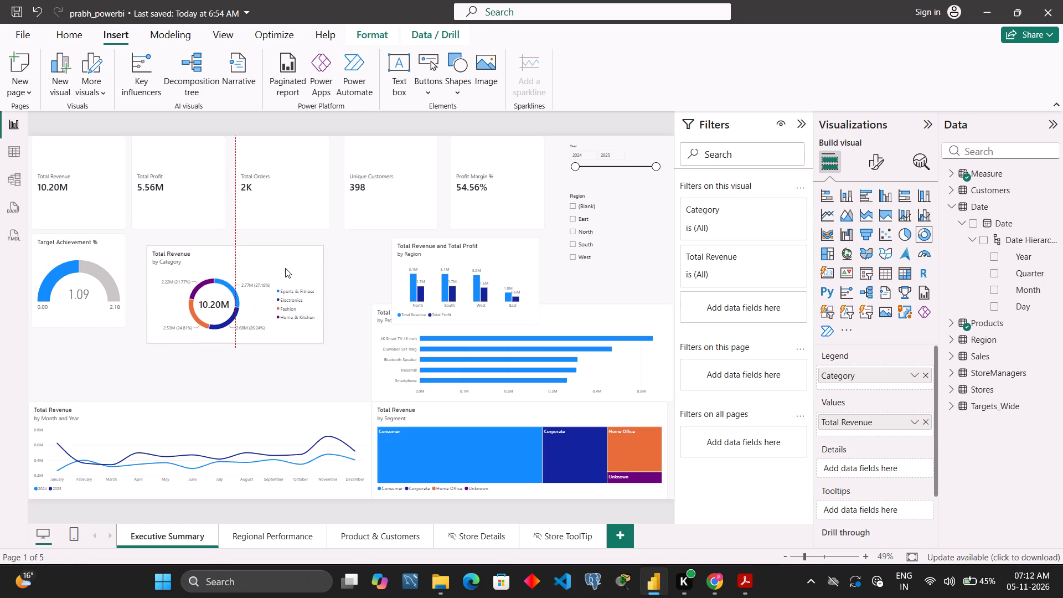
{"action": "left_click_drag", "start_coordinate": [285, 268], "coordinate": [270, 259]}
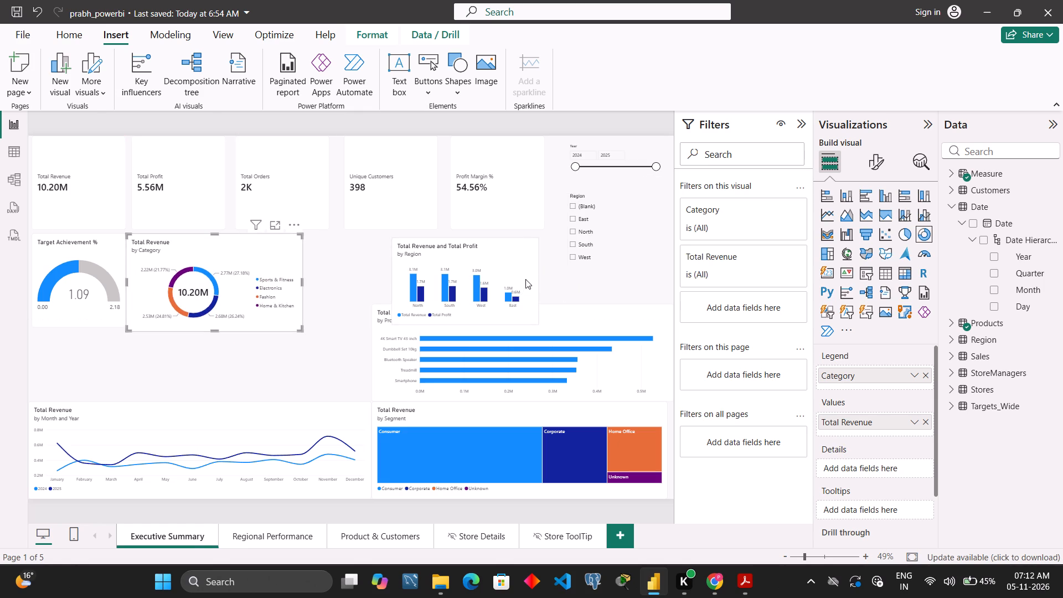
Move the Region column chart to the page's left edge above the line chart and widen it to the line chart's width.
{"action": "left_click_drag", "start_coordinate": [523, 269], "coordinate": [154, 343]}
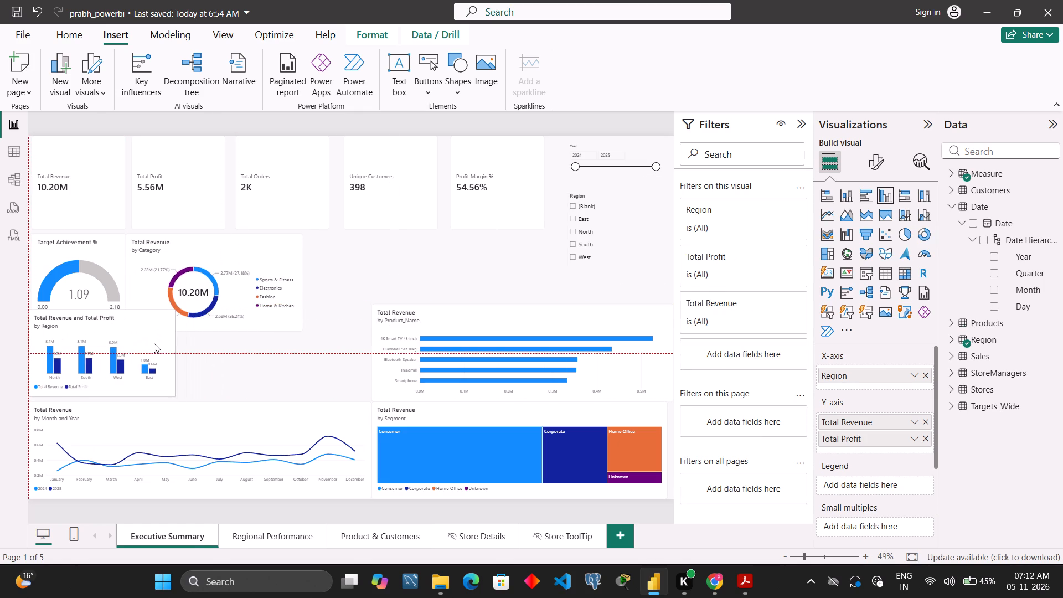
{"action": "left_click_drag", "start_coordinate": [154, 343], "coordinate": [156, 346]}
{"action": "left_click_drag", "start_coordinate": [174, 358], "coordinate": [363, 359]}
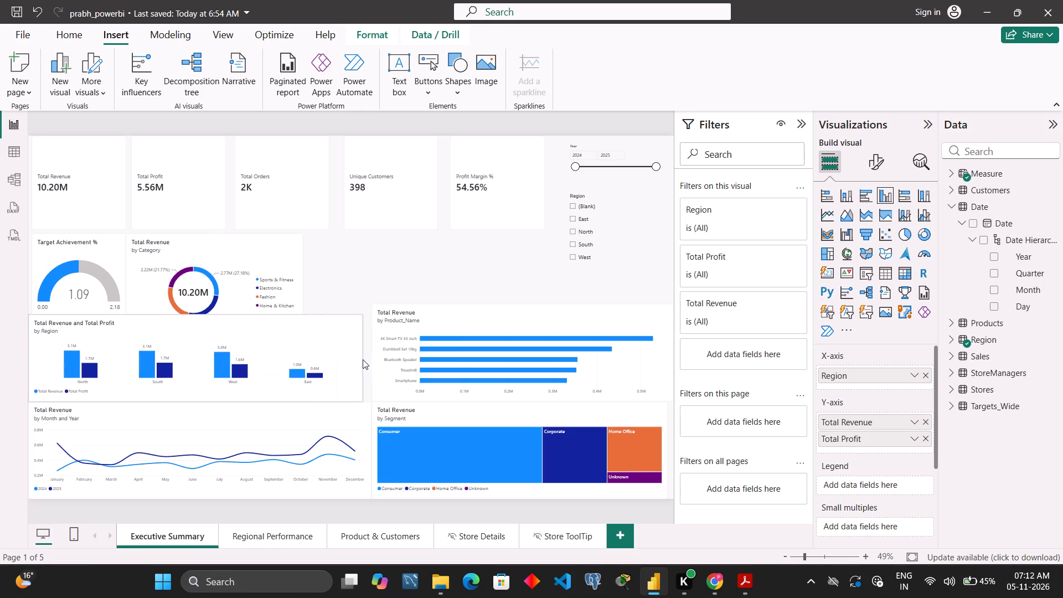
{"action": "left_click_drag", "start_coordinate": [363, 359], "coordinate": [373, 360]}
{"action": "left_click", "coordinate": [203, 316]}
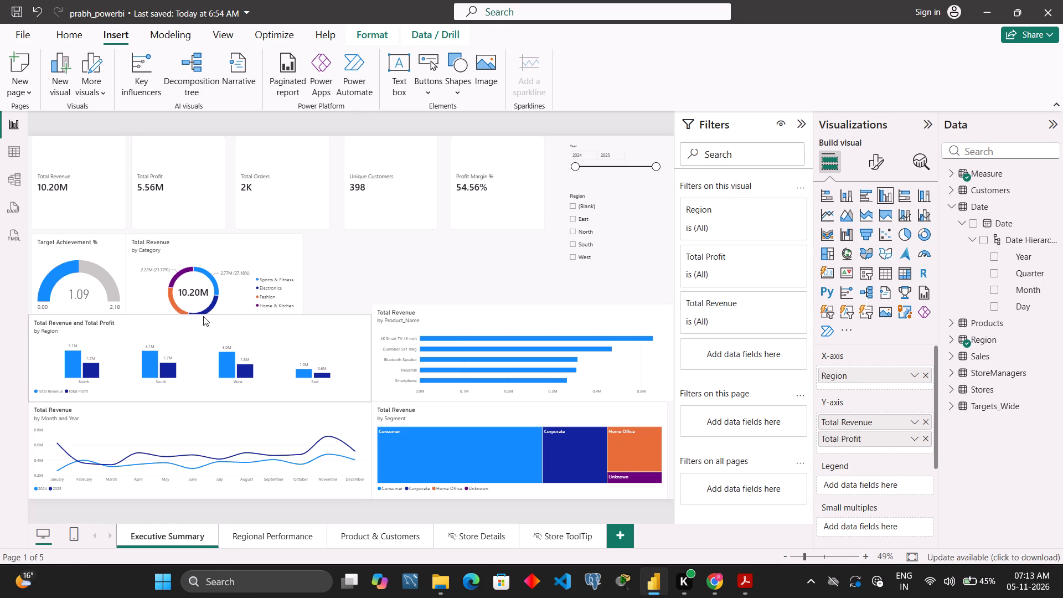
Lower the top edge of the Product_Name bar chart to line up with the Region column chart.
{"action": "left_click", "coordinate": [447, 324]}
{"action": "left_click_drag", "start_coordinate": [523, 304], "coordinate": [523, 315]}
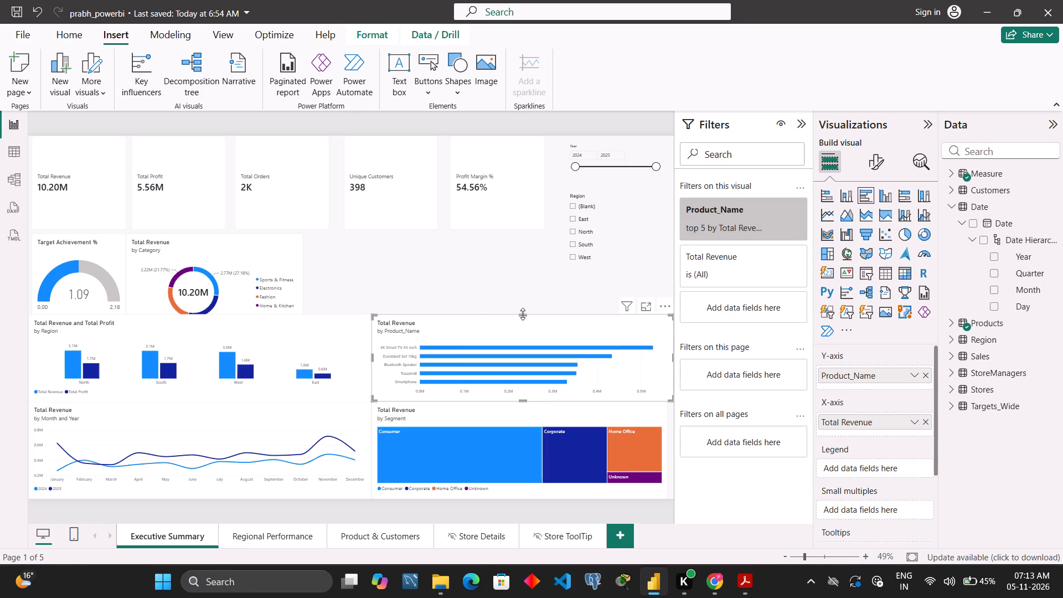
Move the Category donut chart above the Product_Name bar chart, widen it toward the gauge, and fit it beneath the KPI cards.
{"action": "left_click_drag", "start_coordinate": [280, 246], "coordinate": [494, 231]}
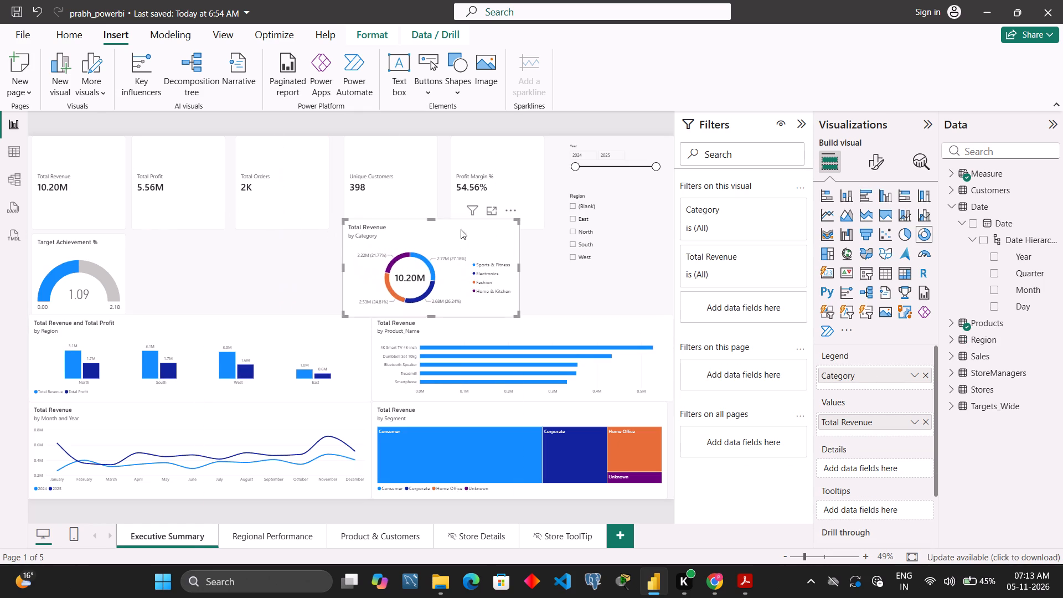
{"action": "left_click_drag", "start_coordinate": [345, 221], "coordinate": [317, 234]}
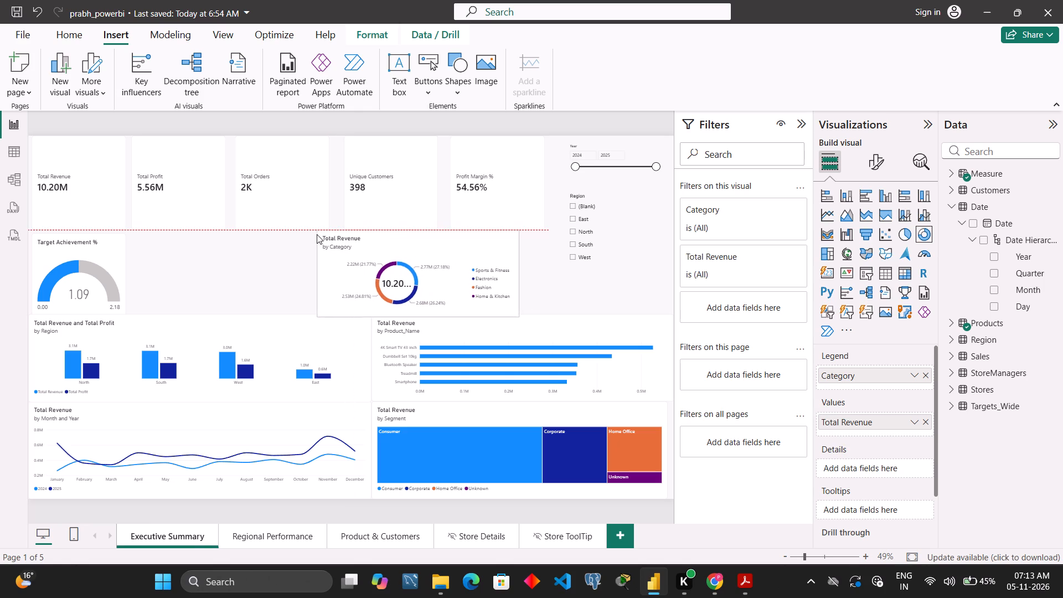
{"action": "left_click_drag", "start_coordinate": [317, 234], "coordinate": [291, 230]}
Widen the Target Achievement % gauge across the first two KPI cards and fit its height between them and the Region column chart.
{"action": "left_click", "coordinate": [107, 244]}
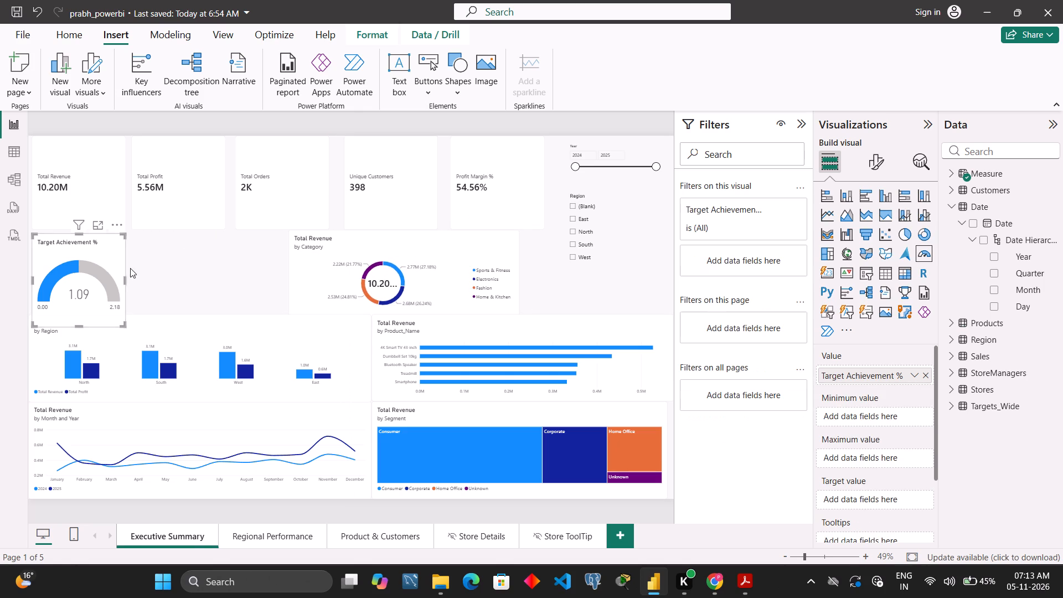
{"action": "left_click_drag", "start_coordinate": [125, 280], "coordinate": [226, 280]}
{"action": "left_click_drag", "start_coordinate": [127, 324], "coordinate": [131, 308]}
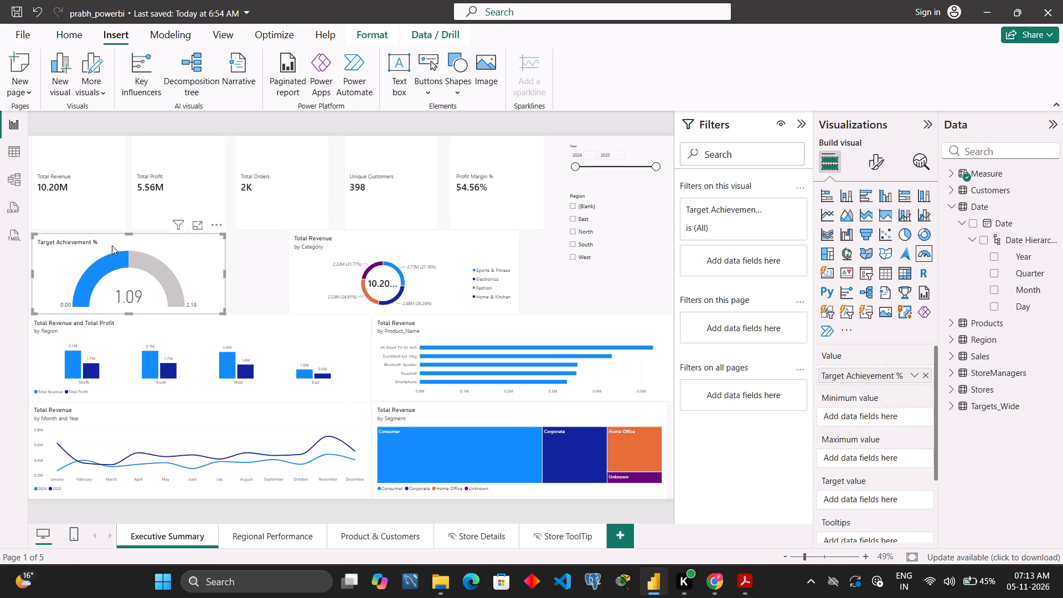
{"action": "left_click_drag", "start_coordinate": [125, 235], "coordinate": [128, 227]}
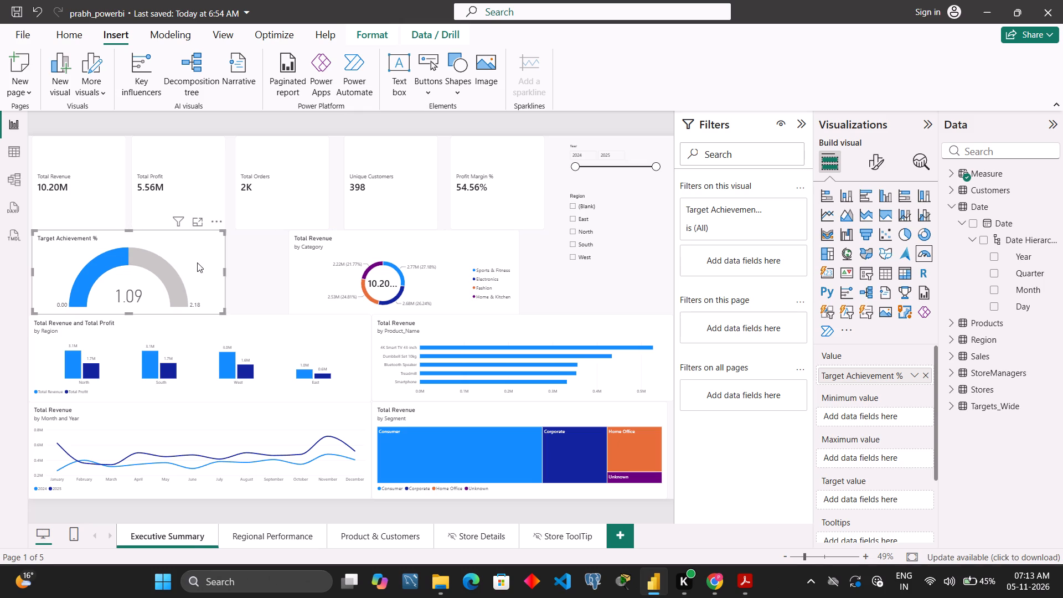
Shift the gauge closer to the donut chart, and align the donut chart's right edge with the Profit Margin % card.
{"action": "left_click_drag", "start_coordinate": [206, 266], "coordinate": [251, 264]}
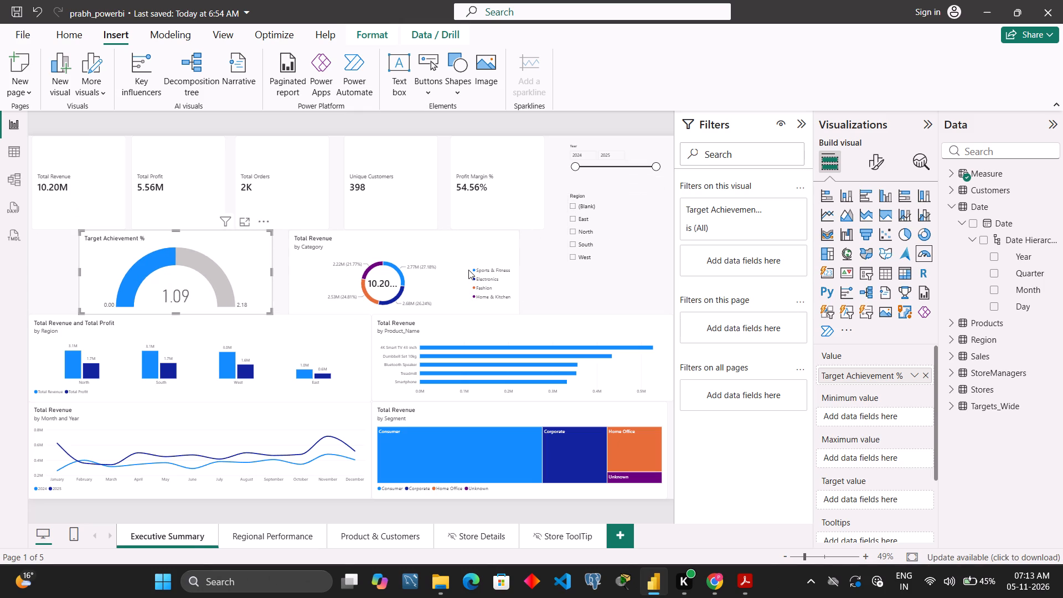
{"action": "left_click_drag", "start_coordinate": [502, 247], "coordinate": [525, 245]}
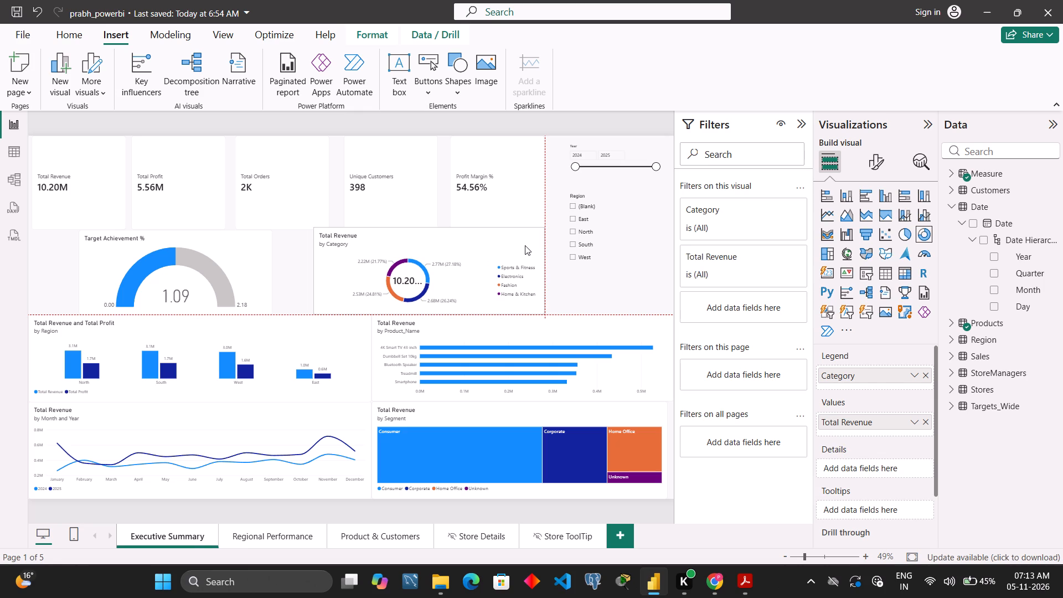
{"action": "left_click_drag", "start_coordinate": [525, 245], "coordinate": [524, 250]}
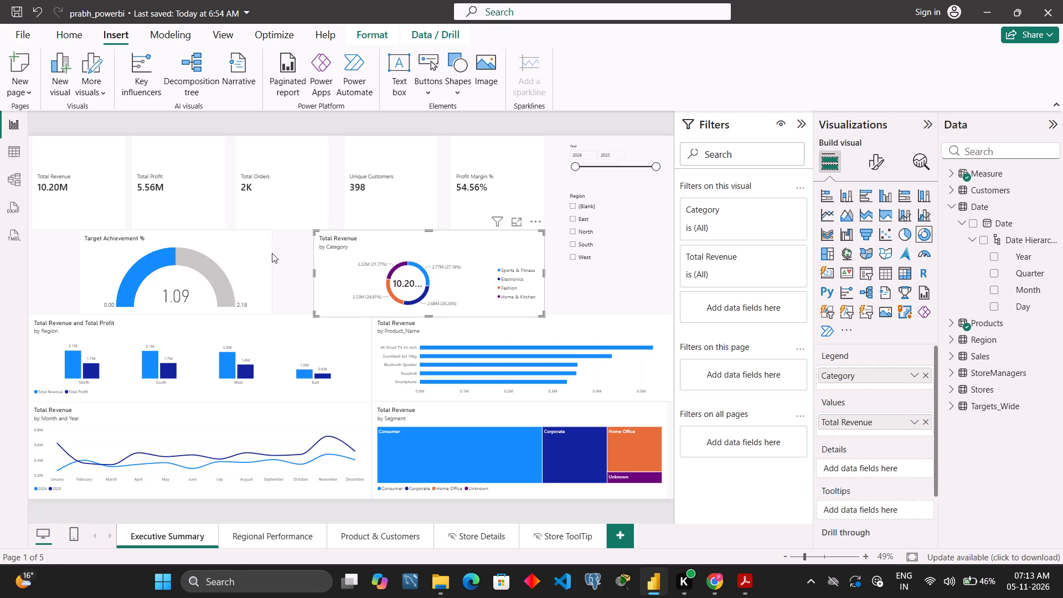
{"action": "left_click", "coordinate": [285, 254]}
Lower the Region slicer slightly and exclude the (Blank) entry from it.
{"action": "left_click_drag", "start_coordinate": [626, 245], "coordinate": [625, 250]}
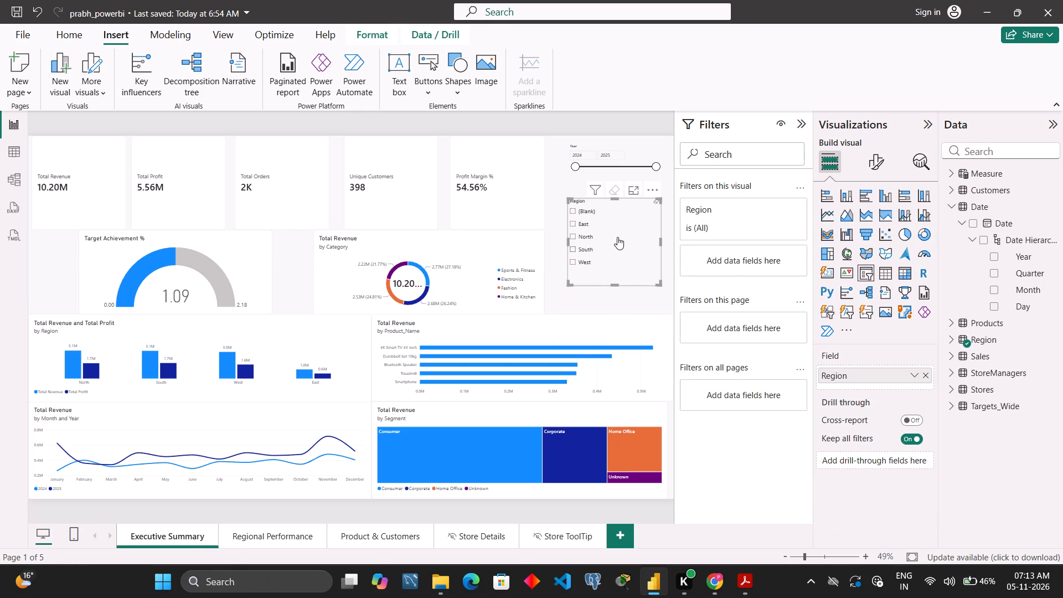
{"action": "right_click", "coordinate": [583, 211]}
{"action": "left_click", "coordinate": [612, 300]}
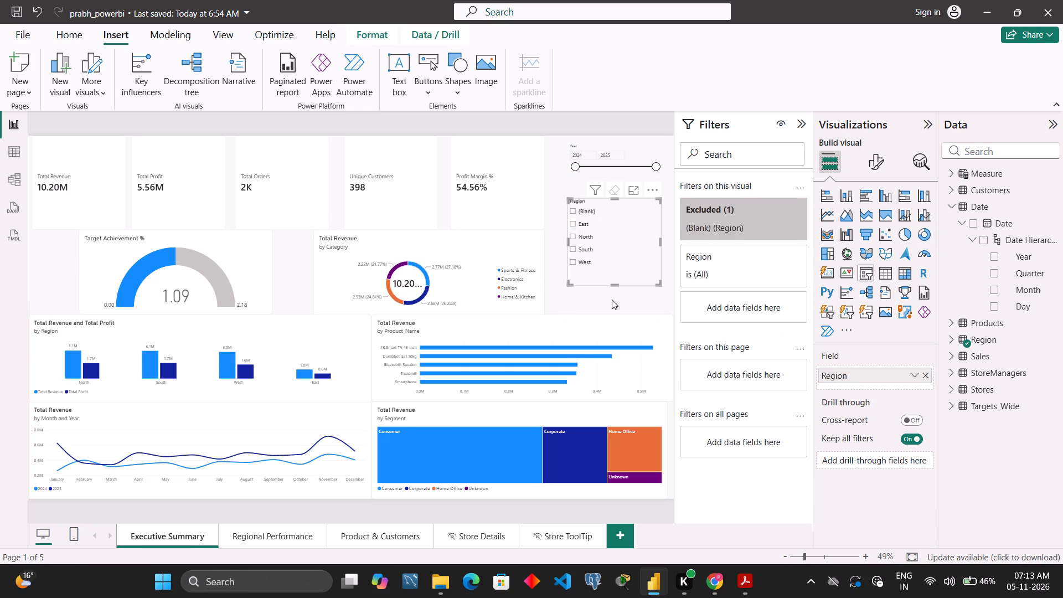
{"action": "left_click", "coordinate": [60, 277]}
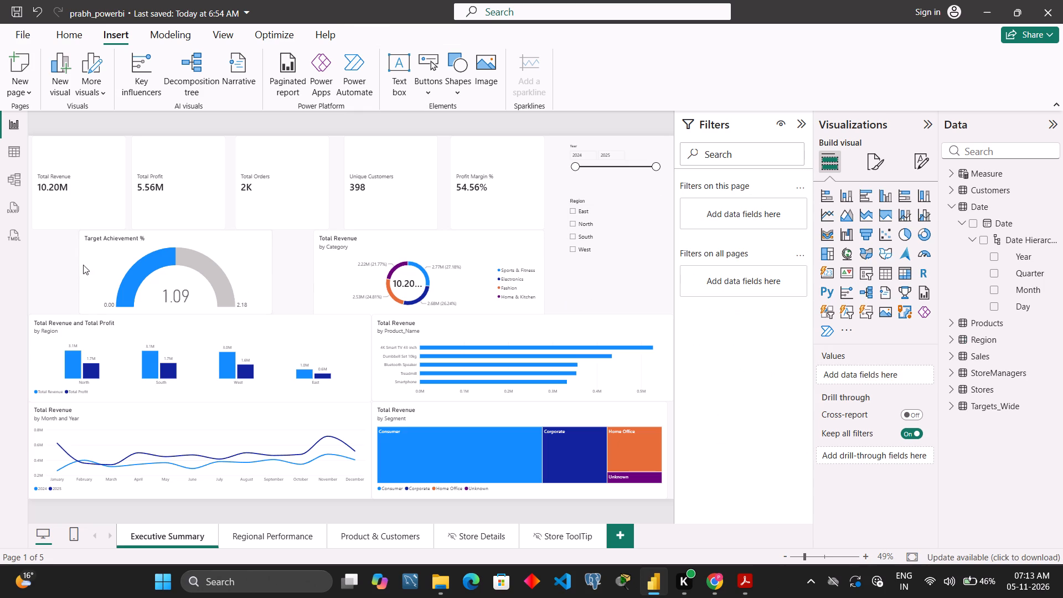
Move the Target Achievement % gauge to the page's left edge, directly beneath the KPI cards.
{"action": "left_click_drag", "start_coordinate": [259, 245], "coordinate": [195, 237]}
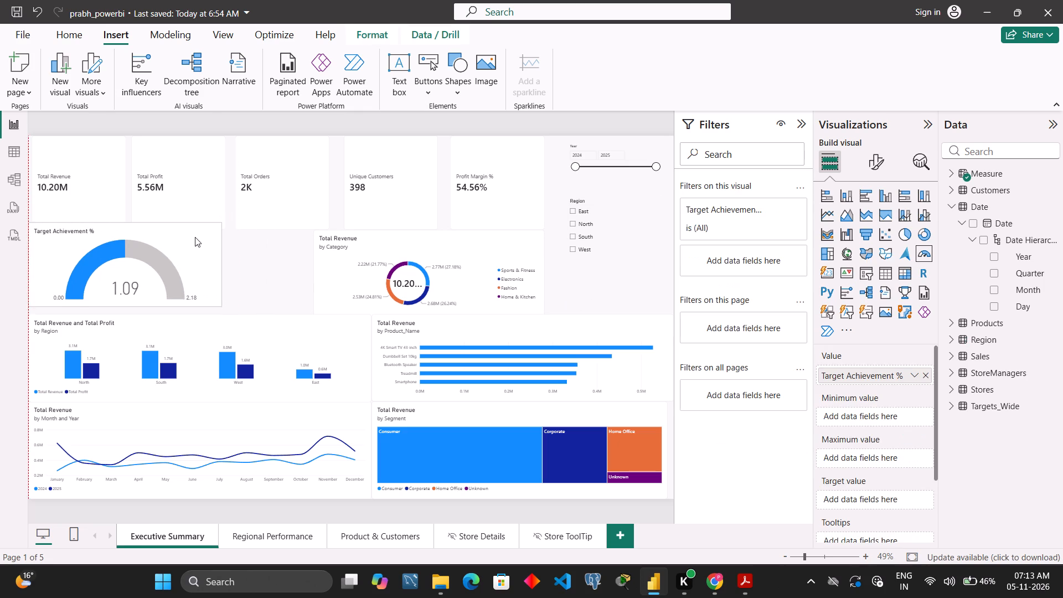
{"action": "left_click_drag", "start_coordinate": [195, 237], "coordinate": [201, 243]}
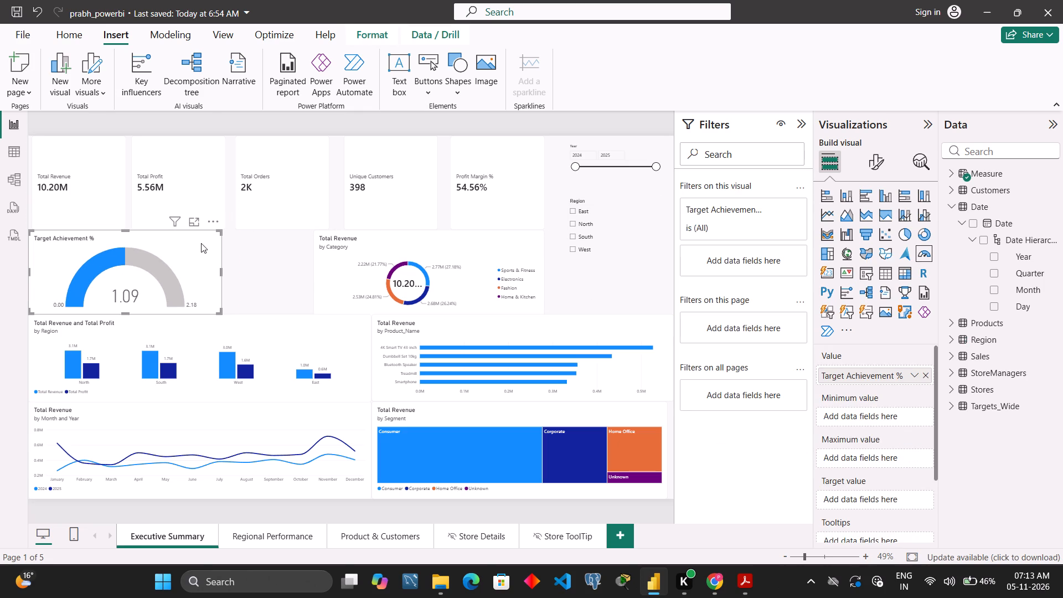
Narrow the Month and Year line chart and the Region column chart to the same smaller width.
{"action": "left_click", "coordinate": [336, 417]}
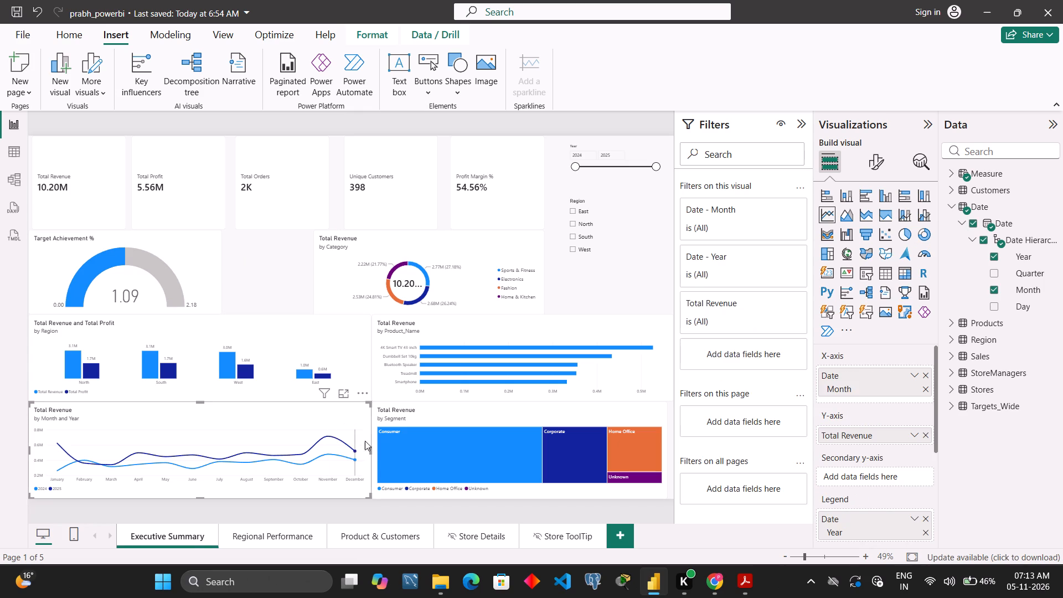
{"action": "left_click_drag", "start_coordinate": [371, 450], "coordinate": [274, 449]}
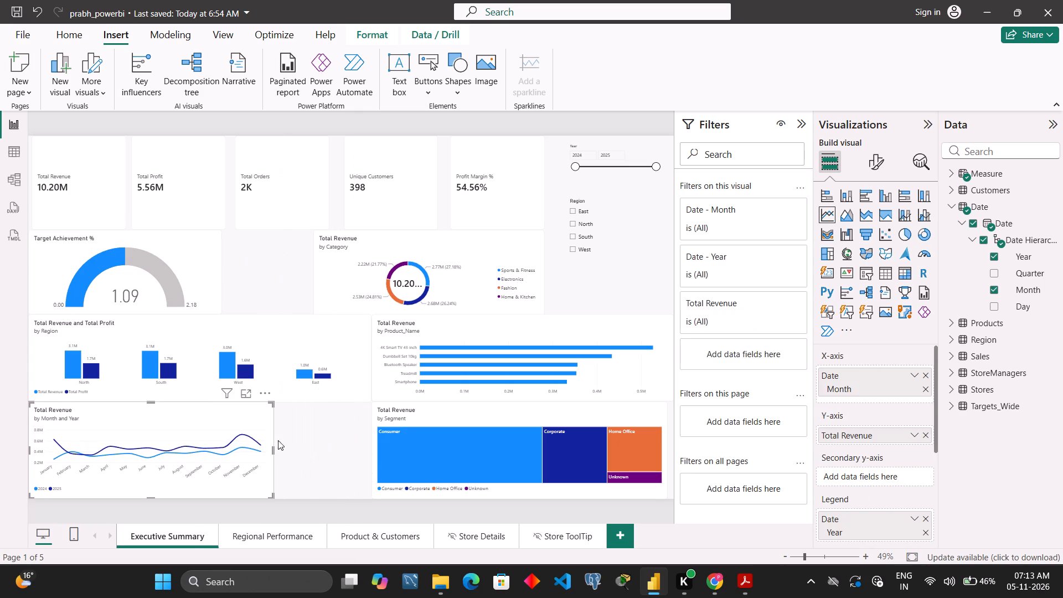
{"action": "left_click", "coordinate": [331, 327]}
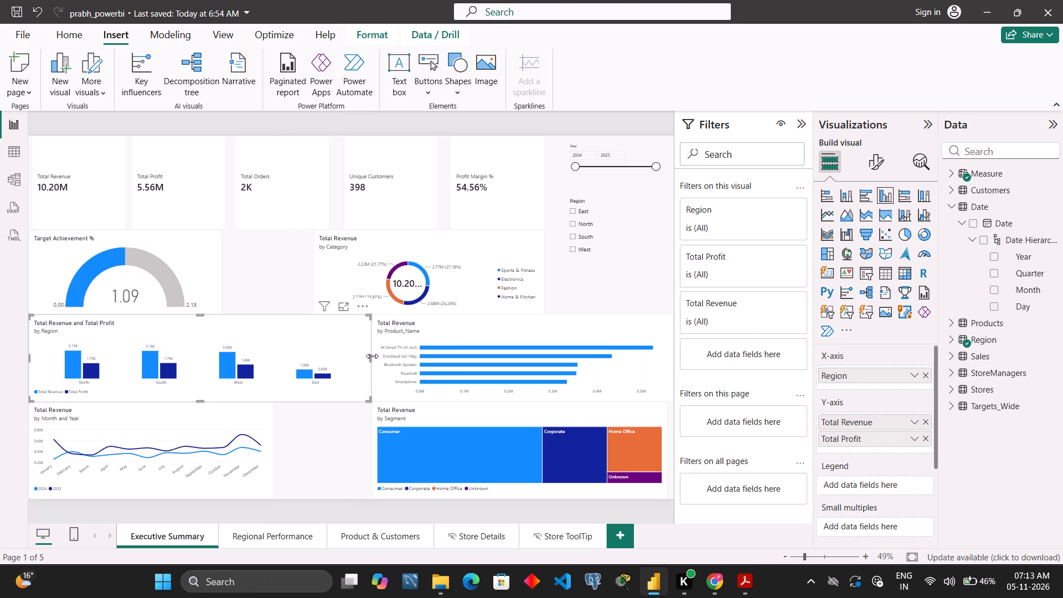
{"action": "left_click_drag", "start_coordinate": [372, 356], "coordinate": [275, 367]}
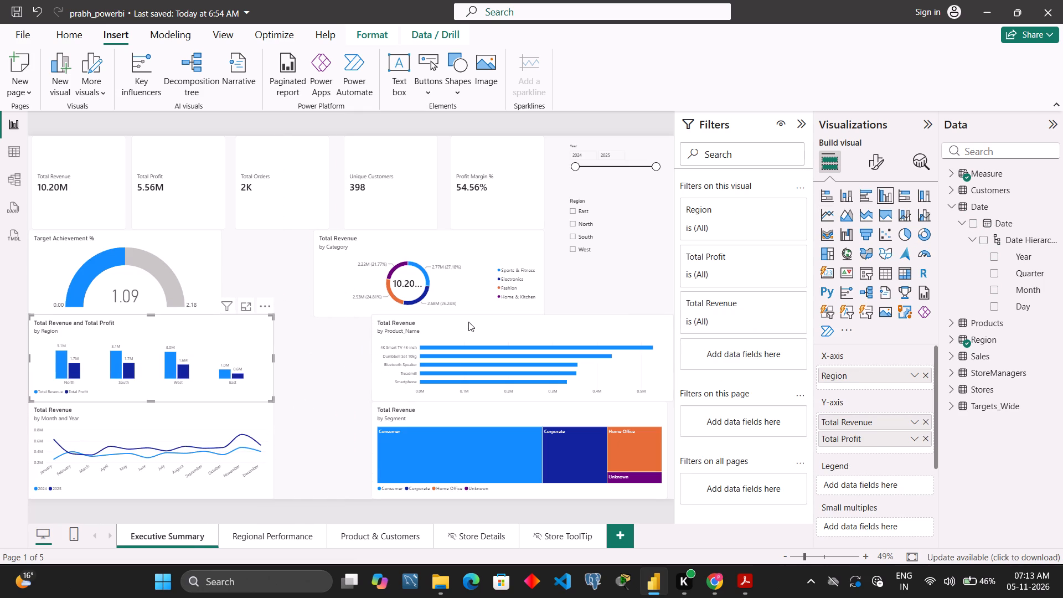
Move the Product_Name bar chart directly beside the Region column chart and narrow it to end at the Profit Margin % card's right edge.
{"action": "left_click", "coordinate": [471, 321]}
{"action": "left_click_drag", "start_coordinate": [625, 335], "coordinate": [523, 338]}
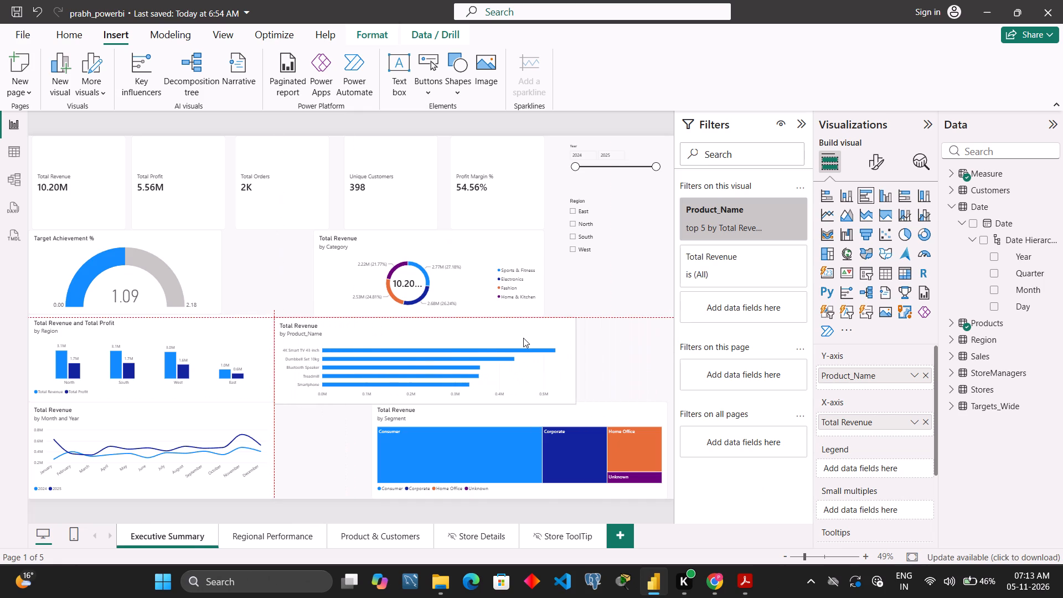
{"action": "left_click_drag", "start_coordinate": [523, 338], "coordinate": [527, 336]}
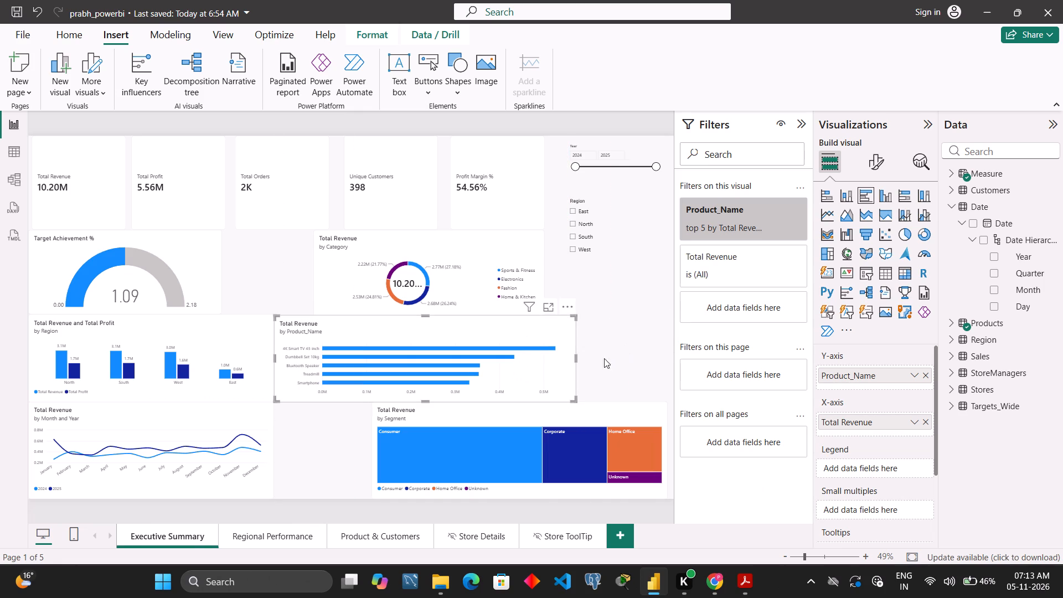
{"action": "left_click", "coordinate": [574, 359]}
{"action": "left_click_drag", "start_coordinate": [576, 357], "coordinate": [555, 360]}
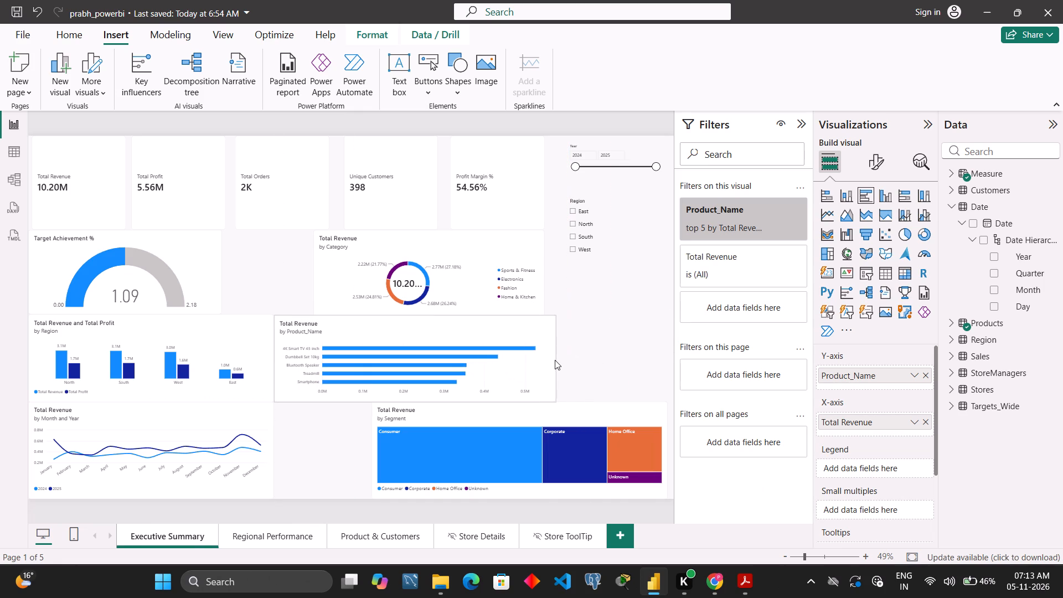
{"action": "left_click_drag", "start_coordinate": [555, 360], "coordinate": [548, 360]}
Move the Segment treemap directly beside the line chart and narrow it to the Product_Name bar chart's width.
{"action": "left_click_drag", "start_coordinate": [614, 404], "coordinate": [528, 406]}
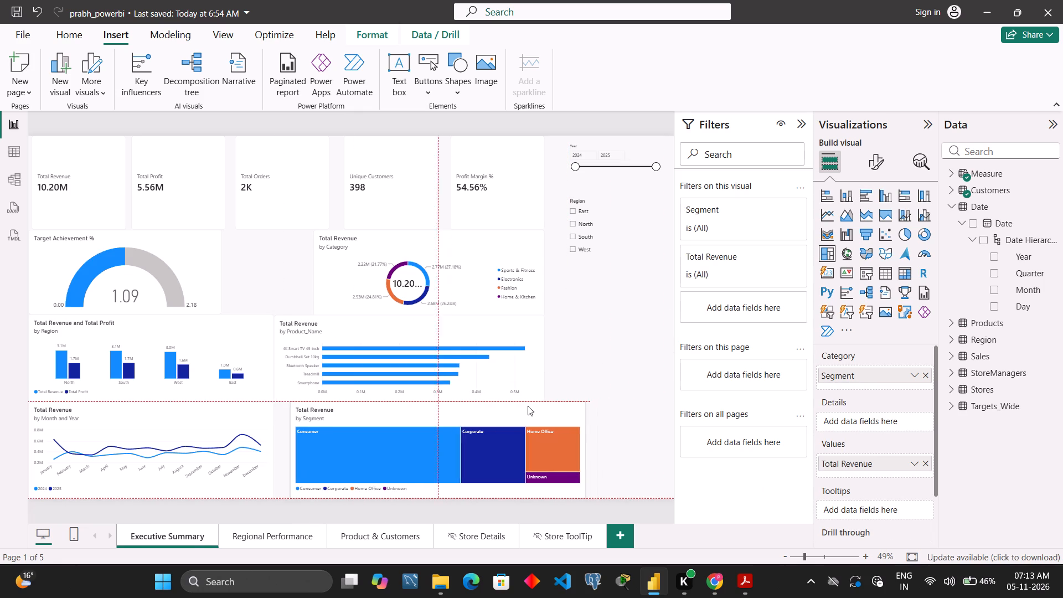
{"action": "left_click_drag", "start_coordinate": [528, 406], "coordinate": [517, 403]}
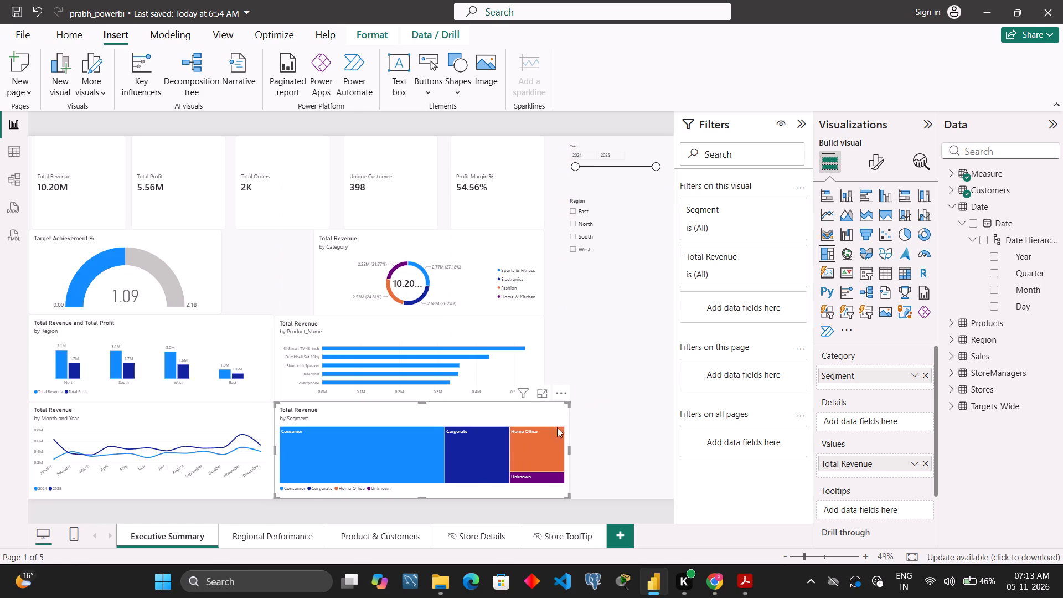
{"action": "left_click_drag", "start_coordinate": [568, 451], "coordinate": [543, 452]}
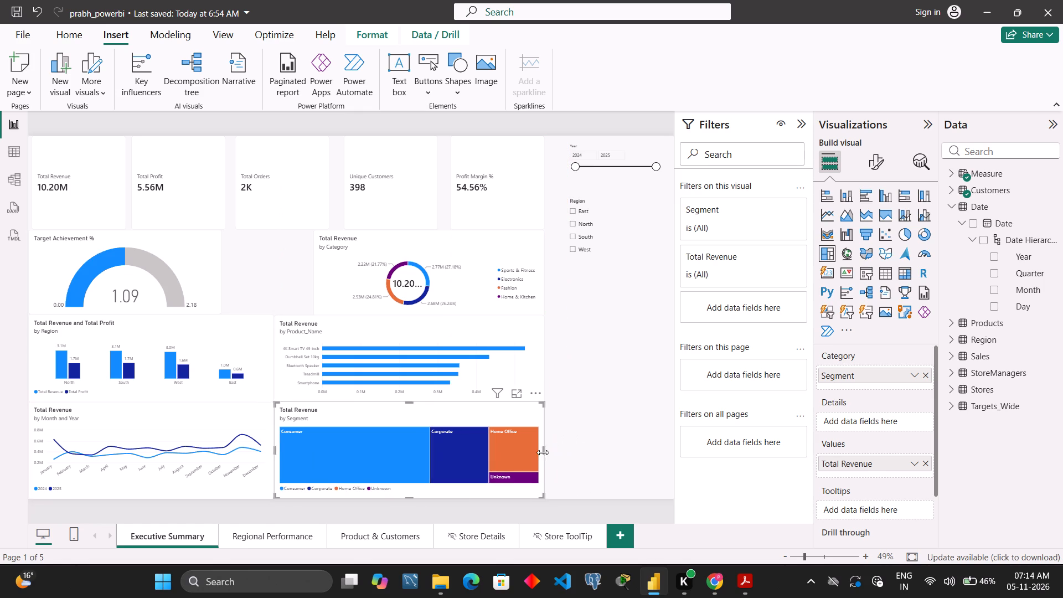
{"action": "left_click", "coordinate": [585, 414]}
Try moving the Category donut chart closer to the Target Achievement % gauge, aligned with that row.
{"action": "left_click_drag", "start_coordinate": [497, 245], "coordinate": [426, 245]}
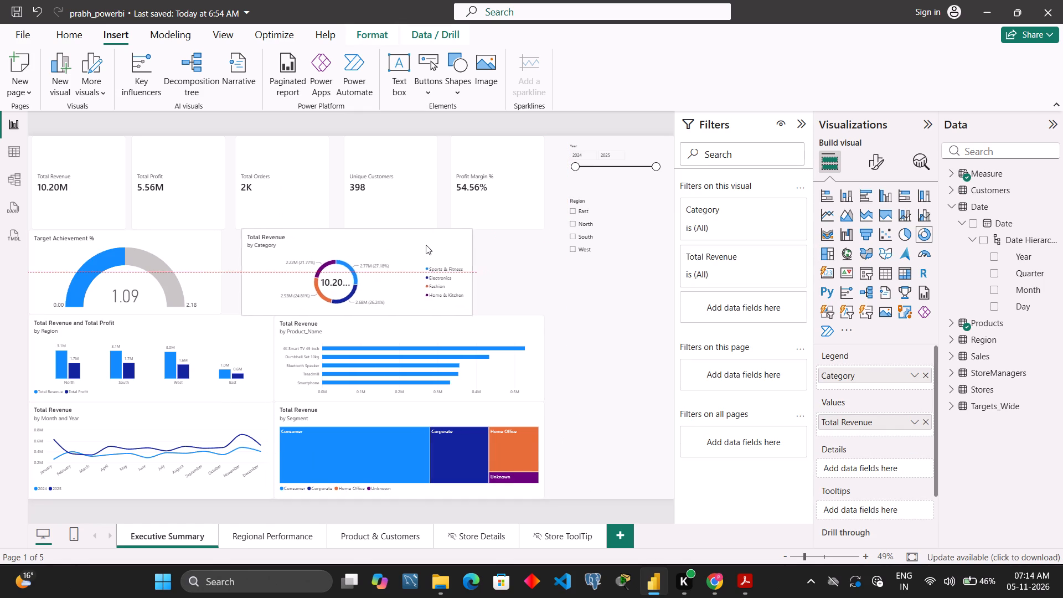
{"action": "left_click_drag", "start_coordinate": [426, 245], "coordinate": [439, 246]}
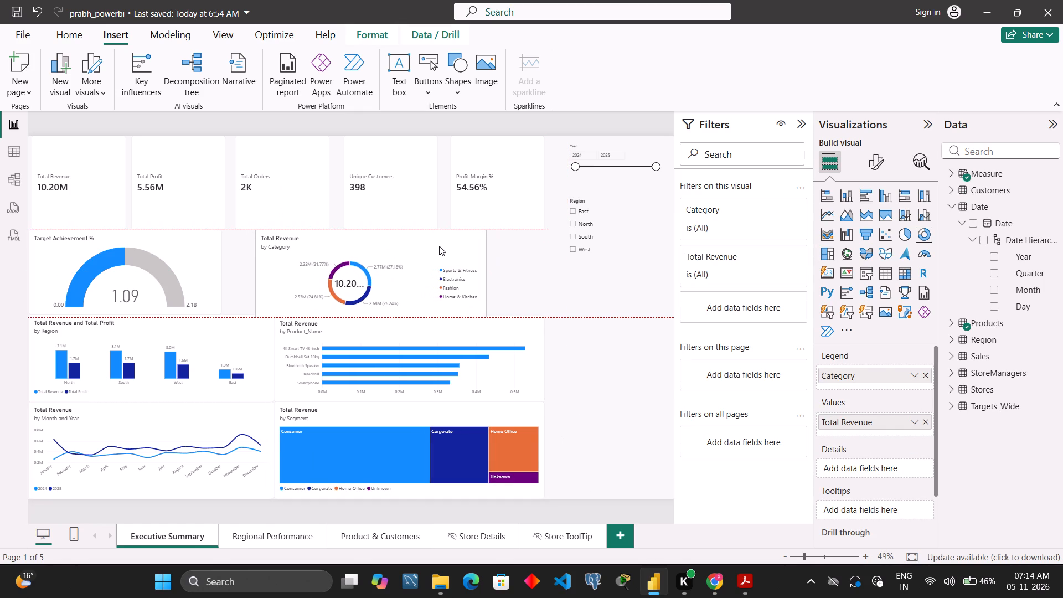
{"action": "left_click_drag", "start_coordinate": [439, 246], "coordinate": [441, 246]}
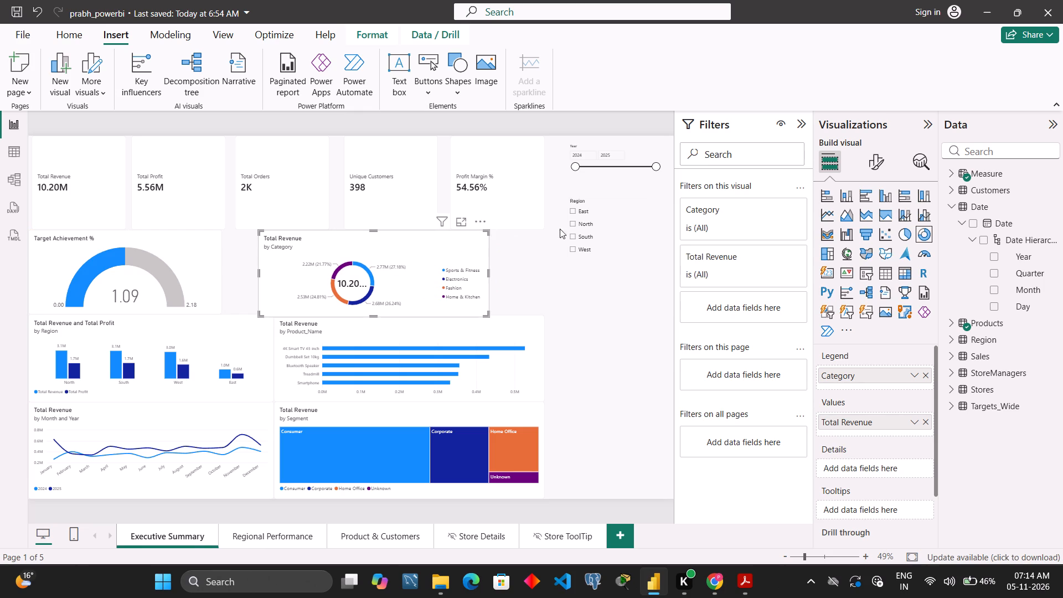
Shorten the Region slicer so its frame ends just below the West option.
{"action": "left_click", "coordinate": [642, 261]}
{"action": "left_click_drag", "start_coordinate": [617, 283], "coordinate": [613, 255]}
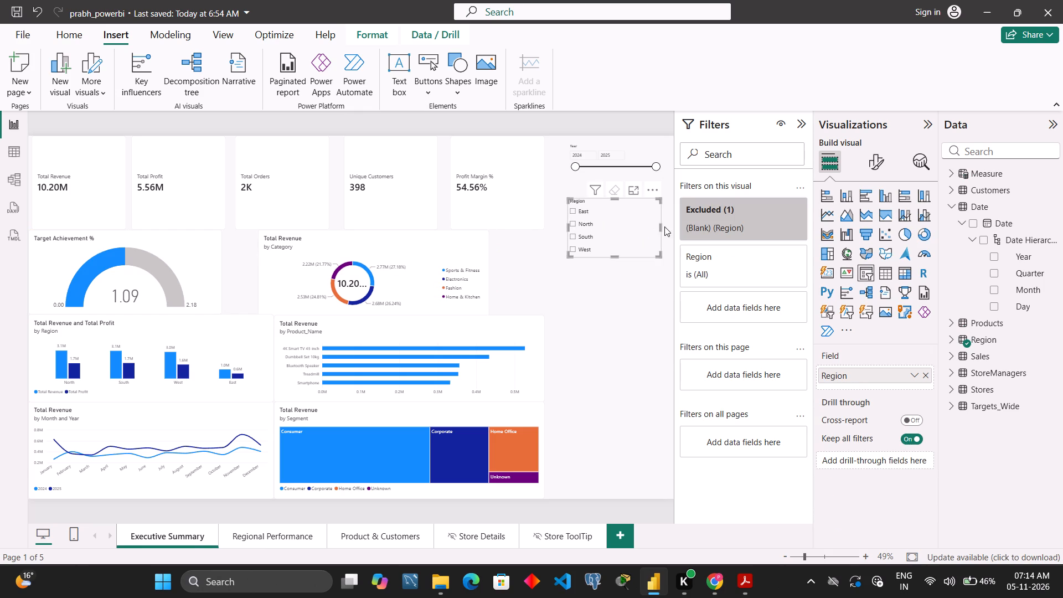
{"action": "left_click", "coordinate": [659, 226]}
{"action": "left_click", "coordinate": [642, 281]}
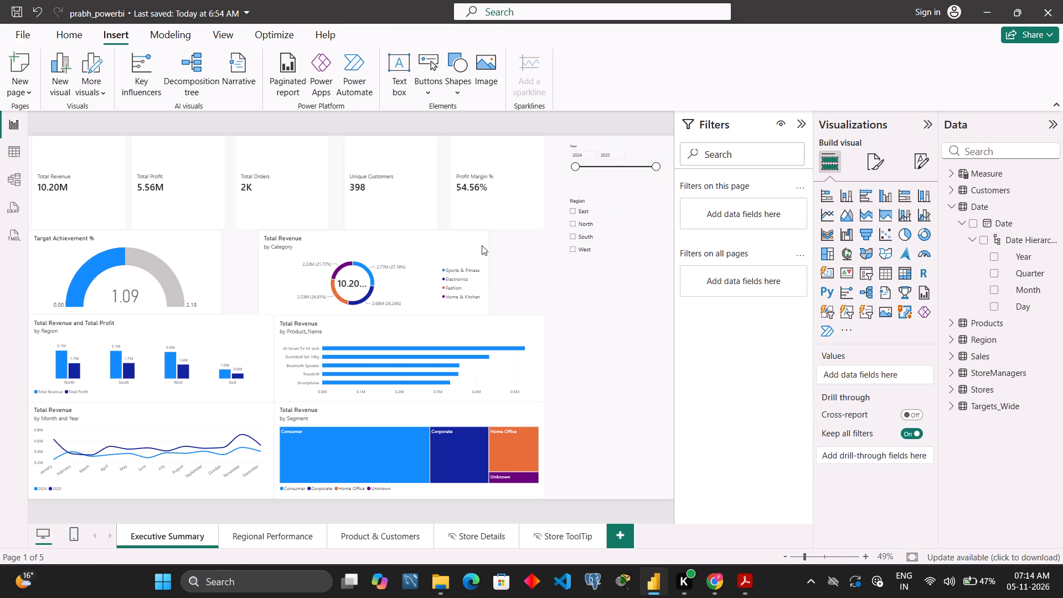
Move the Category donut chart so its outer edge lines up with the end of the Product_Name bar chart.
{"action": "left_click_drag", "start_coordinate": [481, 245], "coordinate": [535, 243]}
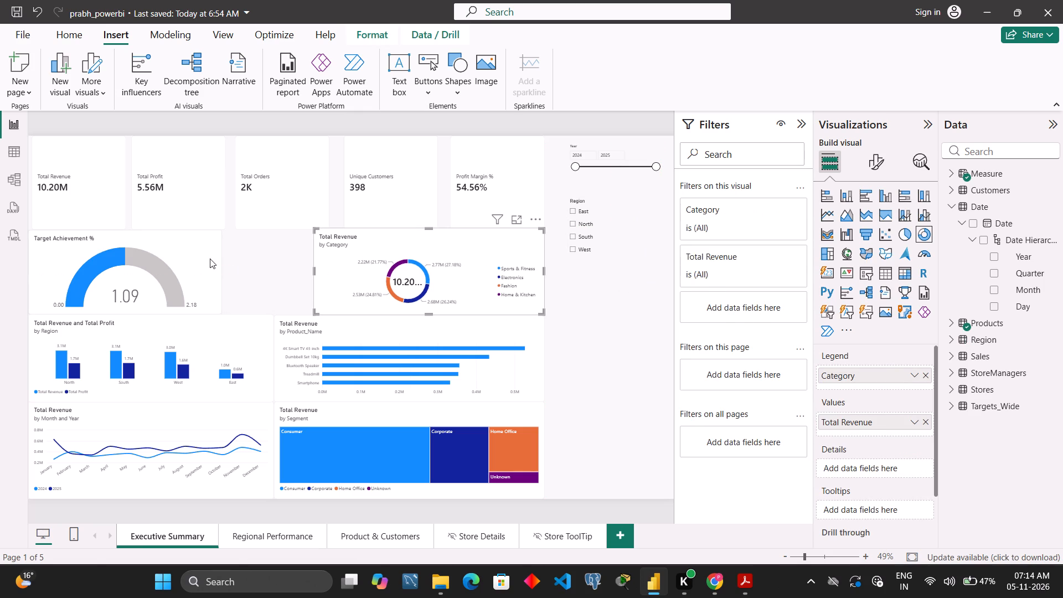
Move the Target Achievement % gauge away from the page edge so it sits directly beside the Category donut chart.
{"action": "left_click_drag", "start_coordinate": [210, 259], "coordinate": [286, 260]}
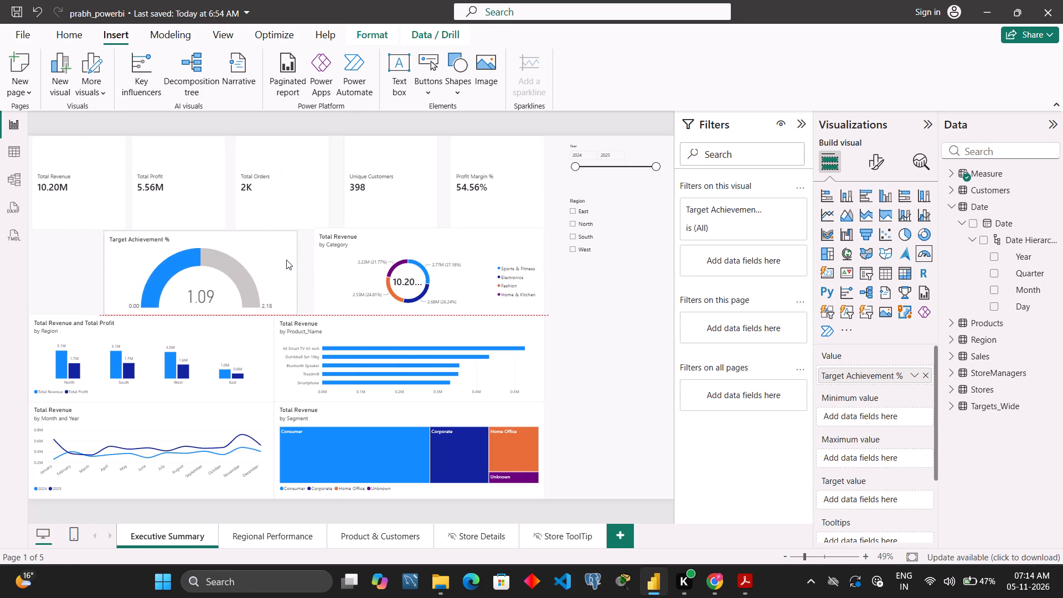
{"action": "left_click_drag", "start_coordinate": [286, 260], "coordinate": [296, 260]}
Lower the Category donut chart's upper edge to align with the top of the Target Achievement % gauge.
{"action": "left_click", "coordinate": [397, 234]}
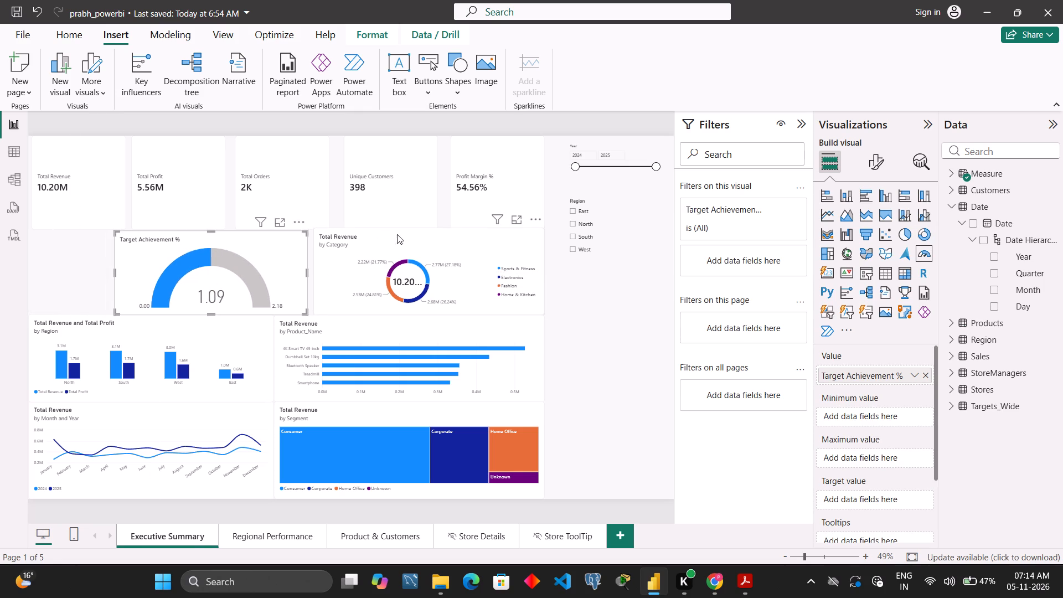
{"action": "left_click_drag", "start_coordinate": [428, 227], "coordinate": [431, 233]}
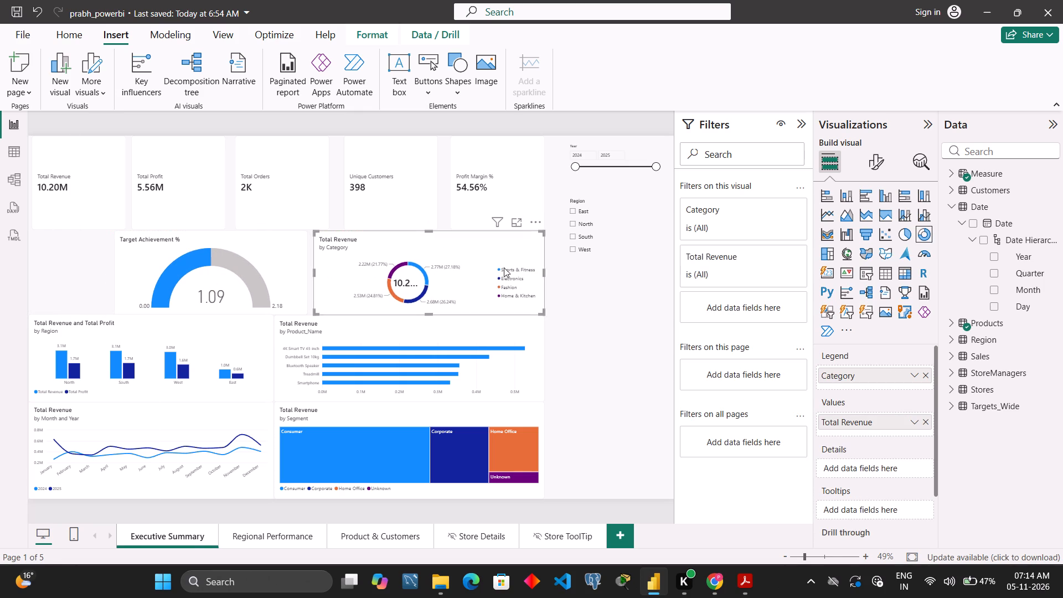
{"action": "left_click", "coordinate": [584, 288]}
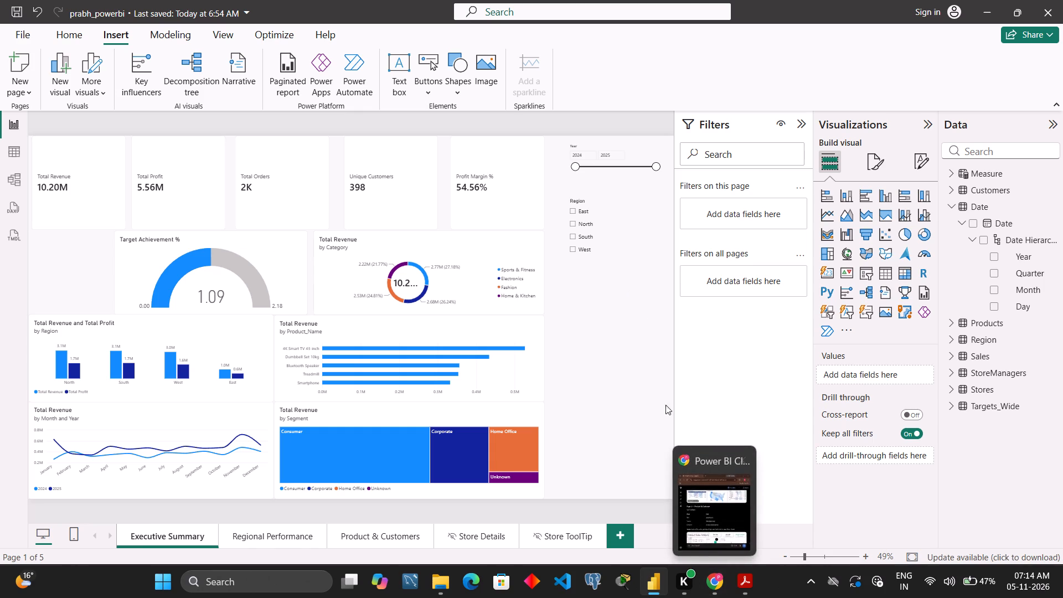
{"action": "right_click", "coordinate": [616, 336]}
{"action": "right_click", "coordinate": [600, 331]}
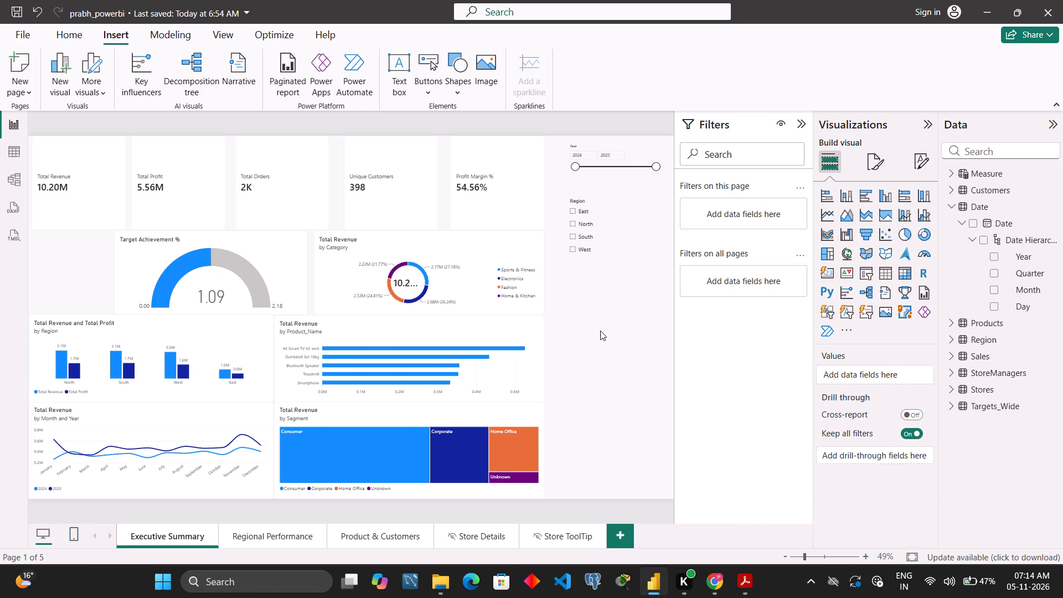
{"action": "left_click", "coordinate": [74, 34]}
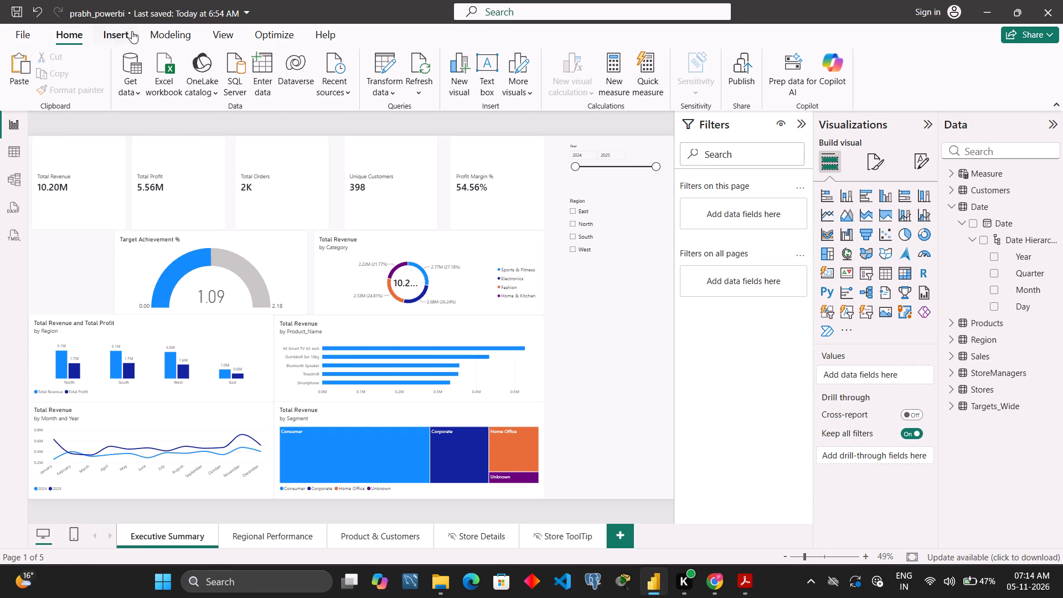
Switch to Chrome, search for "brightmart" in a new tab, and browse the shopping results.
{"action": "left_click", "coordinate": [706, 580]}
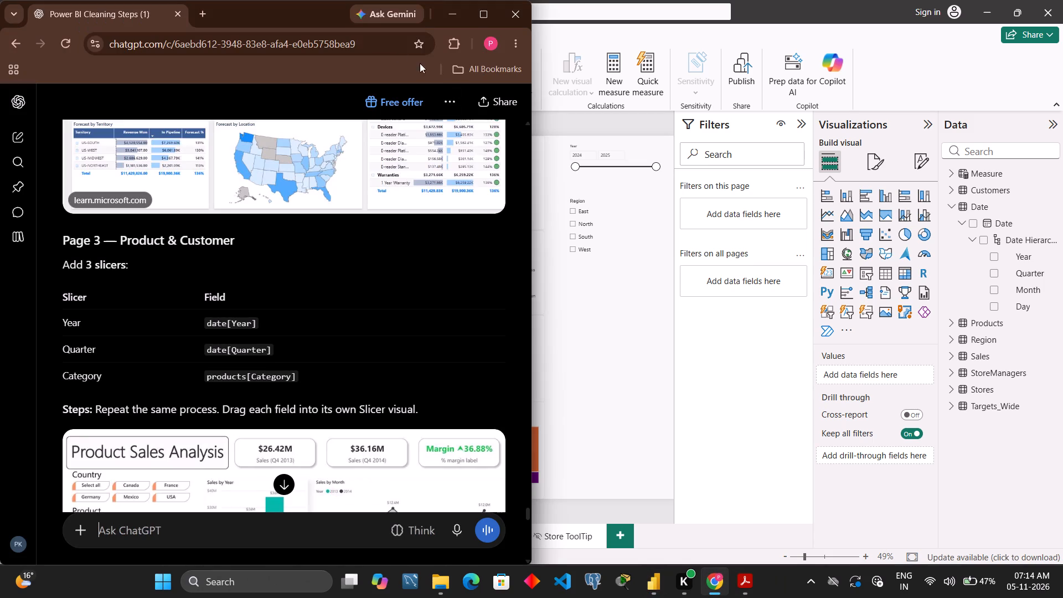
{"action": "left_click", "coordinate": [205, 9]}
{"action": "type", "text": "brightmart"}
{"action": "key", "text": "Return"}
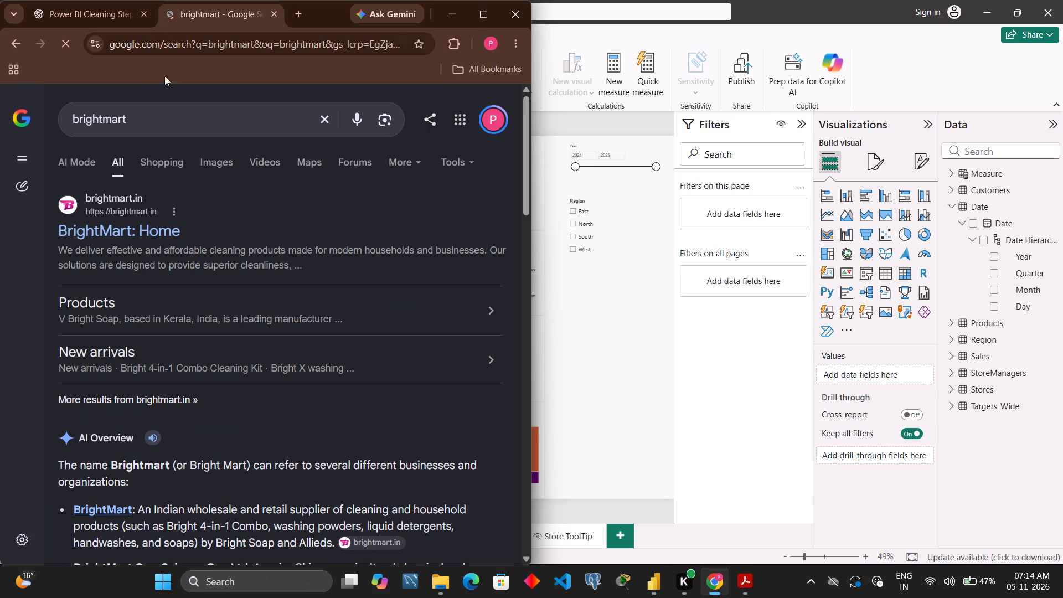
{"action": "left_click", "coordinate": [168, 160]}
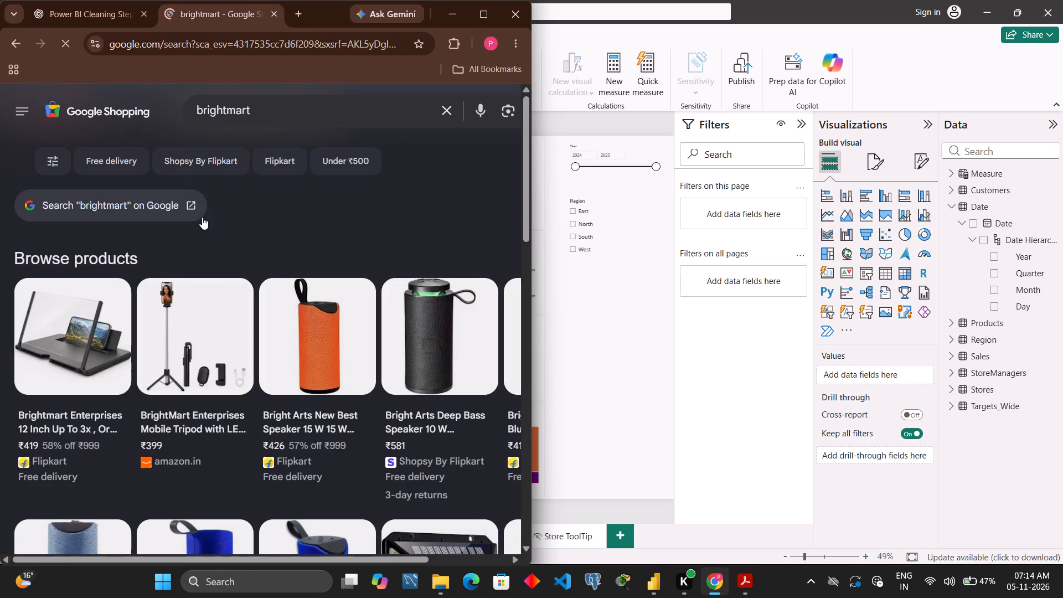
{"action": "scroll", "coordinate": [367, 336], "scroll_direction": "down", "scroll_amount": 4}
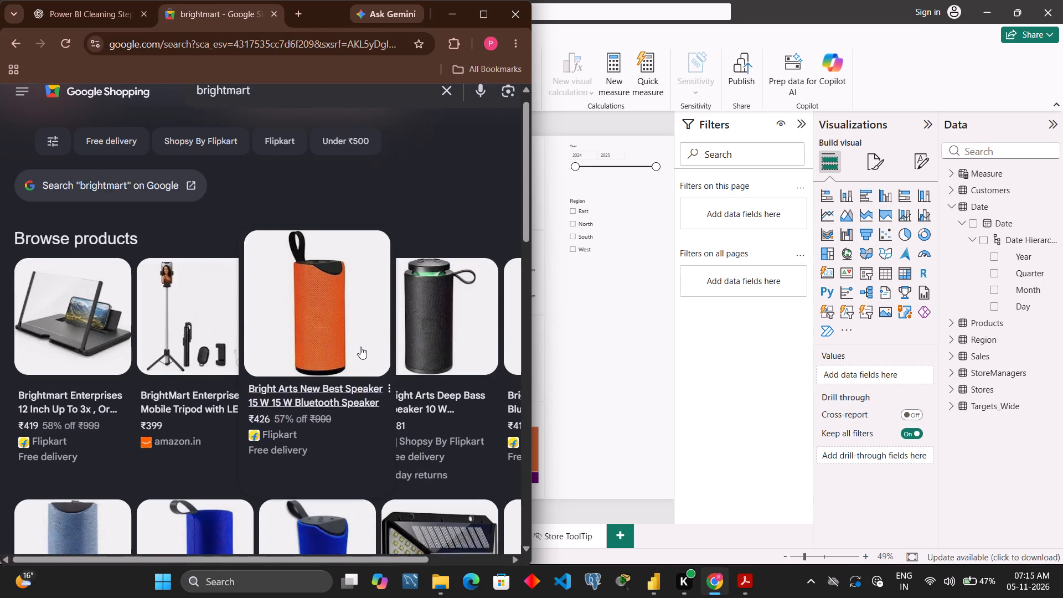
{"action": "scroll", "coordinate": [360, 347], "scroll_direction": "down", "scroll_amount": 8}
Search for "brightmart logo" and switch from the shopping results to the general Google results.
{"action": "left_click", "coordinate": [270, 117]}
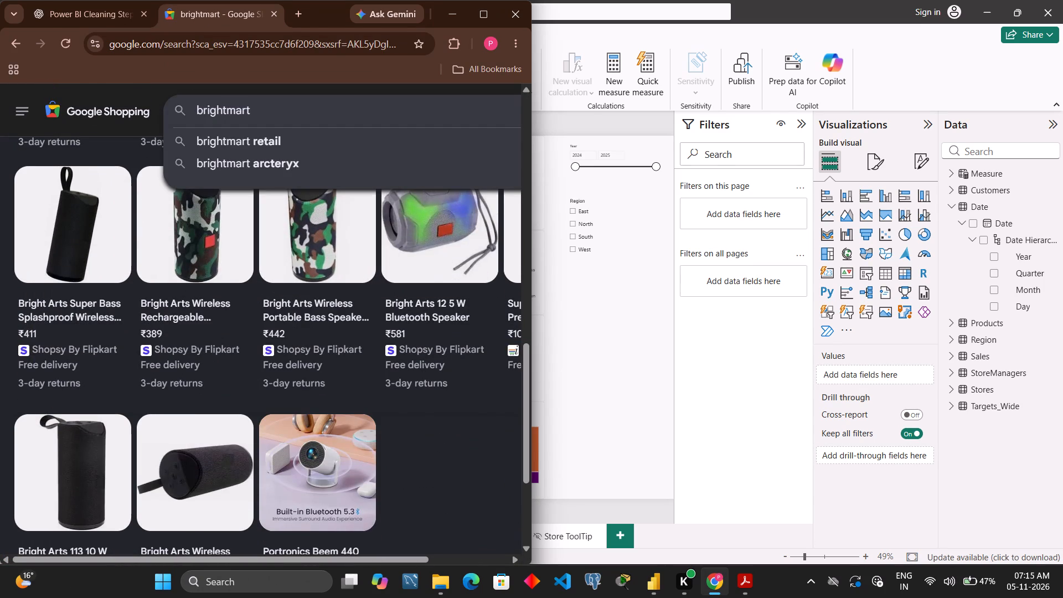
{"action": "key", "text": "space"}
{"action": "type", "text": "logo"}
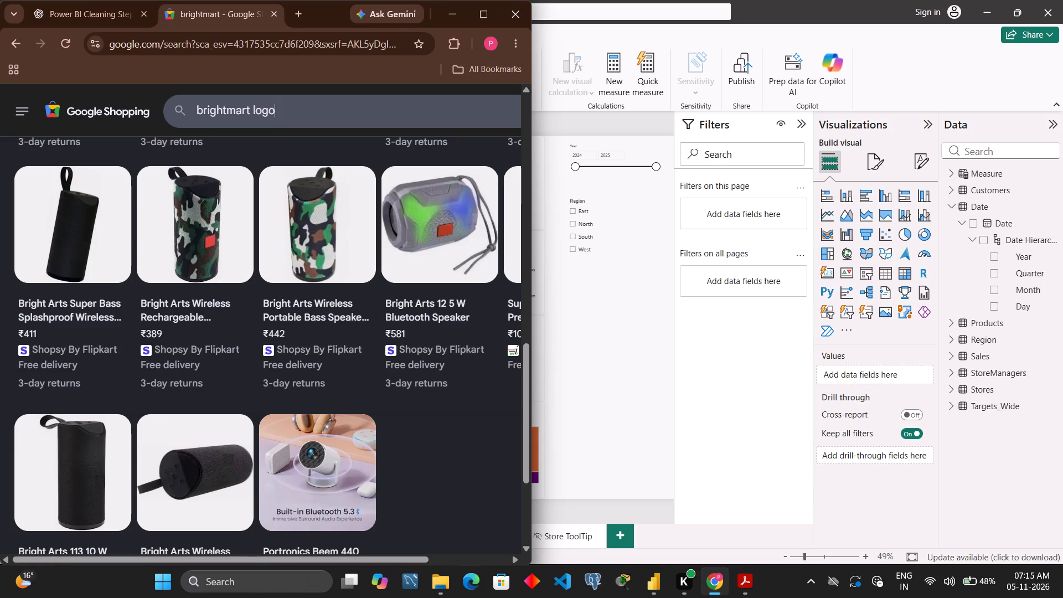
{"action": "key", "text": "Return"}
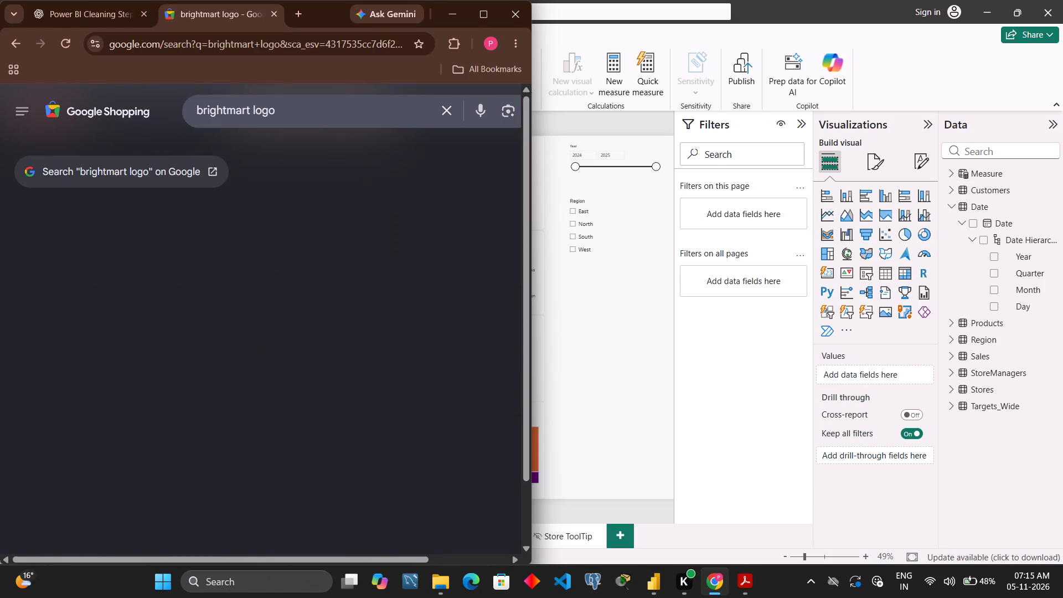
{"action": "left_click", "coordinate": [22, 111]}
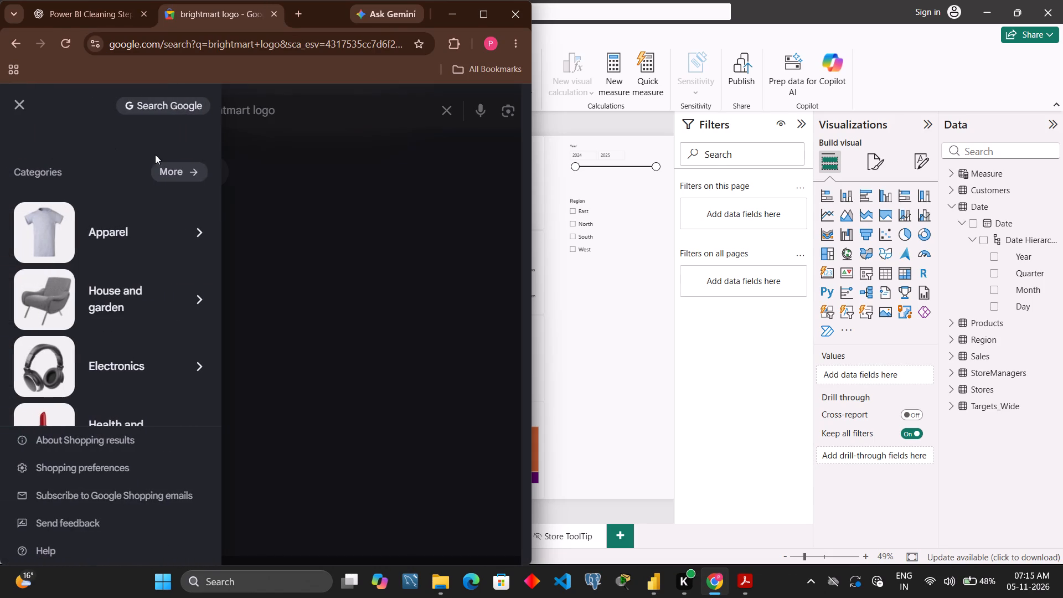
{"action": "left_click", "coordinate": [293, 204]}
{"action": "left_click", "coordinate": [461, 115]}
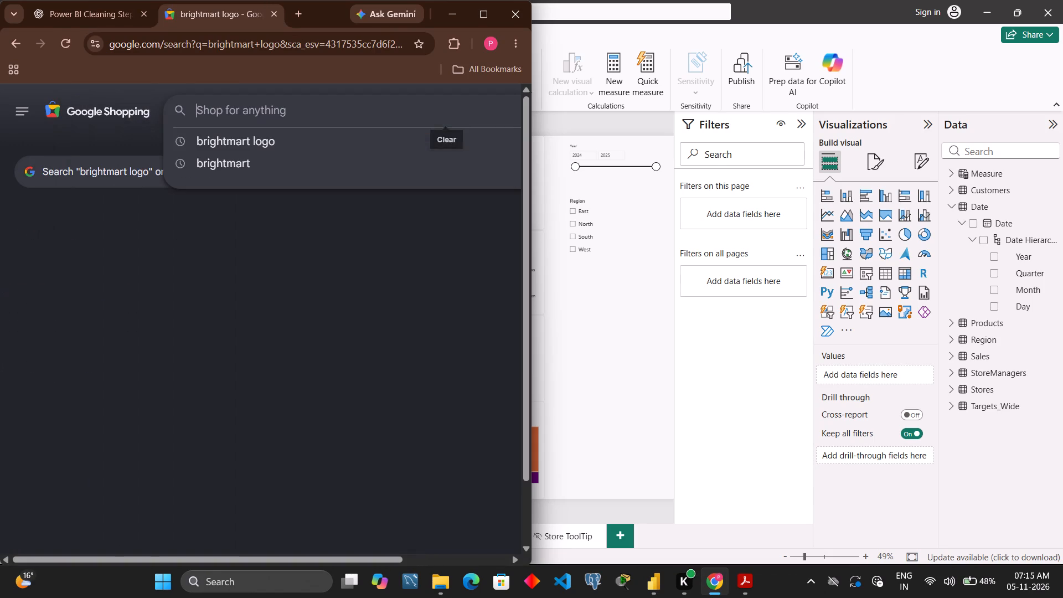
{"action": "left_click", "coordinate": [70, 185]}
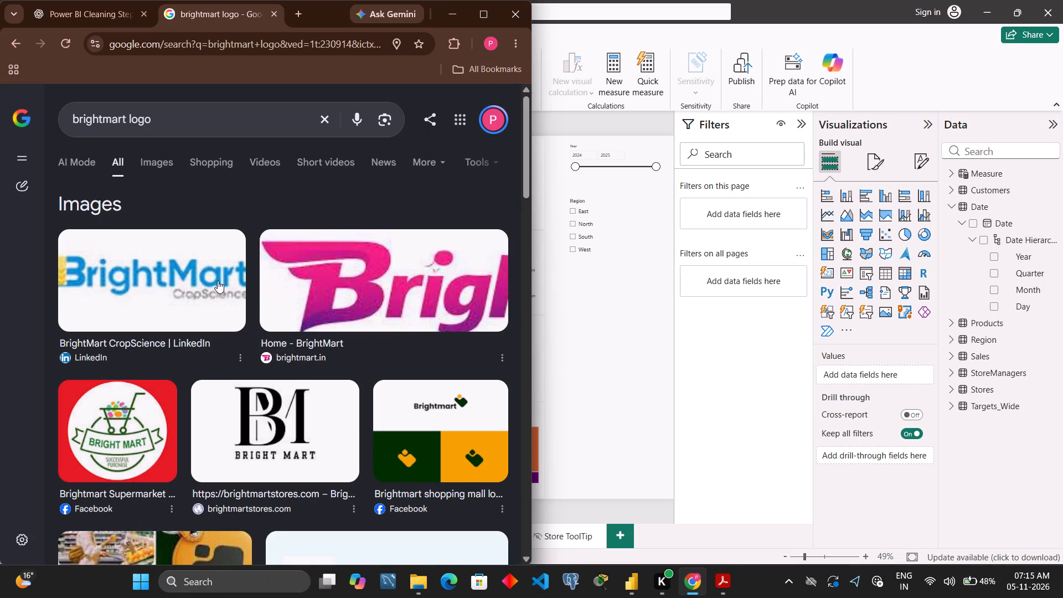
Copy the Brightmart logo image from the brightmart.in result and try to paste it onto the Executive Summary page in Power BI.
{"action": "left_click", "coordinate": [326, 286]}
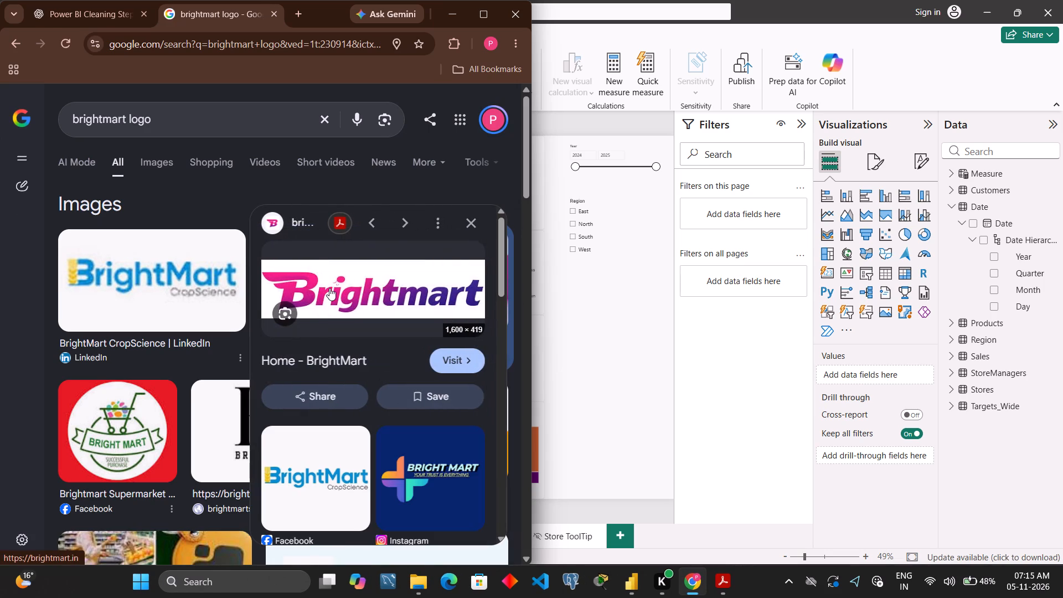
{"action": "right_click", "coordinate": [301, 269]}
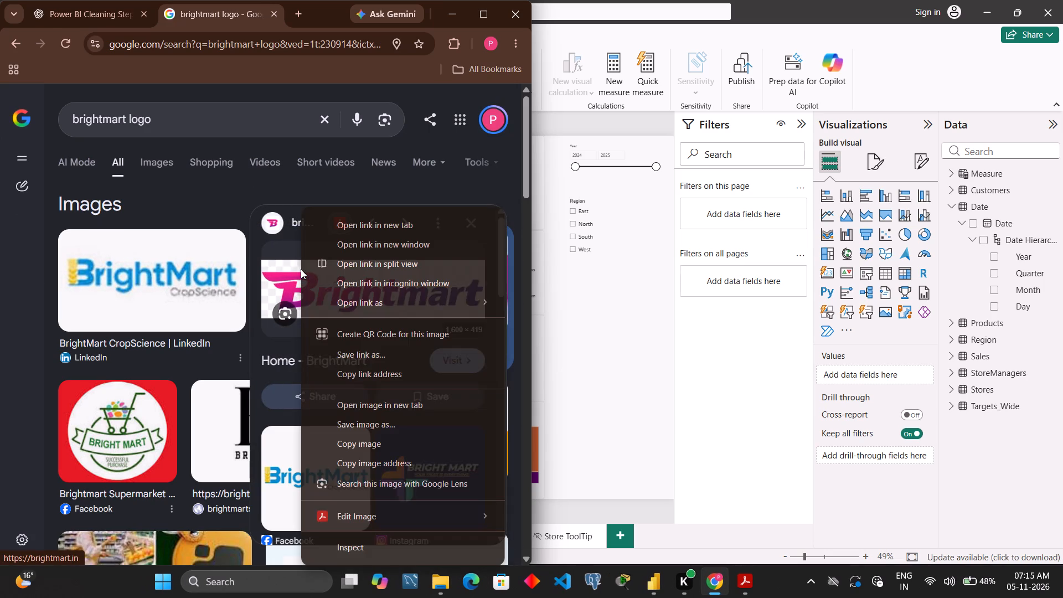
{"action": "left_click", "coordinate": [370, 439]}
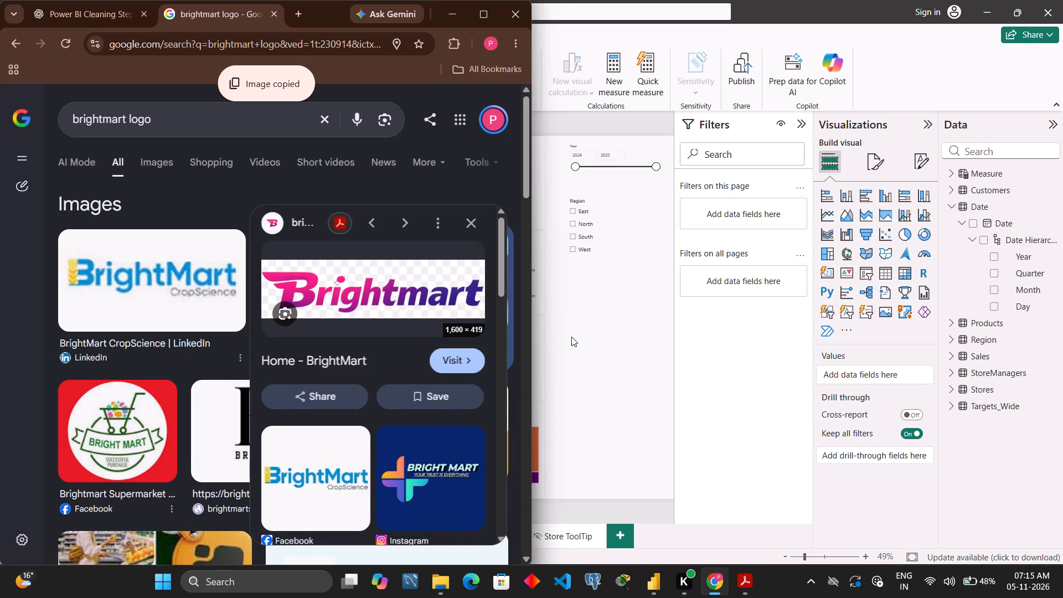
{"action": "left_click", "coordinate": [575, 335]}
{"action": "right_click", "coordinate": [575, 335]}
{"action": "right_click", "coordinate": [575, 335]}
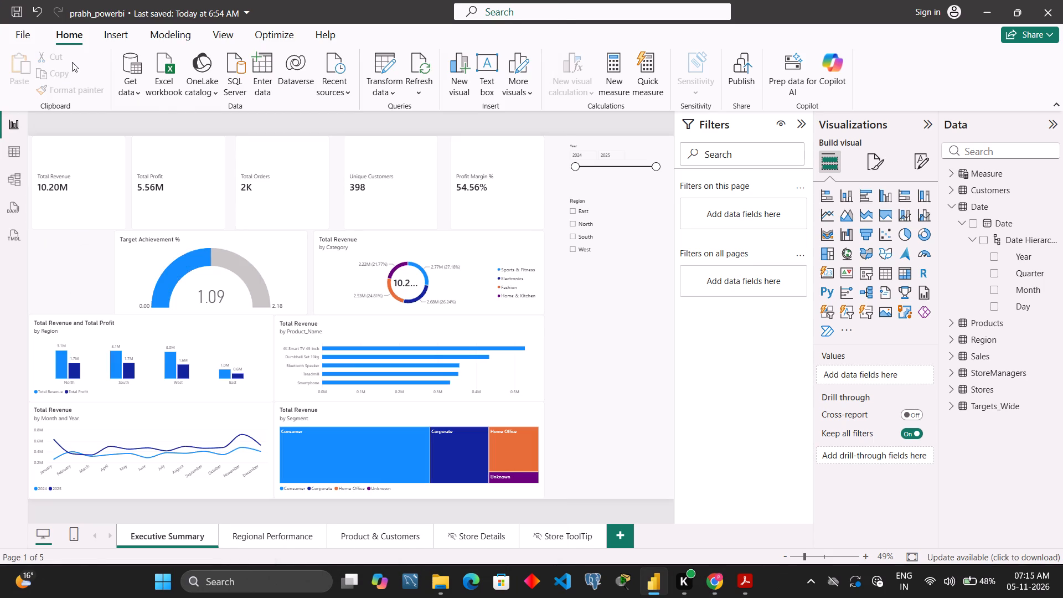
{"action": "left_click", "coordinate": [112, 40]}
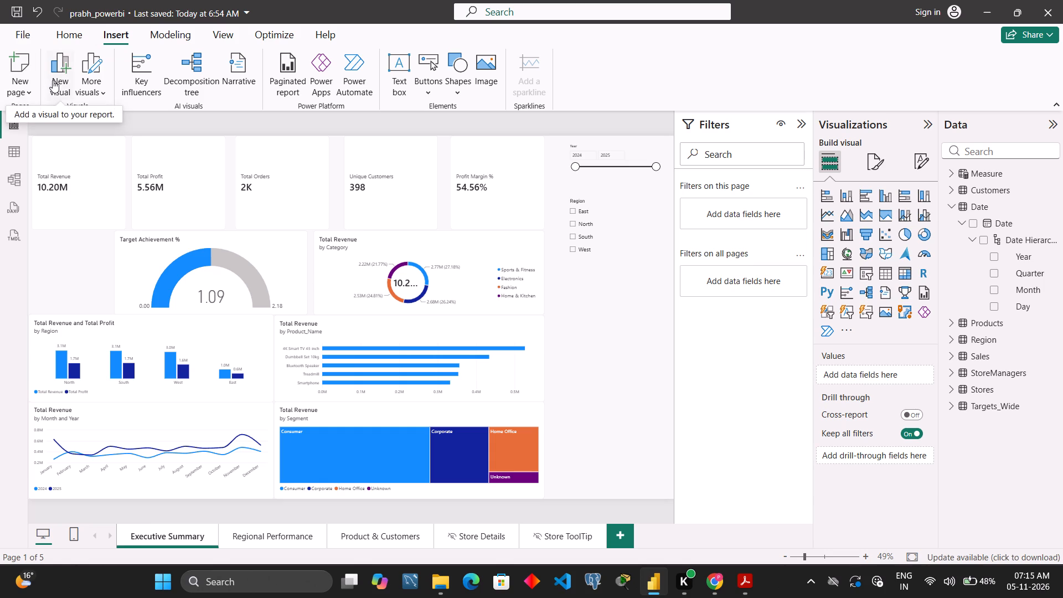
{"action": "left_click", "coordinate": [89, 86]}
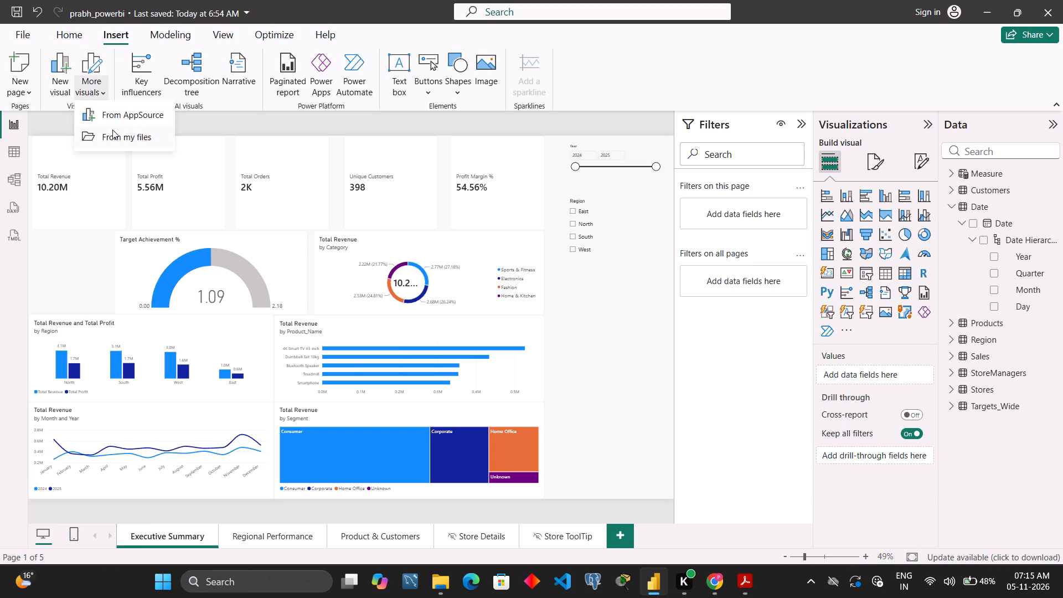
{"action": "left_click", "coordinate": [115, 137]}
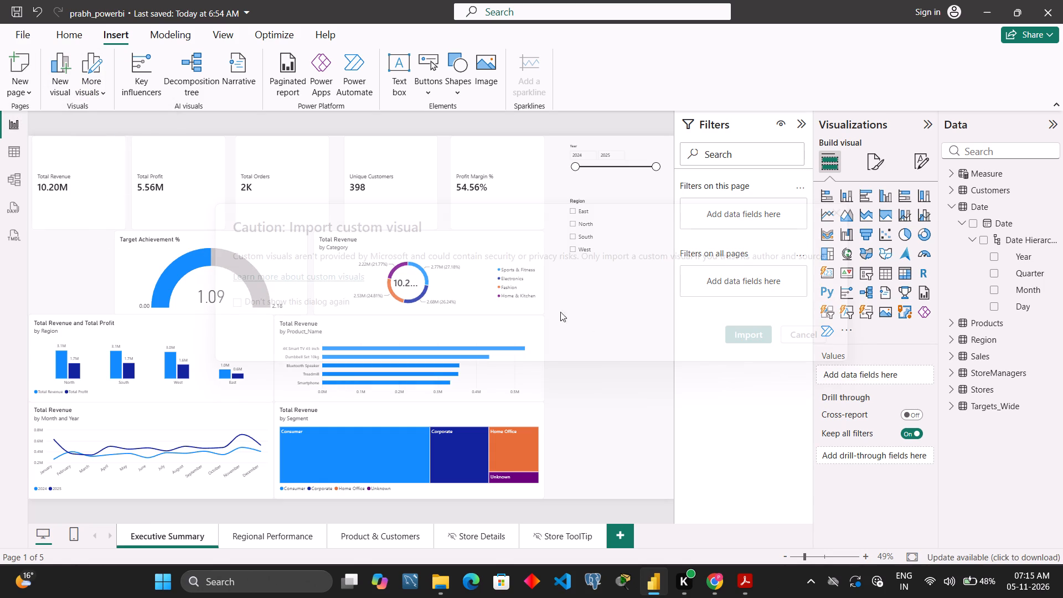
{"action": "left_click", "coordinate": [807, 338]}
Switch to Chrome and save the pink-purple Brightmart logo image to the Downloads folder with the file type All Files.
{"action": "left_click", "coordinate": [720, 590]}
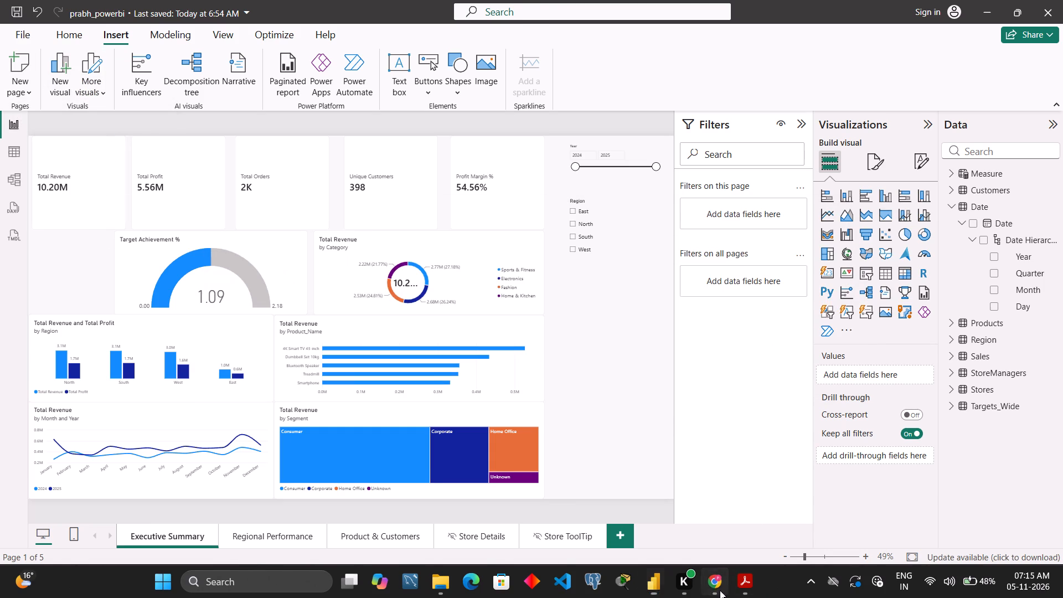
{"action": "left_click", "coordinate": [446, 216]}
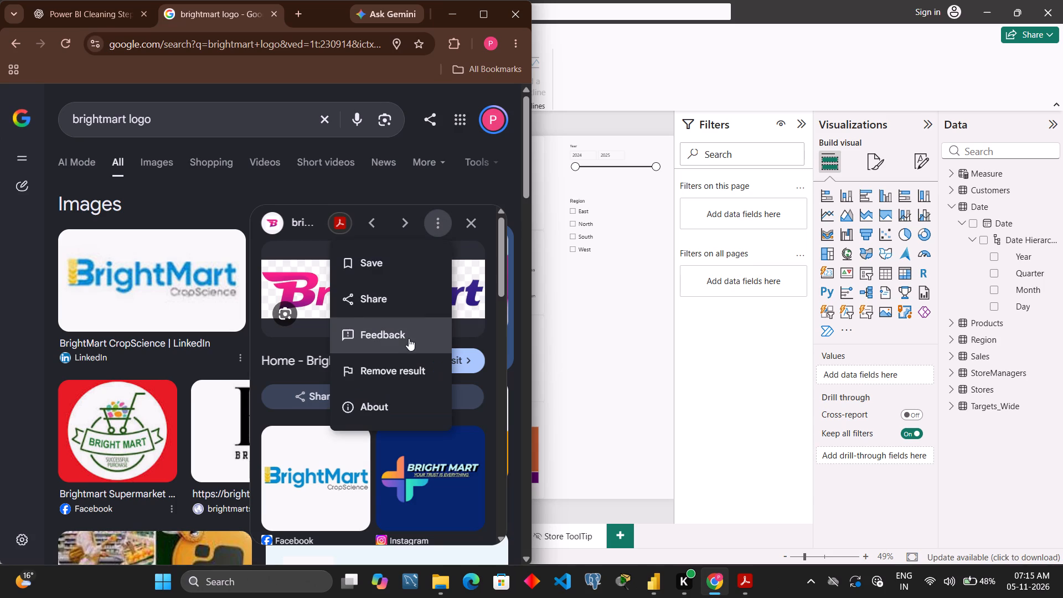
{"action": "left_click", "coordinate": [452, 296]}
{"action": "right_click", "coordinate": [451, 295]}
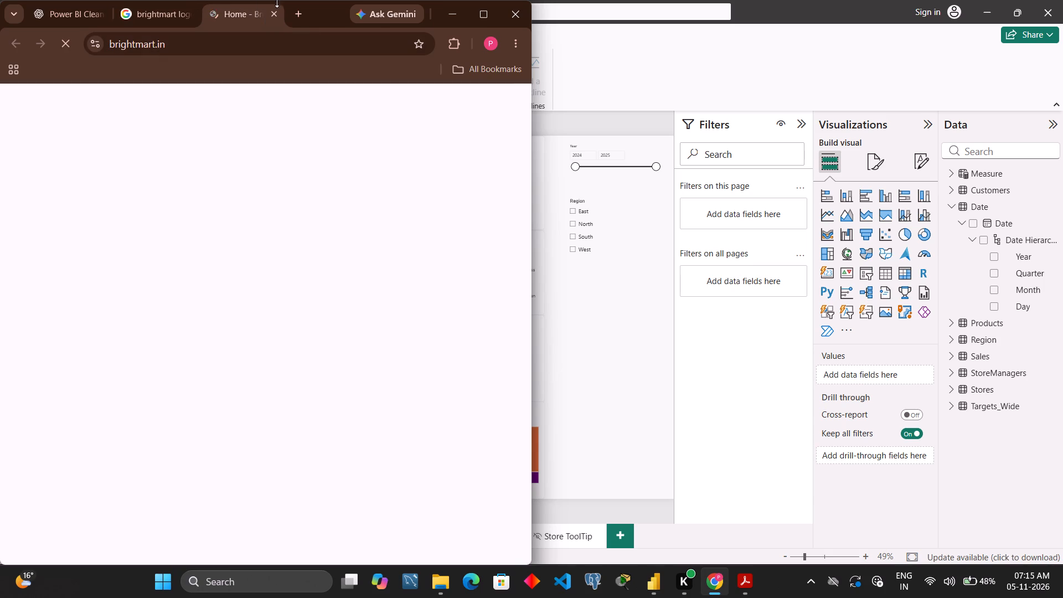
{"action": "left_click", "coordinate": [277, 12]}
{"action": "right_click", "coordinate": [421, 278]}
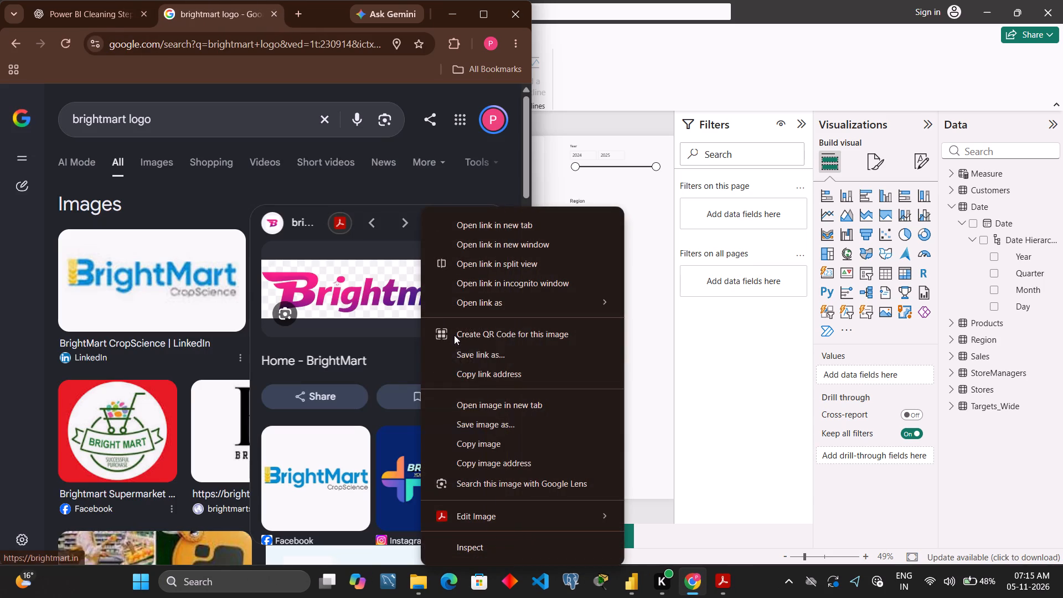
{"action": "left_click", "coordinate": [524, 425]}
{"action": "left_click", "coordinate": [85, 151]}
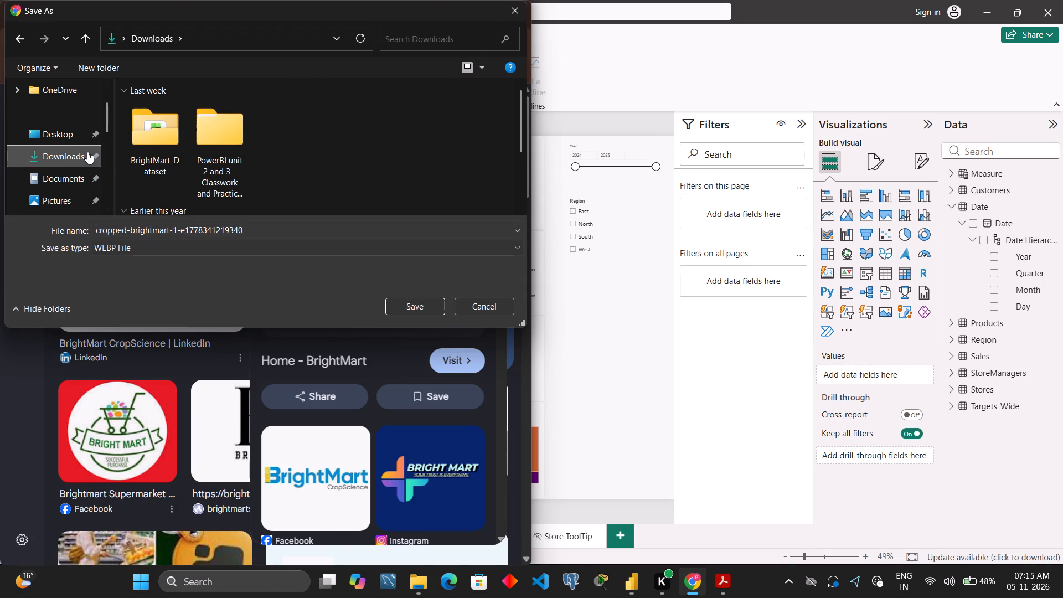
{"action": "left_click", "coordinate": [187, 247]}
{"action": "left_click", "coordinate": [184, 271]}
{"action": "left_click", "coordinate": [190, 246]}
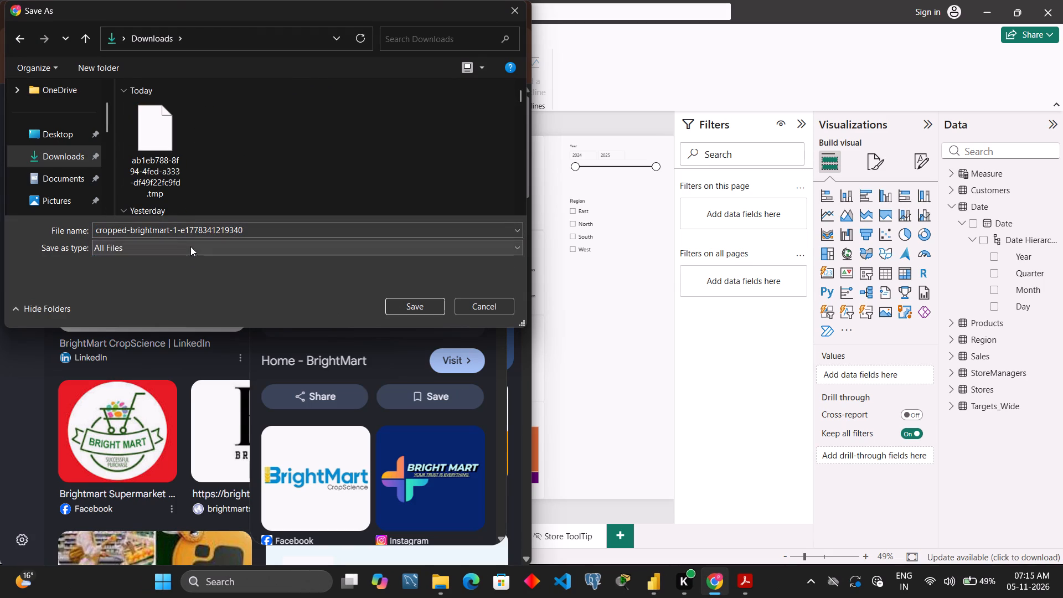
{"action": "left_click", "coordinate": [189, 256]}
{"action": "left_click", "coordinate": [409, 308]}
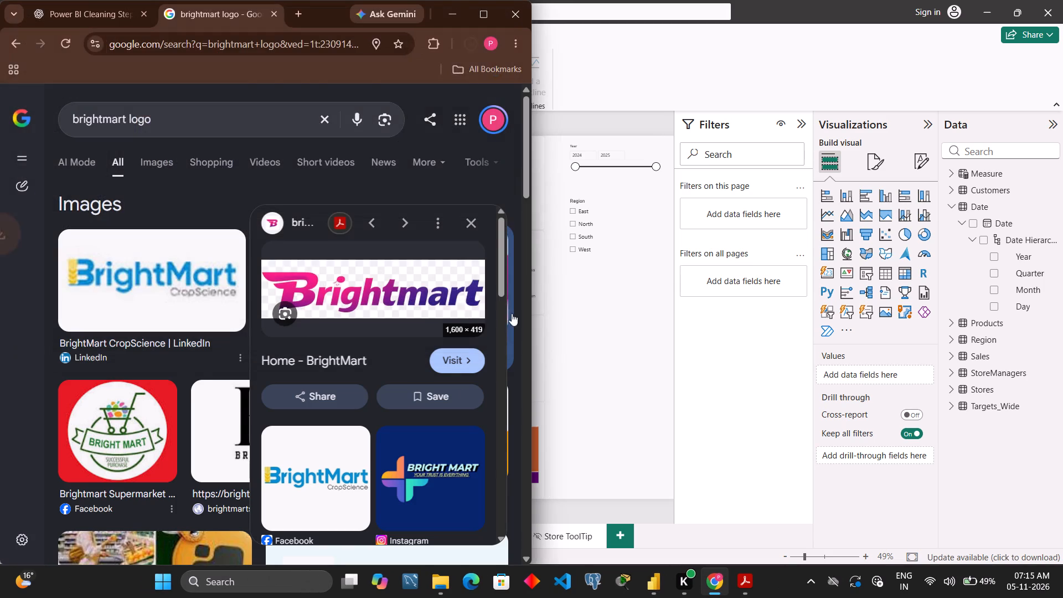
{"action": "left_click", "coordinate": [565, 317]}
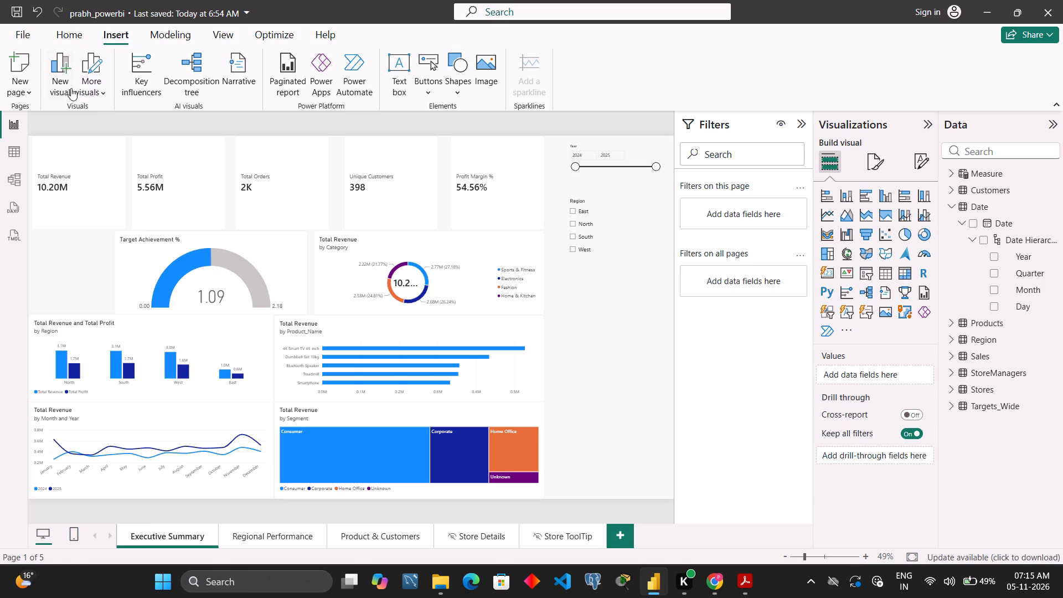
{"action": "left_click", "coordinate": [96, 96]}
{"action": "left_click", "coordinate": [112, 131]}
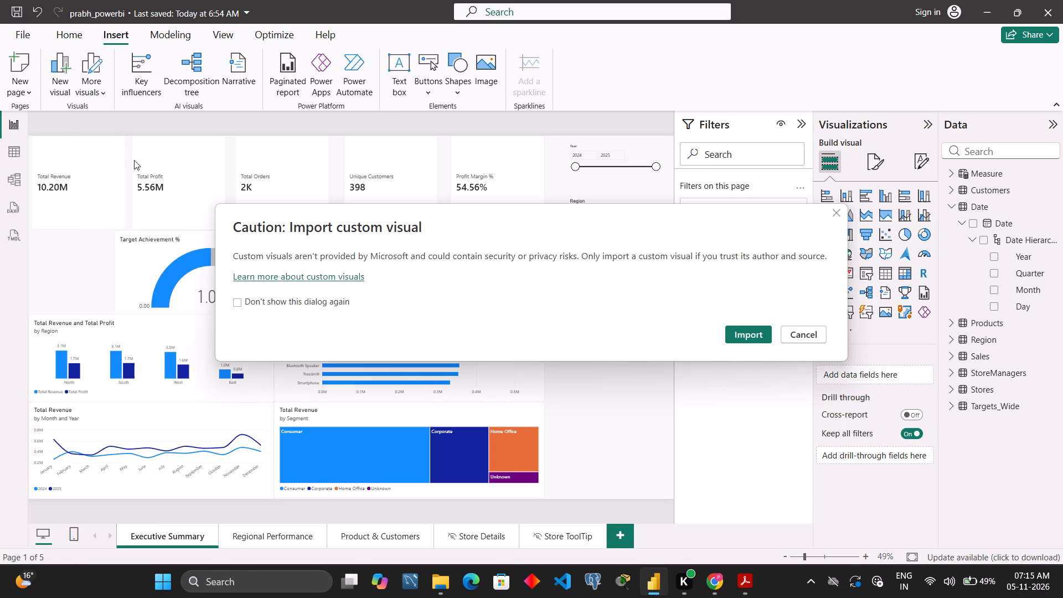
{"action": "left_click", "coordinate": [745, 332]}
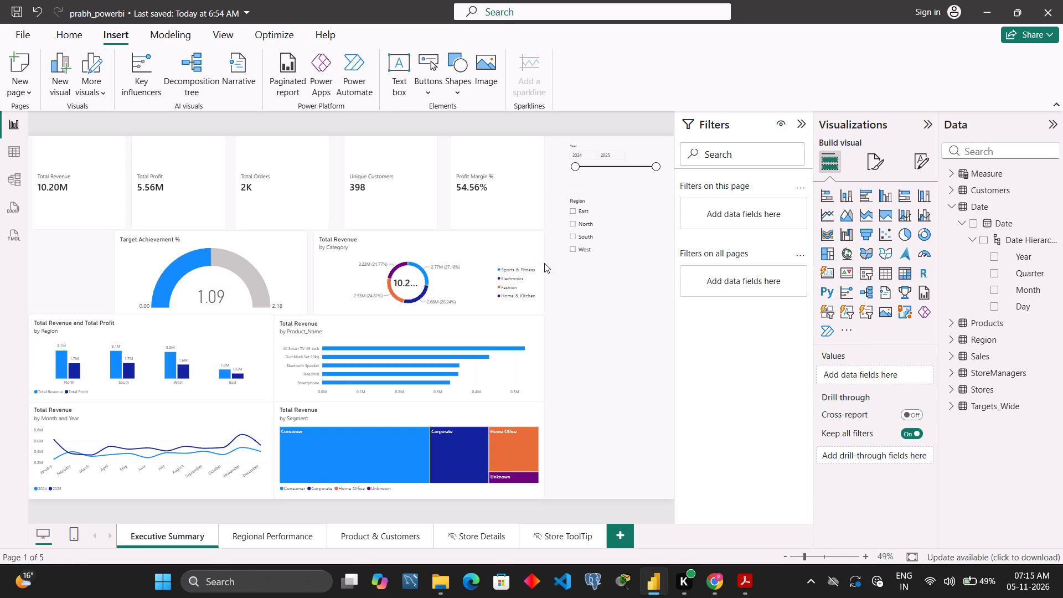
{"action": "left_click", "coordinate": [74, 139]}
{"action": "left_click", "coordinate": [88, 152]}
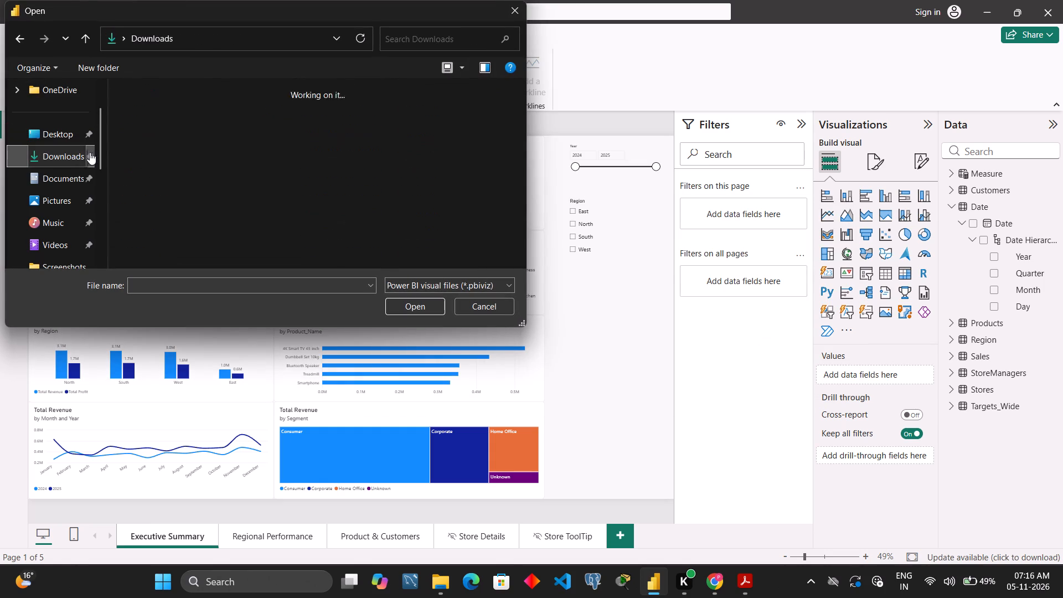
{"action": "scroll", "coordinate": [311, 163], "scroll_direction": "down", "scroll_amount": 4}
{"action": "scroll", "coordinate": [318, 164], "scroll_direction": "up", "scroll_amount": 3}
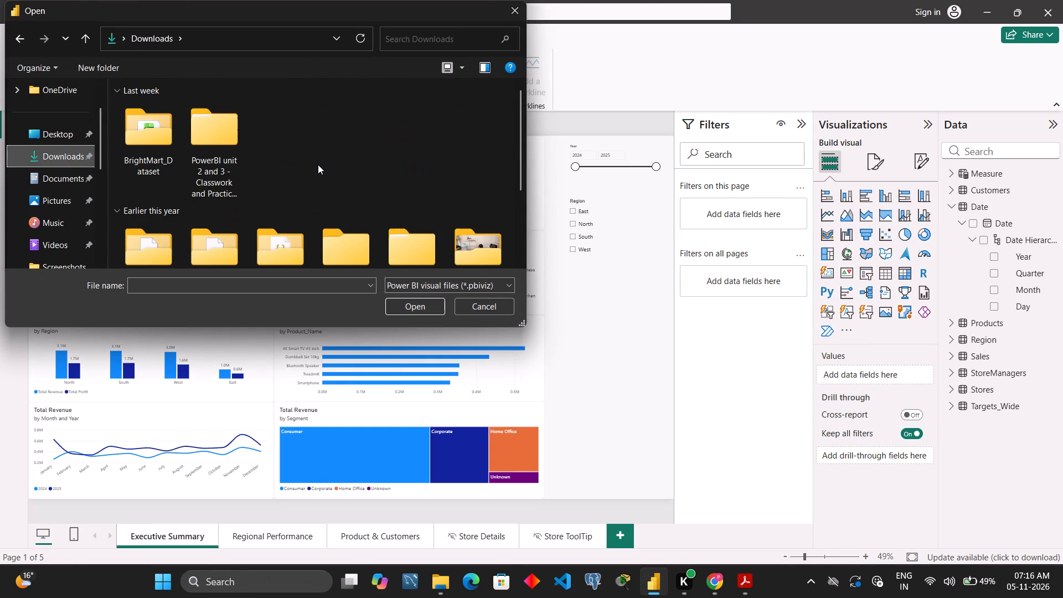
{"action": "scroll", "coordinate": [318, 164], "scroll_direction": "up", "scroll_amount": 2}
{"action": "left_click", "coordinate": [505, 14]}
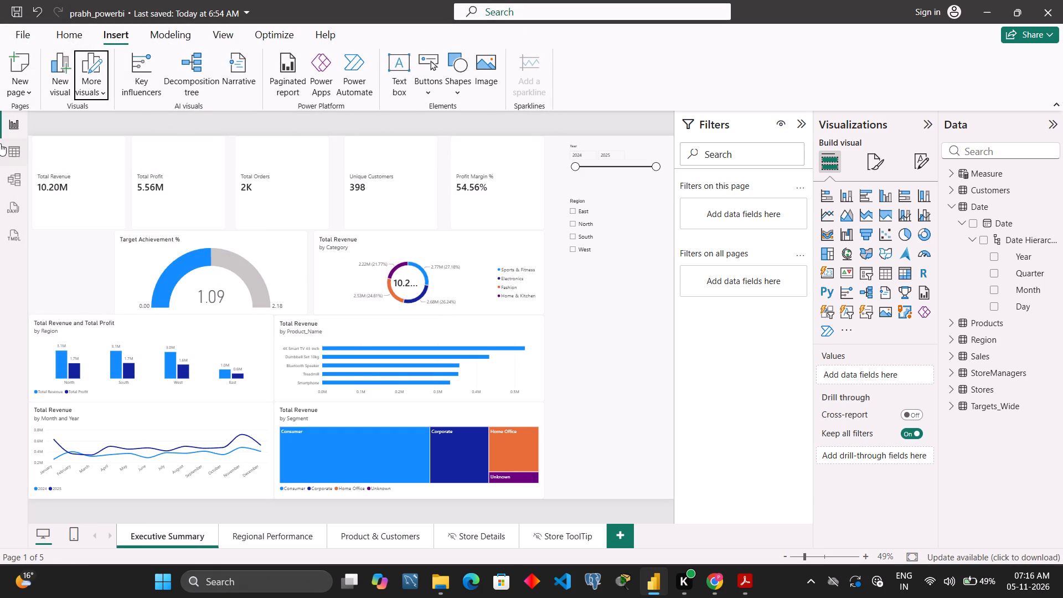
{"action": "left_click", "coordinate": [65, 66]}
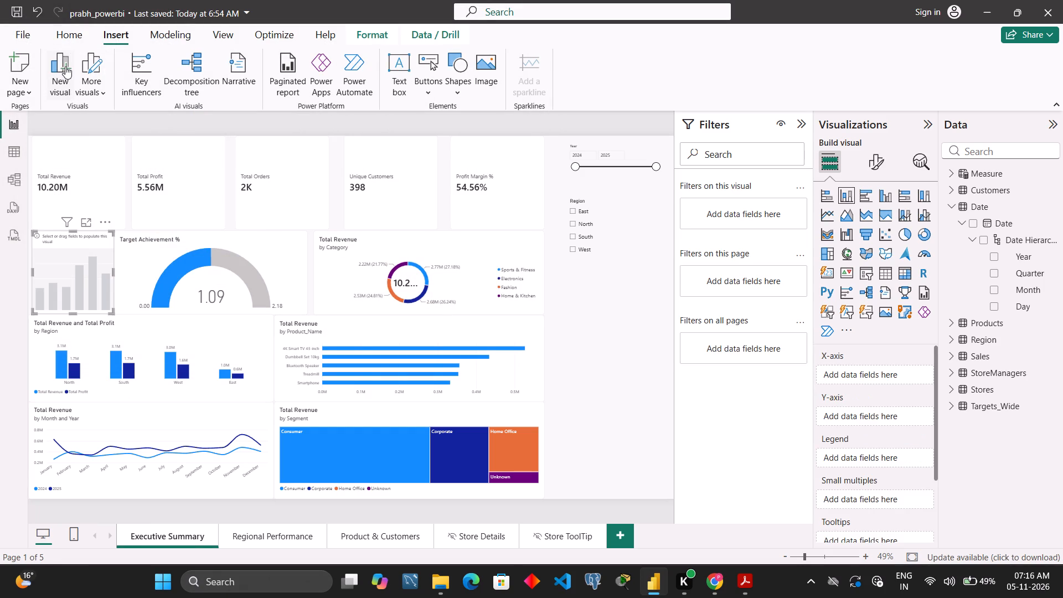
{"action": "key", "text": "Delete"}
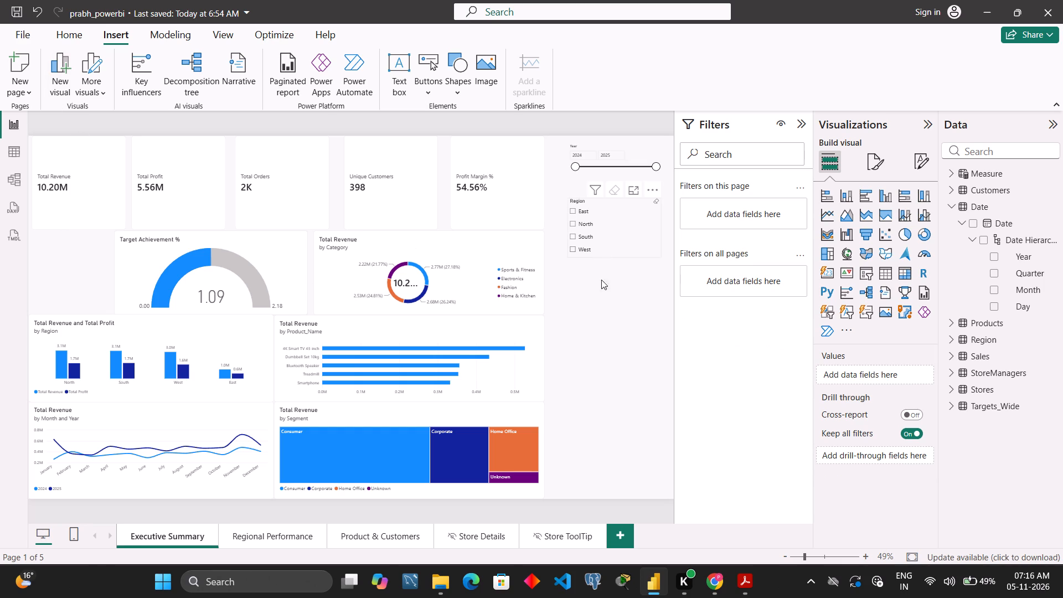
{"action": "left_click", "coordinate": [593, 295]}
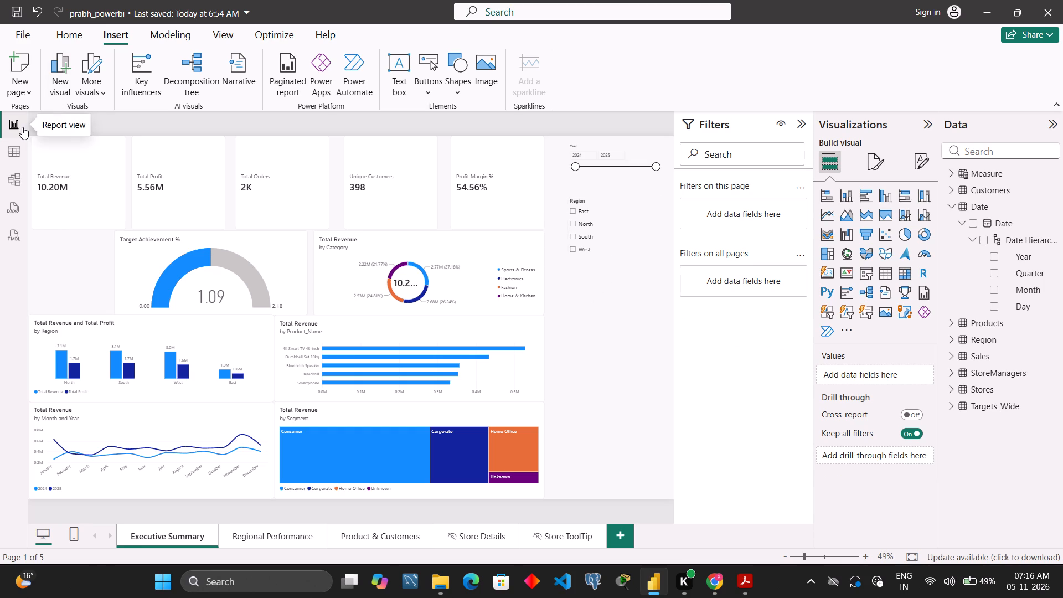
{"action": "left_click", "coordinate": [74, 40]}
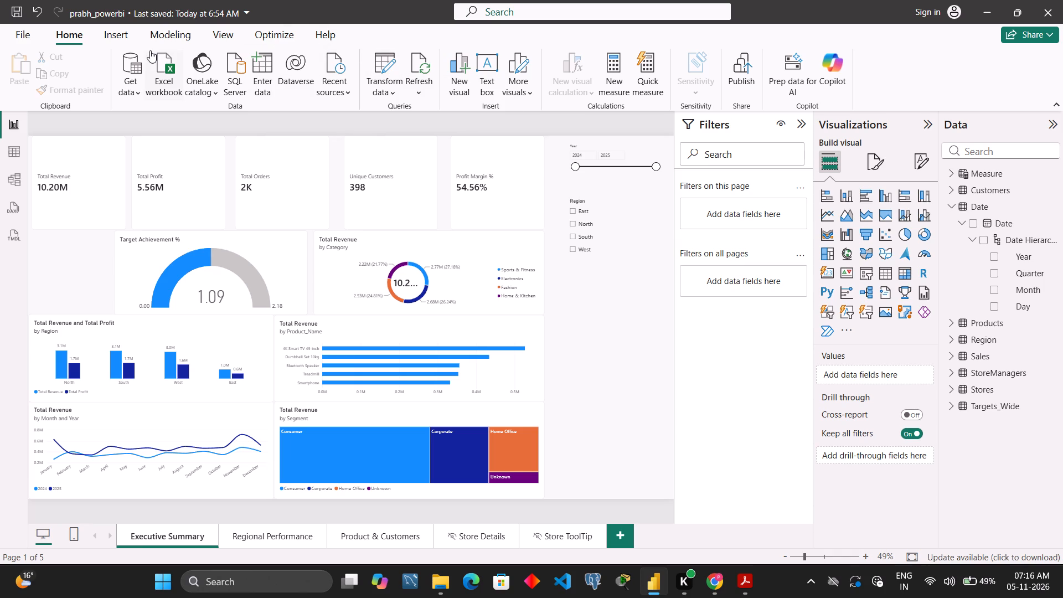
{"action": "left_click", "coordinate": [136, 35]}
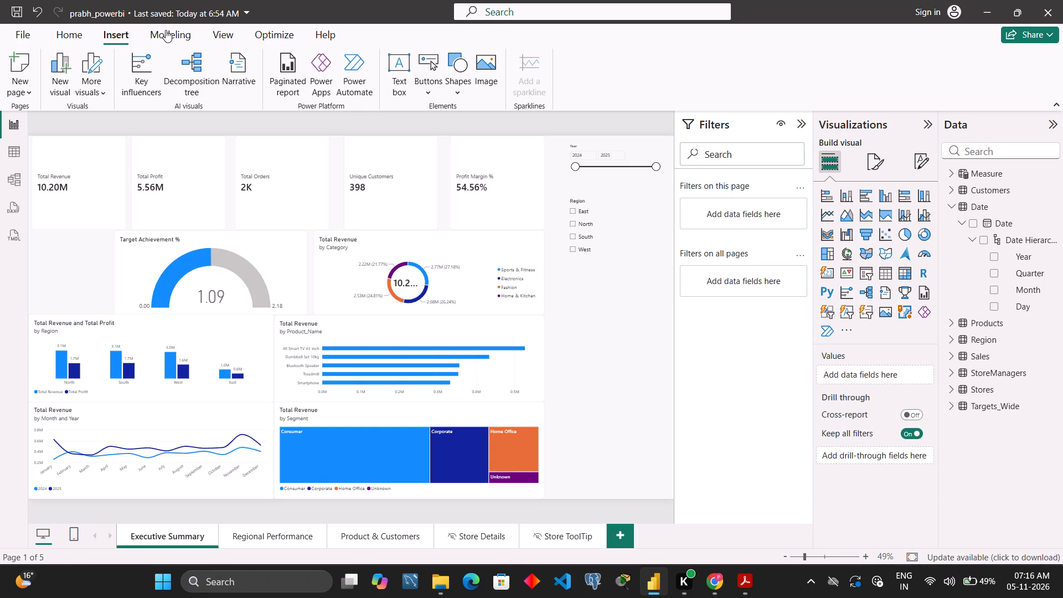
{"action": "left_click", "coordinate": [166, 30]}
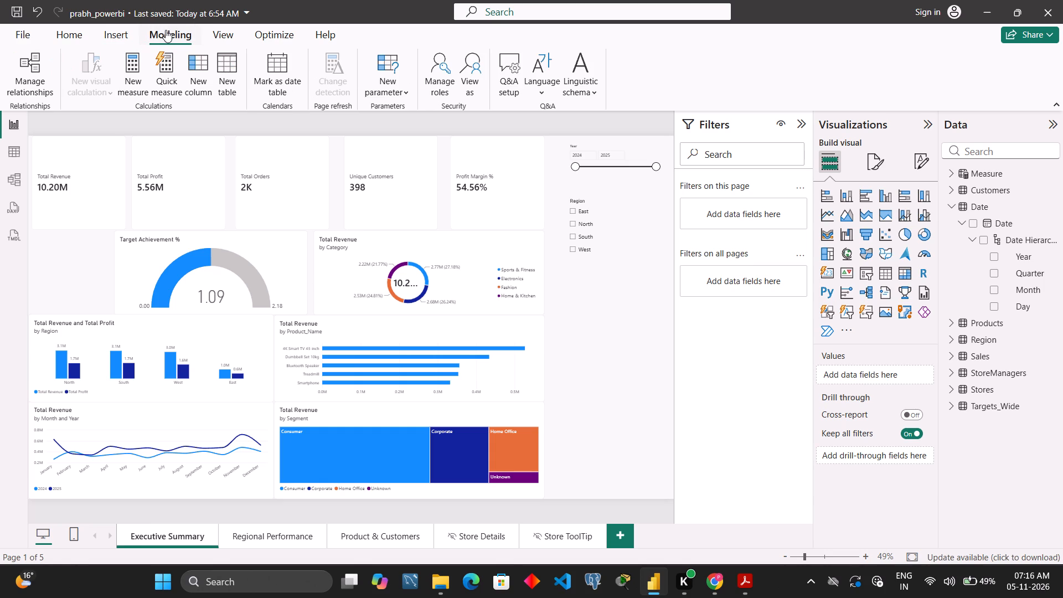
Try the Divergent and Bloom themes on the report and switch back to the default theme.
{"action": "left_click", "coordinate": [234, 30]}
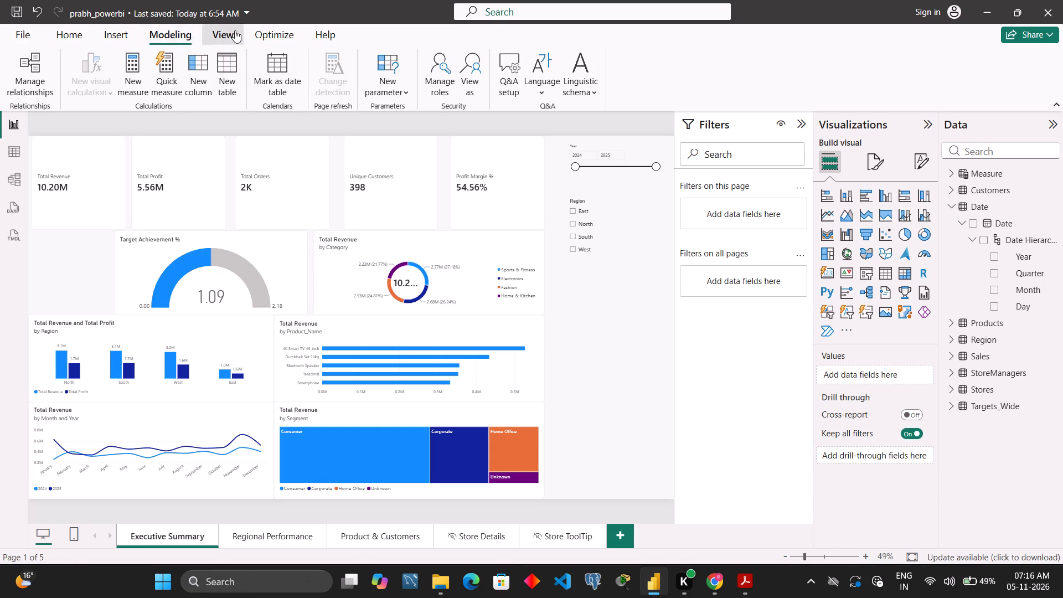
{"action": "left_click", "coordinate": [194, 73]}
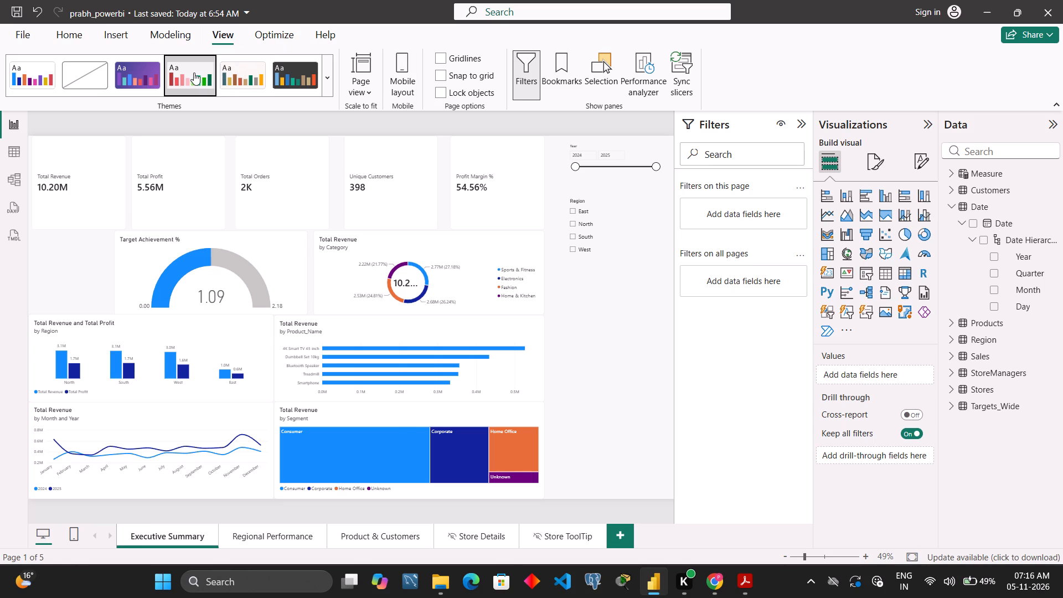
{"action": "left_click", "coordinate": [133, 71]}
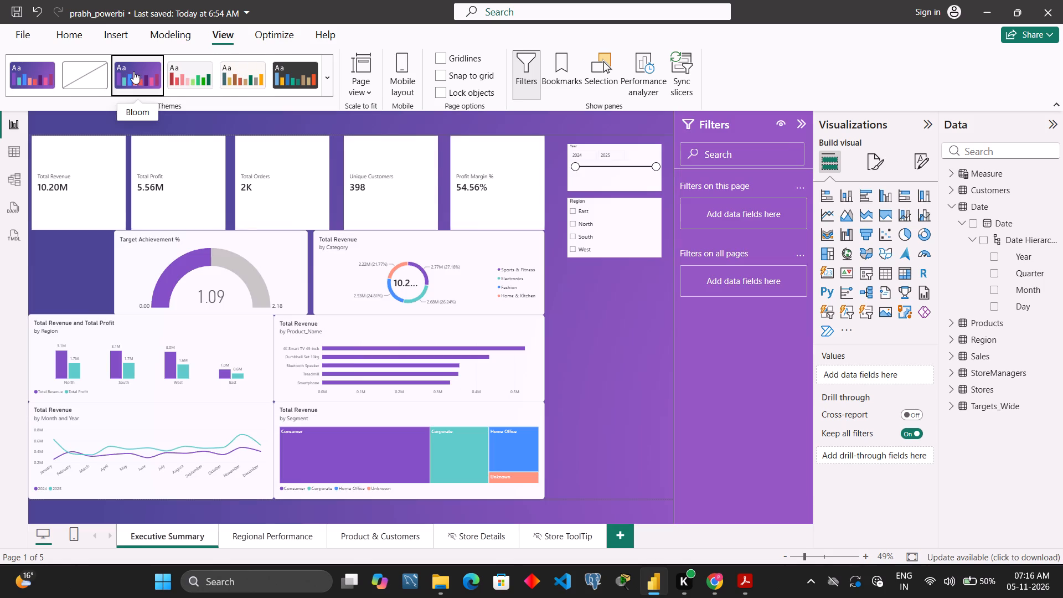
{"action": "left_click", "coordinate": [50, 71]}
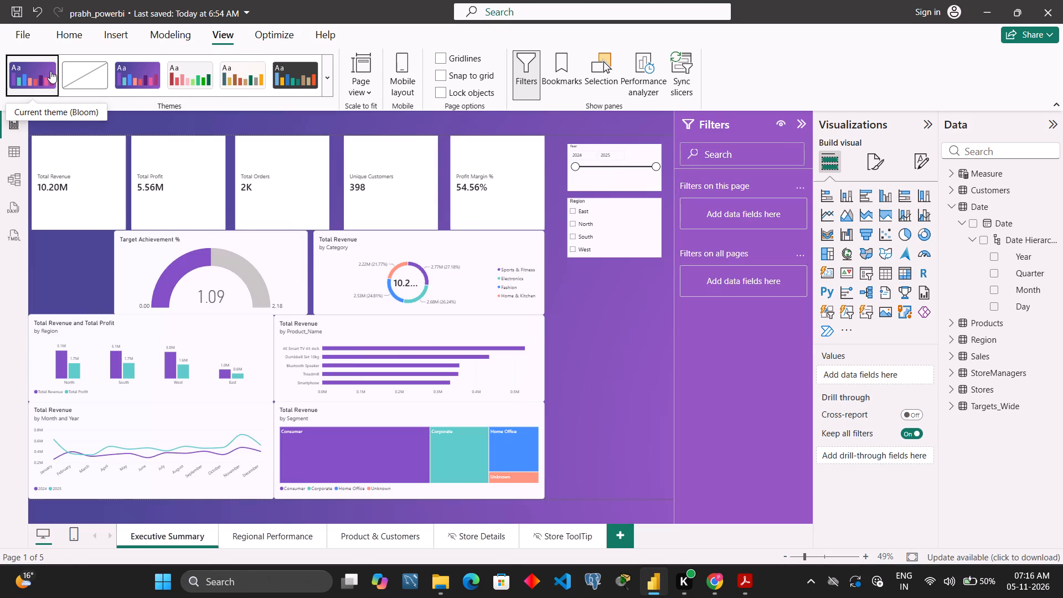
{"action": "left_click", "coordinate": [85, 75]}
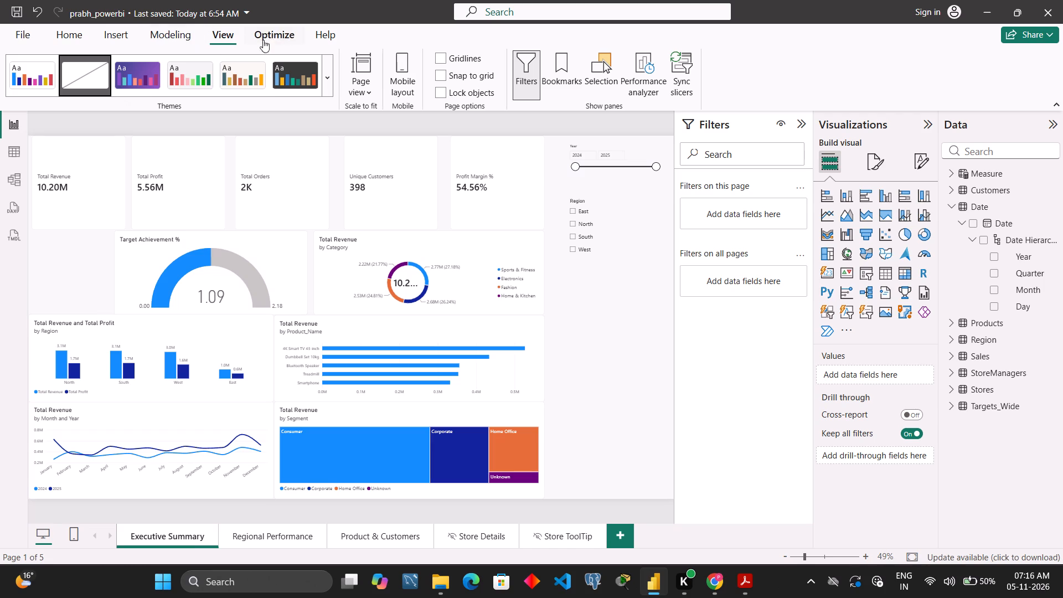
Switch to the mobile layout and auto-create the mobile version of the Executive Summary page.
{"action": "left_click", "coordinate": [398, 85]}
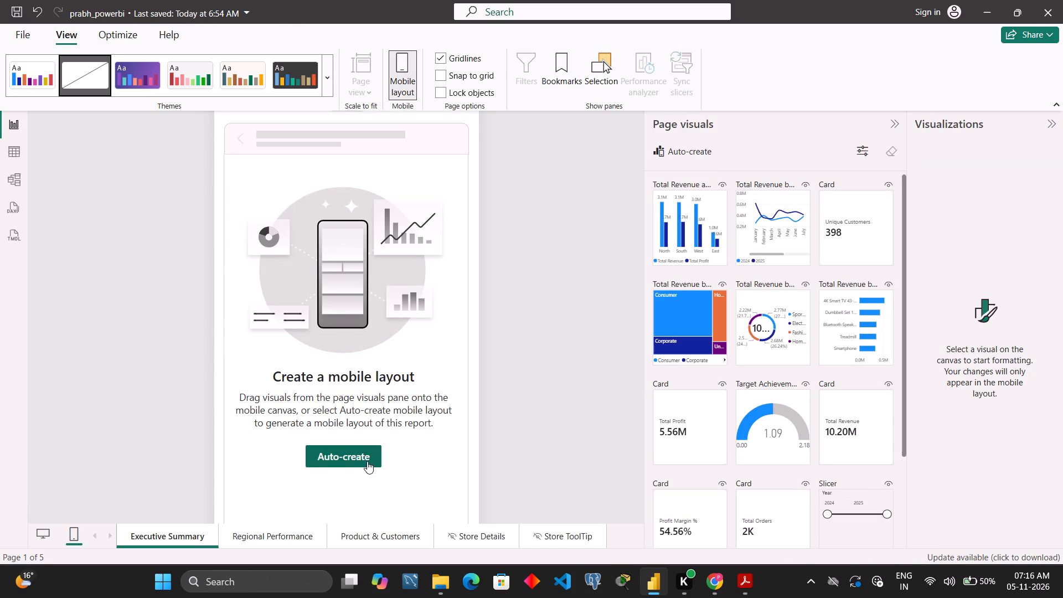
{"action": "left_click", "coordinate": [368, 460]}
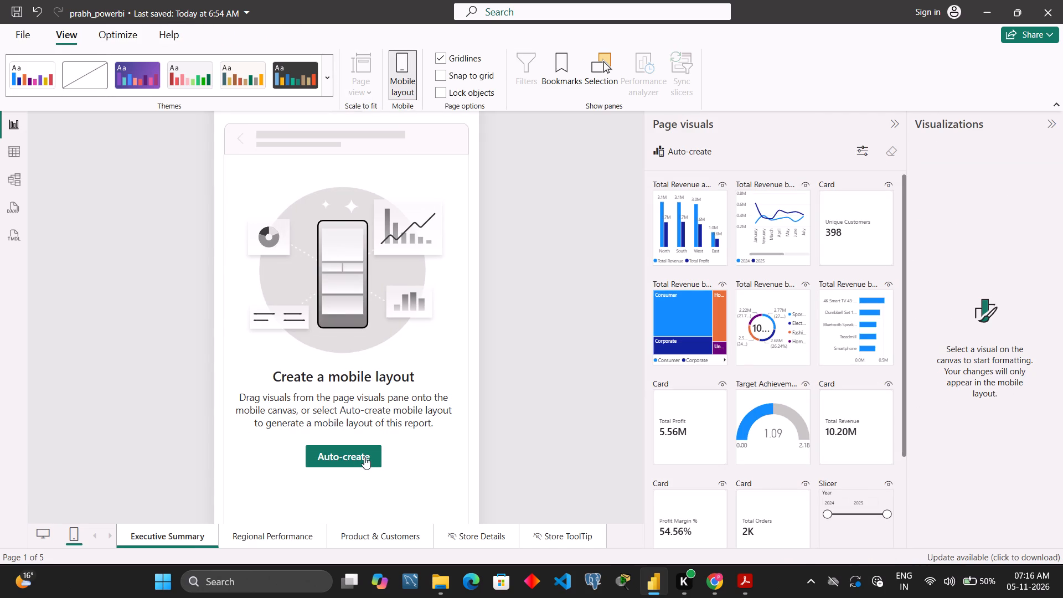
{"action": "left_click", "coordinate": [347, 457]}
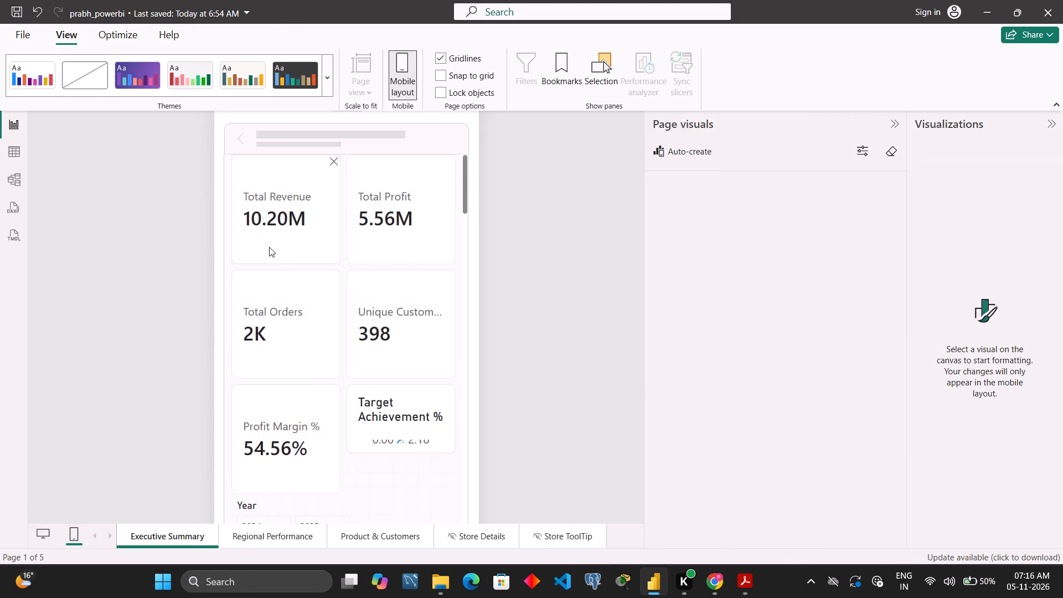
{"action": "scroll", "coordinate": [282, 261], "scroll_direction": "down", "scroll_amount": 18}
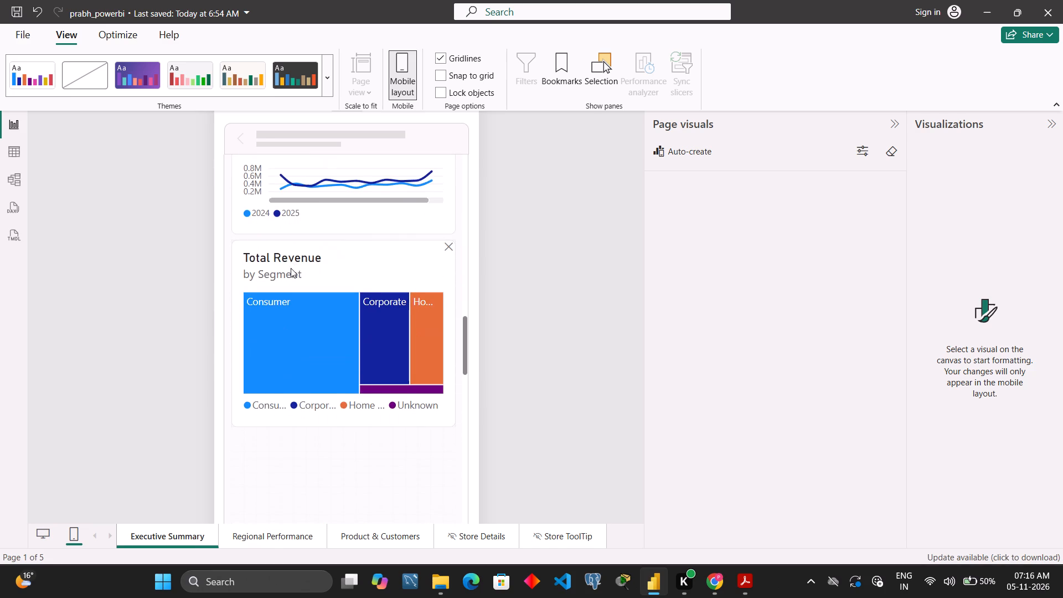
{"action": "scroll", "coordinate": [291, 268], "scroll_direction": "down", "scroll_amount": 7}
Auto-create the mobile layout for the Regional Performance page.
{"action": "left_click", "coordinate": [272, 530]}
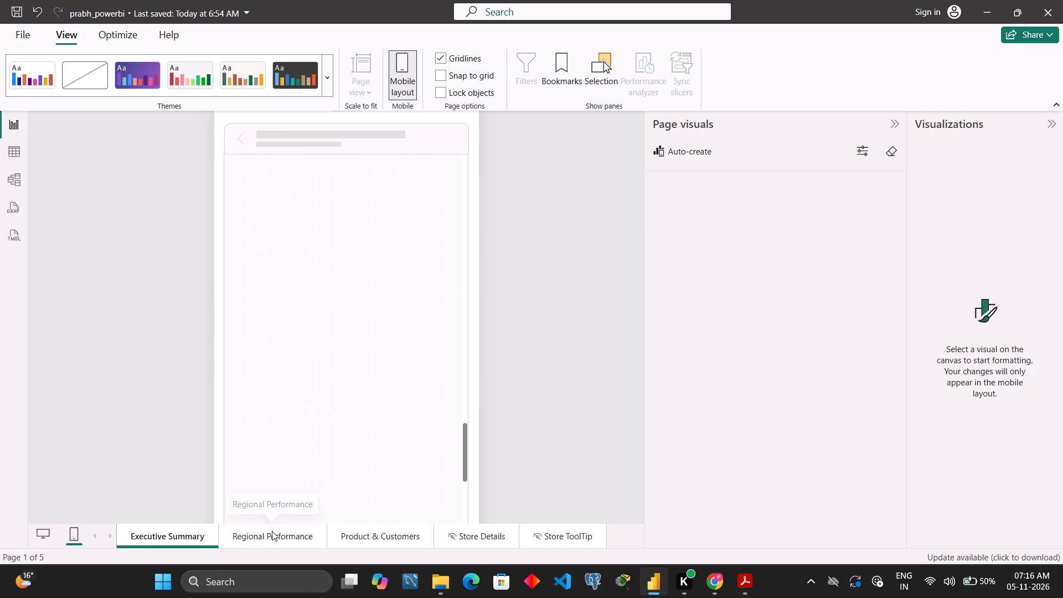
{"action": "left_click", "coordinate": [334, 460]}
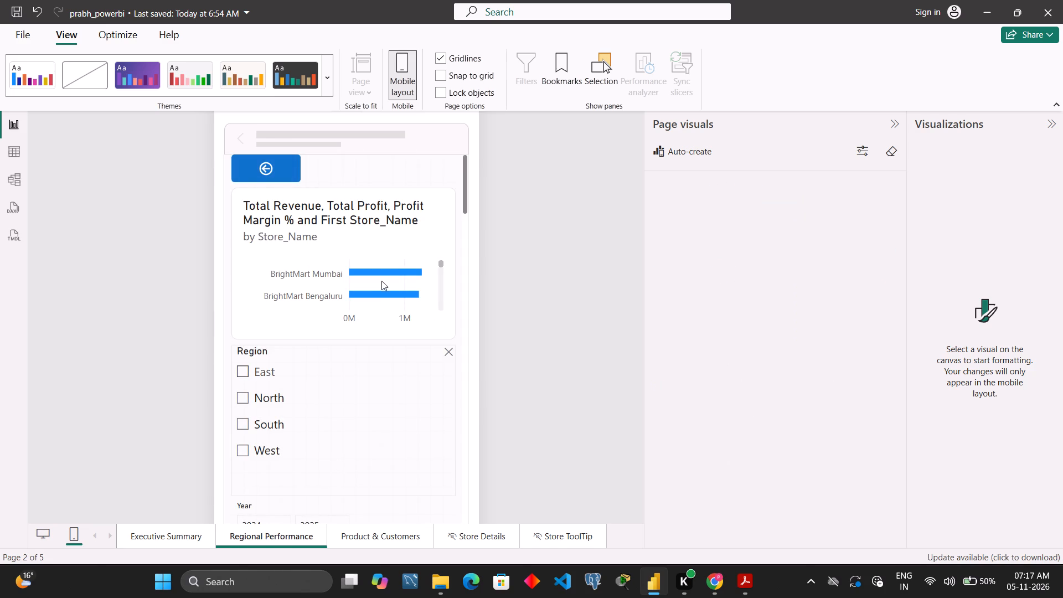
Review the Regional Performance mobile layout from the store bar chart down through the slicers, maps and matrix.
{"action": "scroll", "coordinate": [390, 281], "scroll_direction": "down", "scroll_amount": 4}
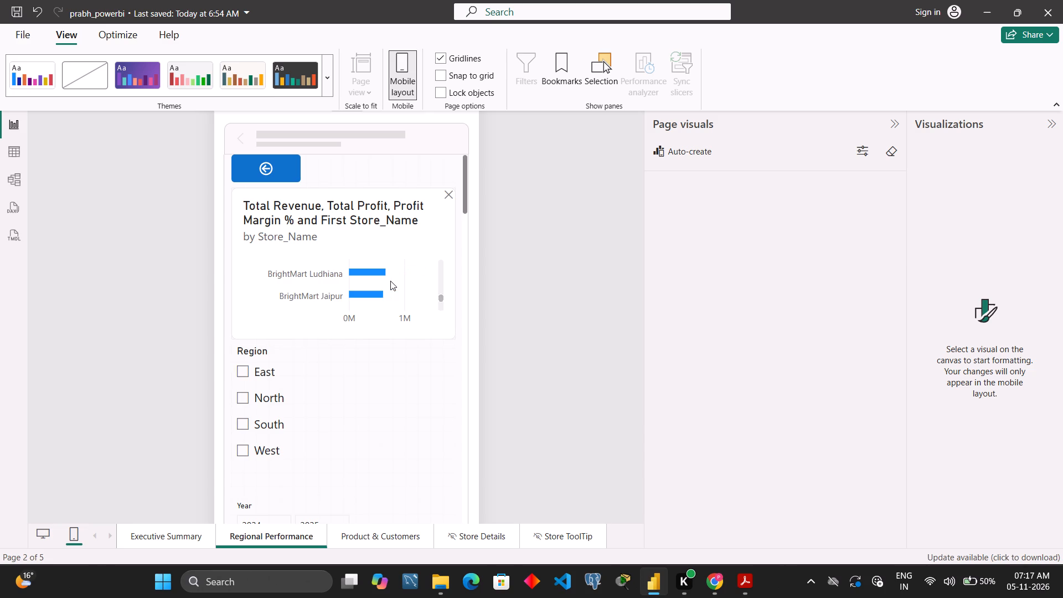
{"action": "scroll", "coordinate": [390, 281], "scroll_direction": "down", "scroll_amount": 2}
{"action": "scroll", "coordinate": [390, 389], "scroll_direction": "up", "scroll_amount": 3}
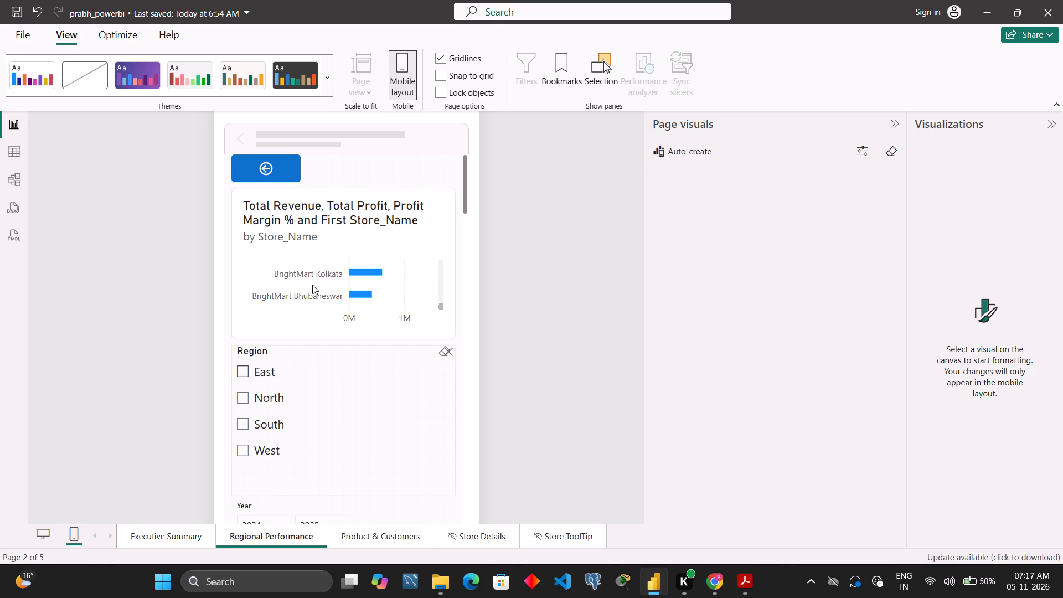
{"action": "scroll", "coordinate": [329, 409], "scroll_direction": "down", "scroll_amount": 9}
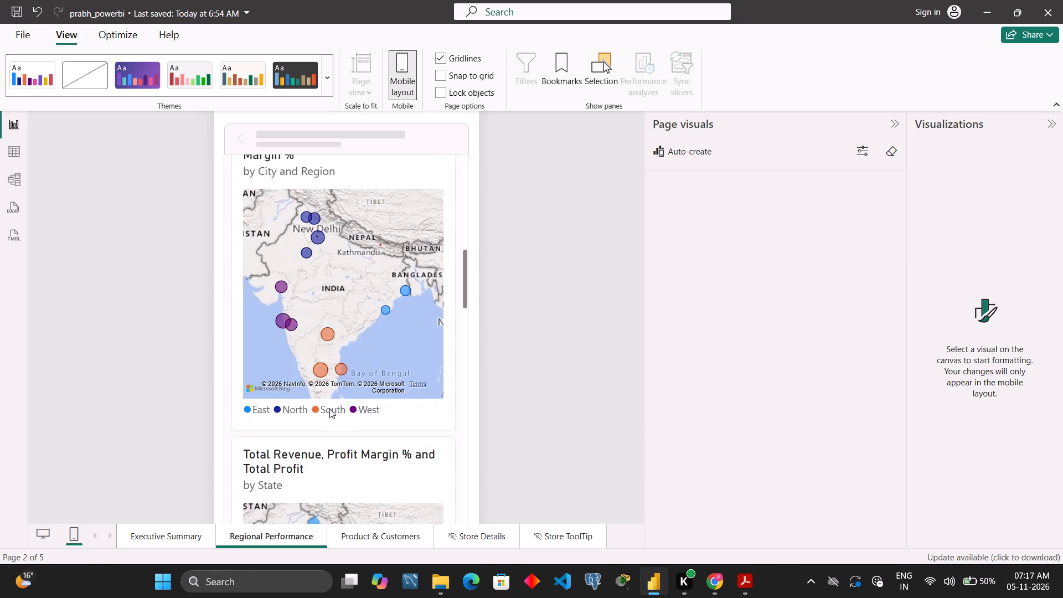
{"action": "scroll", "coordinate": [331, 408], "scroll_direction": "down", "scroll_amount": 12}
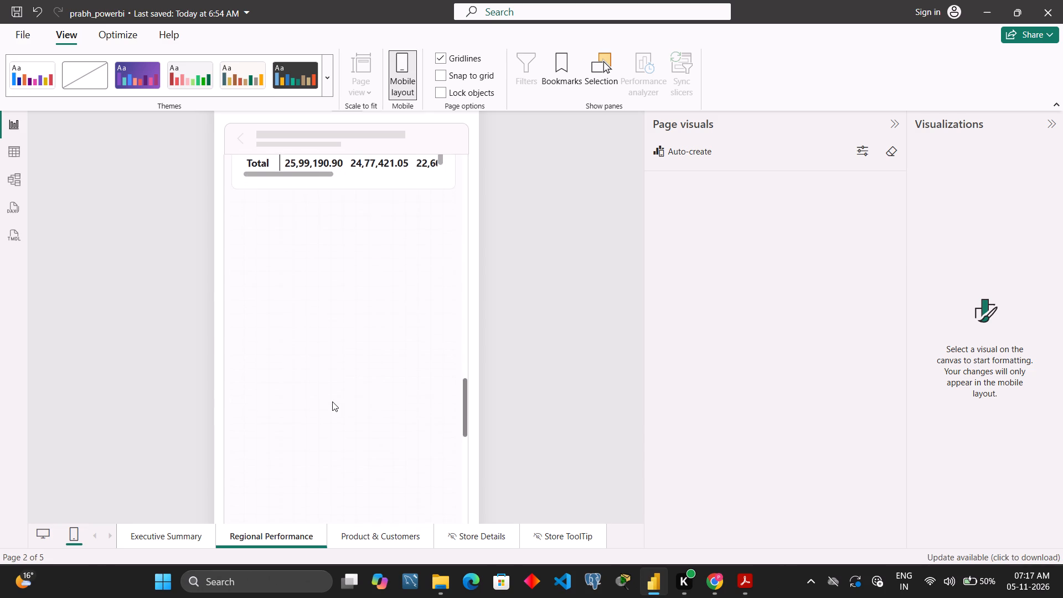
{"action": "scroll", "coordinate": [332, 401], "scroll_direction": "down", "scroll_amount": 4}
Auto-create the mobile layout for the Product & Customers page and look through its stacked visuals.
{"action": "left_click", "coordinate": [392, 540]}
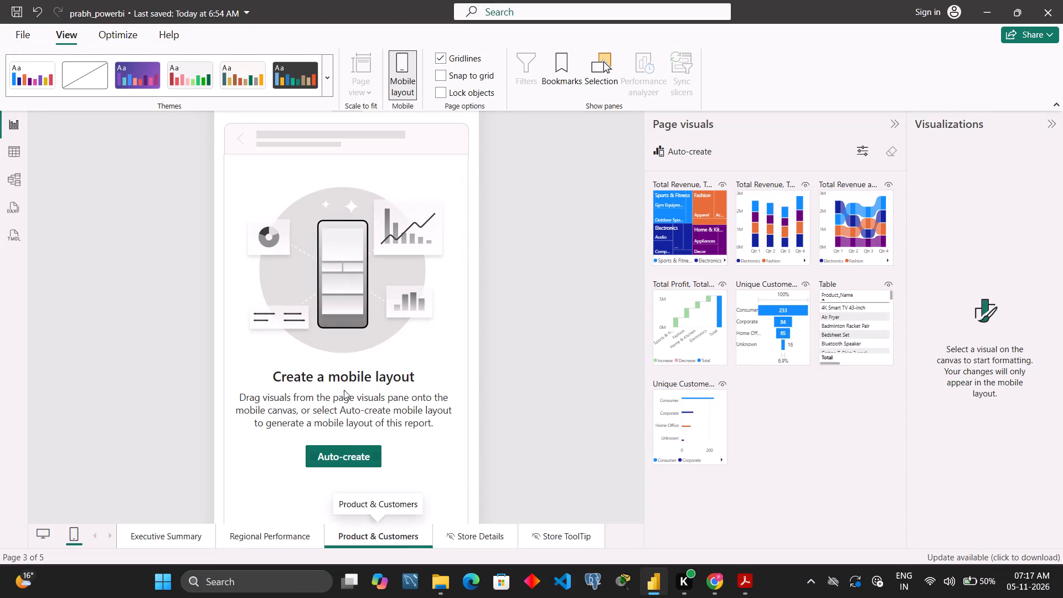
{"action": "left_click", "coordinate": [350, 457]}
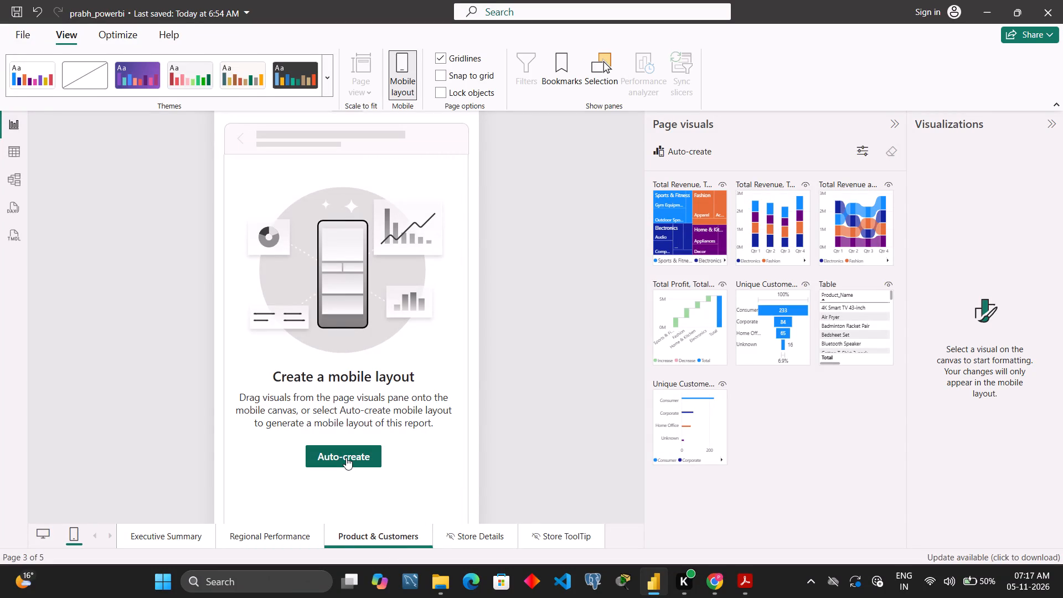
{"action": "left_click", "coordinate": [346, 457]}
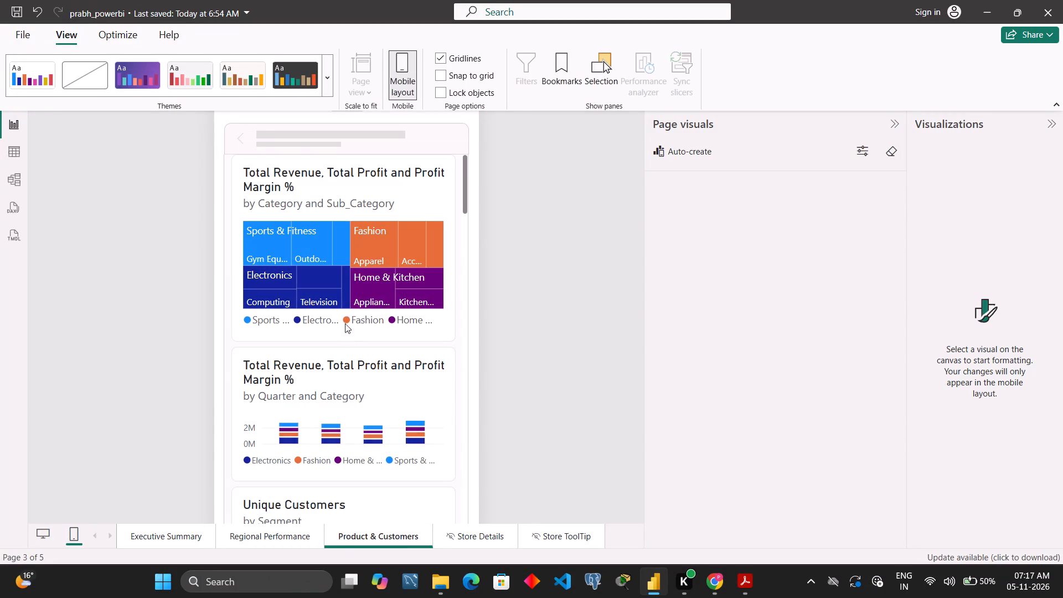
{"action": "scroll", "coordinate": [341, 303], "scroll_direction": "down", "scroll_amount": 4}
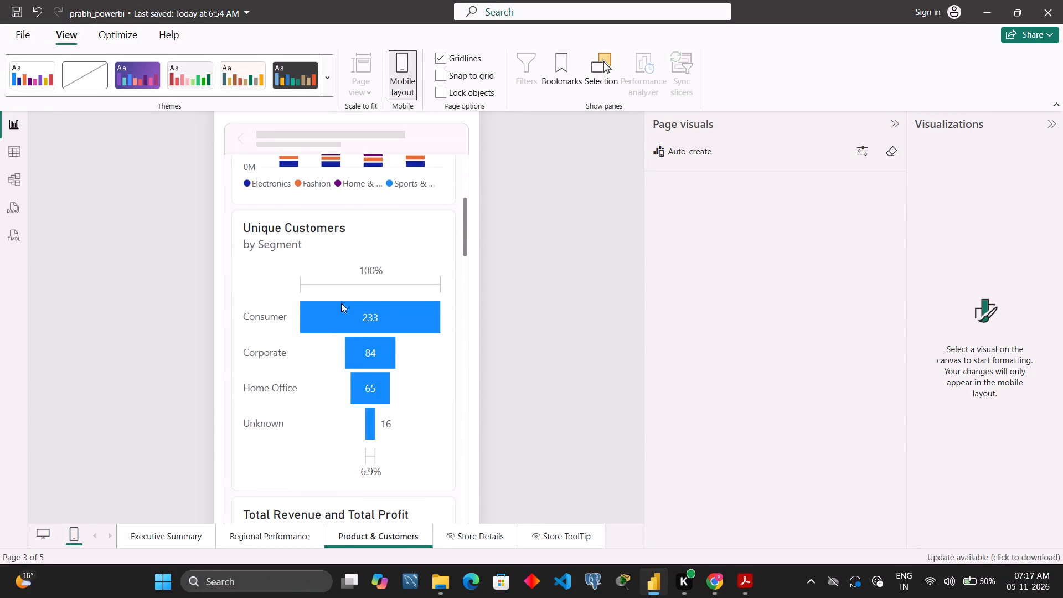
{"action": "scroll", "coordinate": [341, 303], "scroll_direction": "down", "scroll_amount": 16}
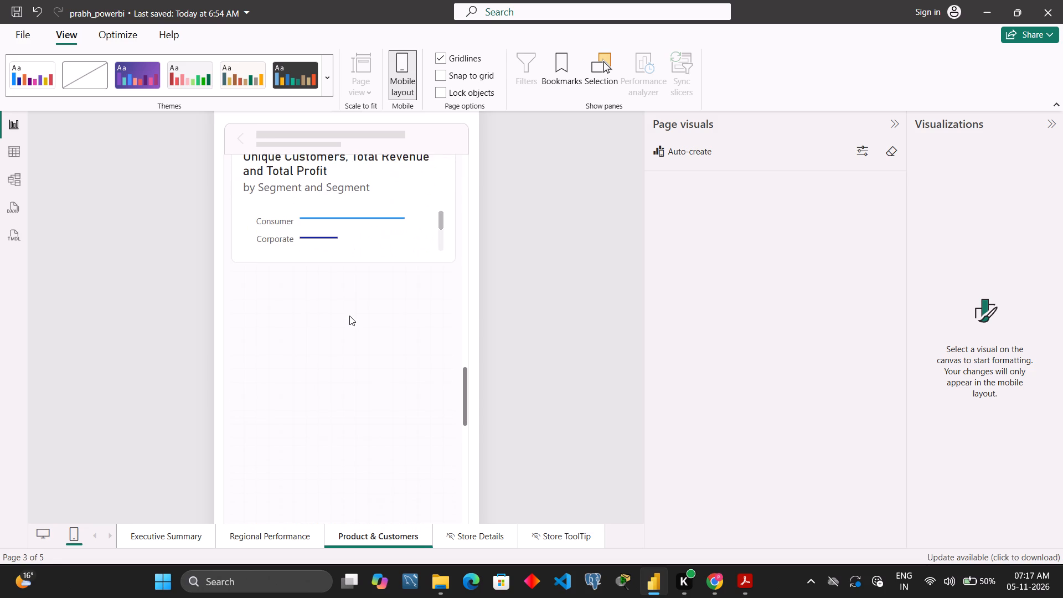
{"action": "scroll", "coordinate": [349, 316], "scroll_direction": "up", "scroll_amount": 5}
Auto-create the mobile layout for the Store Details page and look through its table, cards and line chart.
{"action": "left_click", "coordinate": [477, 537]}
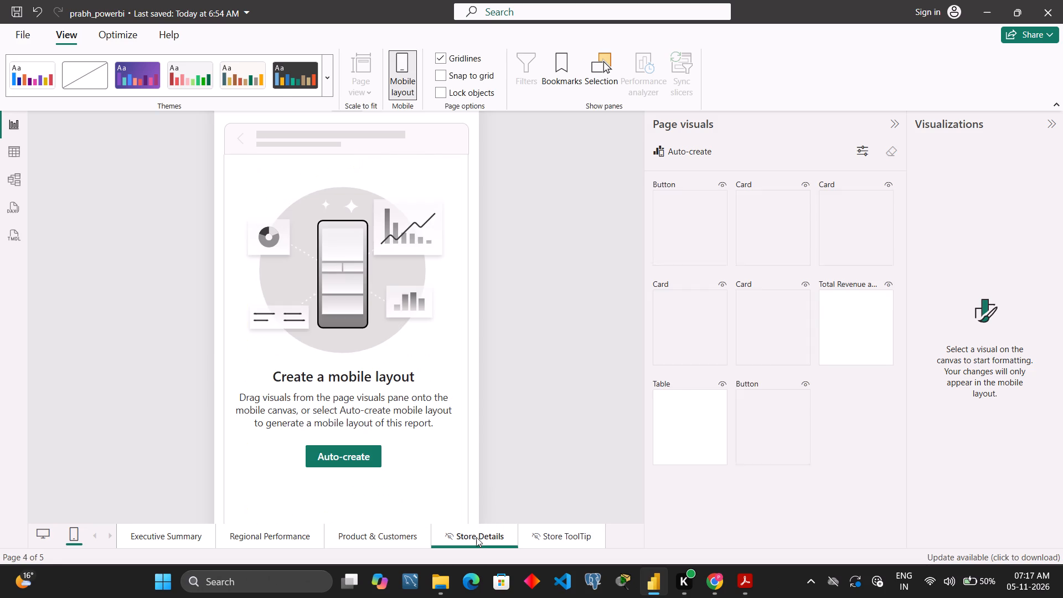
{"action": "left_click", "coordinate": [366, 464]}
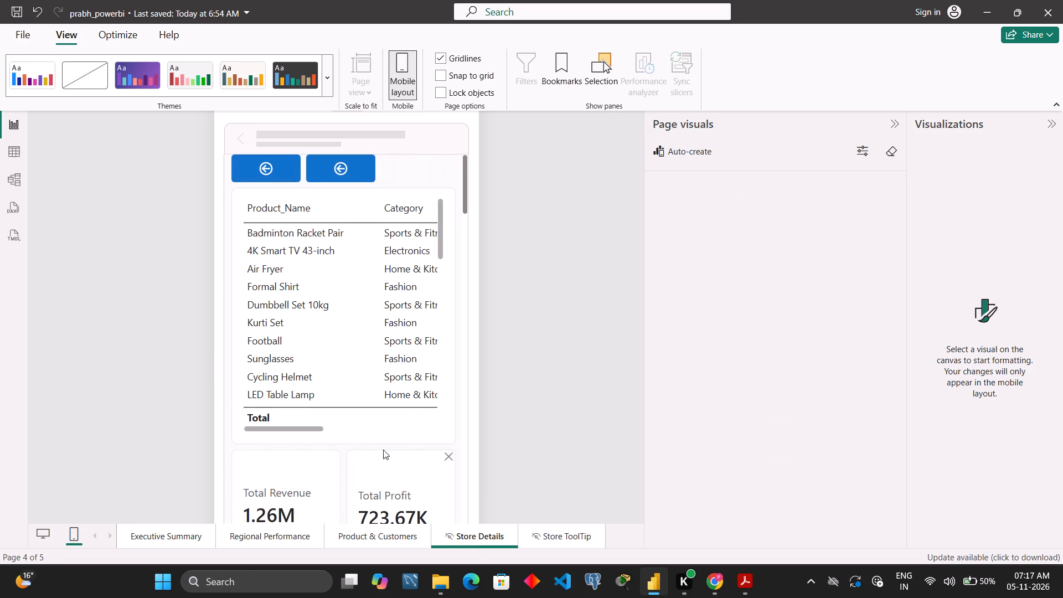
{"action": "scroll", "coordinate": [411, 363], "scroll_direction": "down", "scroll_amount": 1}
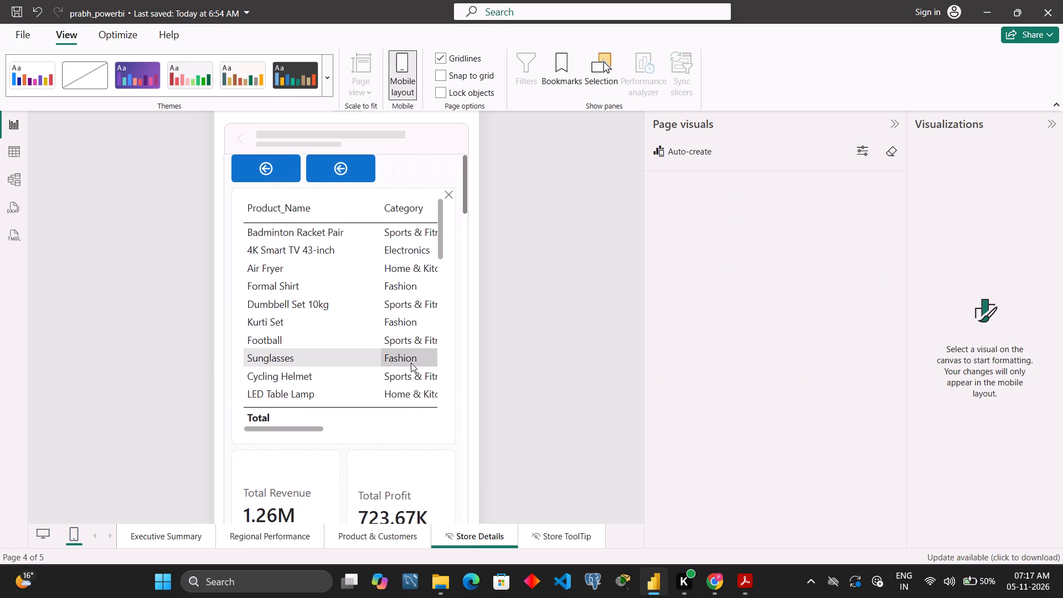
{"action": "scroll", "coordinate": [411, 363], "scroll_direction": "down", "scroll_amount": 5}
{"action": "scroll", "coordinate": [401, 468], "scroll_direction": "down", "scroll_amount": 6}
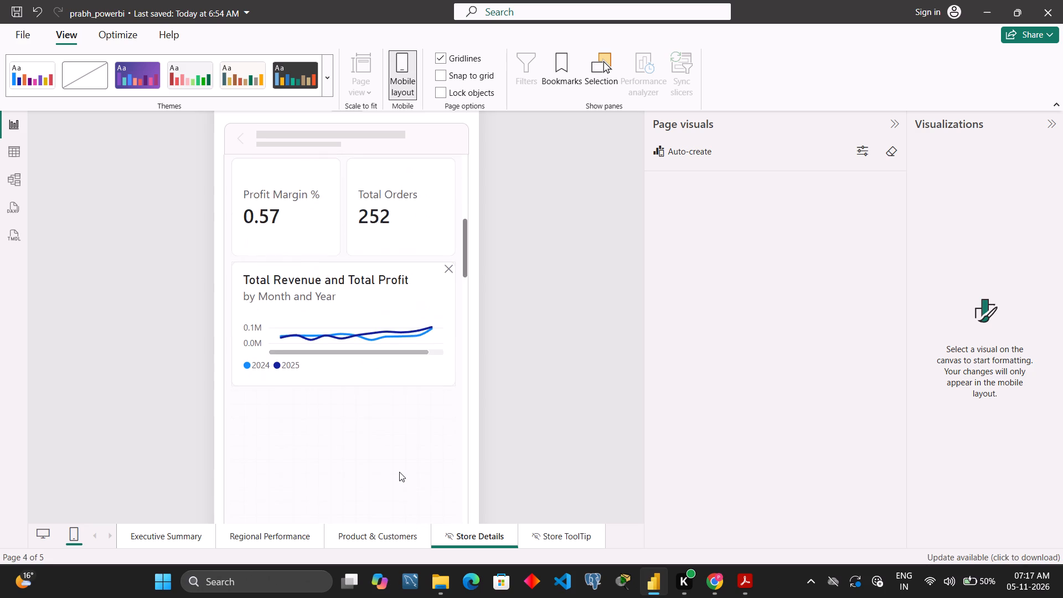
{"action": "scroll", "coordinate": [399, 472], "scroll_direction": "down", "scroll_amount": 4}
Auto-create the mobile layout for the Store ToolTip page.
{"action": "left_click_drag", "start_coordinate": [554, 536], "coordinate": [549, 539]}
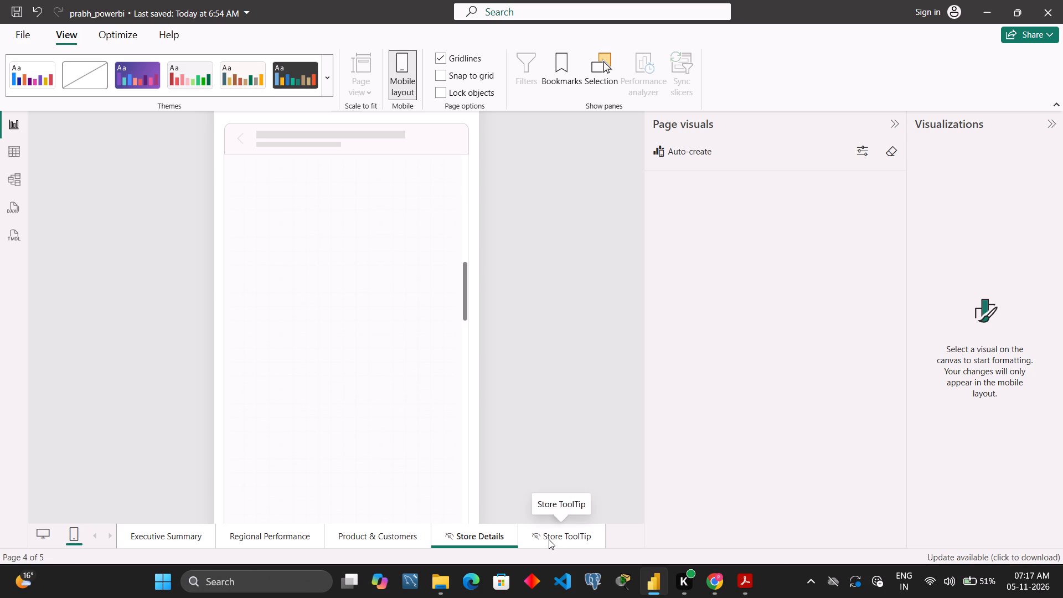
{"action": "left_click", "coordinate": [549, 539]}
{"action": "left_click", "coordinate": [317, 458]}
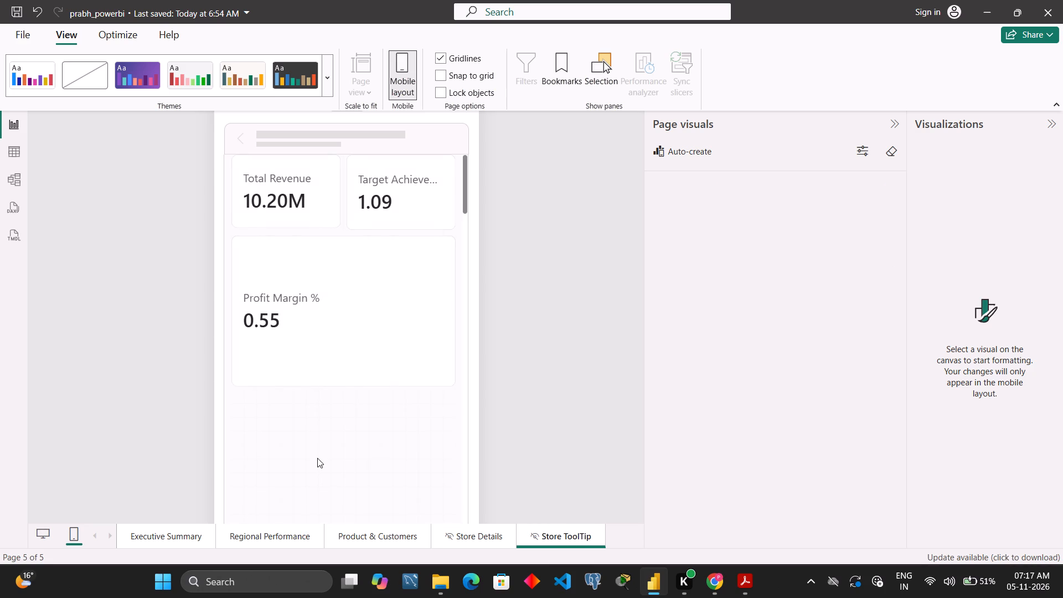
On the Executive Summary mobile layout, make the Target Achievement % gauge taller, to nearly the height of the neighbouring Profit Margin % card.
{"action": "left_click", "coordinate": [174, 532]}
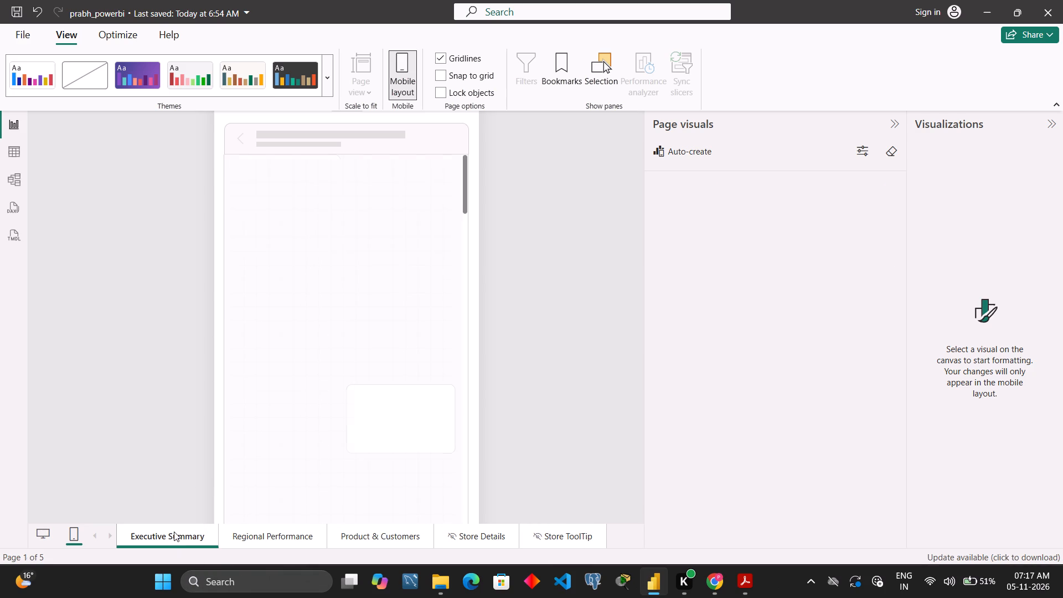
{"action": "left_click", "coordinate": [404, 452]}
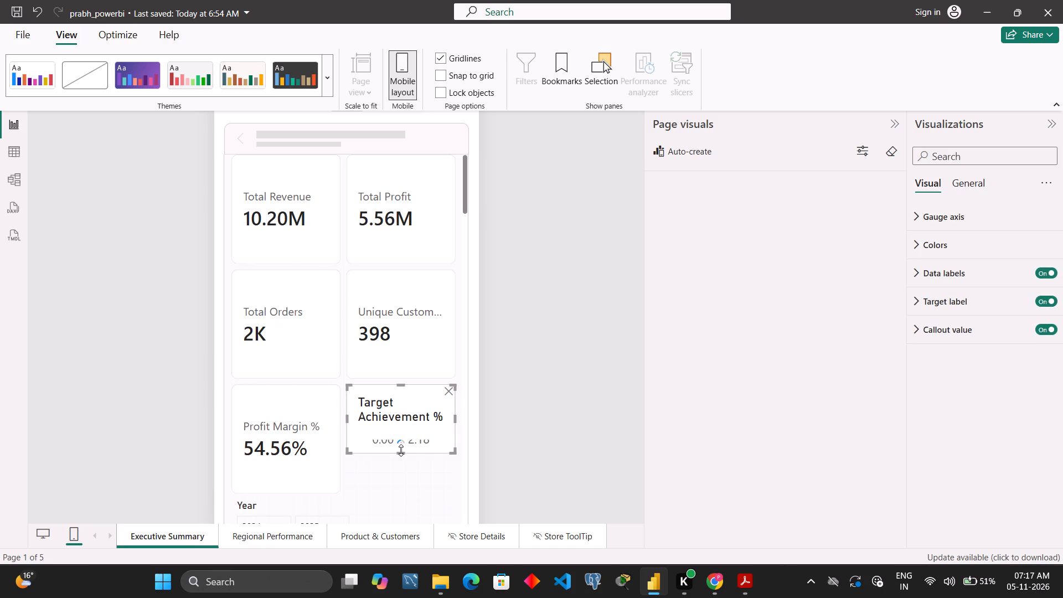
{"action": "left_click_drag", "start_coordinate": [400, 452], "coordinate": [399, 481]}
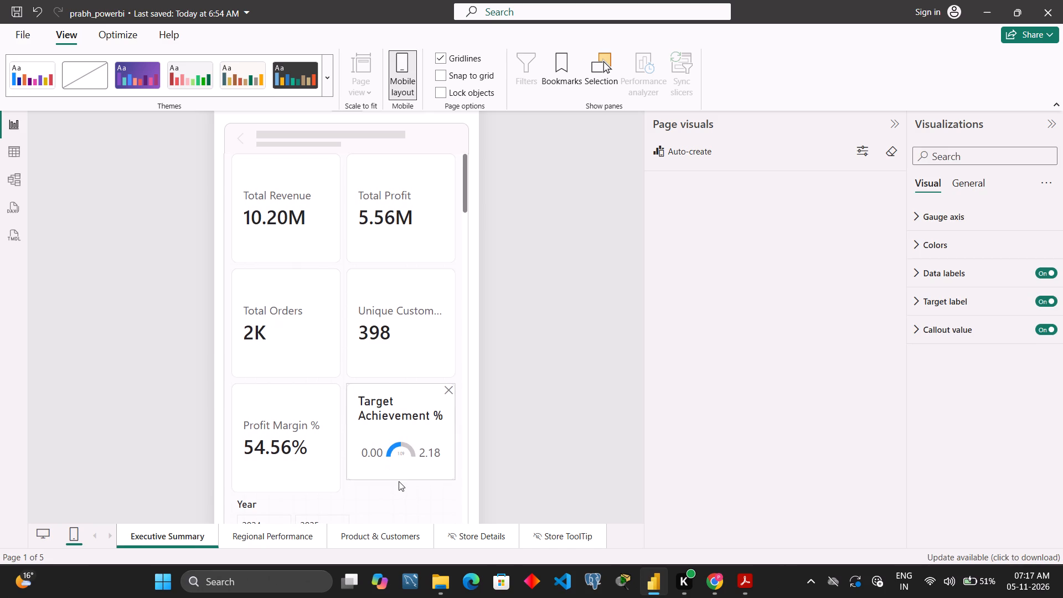
{"action": "left_click_drag", "start_coordinate": [399, 481], "coordinate": [402, 482]}
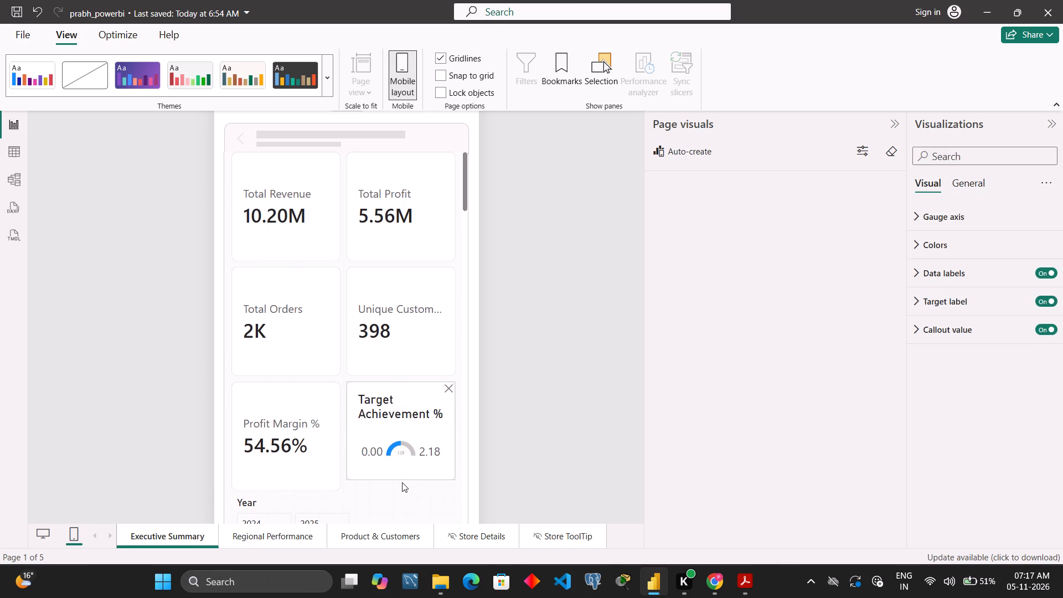
{"action": "left_click_drag", "start_coordinate": [402, 482], "coordinate": [401, 488]}
{"action": "left_click", "coordinate": [555, 443]}
Review the Executive Summary mobile layout from the cards and slicers down through the charts.
{"action": "scroll", "coordinate": [354, 406], "scroll_direction": "down", "scroll_amount": 3}
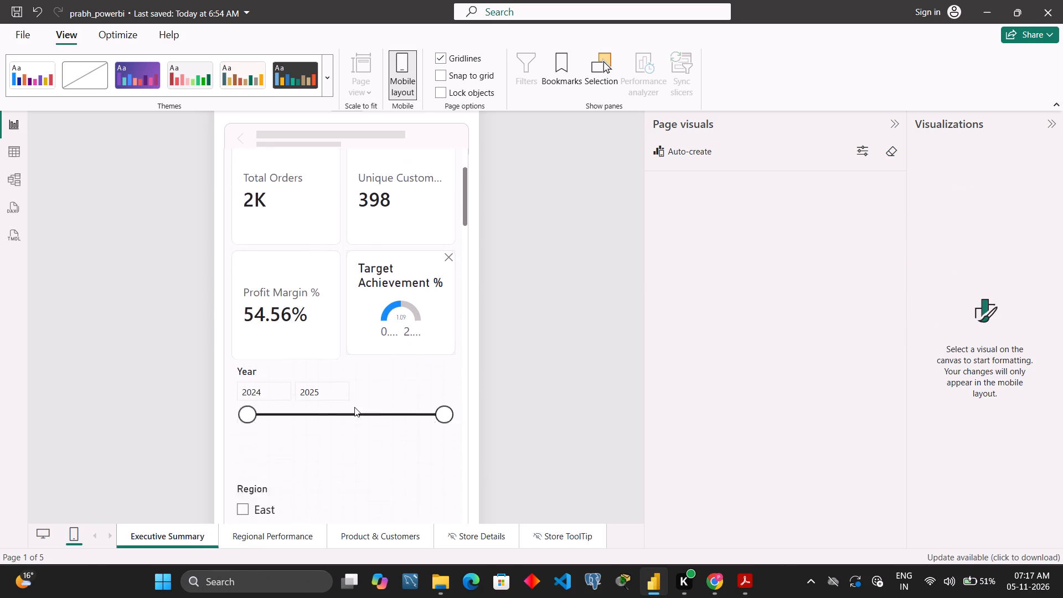
{"action": "scroll", "coordinate": [354, 407], "scroll_direction": "down", "scroll_amount": 16}
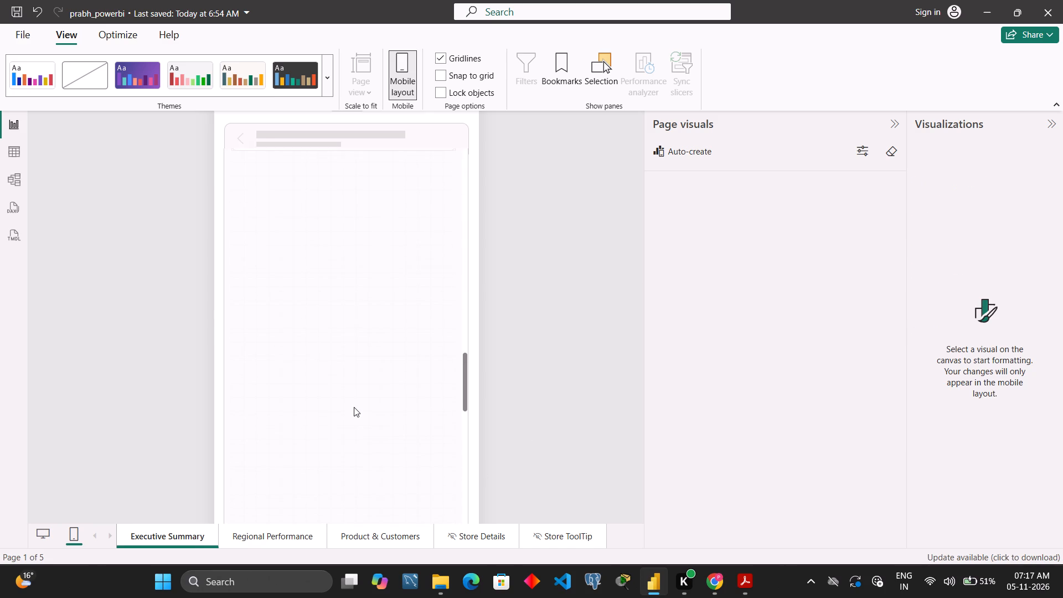
{"action": "scroll", "coordinate": [350, 422], "scroll_direction": "down", "scroll_amount": 5}
{"action": "scroll", "coordinate": [348, 429], "scroll_direction": "up", "scroll_amount": 16}
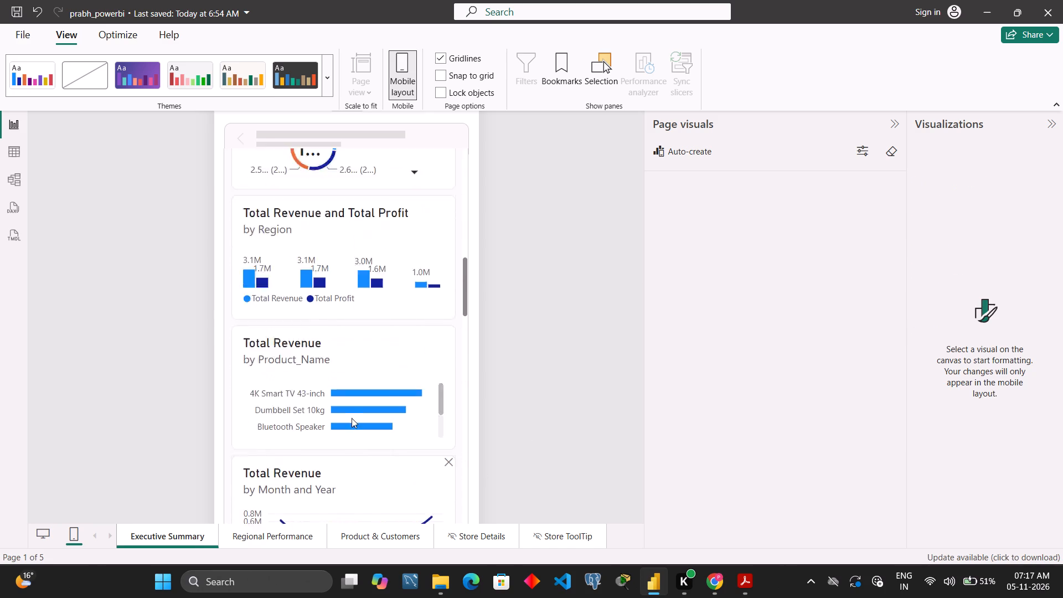
{"action": "scroll", "coordinate": [352, 418], "scroll_direction": "up", "scroll_amount": 13}
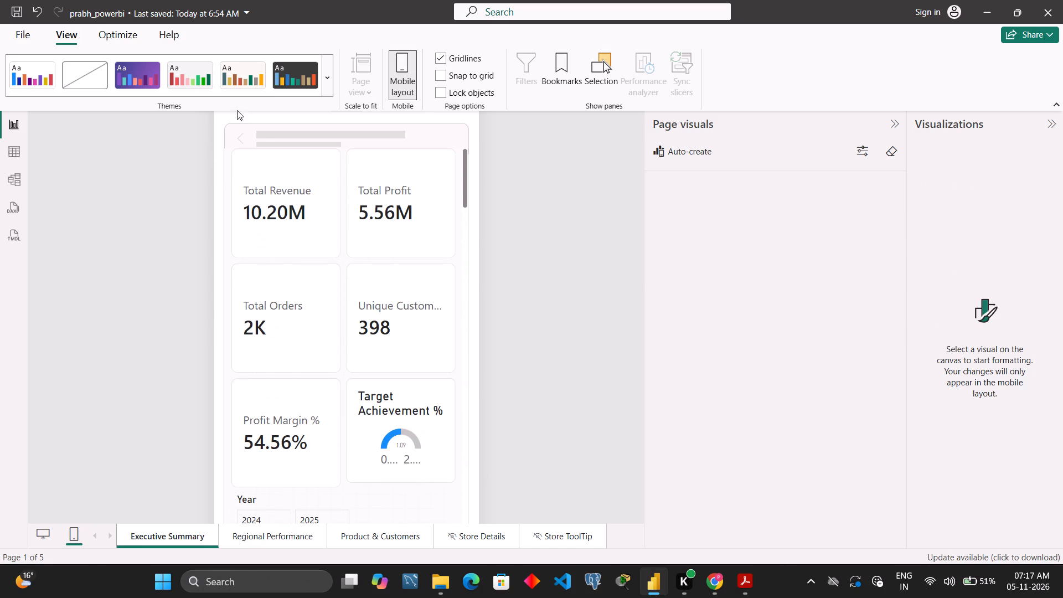
Save the report under its current file name.
{"action": "left_click", "coordinate": [27, 35]}
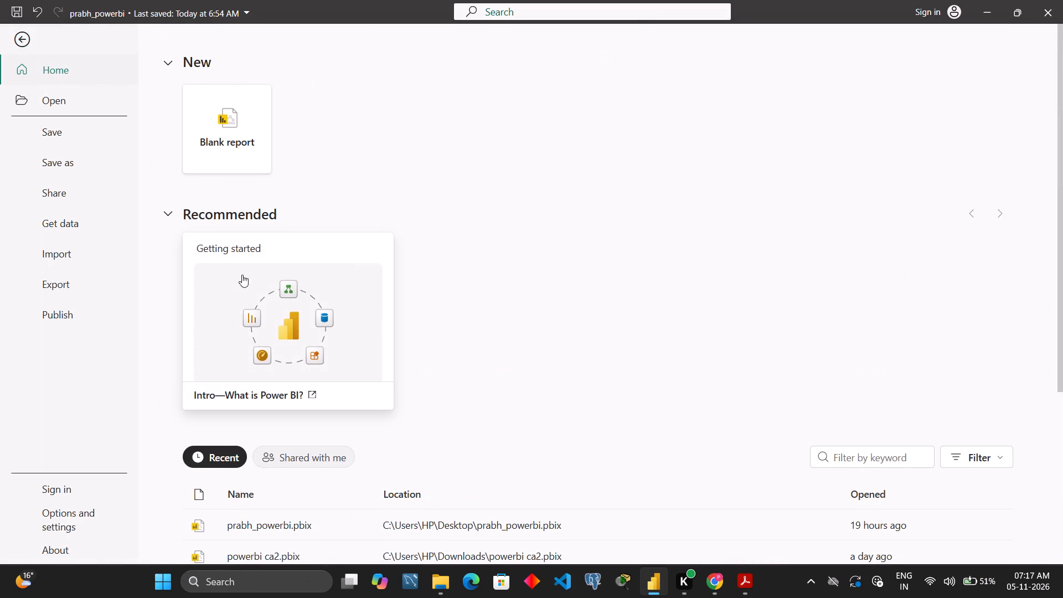
{"action": "left_click", "coordinate": [22, 39]}
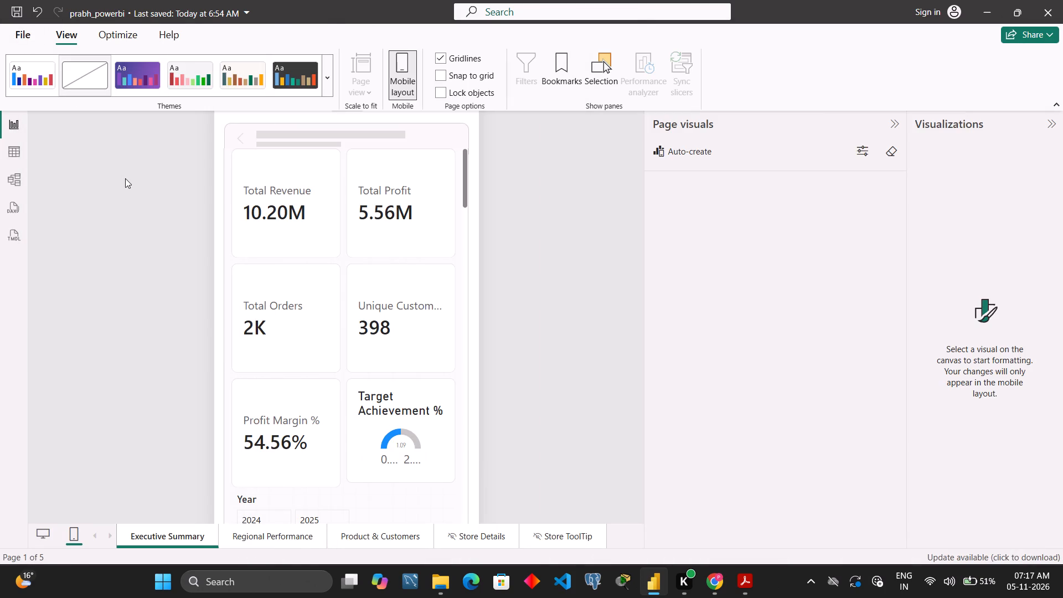
{"action": "key", "text": "ctrl+s"}
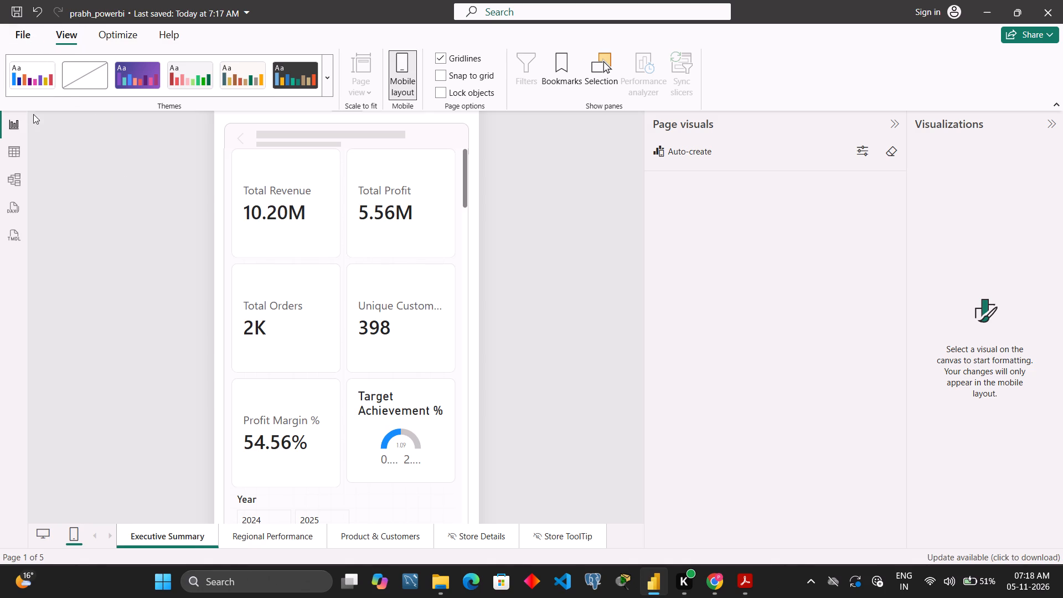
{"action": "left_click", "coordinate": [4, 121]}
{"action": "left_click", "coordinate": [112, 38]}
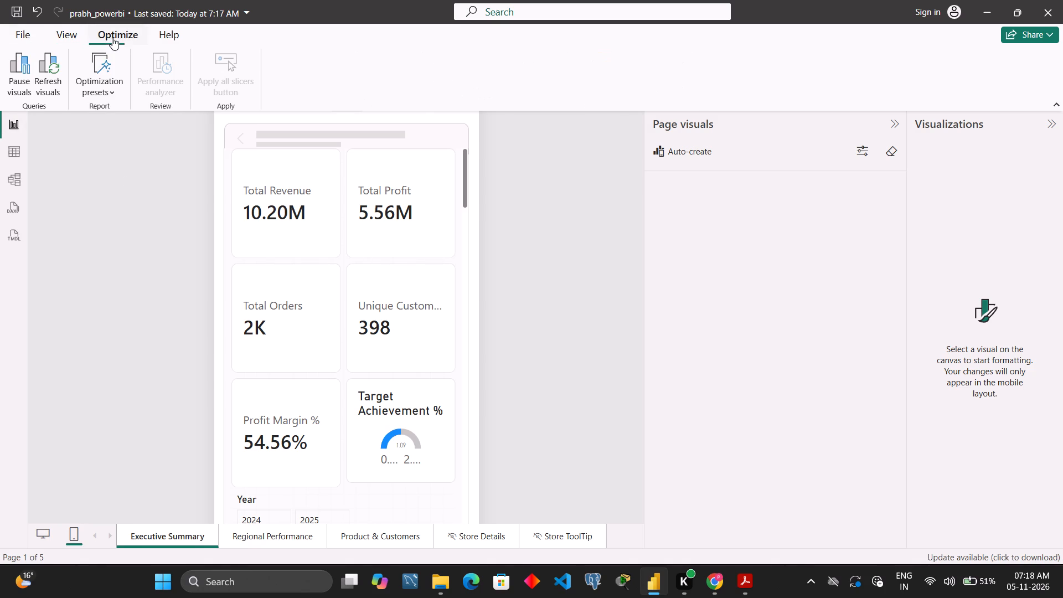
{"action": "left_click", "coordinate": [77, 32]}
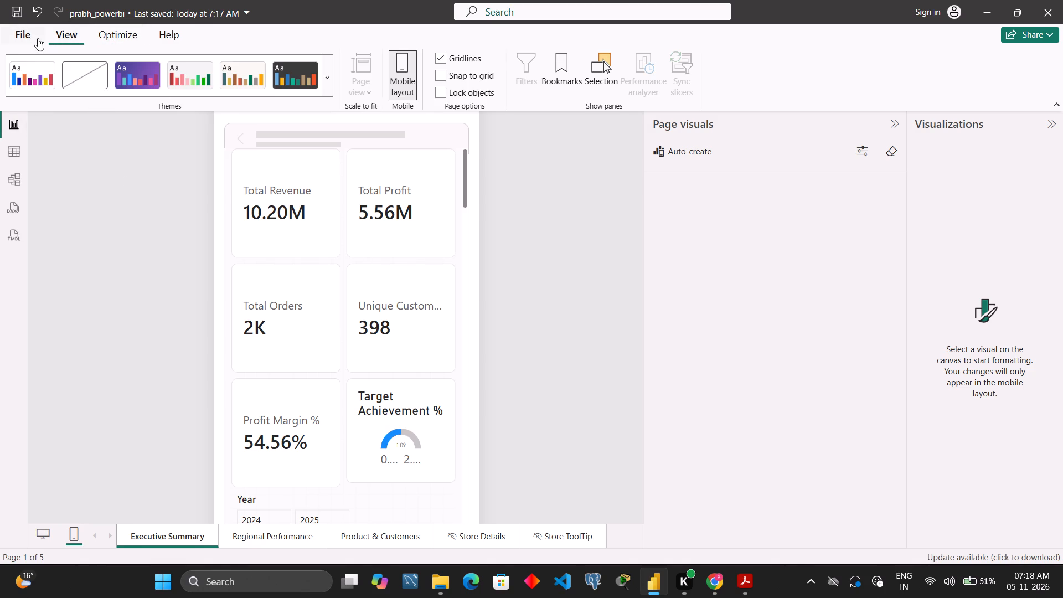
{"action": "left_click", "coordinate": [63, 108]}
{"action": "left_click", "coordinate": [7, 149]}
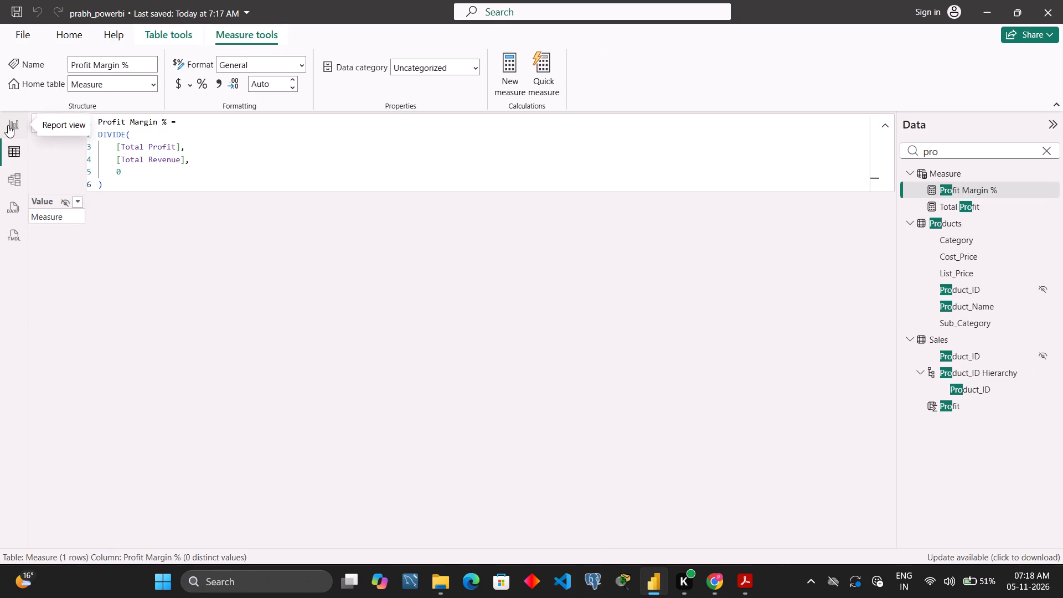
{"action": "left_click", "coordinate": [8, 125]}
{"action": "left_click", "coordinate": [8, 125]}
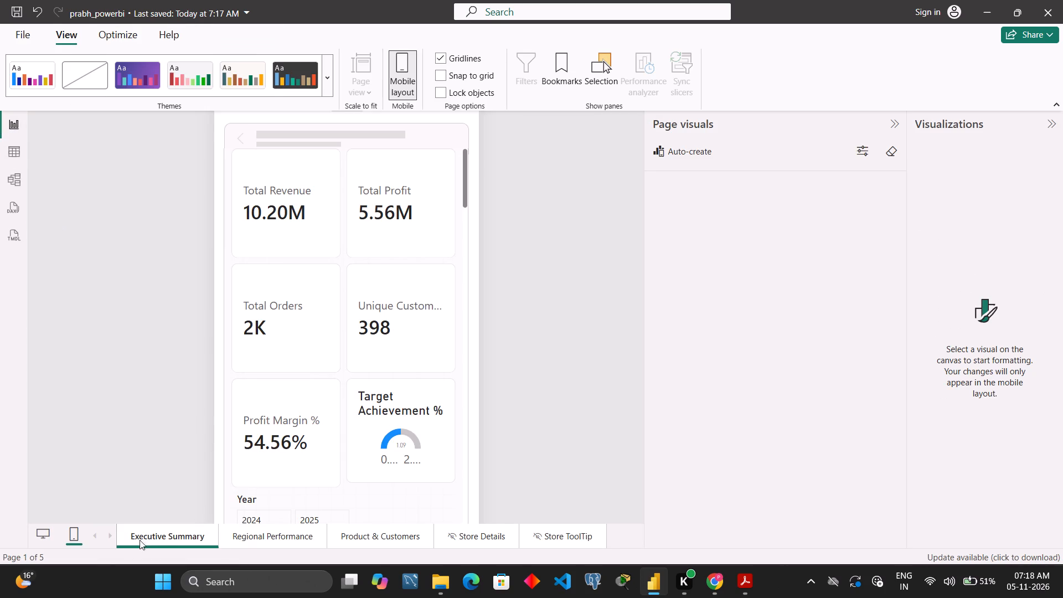
Switch the report from the mobile layout back to the desktop layout.
{"action": "left_click", "coordinate": [48, 534]}
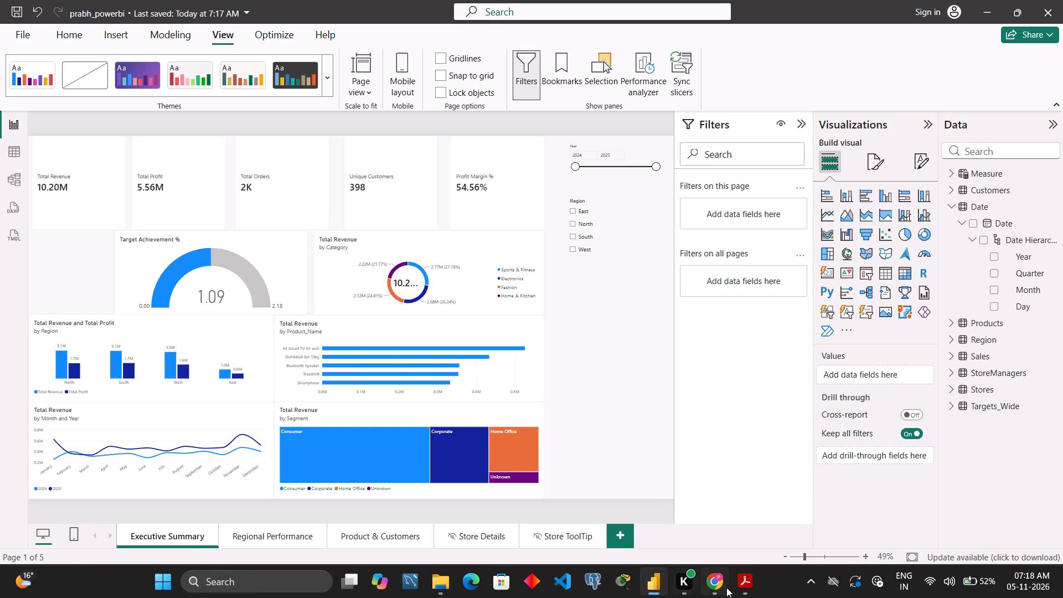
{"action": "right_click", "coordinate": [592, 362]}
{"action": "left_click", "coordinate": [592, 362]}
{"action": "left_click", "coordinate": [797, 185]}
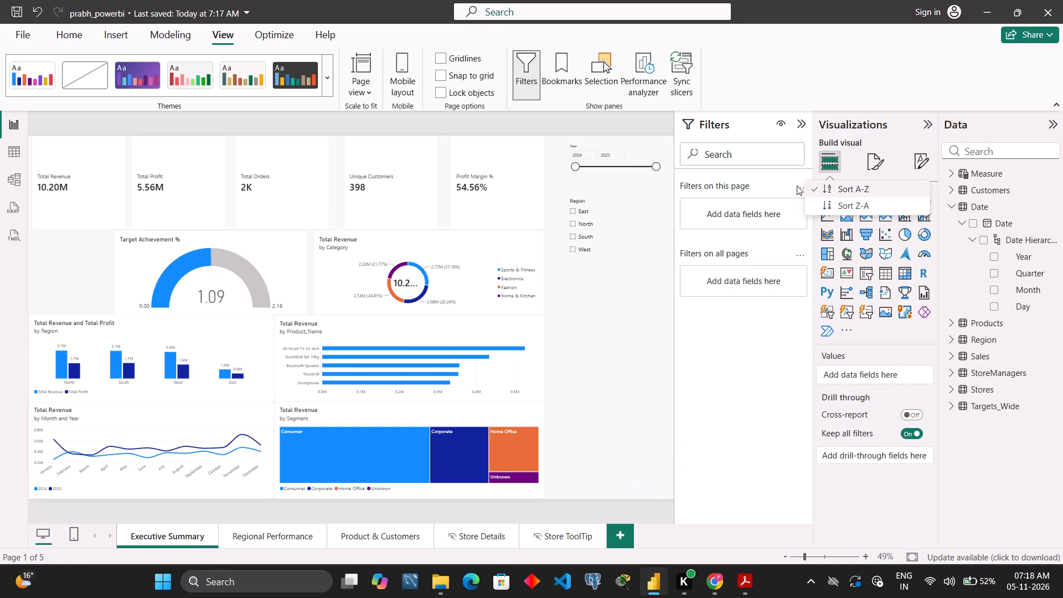
Switch to Chrome and search Google in a new tab for "how to add pic in powerbi".
{"action": "left_click", "coordinate": [700, 591]}
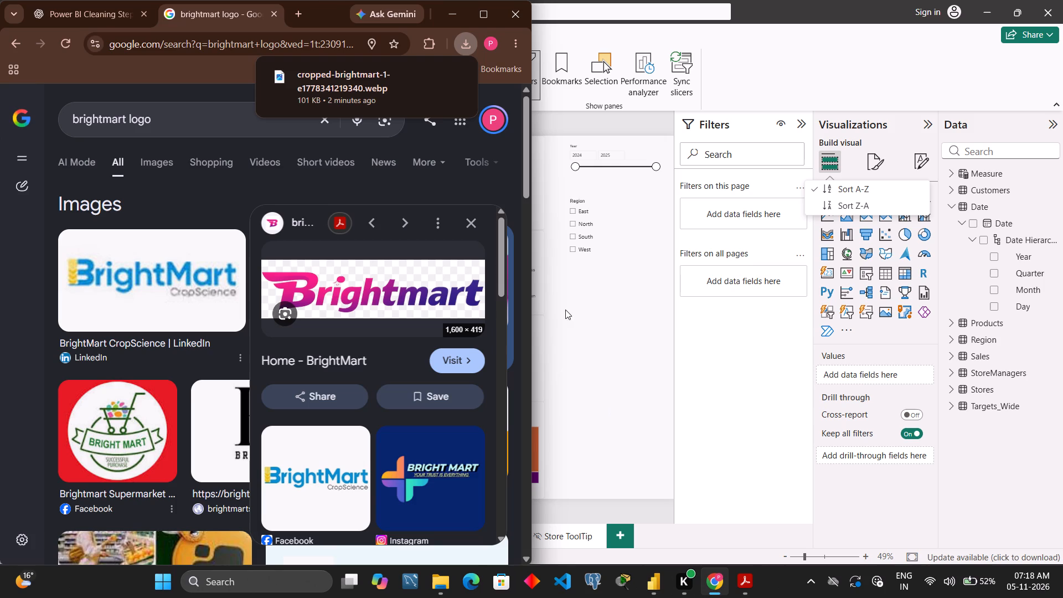
{"action": "left_click", "coordinate": [301, 17]}
{"action": "key", "text": "h"}
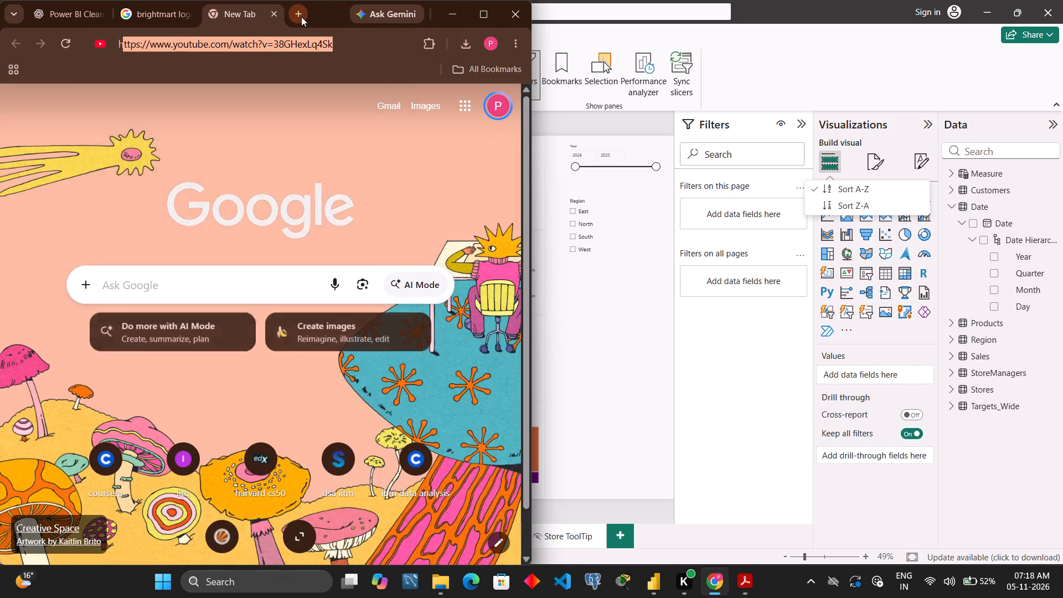
{"action": "type", "text": "ow to add"}
{"action": "key", "text": "space"}
{"action": "type", "text": "pic"}
{"action": "key", "text": "space"}
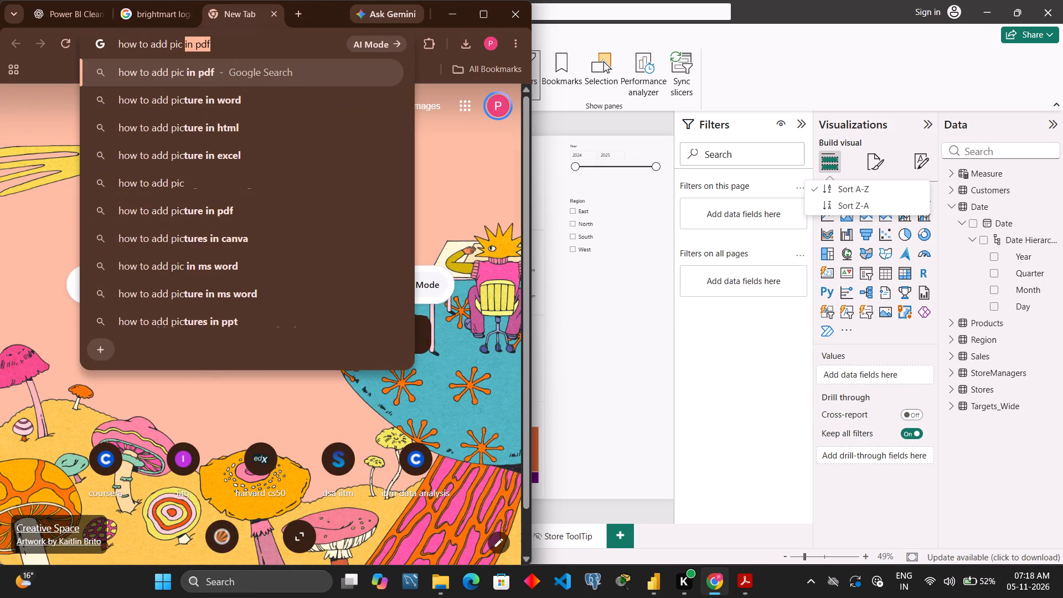
{"action": "type", "text": "in"}
{"action": "key", "text": "space"}
{"action": "type", "text": "powerbi"}
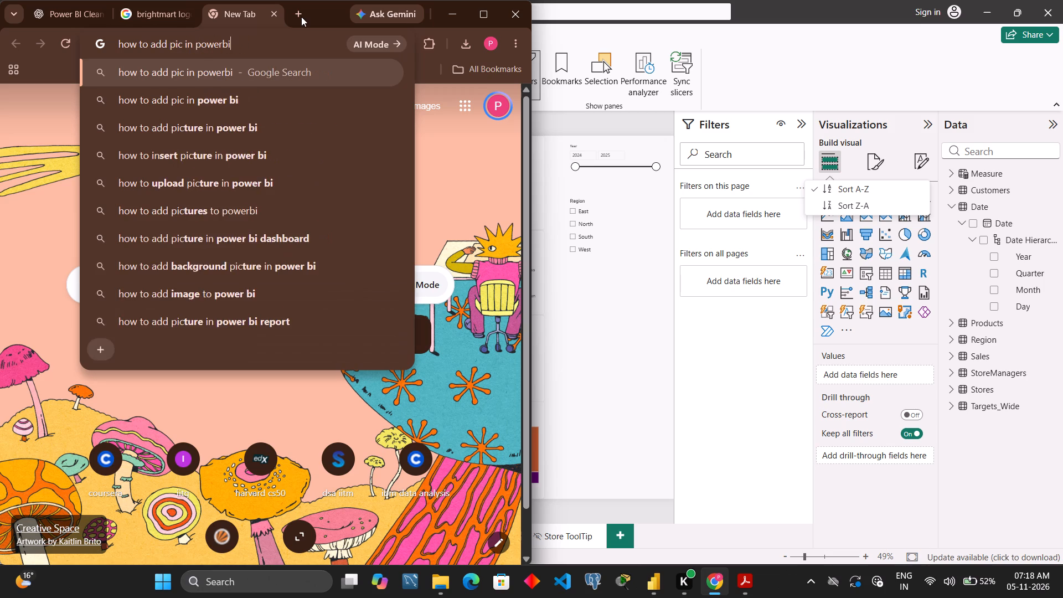
{"action": "key", "text": "Return"}
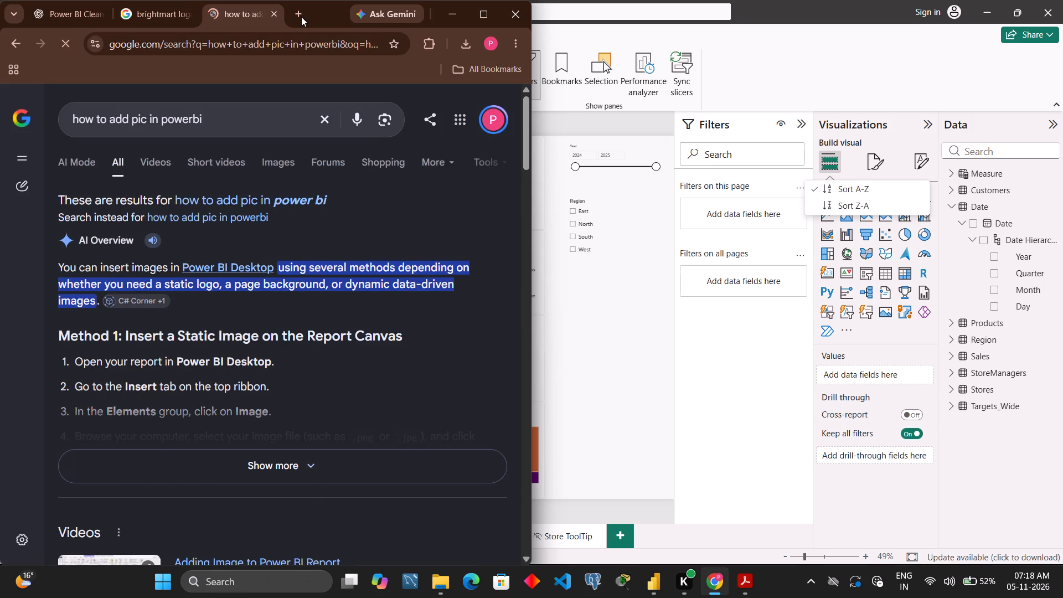
Look through the search results and expand the AI Overview instructions for inserting a static image on the report canvas.
{"action": "scroll", "coordinate": [159, 510], "scroll_direction": "down", "scroll_amount": 2}
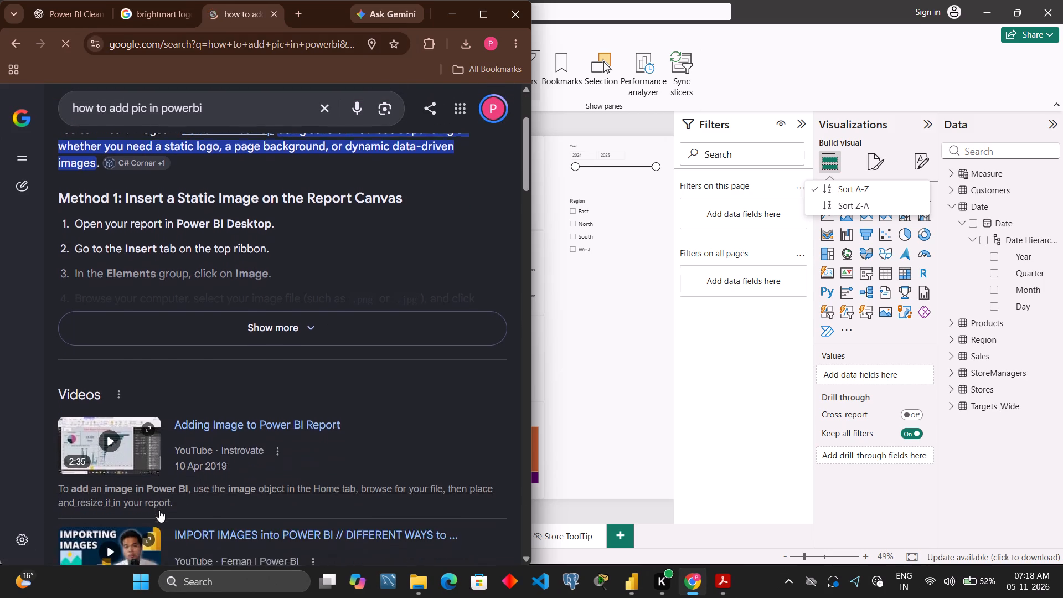
{"action": "scroll", "coordinate": [159, 510], "scroll_direction": "down", "scroll_amount": 1}
{"action": "scroll", "coordinate": [159, 510], "scroll_direction": "up", "scroll_amount": 3}
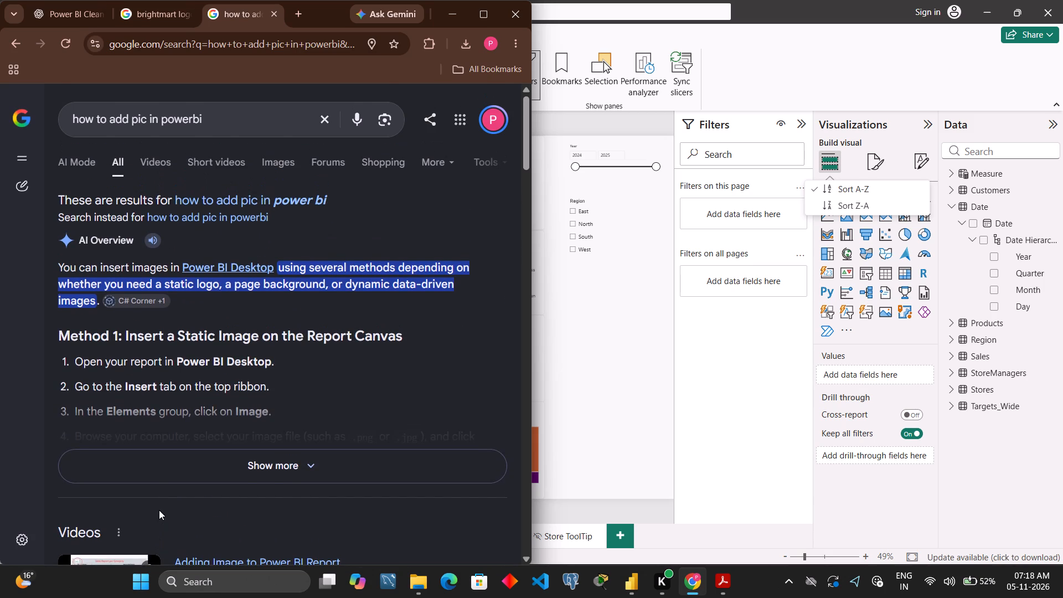
{"action": "left_click", "coordinate": [202, 476]}
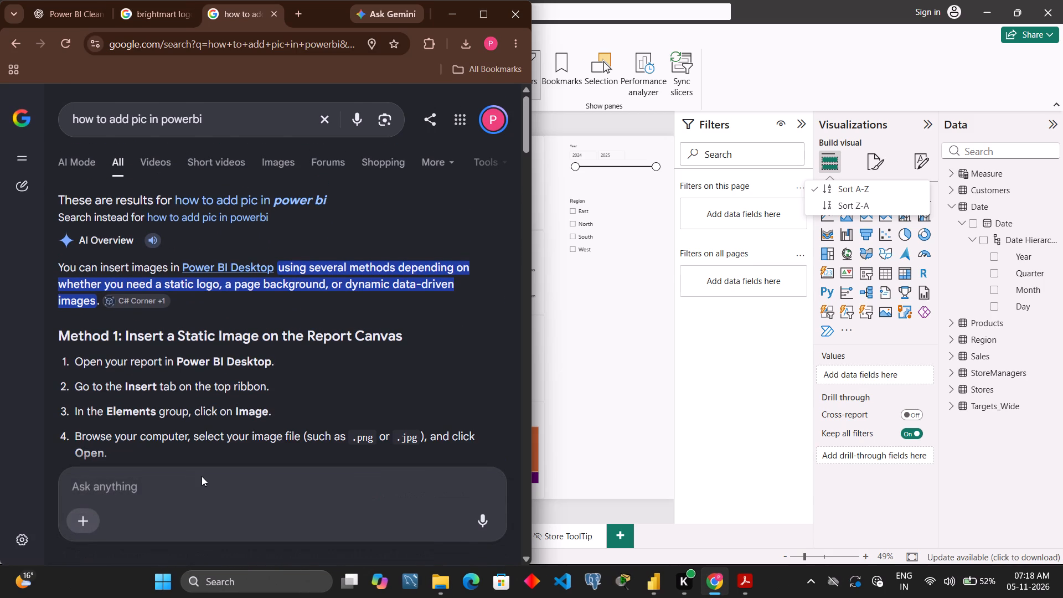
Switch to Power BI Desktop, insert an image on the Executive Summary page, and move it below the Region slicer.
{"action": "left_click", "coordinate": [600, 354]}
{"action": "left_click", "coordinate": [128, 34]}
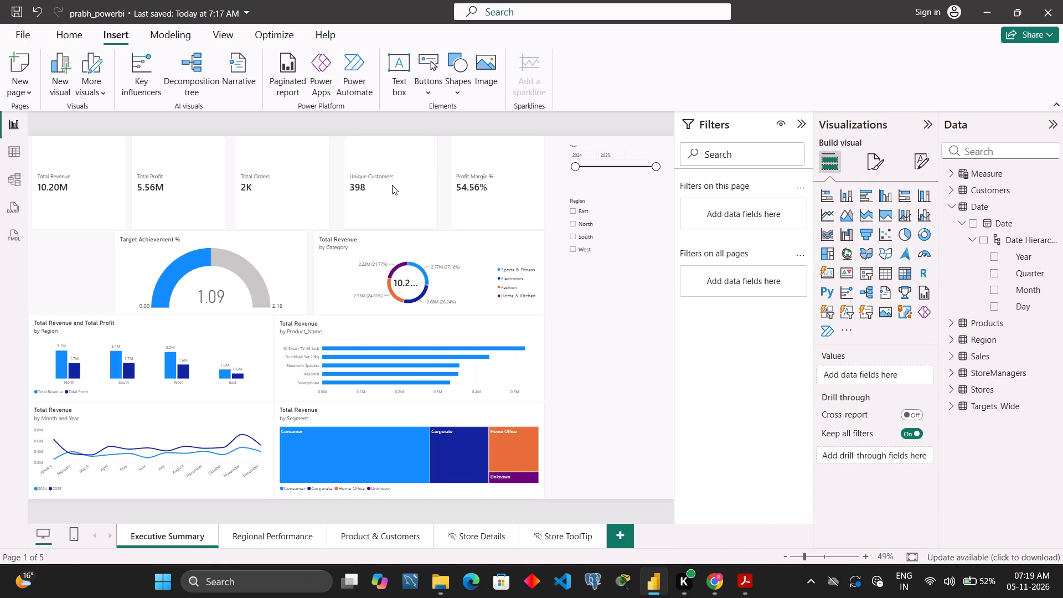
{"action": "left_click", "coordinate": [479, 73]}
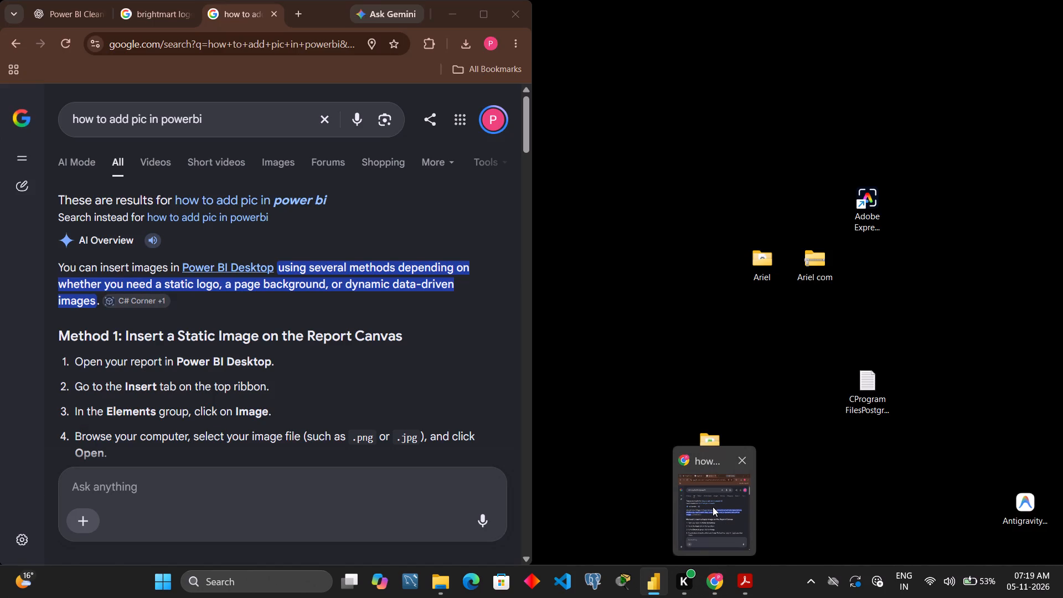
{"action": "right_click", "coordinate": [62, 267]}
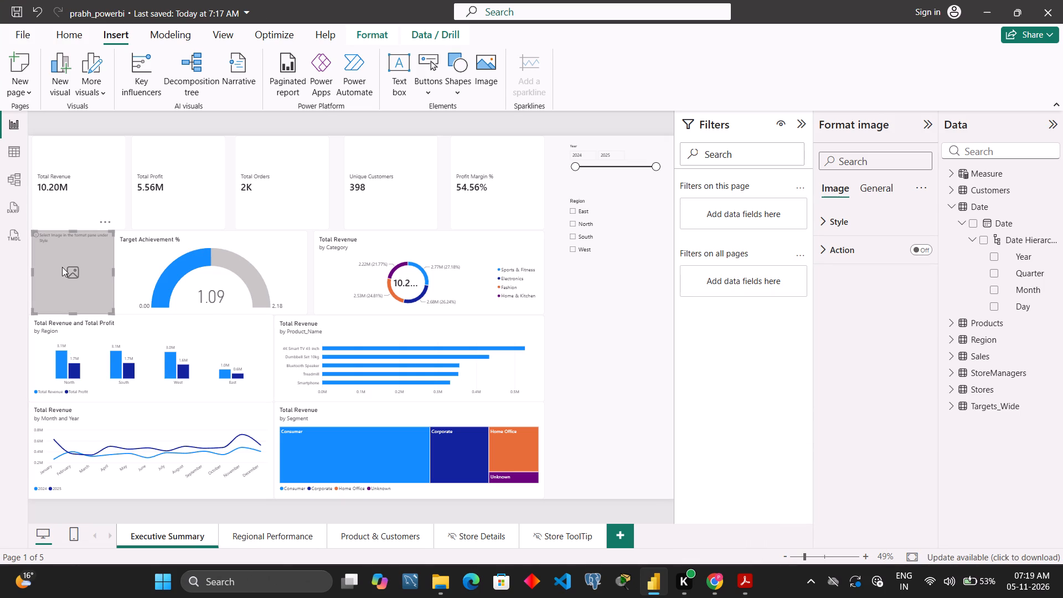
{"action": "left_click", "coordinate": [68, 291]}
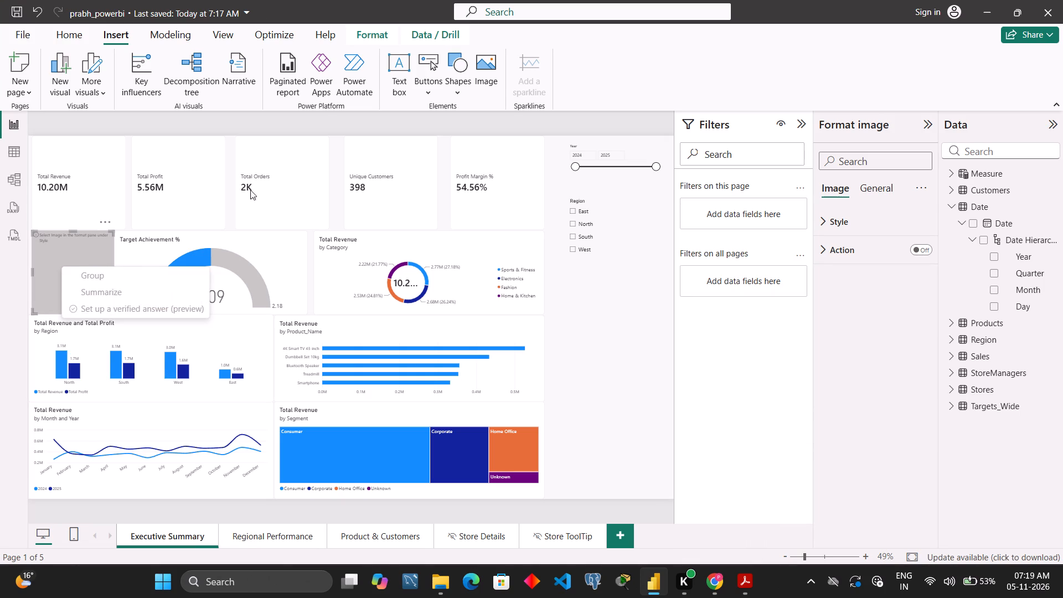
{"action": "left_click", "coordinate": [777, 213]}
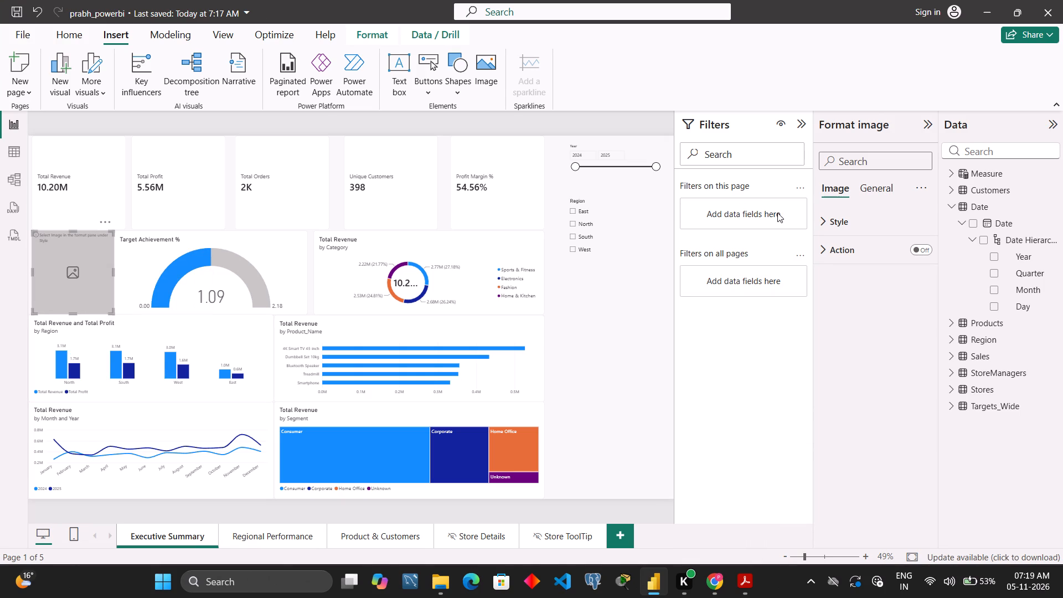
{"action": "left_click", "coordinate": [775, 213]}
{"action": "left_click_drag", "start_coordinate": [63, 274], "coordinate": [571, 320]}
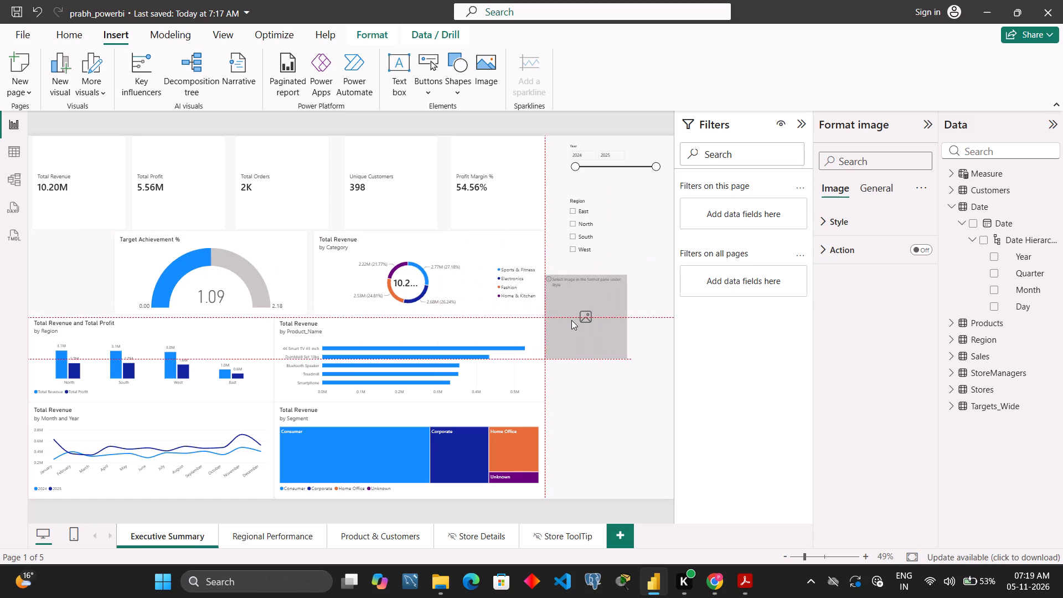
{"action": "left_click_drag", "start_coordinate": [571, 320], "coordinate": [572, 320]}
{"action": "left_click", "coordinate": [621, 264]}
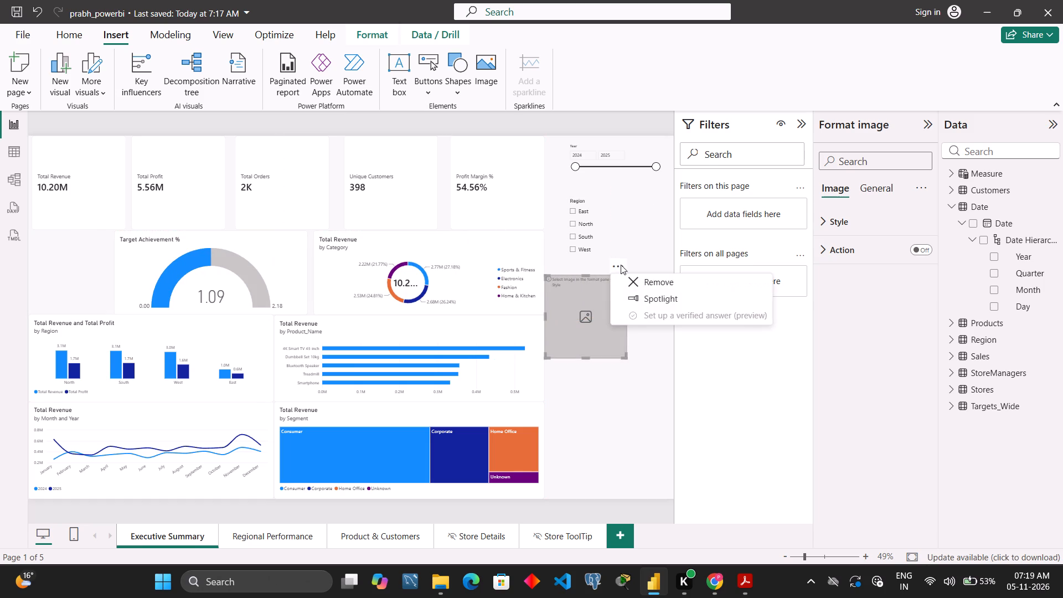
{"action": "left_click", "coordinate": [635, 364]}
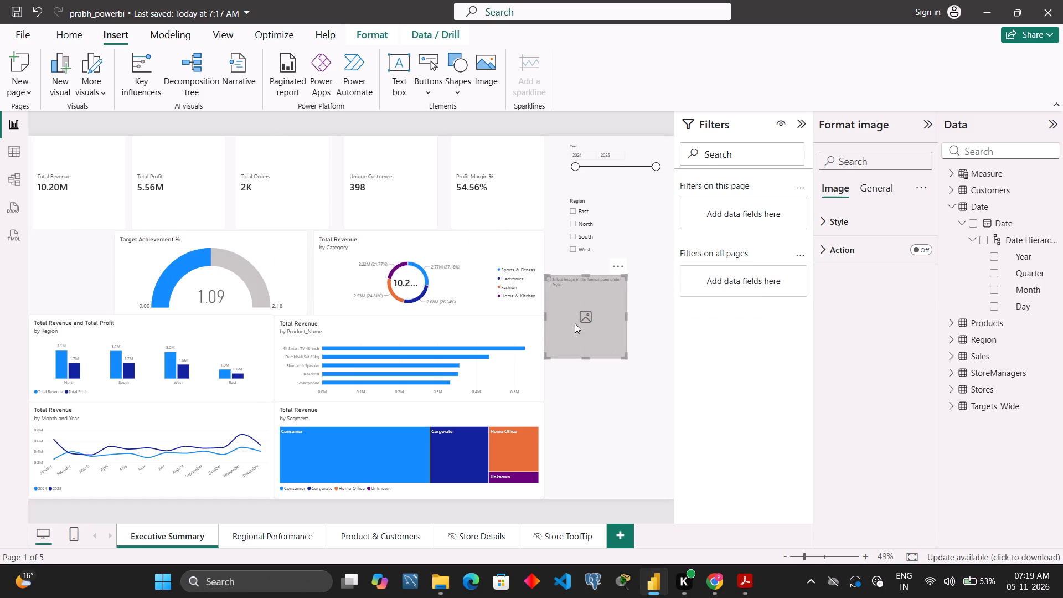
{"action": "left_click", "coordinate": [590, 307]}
Switch to Chrome and recheck the Method 1 steps for inserting a static image.
{"action": "left_click", "coordinate": [716, 590]}
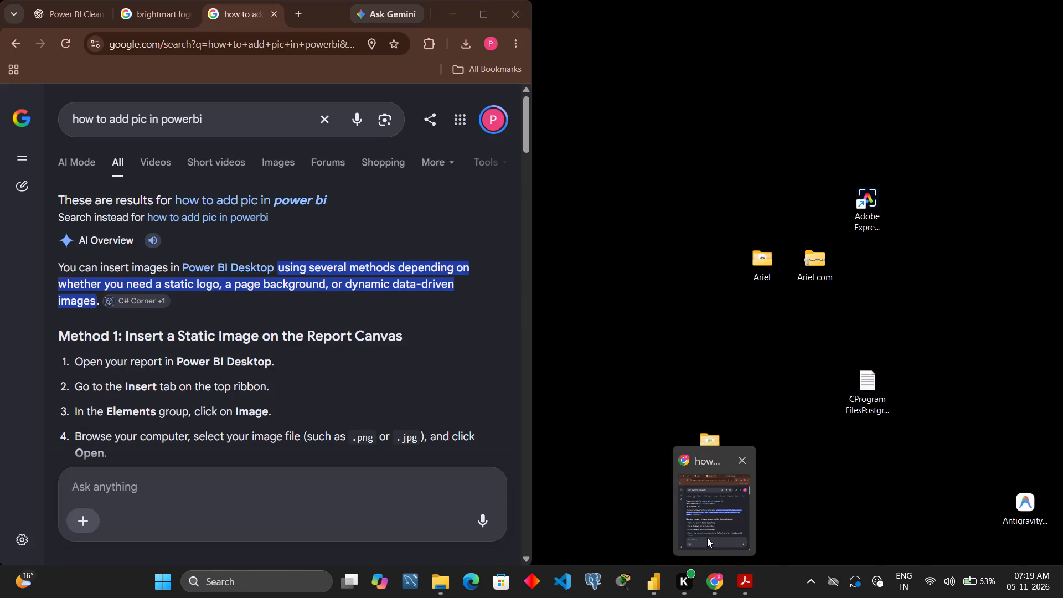
{"action": "left_click", "coordinate": [705, 538]}
{"action": "scroll", "coordinate": [230, 362], "scroll_direction": "down", "scroll_amount": 1}
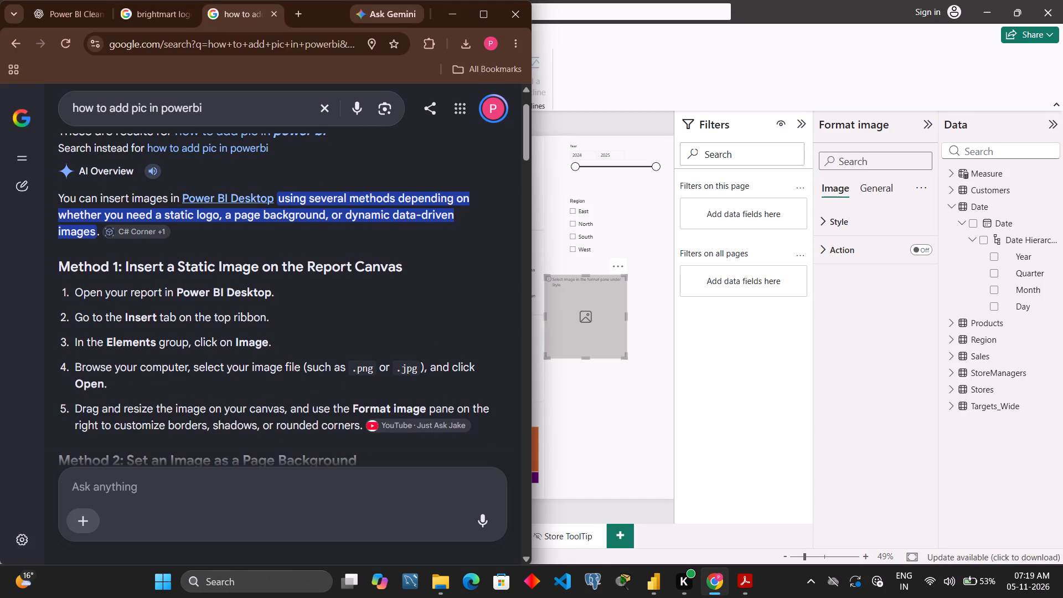
{"action": "left_click", "coordinate": [579, 430]}
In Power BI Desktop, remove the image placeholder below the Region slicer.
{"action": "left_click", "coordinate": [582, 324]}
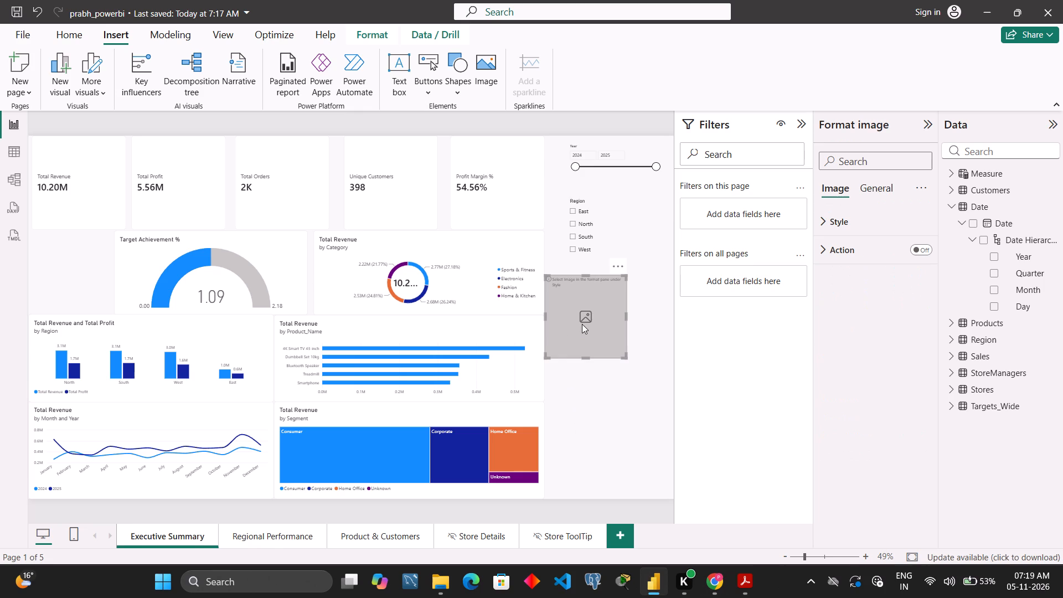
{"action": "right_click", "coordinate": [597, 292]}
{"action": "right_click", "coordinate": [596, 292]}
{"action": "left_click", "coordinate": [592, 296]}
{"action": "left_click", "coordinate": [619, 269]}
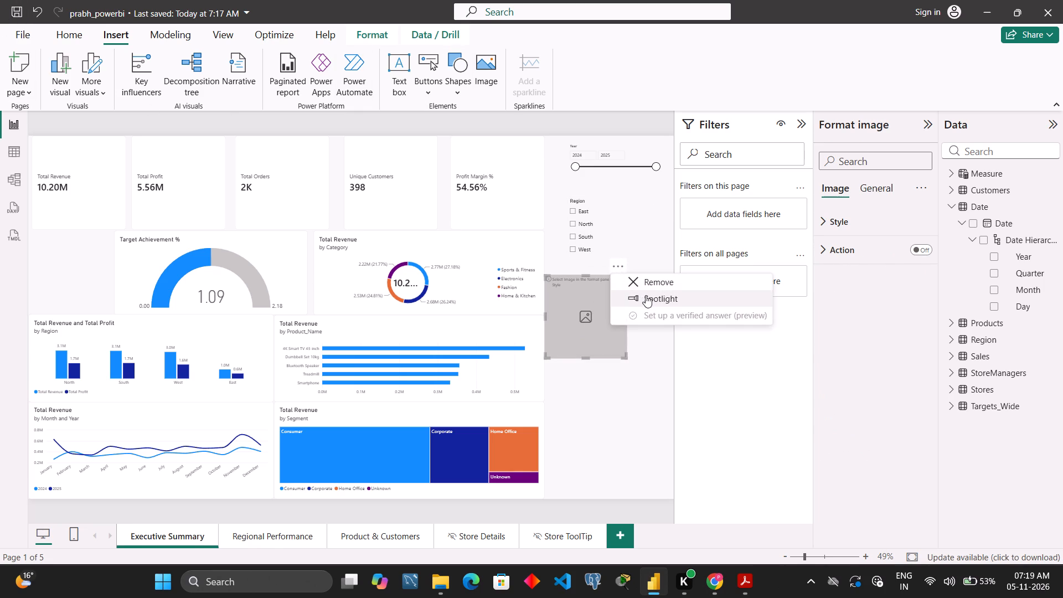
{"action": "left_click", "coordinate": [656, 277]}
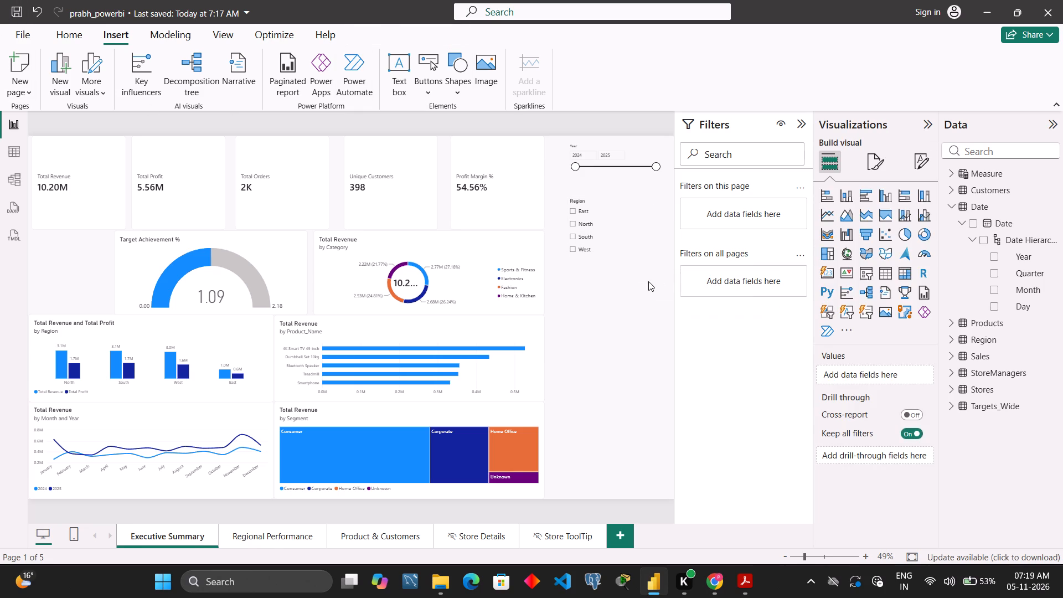
Insert a new image on the Executive Summary page and turn on its Action setting.
{"action": "left_click", "coordinate": [486, 75]}
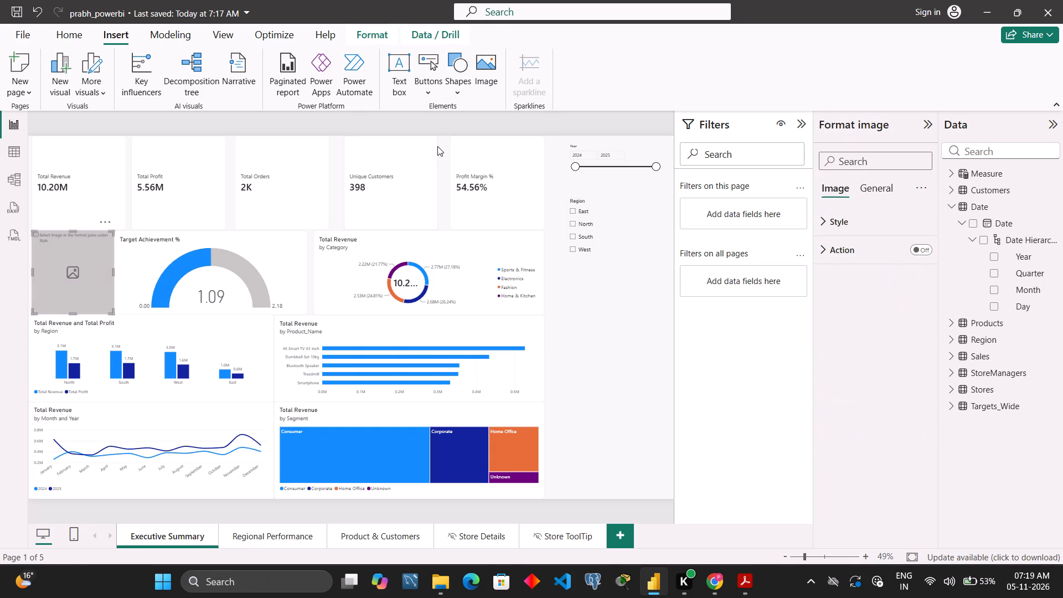
{"action": "left_click", "coordinate": [915, 249]}
{"action": "left_click", "coordinate": [771, 277]}
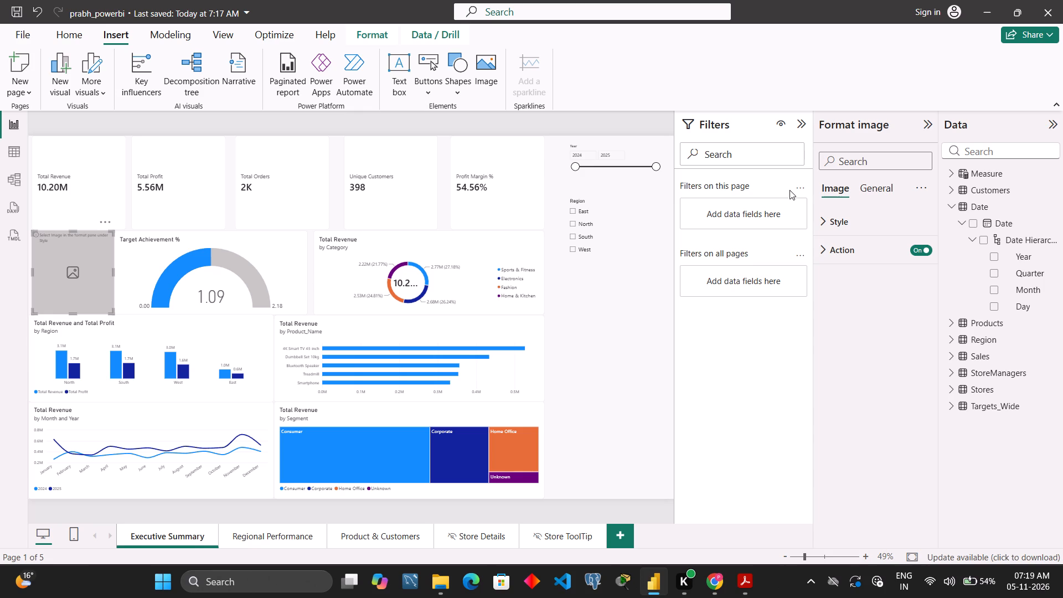
{"action": "left_click", "coordinate": [792, 186]}
Switch to Chrome and read the page background and dynamic image methods for adding images.
{"action": "left_click", "coordinate": [721, 585]}
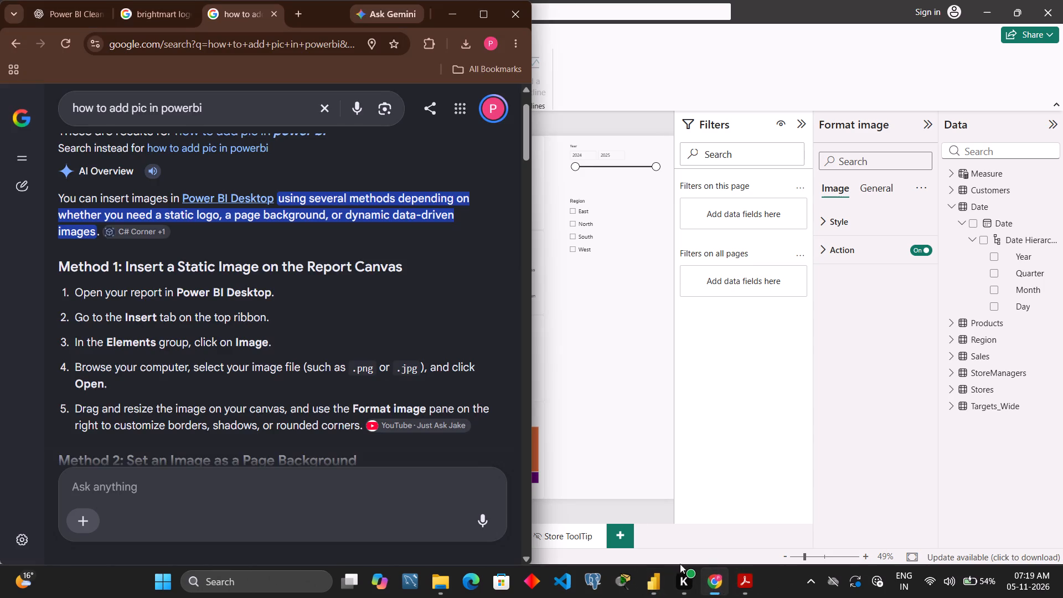
{"action": "scroll", "coordinate": [379, 354], "scroll_direction": "down", "scroll_amount": 3}
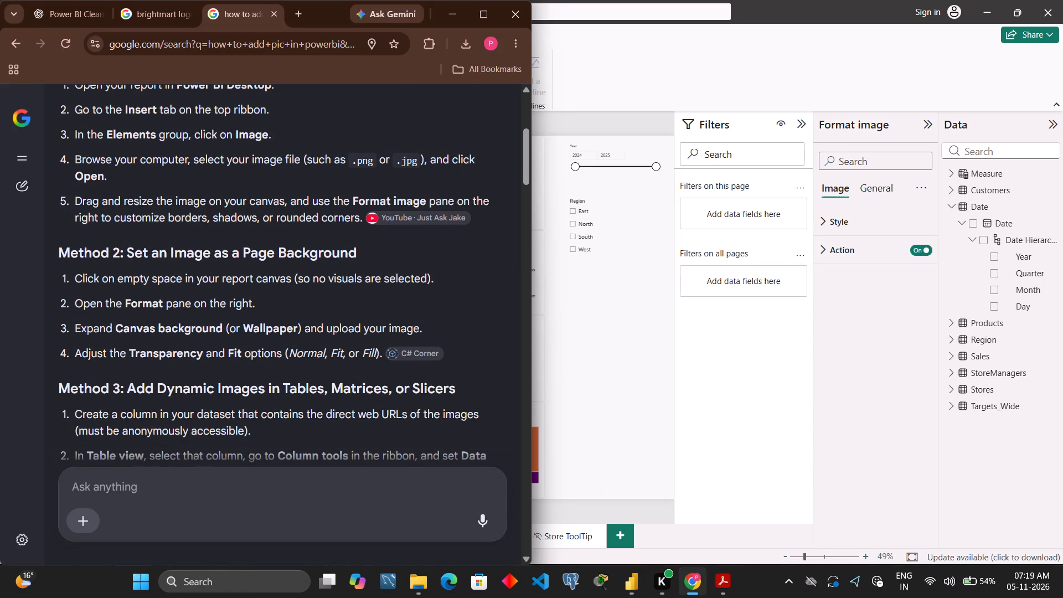
{"action": "scroll", "coordinate": [379, 354], "scroll_direction": "down", "scroll_amount": 1}
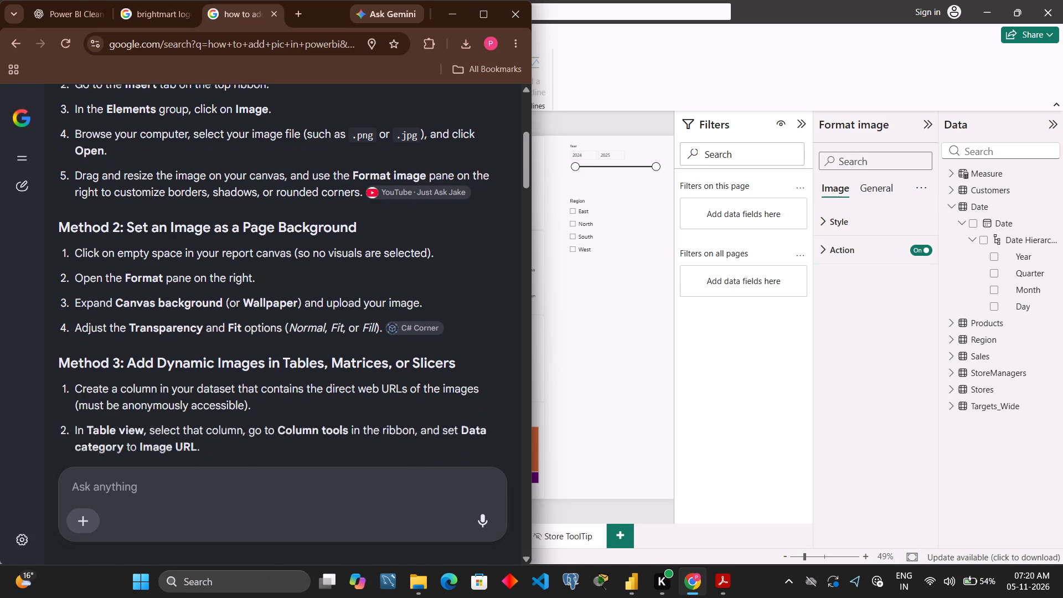
{"action": "scroll", "coordinate": [375, 347], "scroll_direction": "down", "scroll_amount": 3}
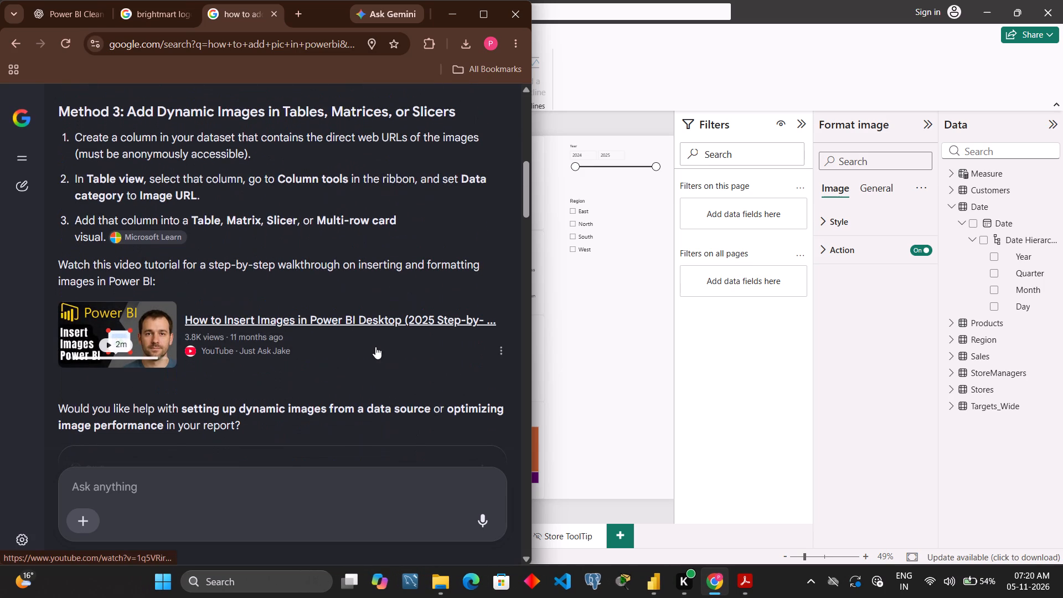
{"action": "left_click", "coordinate": [375, 322]}
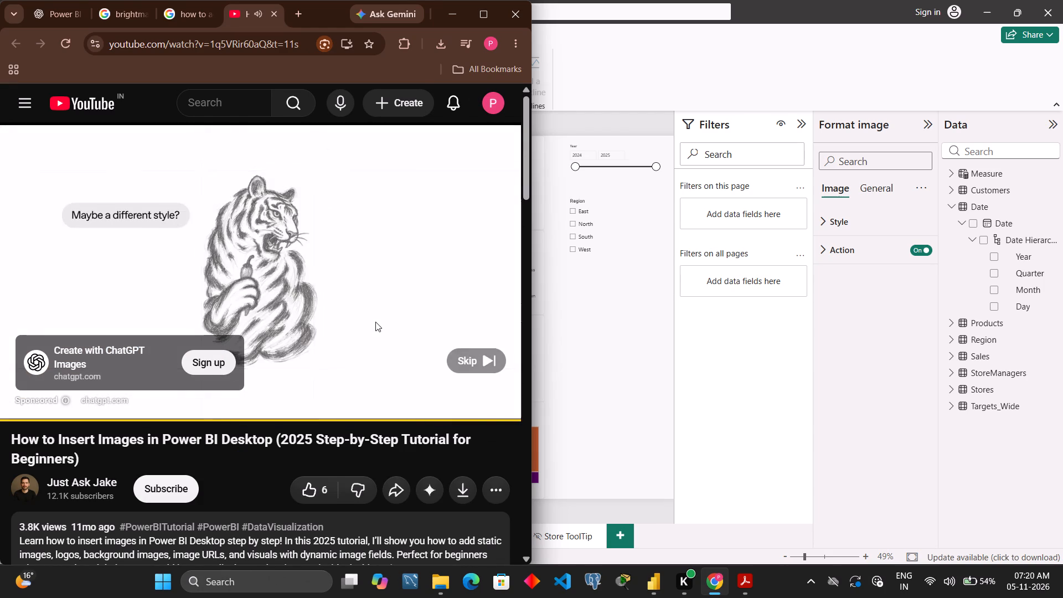
{"action": "left_click", "coordinate": [468, 352]}
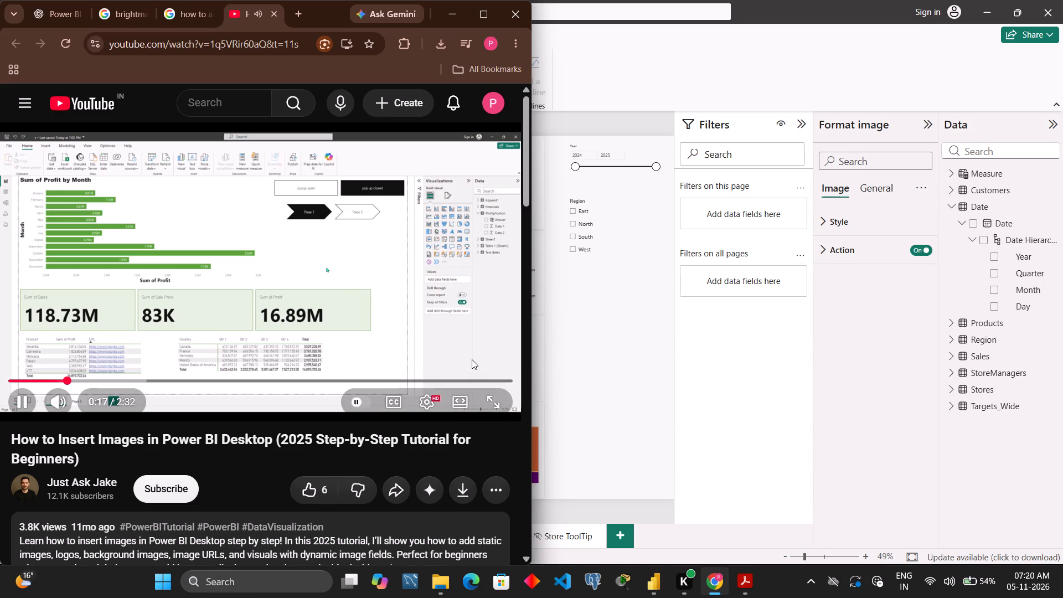
{"action": "key", "text": "Right"}
{"action": "key", "text": "Right"}
{"action": "key", "text": "Right"}
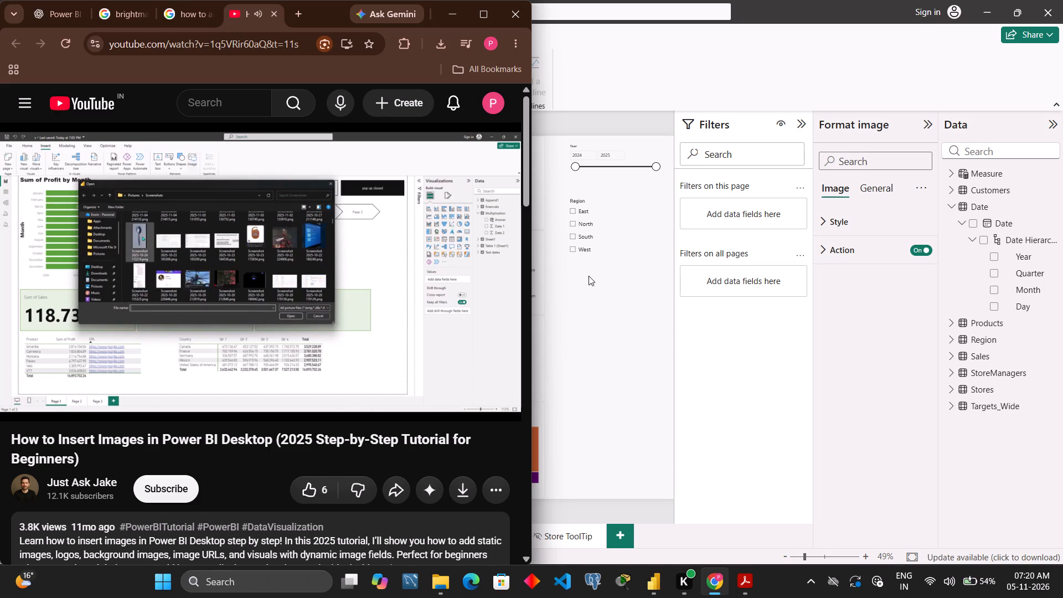
{"action": "left_click", "coordinate": [440, 261]}
{"action": "left_click", "coordinate": [440, 261]}
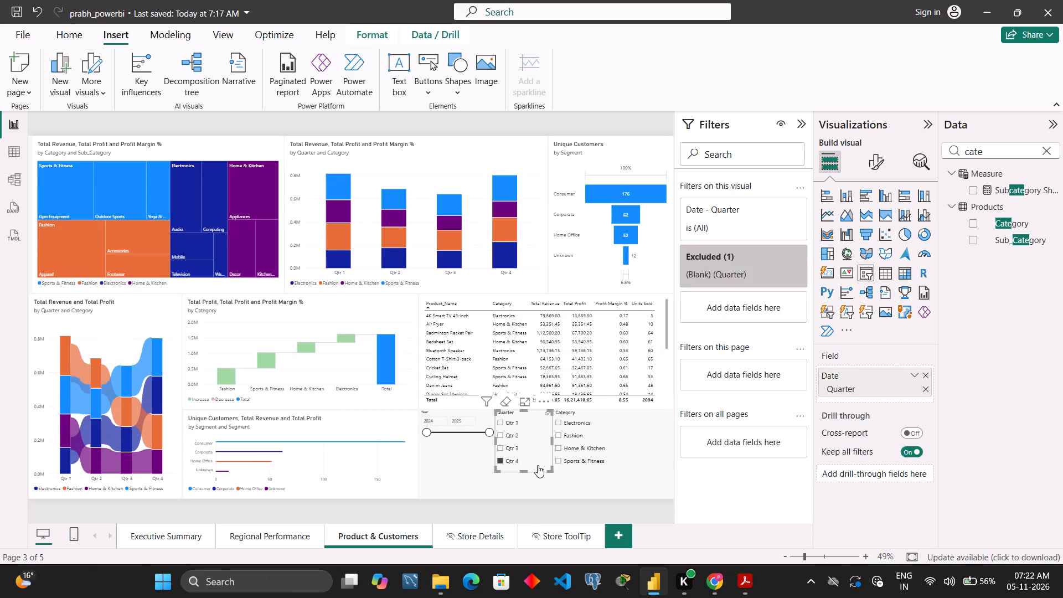
{"action": "left_click", "coordinate": [497, 461]}
{"action": "left_click_drag", "start_coordinate": [541, 460], "coordinate": [543, 469]}
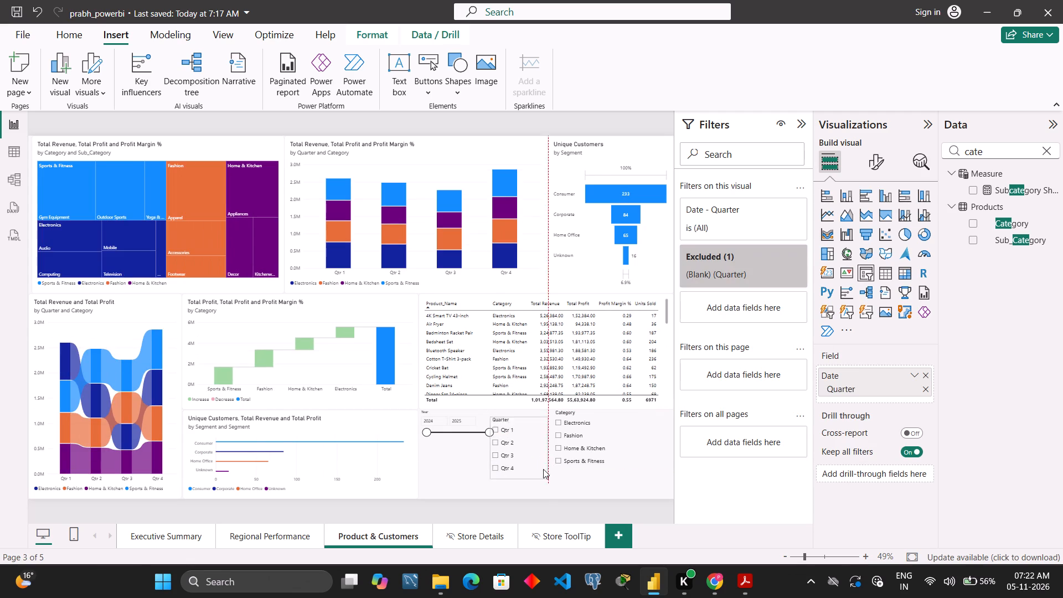
{"action": "left_click_drag", "start_coordinate": [543, 469], "coordinate": [544, 480]}
{"action": "left_click_drag", "start_coordinate": [633, 455], "coordinate": [637, 473]}
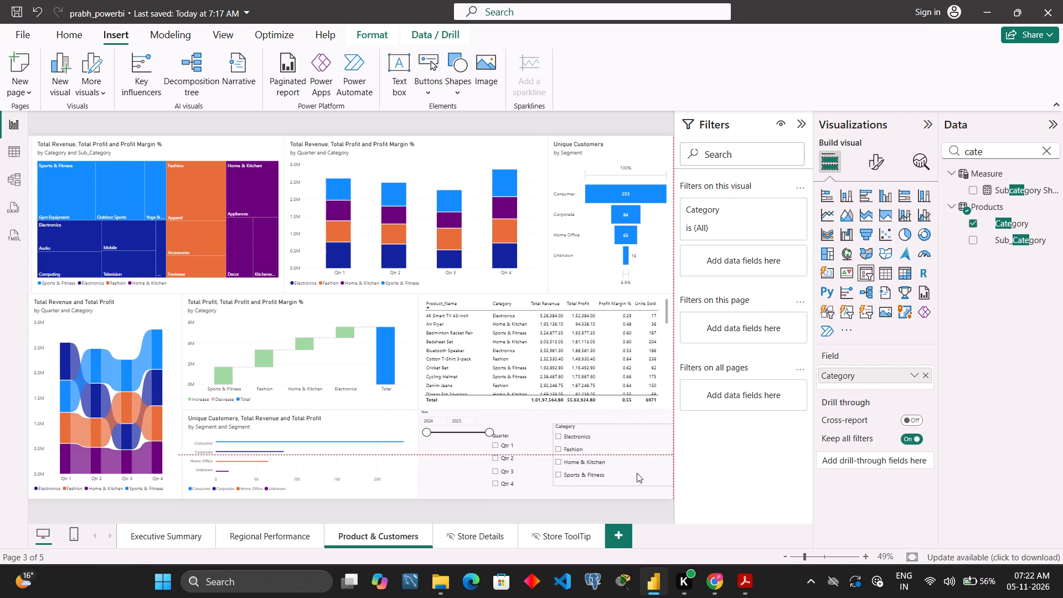
{"action": "left_click_drag", "start_coordinate": [637, 473], "coordinate": [637, 477]}
{"action": "left_click_drag", "start_coordinate": [456, 440], "coordinate": [458, 456]}
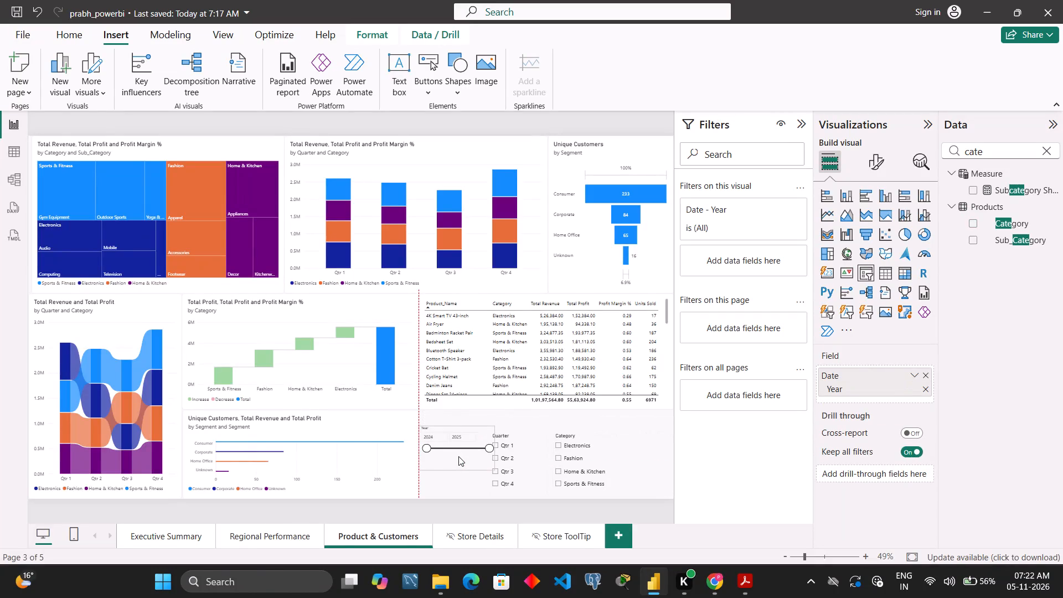
Narrow the Category slicer and space the Quarter and Category slicers evenly beside the Year slicer under the product table.
{"action": "left_click_drag", "start_coordinate": [458, 456], "coordinate": [460, 458]}
{"action": "left_click_drag", "start_coordinate": [644, 462], "coordinate": [664, 462]}
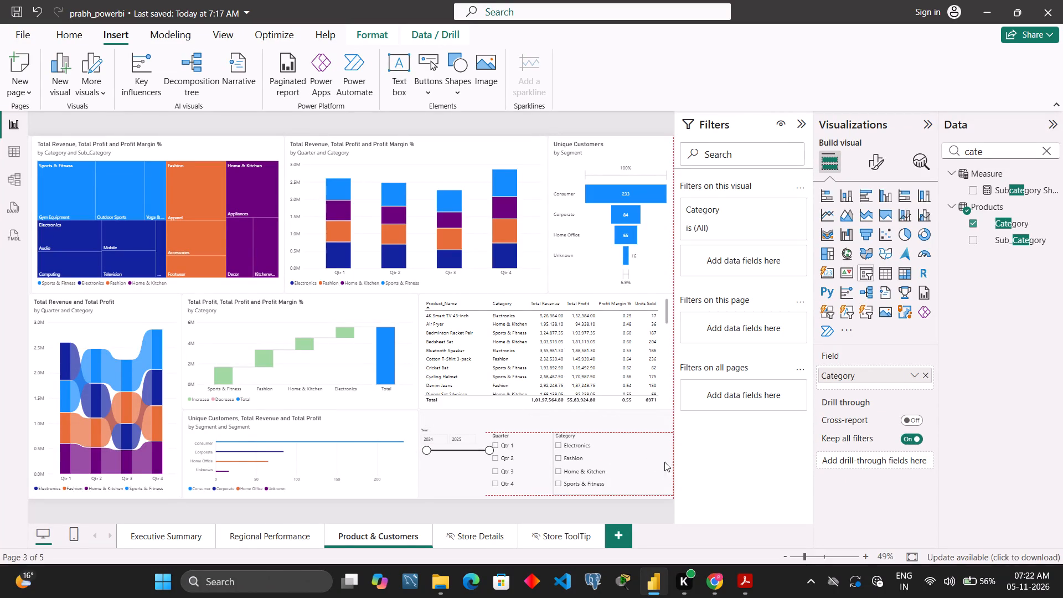
{"action": "left_click_drag", "start_coordinate": [664, 462], "coordinate": [673, 462]}
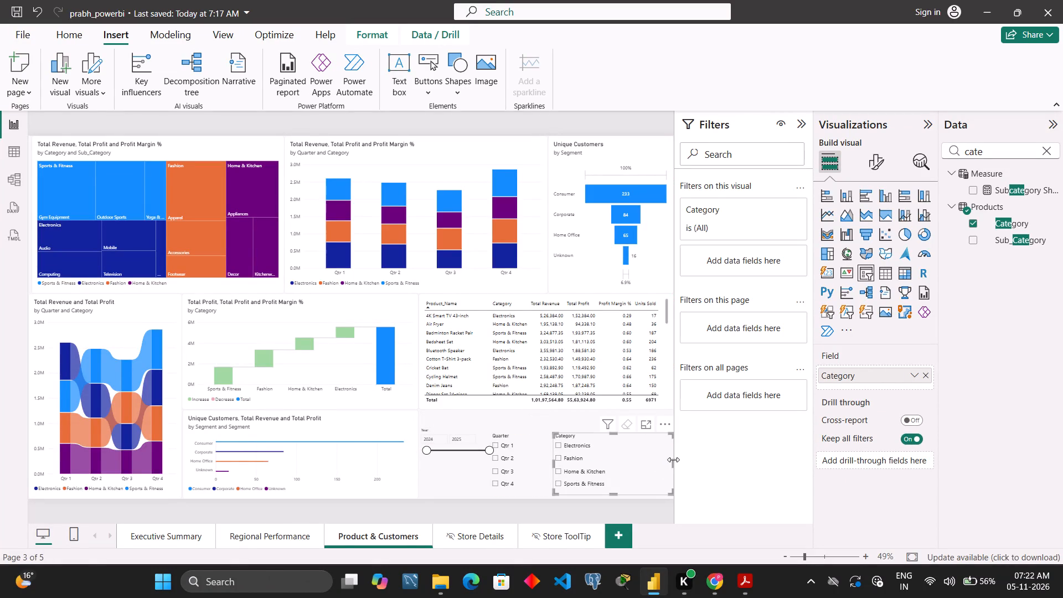
{"action": "left_click_drag", "start_coordinate": [673, 460], "coordinate": [630, 469]}
{"action": "left_click_drag", "start_coordinate": [615, 457], "coordinate": [644, 454]}
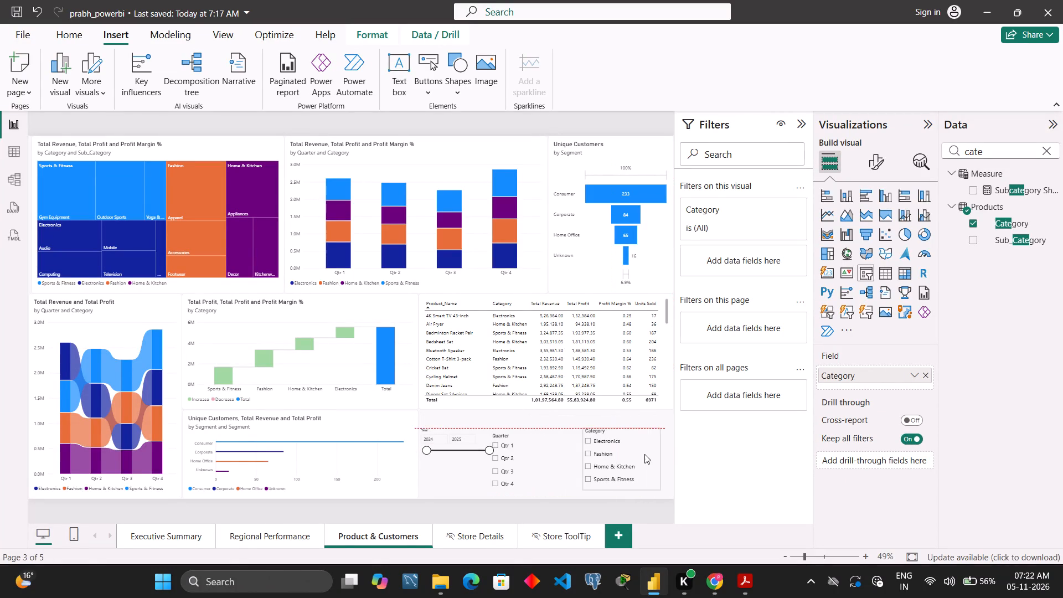
{"action": "left_click_drag", "start_coordinate": [644, 454], "coordinate": [642, 454]}
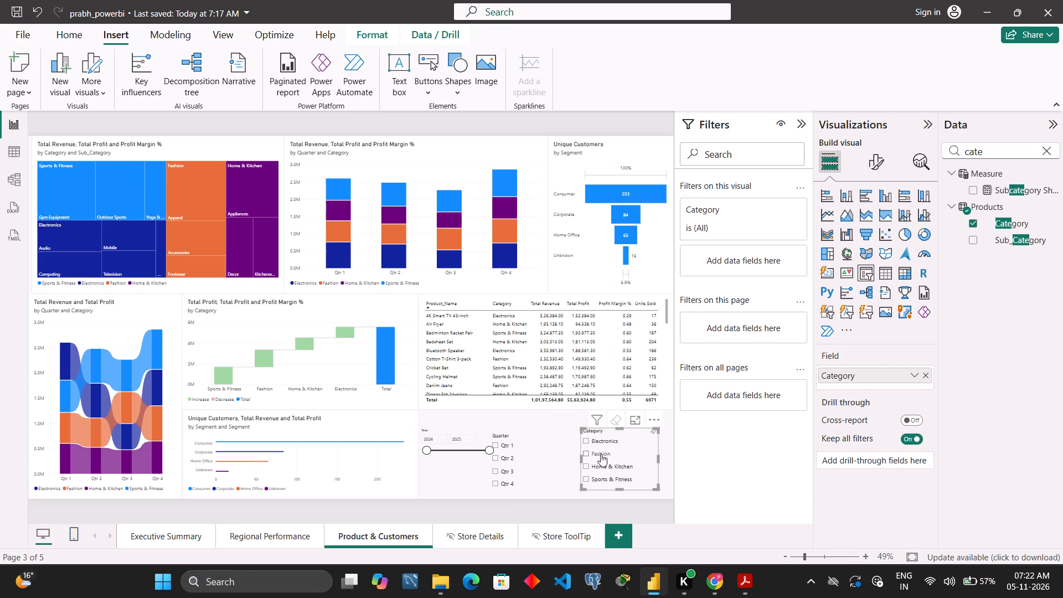
{"action": "left_click_drag", "start_coordinate": [539, 453], "coordinate": [555, 448]}
Extend the product table's bottom edge downward to just above the three slicers.
{"action": "left_click", "coordinate": [623, 409]}
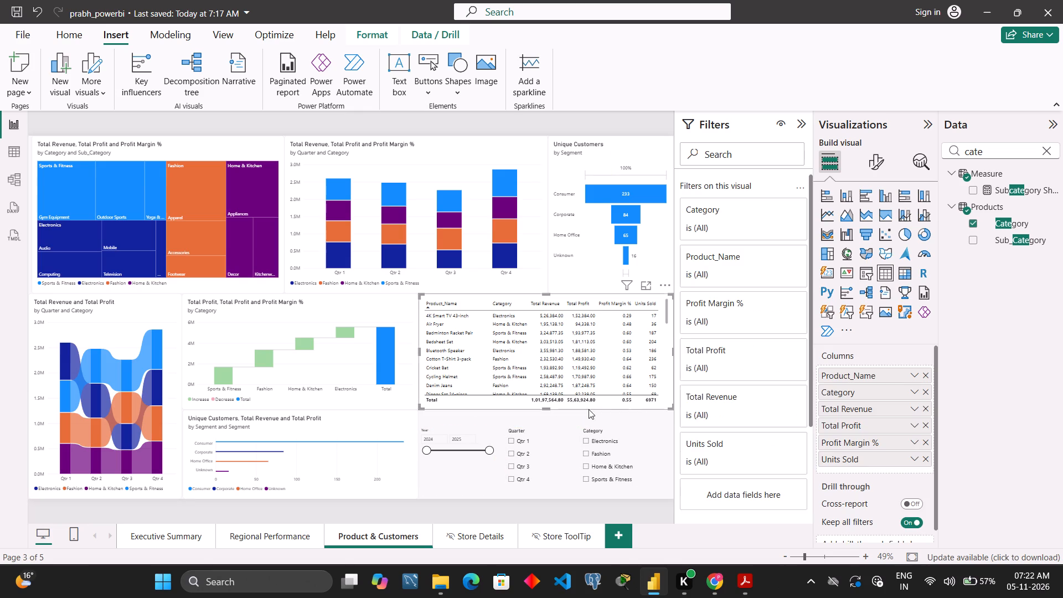
{"action": "left_click_drag", "start_coordinate": [543, 410], "coordinate": [543, 418]}
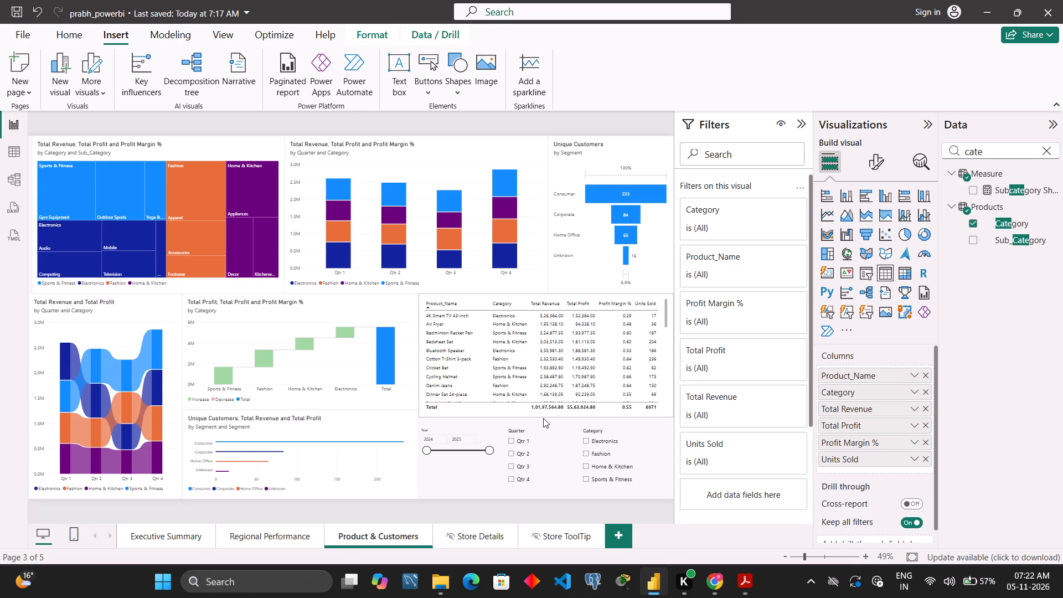
{"action": "left_click_drag", "start_coordinate": [543, 418], "coordinate": [545, 417]}
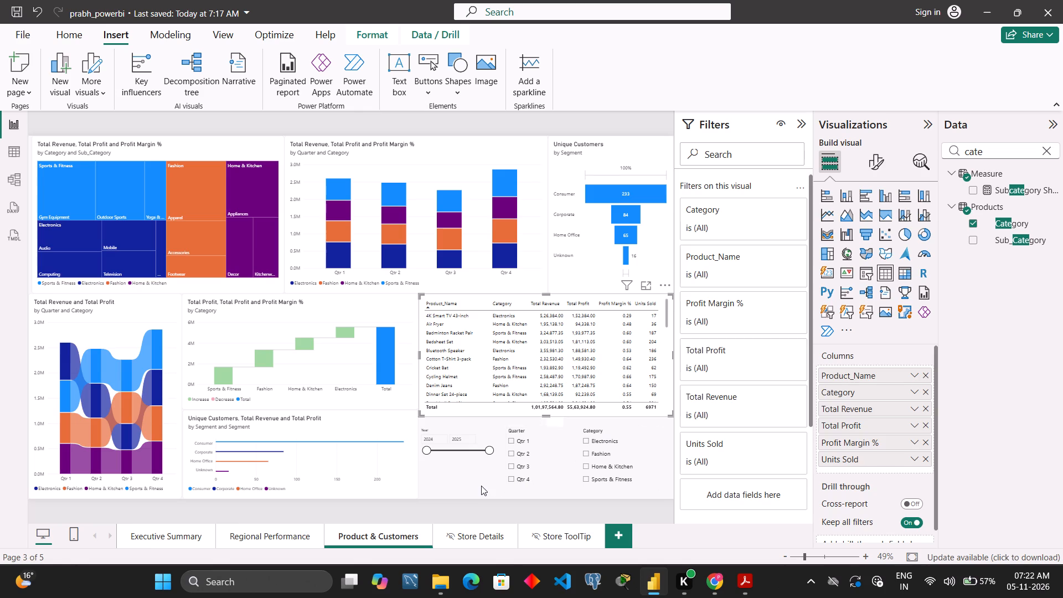
{"action": "left_click", "coordinate": [481, 486]}
On the Store ToolTip page, add a slicer for the Date hierarchy's Year field and shrink it to a compact box.
{"action": "left_click", "coordinate": [489, 543]}
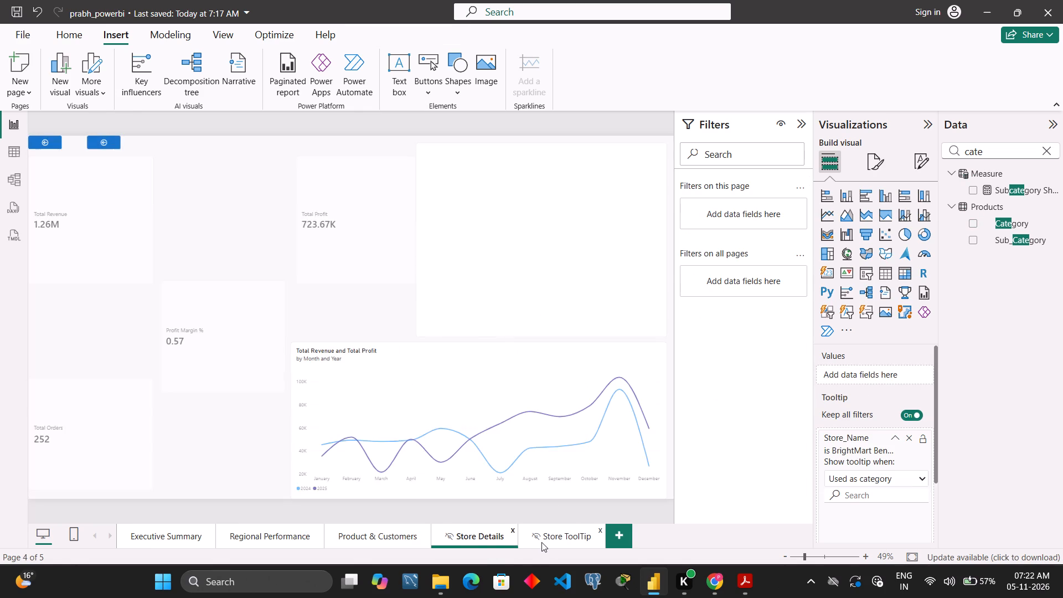
{"action": "left_click", "coordinate": [545, 540]}
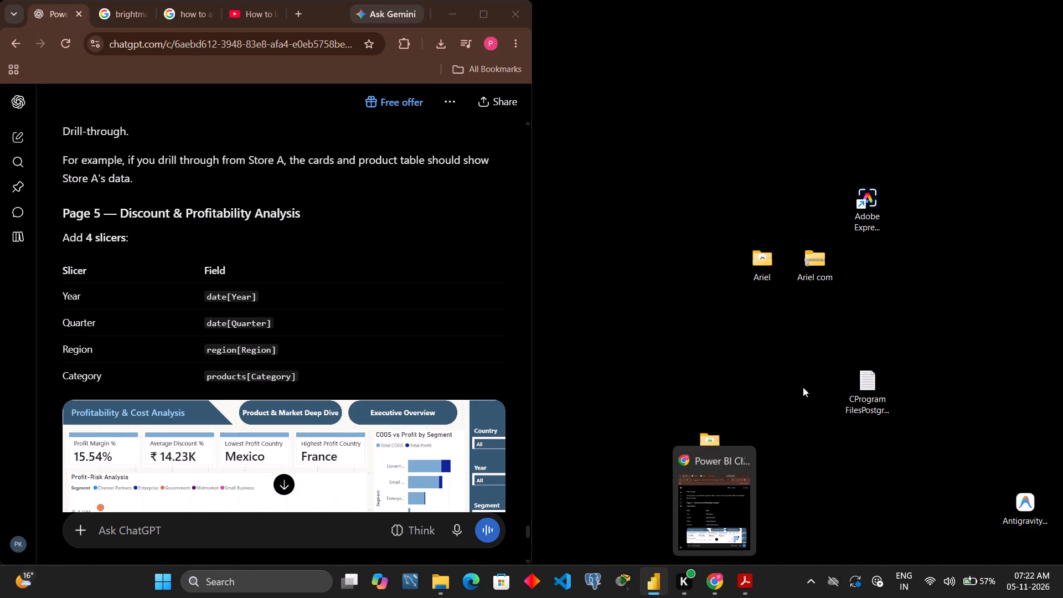
{"action": "left_click", "coordinate": [869, 275]}
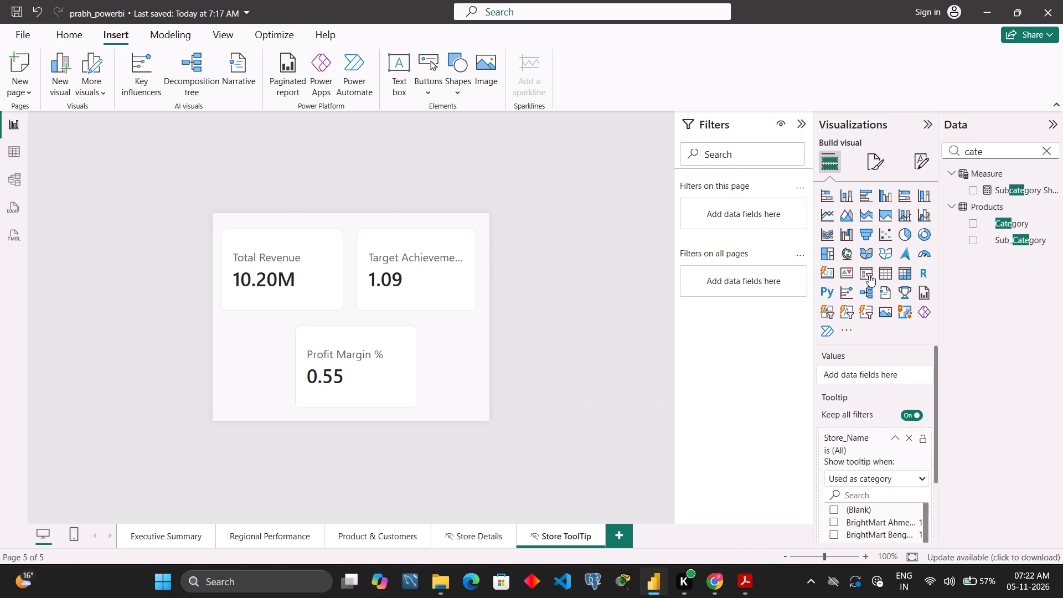
{"action": "left_click", "coordinate": [1046, 149]}
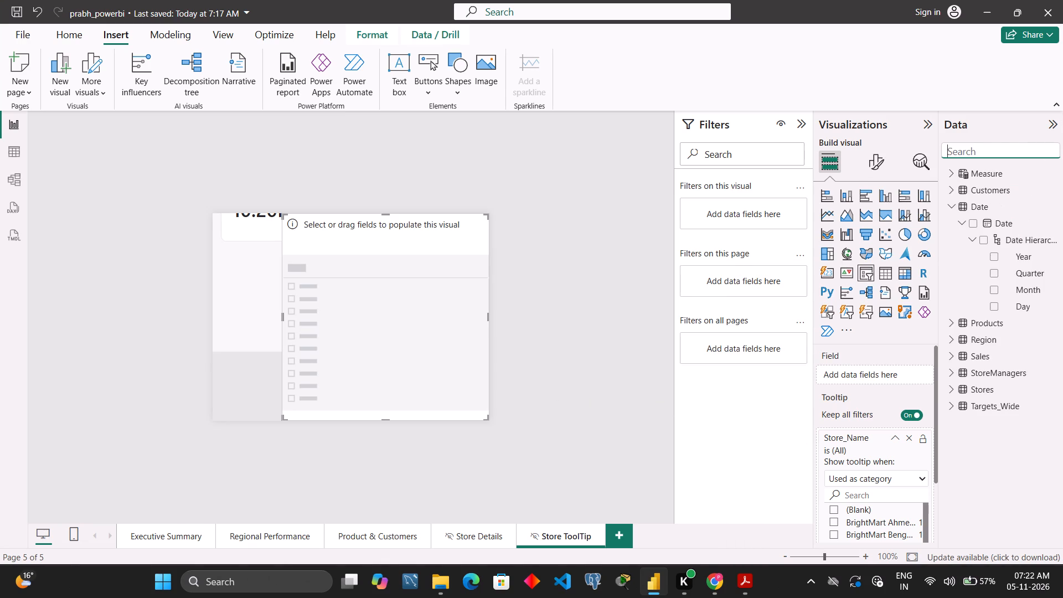
{"action": "left_click", "coordinate": [994, 254]}
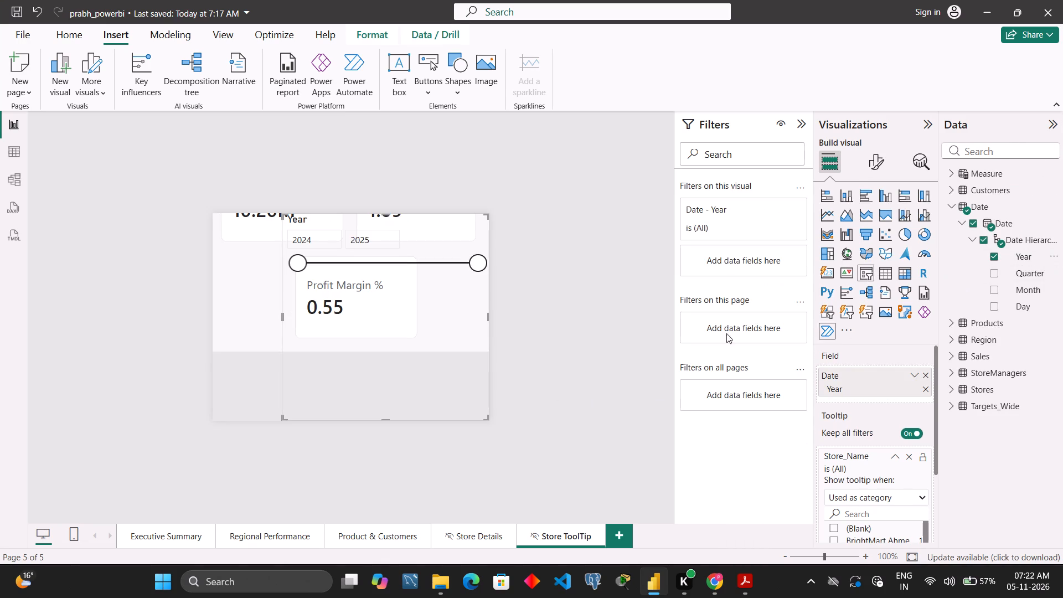
{"action": "left_click_drag", "start_coordinate": [283, 417], "coordinate": [348, 326]}
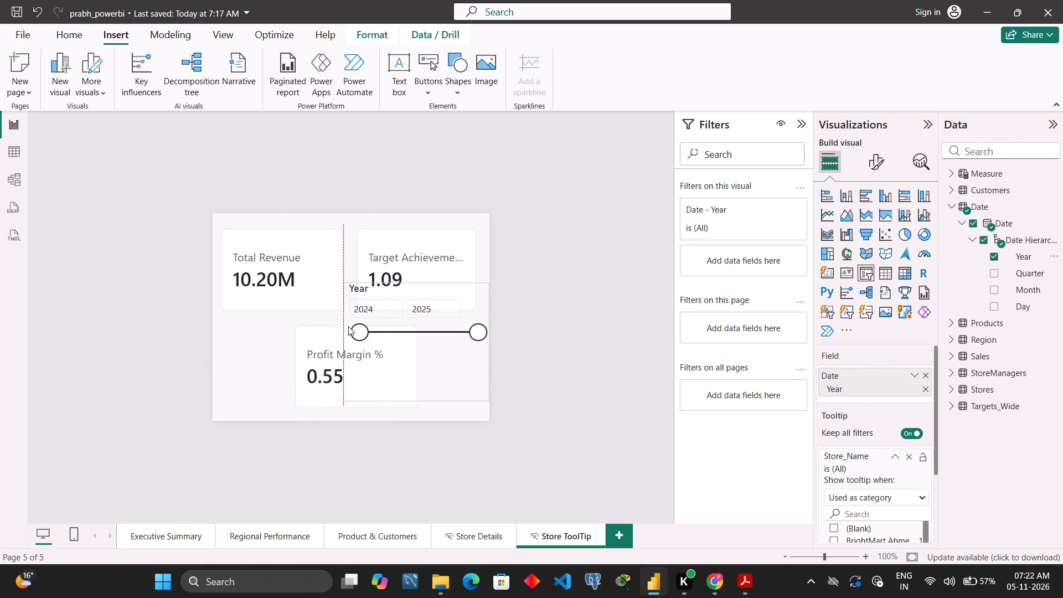
{"action": "left_click_drag", "start_coordinate": [348, 326], "coordinate": [347, 320]}
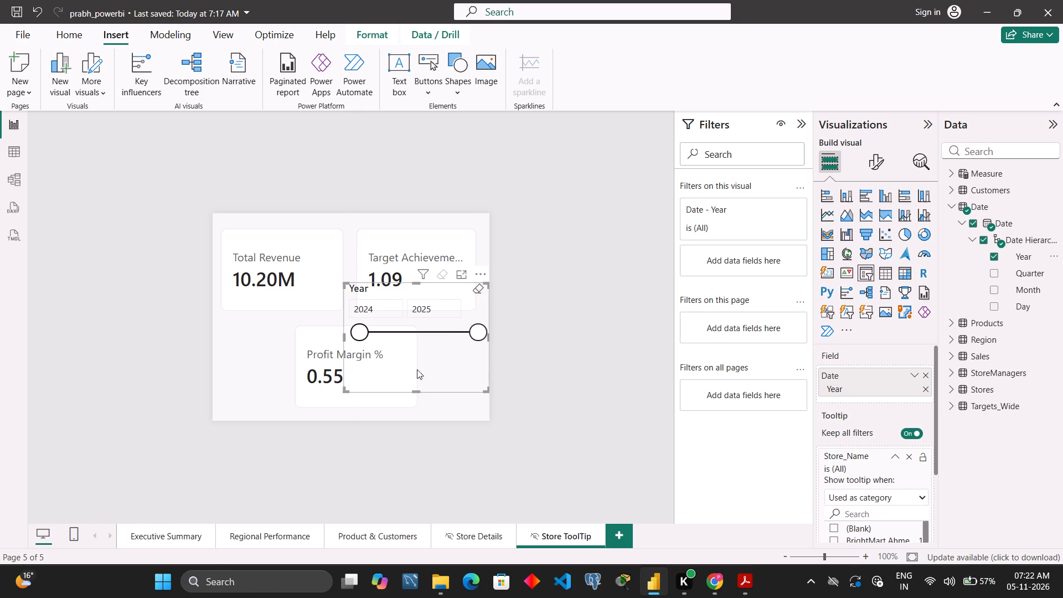
{"action": "left_click_drag", "start_coordinate": [418, 392], "coordinate": [423, 343]}
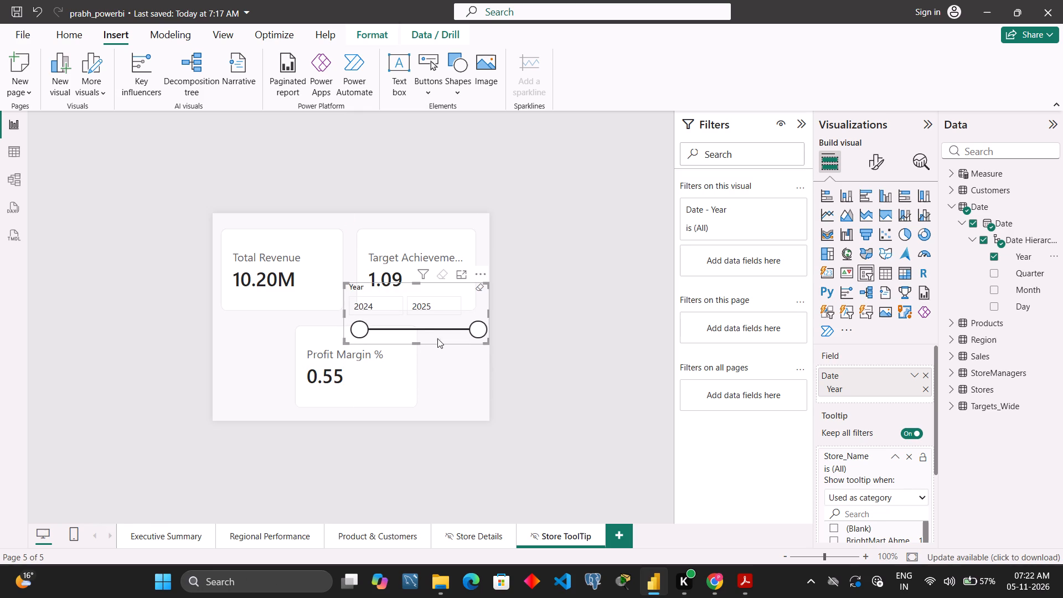
{"action": "left_click", "coordinate": [458, 368]}
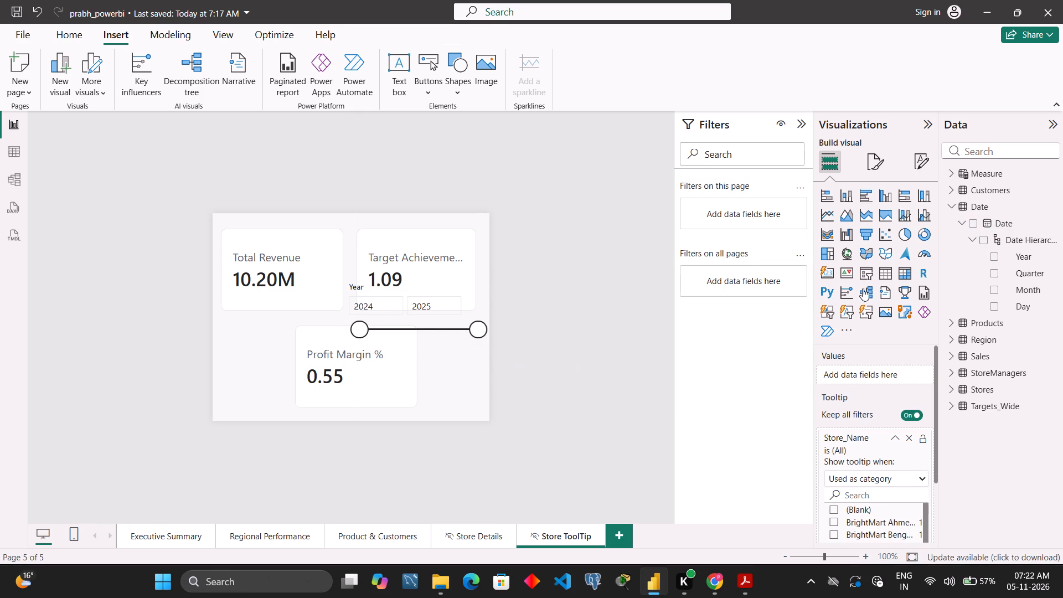
Add a slicer for the Date hierarchy's Quarter field to the Store ToolTip page and reduce its size.
{"action": "left_click", "coordinate": [869, 275]}
{"action": "left_click", "coordinate": [993, 279]}
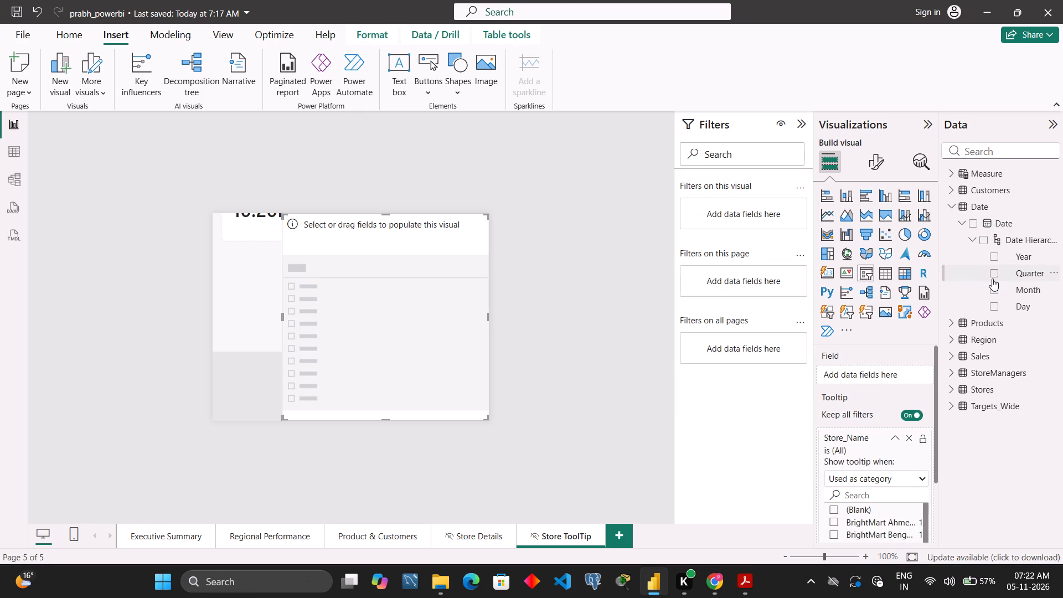
{"action": "left_click", "coordinate": [992, 276]}
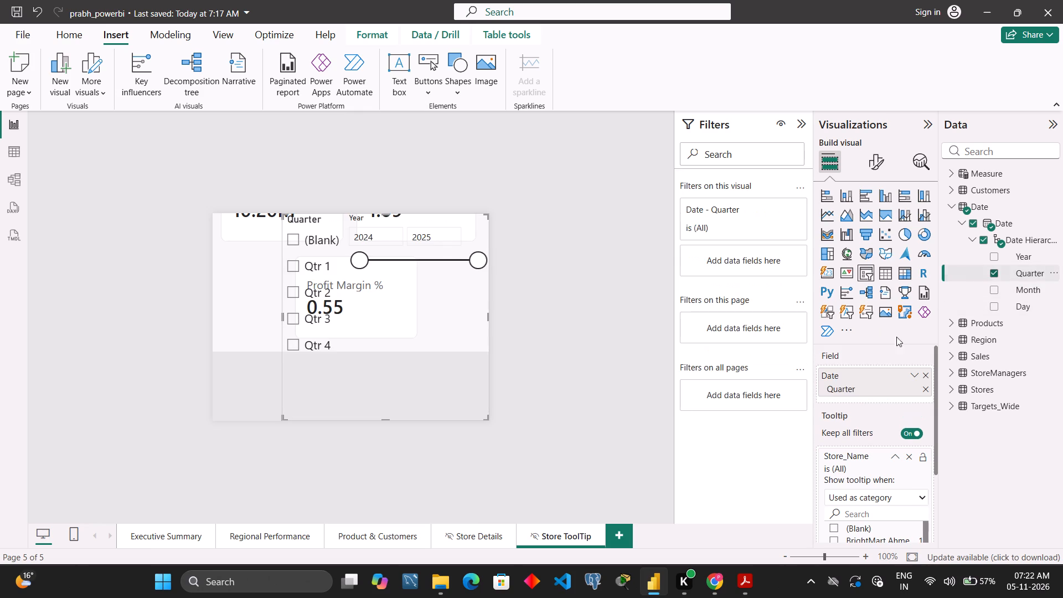
{"action": "left_click_drag", "start_coordinate": [285, 417], "coordinate": [368, 304]}
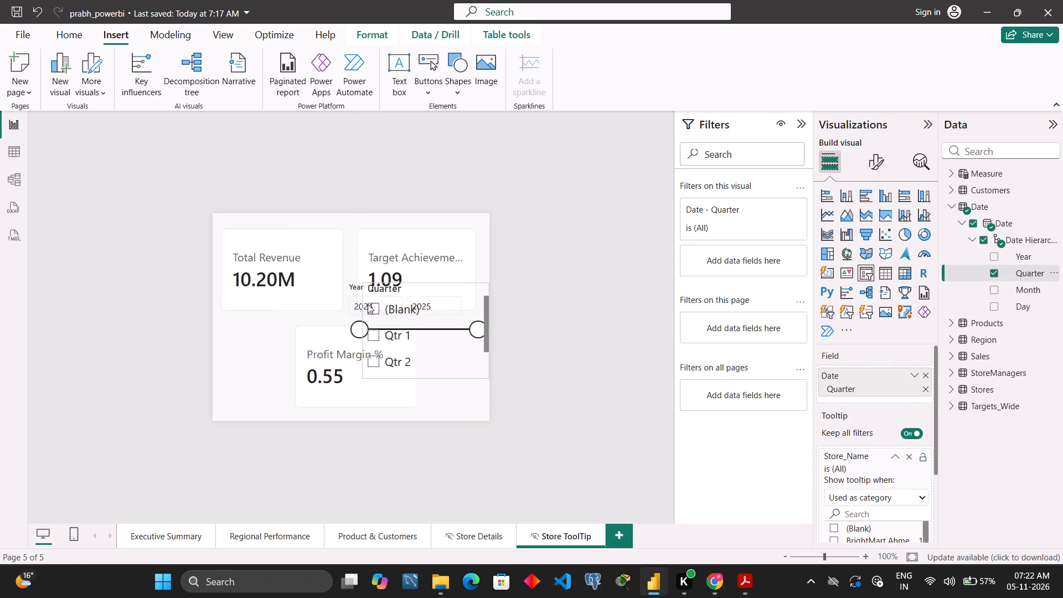
{"action": "left_click_drag", "start_coordinate": [368, 304], "coordinate": [309, 348]}
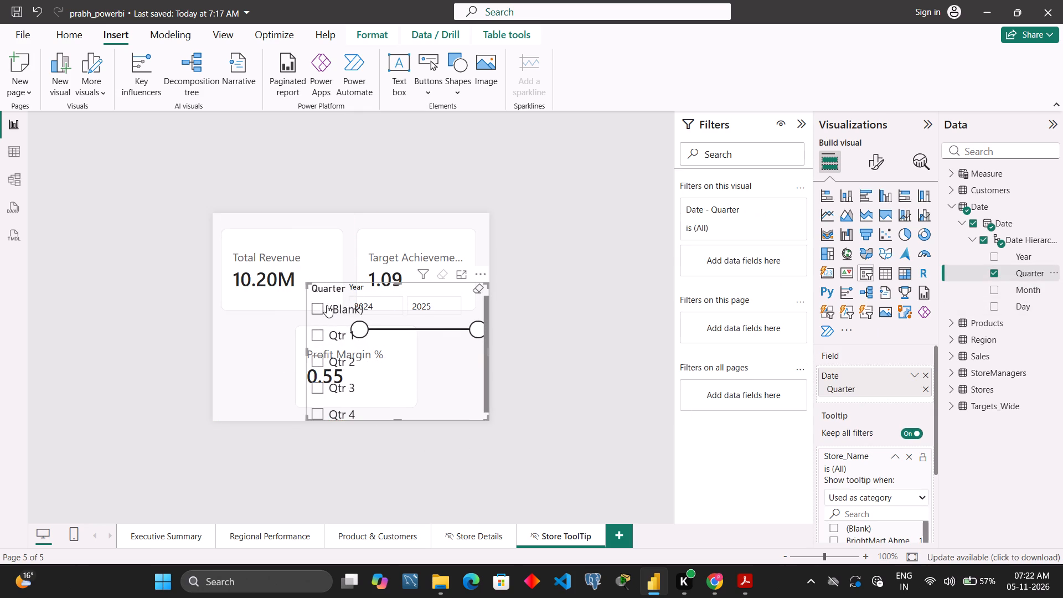
Exclude the (Blank) option from the Quarter slicer, fit its size to the four quarters and place it in the page's lower-left corner.
{"action": "right_click", "coordinate": [327, 305]}
{"action": "left_click", "coordinate": [394, 397]}
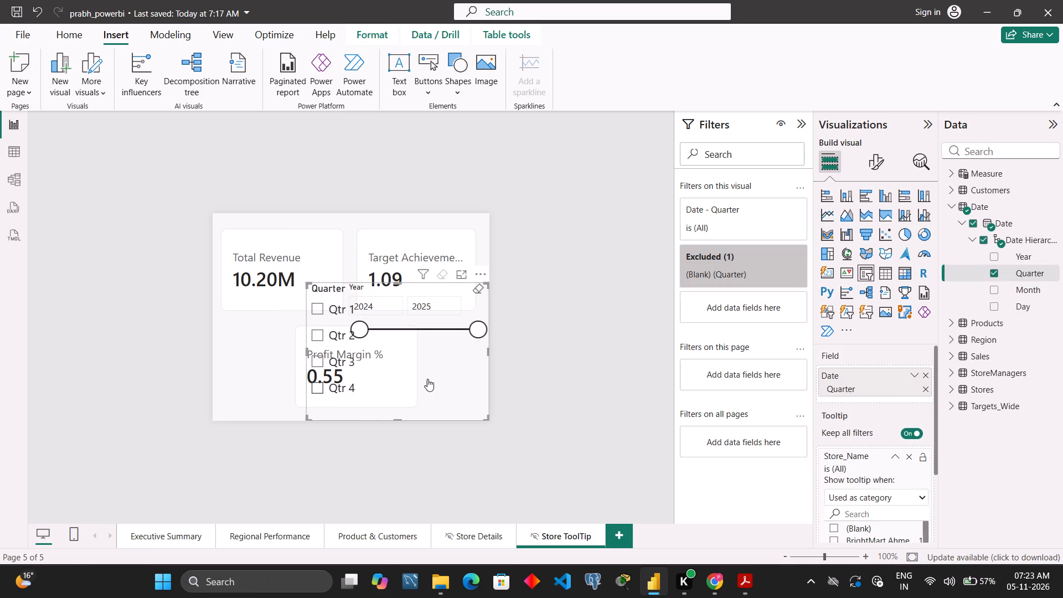
{"action": "left_click_drag", "start_coordinate": [398, 419], "coordinate": [395, 403]}
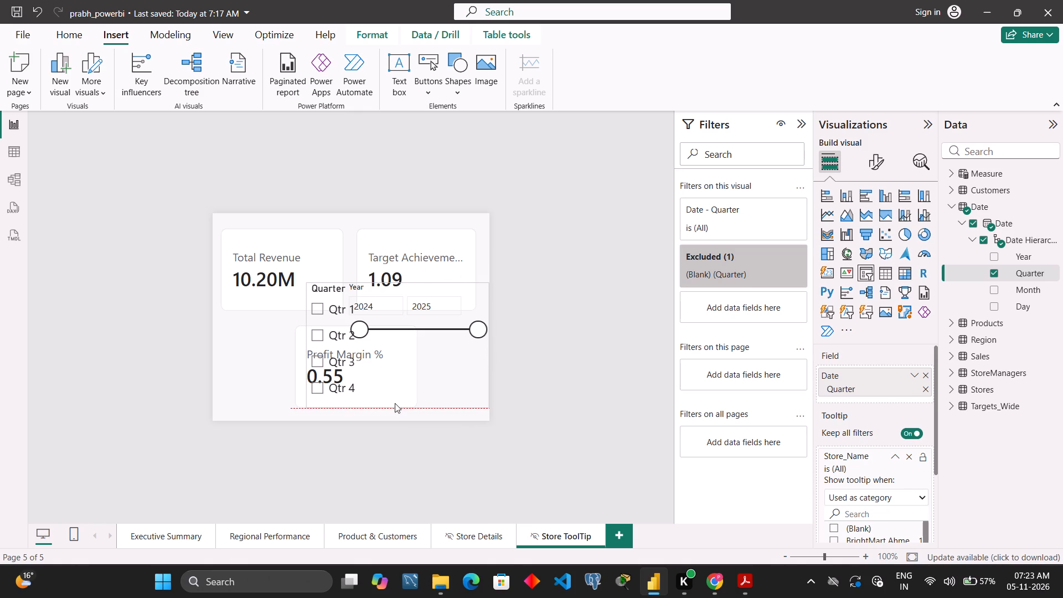
{"action": "left_click_drag", "start_coordinate": [395, 403], "coordinate": [395, 403]}
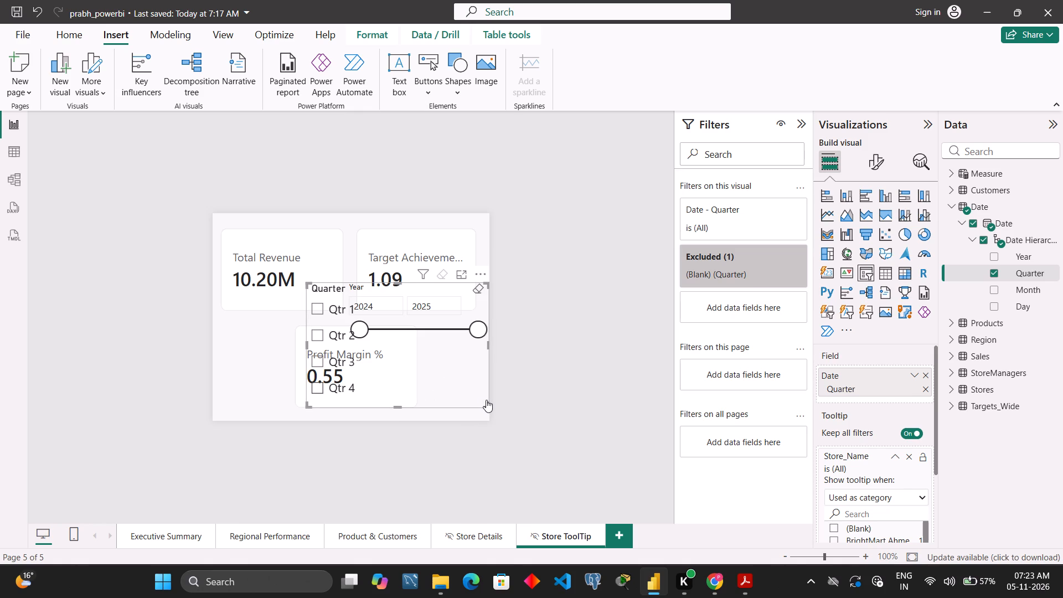
{"action": "left_click_drag", "start_coordinate": [486, 404], "coordinate": [420, 373]}
{"action": "left_click_drag", "start_coordinate": [367, 377], "coordinate": [364, 387]}
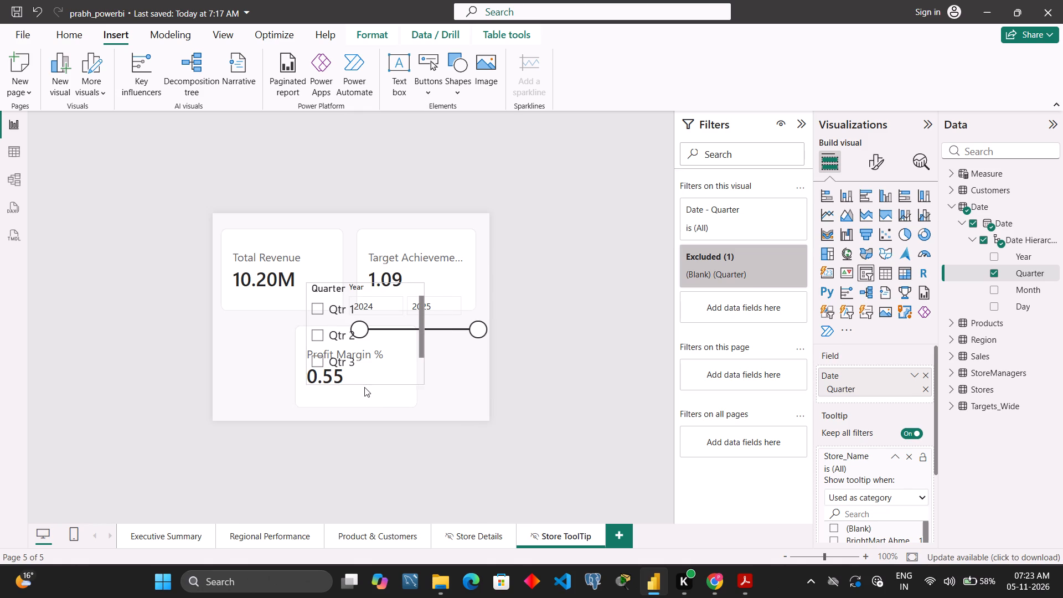
{"action": "left_click_drag", "start_coordinate": [364, 387], "coordinate": [364, 401]}
{"action": "left_click_drag", "start_coordinate": [405, 337], "coordinate": [383, 354]}
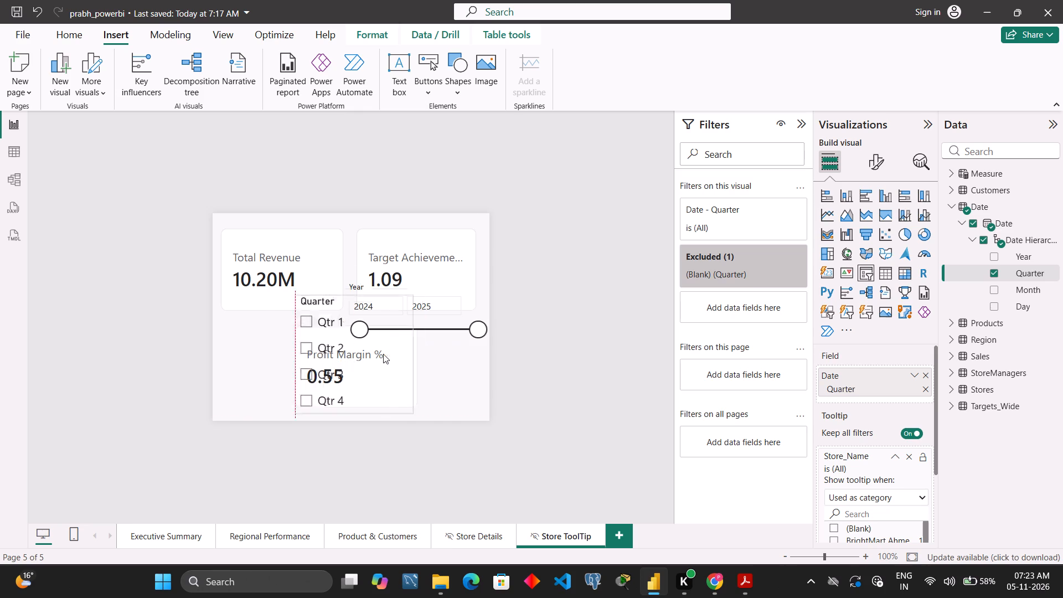
{"action": "left_click_drag", "start_coordinate": [383, 354], "coordinate": [314, 361]}
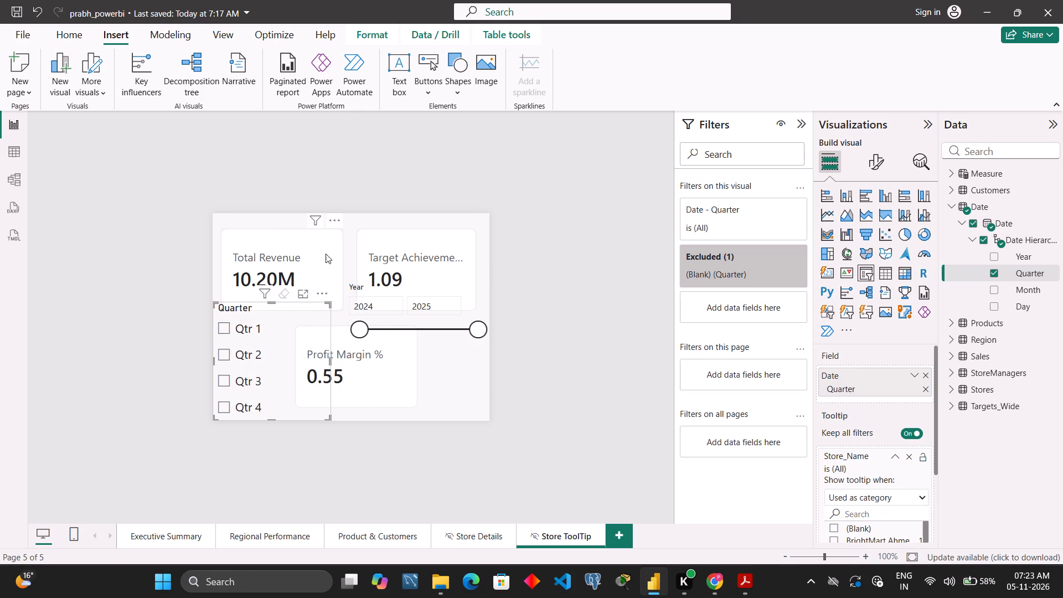
Move the Total Revenue card into the page's top-left corner and shrink it.
{"action": "left_click_drag", "start_coordinate": [326, 254], "coordinate": [321, 241]}
{"action": "left_click_drag", "start_coordinate": [333, 292], "coordinate": [332, 288]}
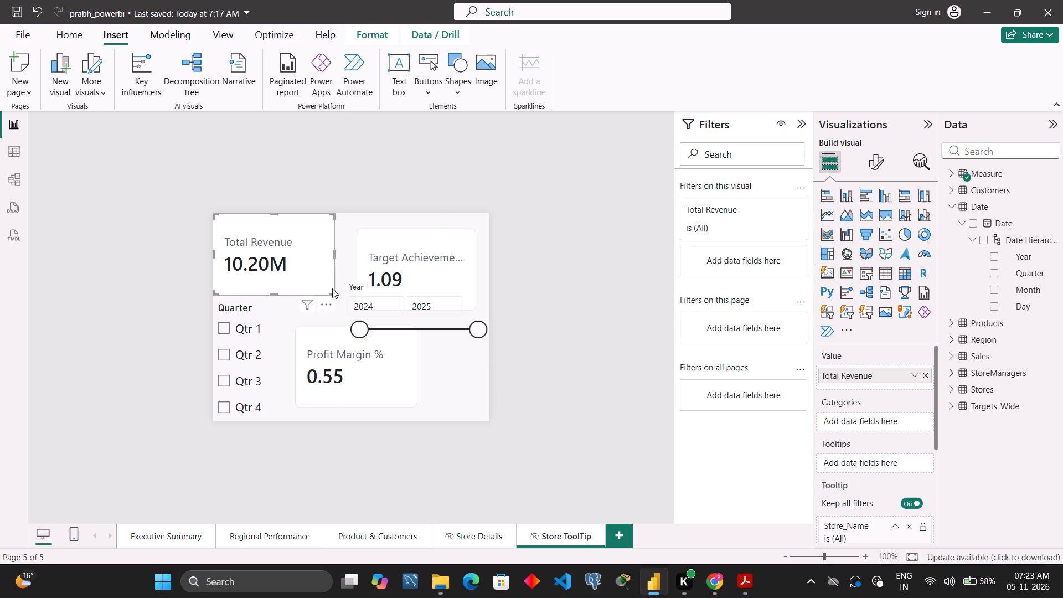
{"action": "left_click_drag", "start_coordinate": [332, 288], "coordinate": [313, 267]}
Resize the Target Achievement % card to match the Total Revenue card's height with its full title showing, and place it in the page's top-right corner.
{"action": "left_click_drag", "start_coordinate": [468, 255], "coordinate": [423, 239]}
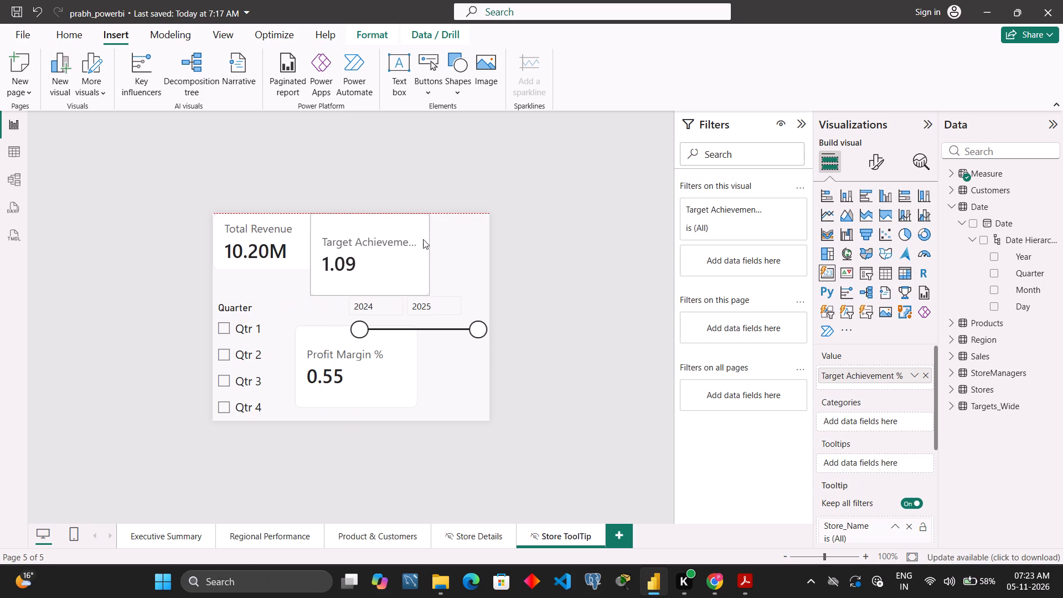
{"action": "left_click_drag", "start_coordinate": [423, 239], "coordinate": [424, 241]}
{"action": "left_click_drag", "start_coordinate": [431, 292], "coordinate": [432, 269]}
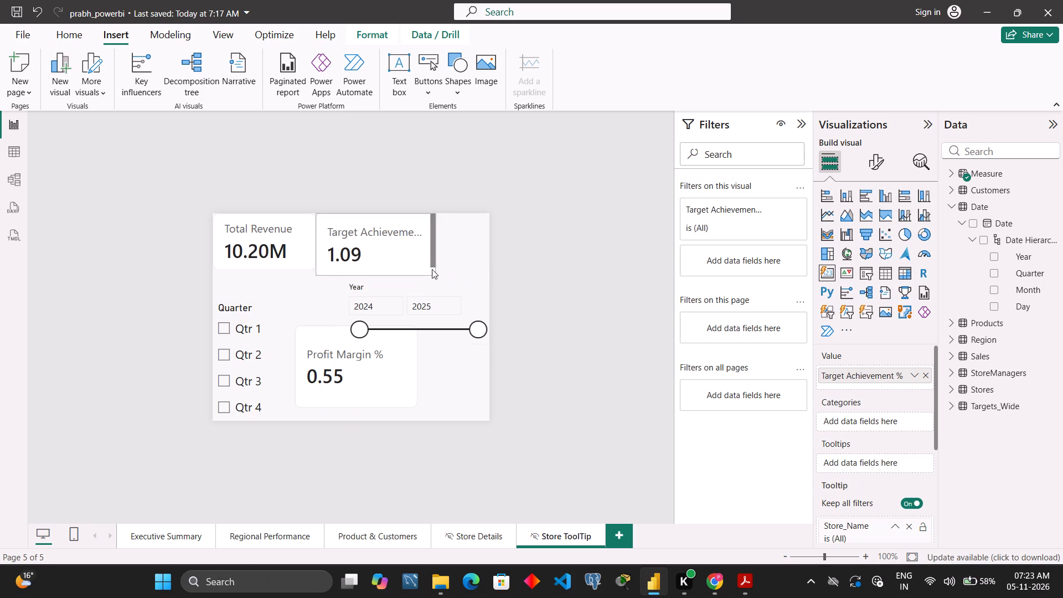
{"action": "left_click_drag", "start_coordinate": [432, 269], "coordinate": [461, 257]}
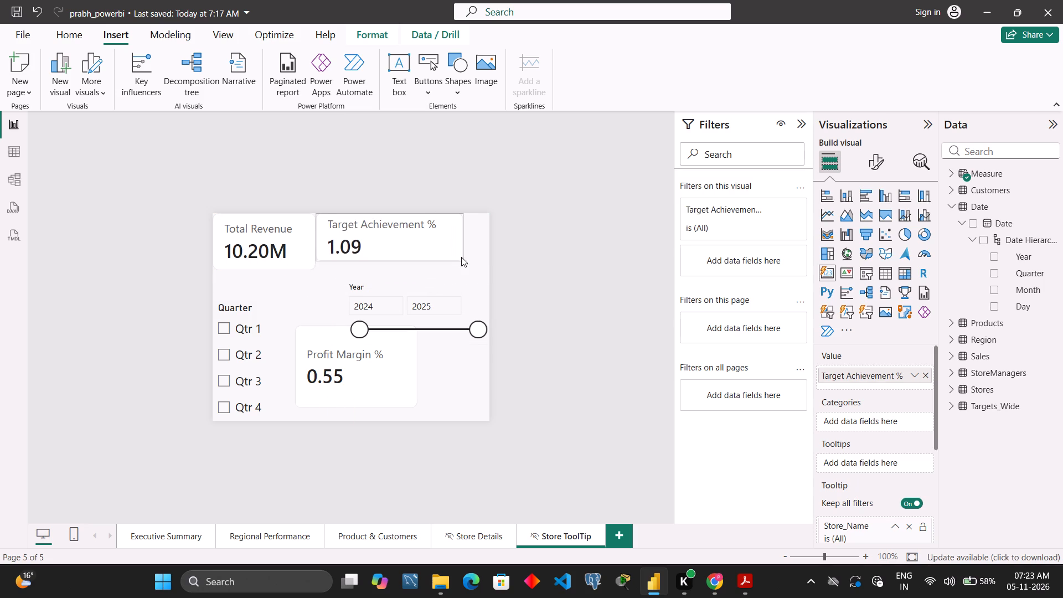
{"action": "left_click_drag", "start_coordinate": [461, 257], "coordinate": [457, 269]}
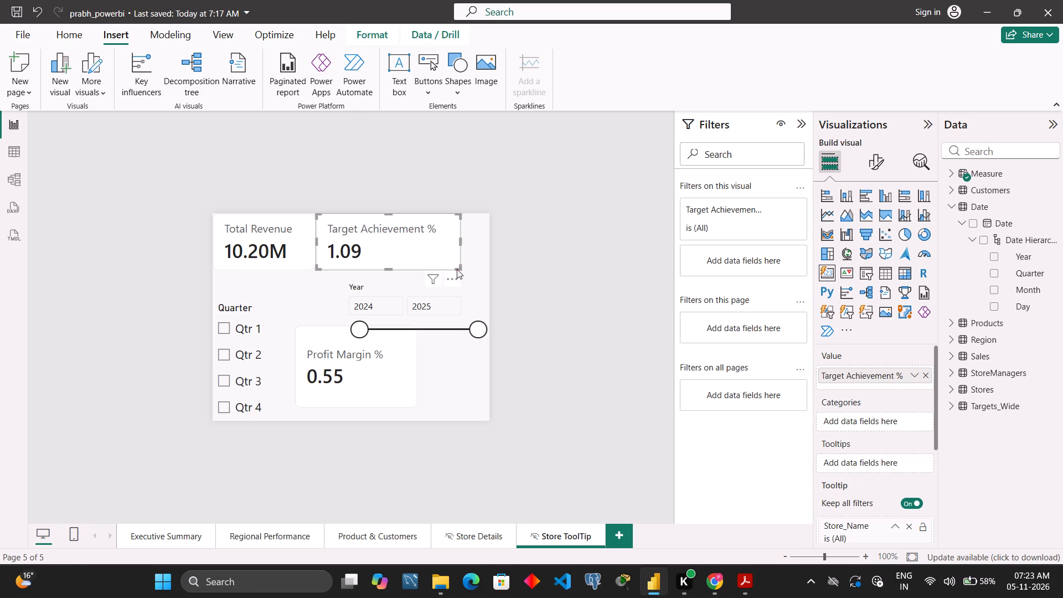
{"action": "left_click_drag", "start_coordinate": [434, 244], "coordinate": [458, 244]}
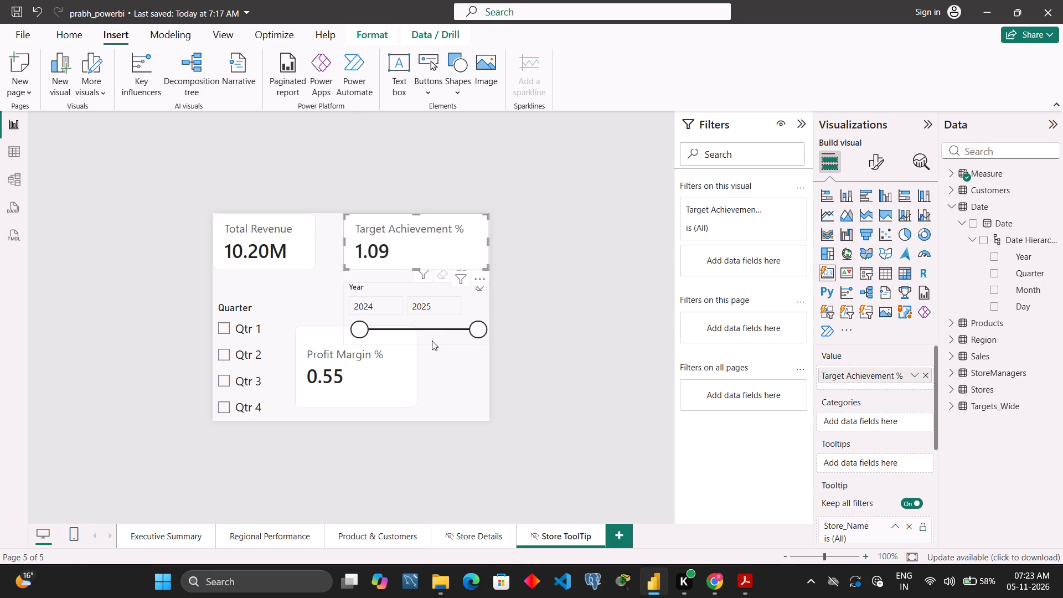
Move the Year slicer next to the Quarter slicer, below the cards.
{"action": "left_click_drag", "start_coordinate": [431, 341], "coordinate": [364, 339]}
Shrink the Profit Margin % card to the Total Revenue card's size and place it below the Target Achievement % card at the page's right edge.
{"action": "left_click_drag", "start_coordinate": [404, 390], "coordinate": [438, 391]}
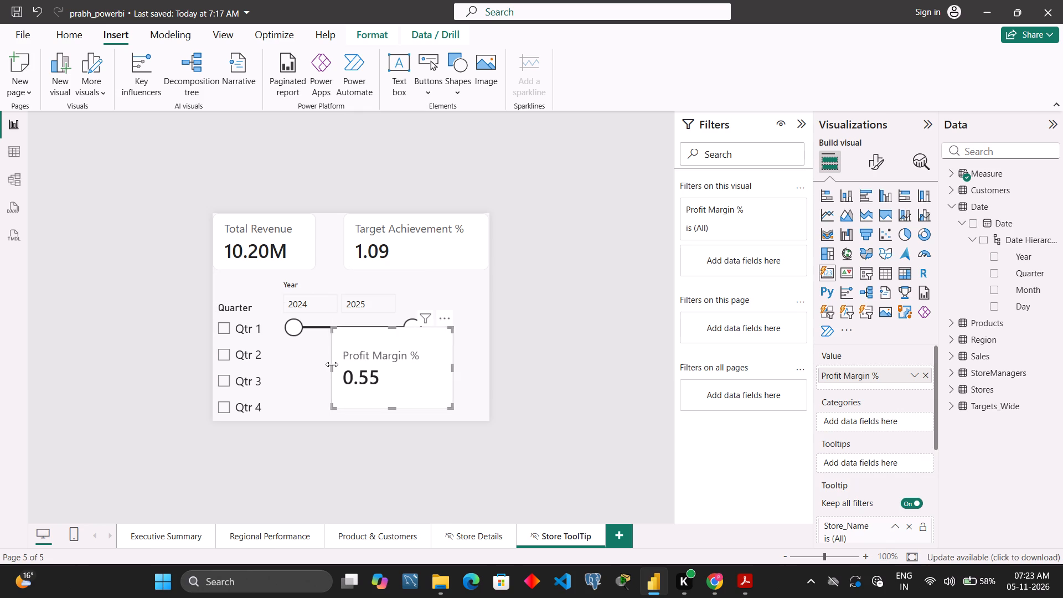
{"action": "left_click_drag", "start_coordinate": [432, 407], "coordinate": [334, 294]}
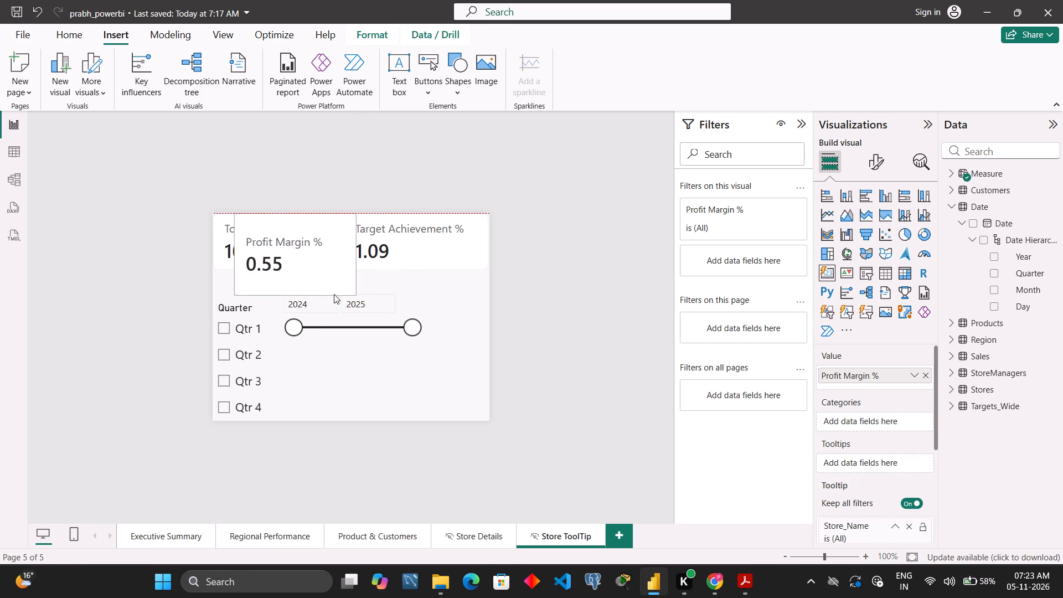
{"action": "left_click_drag", "start_coordinate": [334, 294], "coordinate": [311, 293]}
{"action": "left_click_drag", "start_coordinate": [333, 294], "coordinate": [306, 270]}
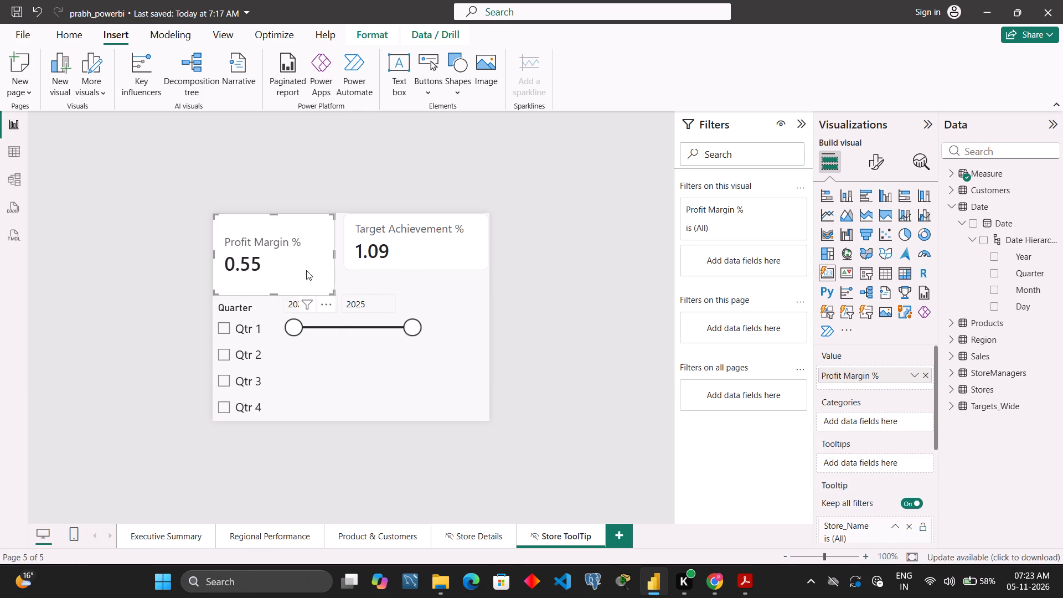
{"action": "left_click_drag", "start_coordinate": [306, 270], "coordinate": [301, 266]}
{"action": "left_click_drag", "start_coordinate": [332, 293], "coordinate": [311, 276]}
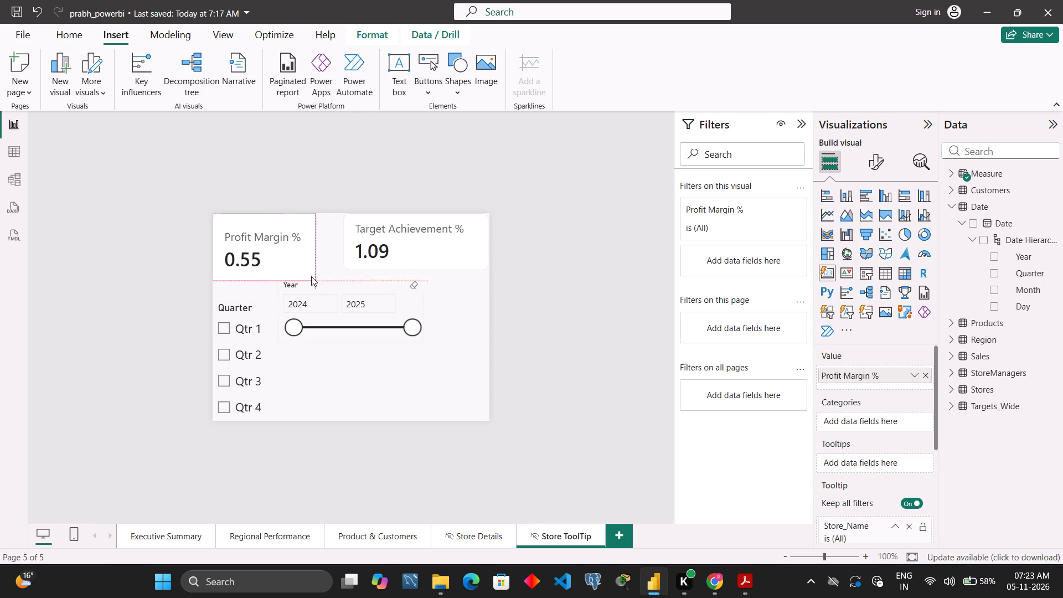
{"action": "left_click_drag", "start_coordinate": [311, 276], "coordinate": [315, 270]}
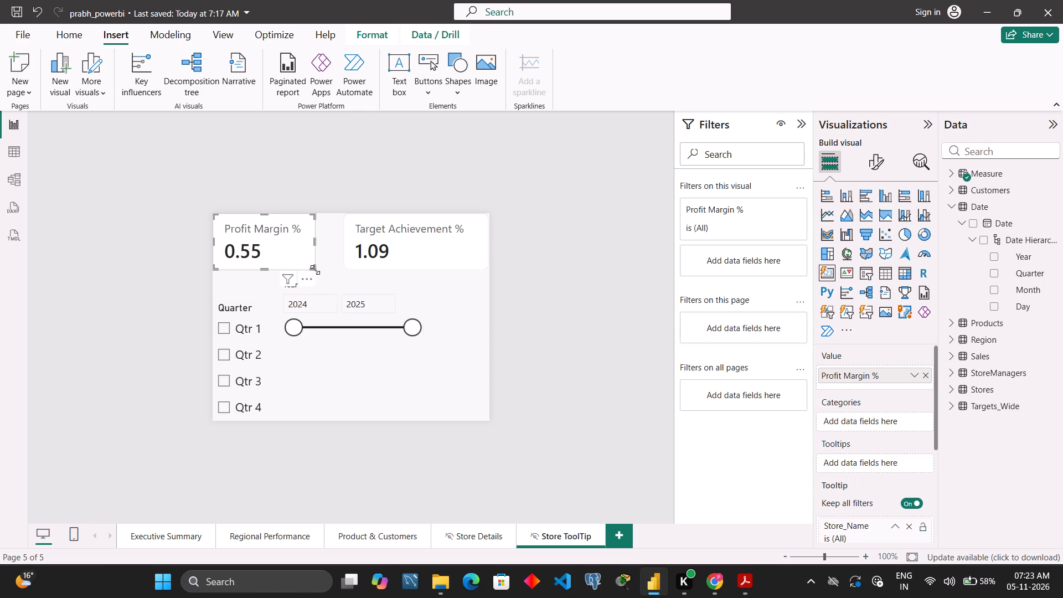
{"action": "left_click_drag", "start_coordinate": [300, 251], "coordinate": [435, 293]}
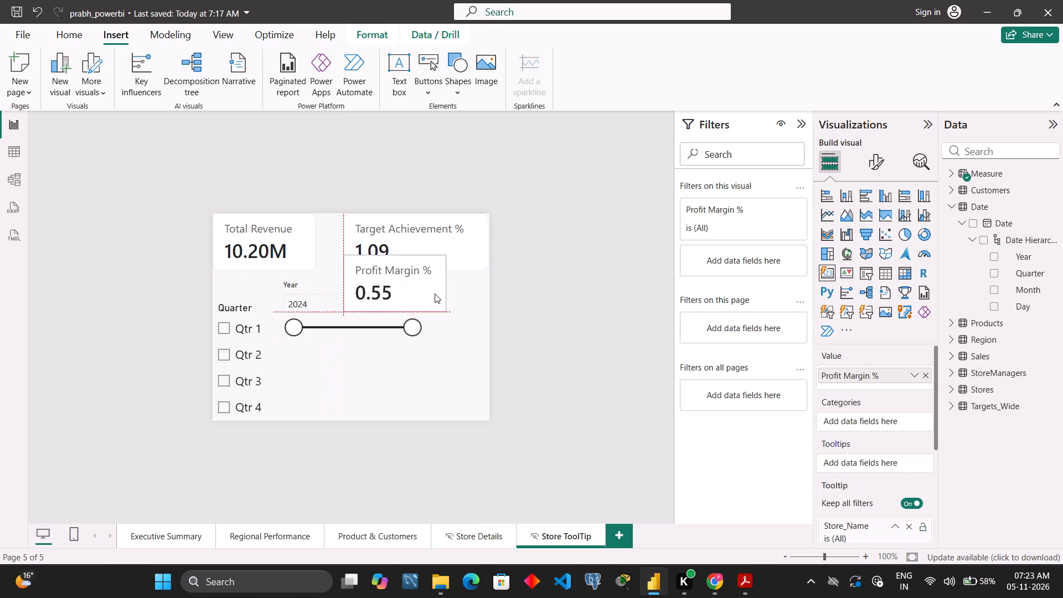
{"action": "left_click_drag", "start_coordinate": [435, 293], "coordinate": [473, 311]}
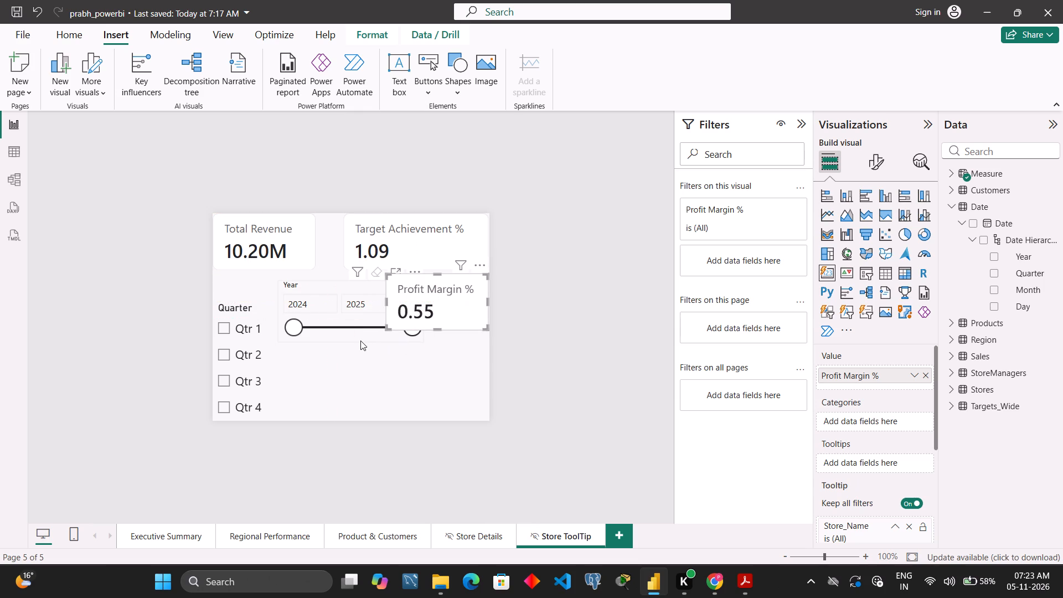
Lower the Year slicer and resize it to fit between the Quarter slicer and the Profit Margin % card.
{"action": "left_click_drag", "start_coordinate": [356, 338], "coordinate": [350, 373]}
{"action": "left_click_drag", "start_coordinate": [417, 379], "coordinate": [388, 401]}
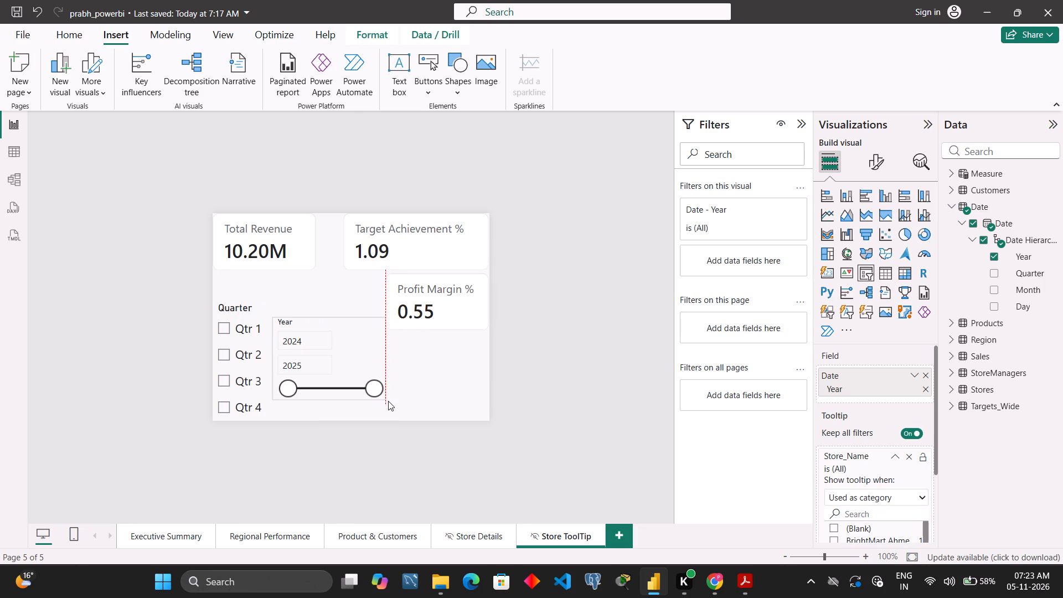
{"action": "left_click_drag", "start_coordinate": [388, 401], "coordinate": [385, 405]}
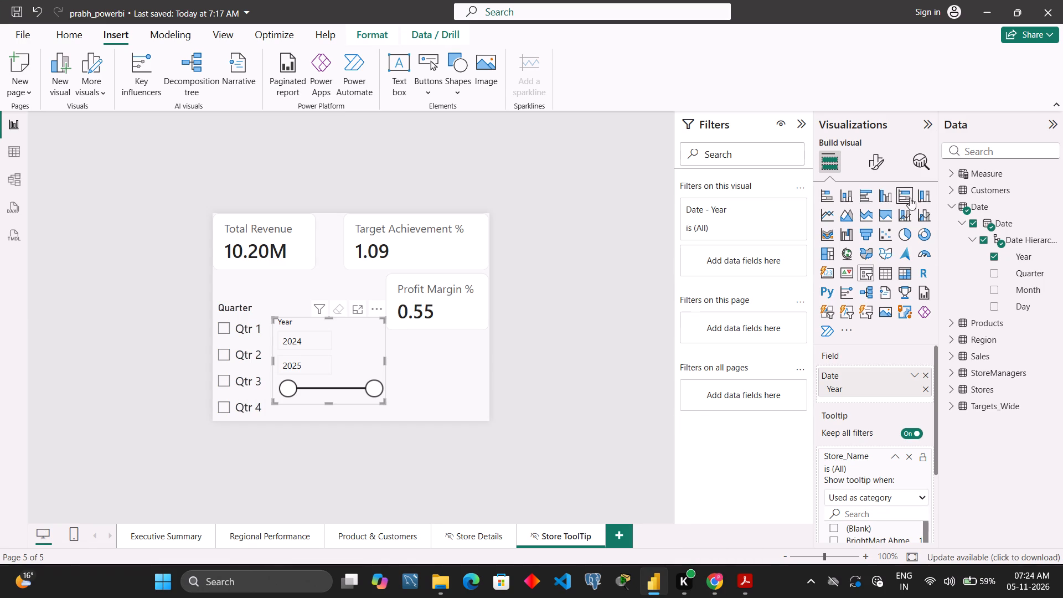
Add a Category slicer from the Products table and shrink it into the page's lower-right corner with all four categories showing.
{"action": "left_click", "coordinate": [1014, 154]}
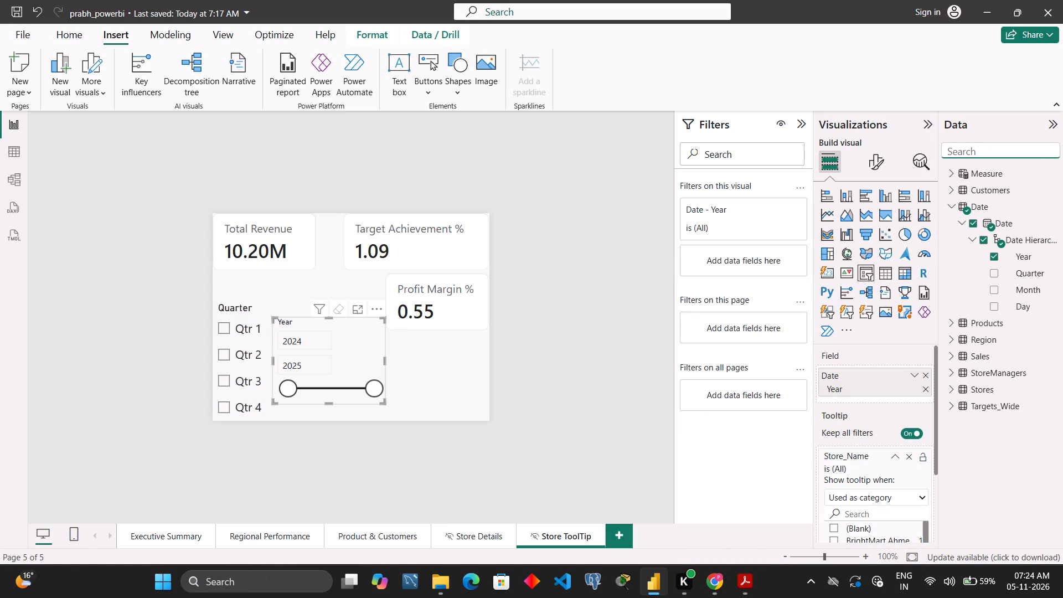
{"action": "type", "text": "cat"}
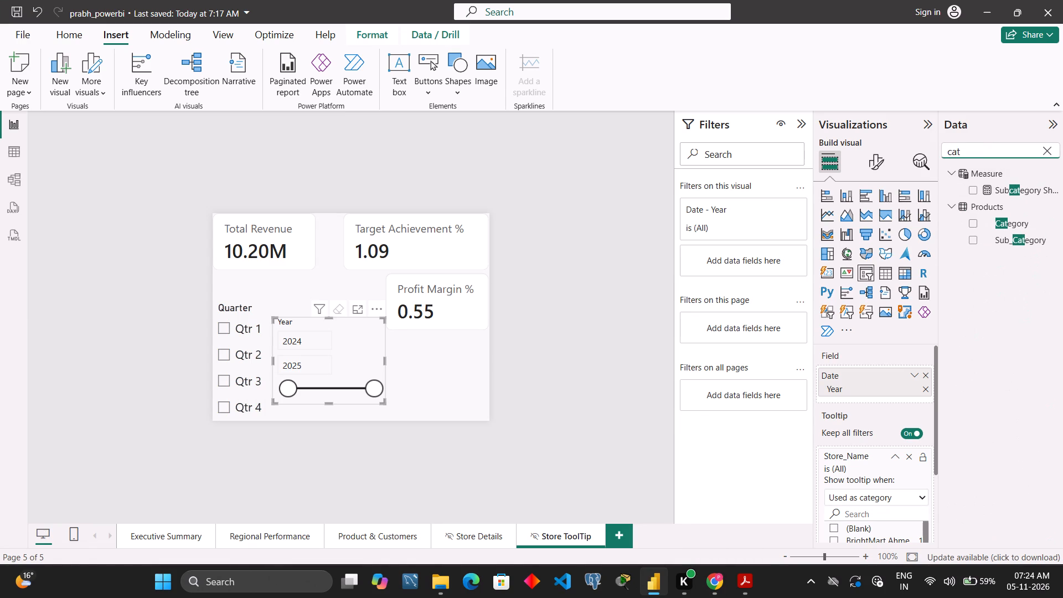
{"action": "left_click", "coordinate": [435, 346]}
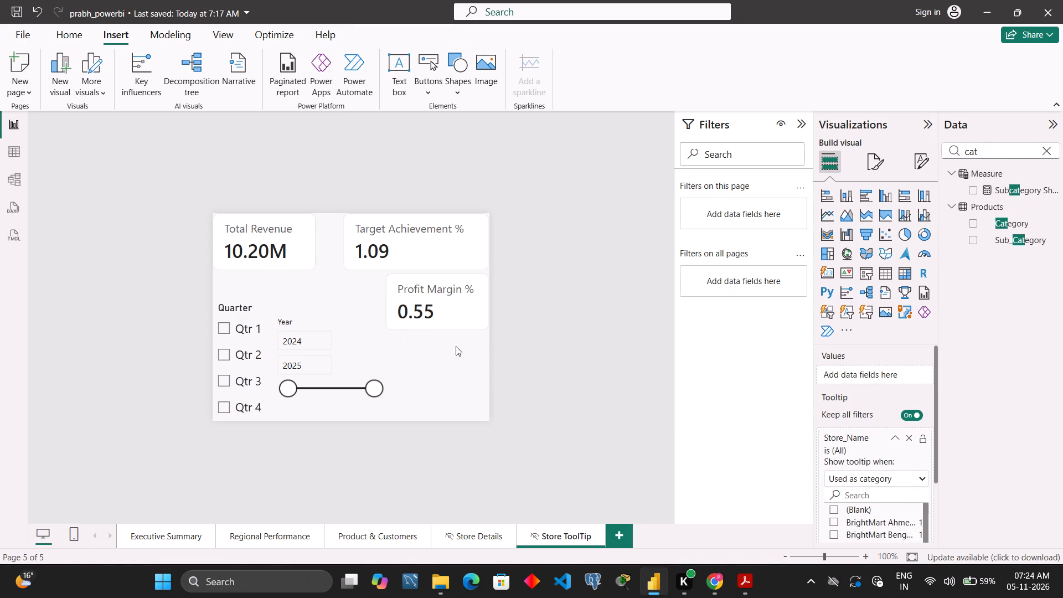
{"action": "left_click", "coordinate": [861, 267]}
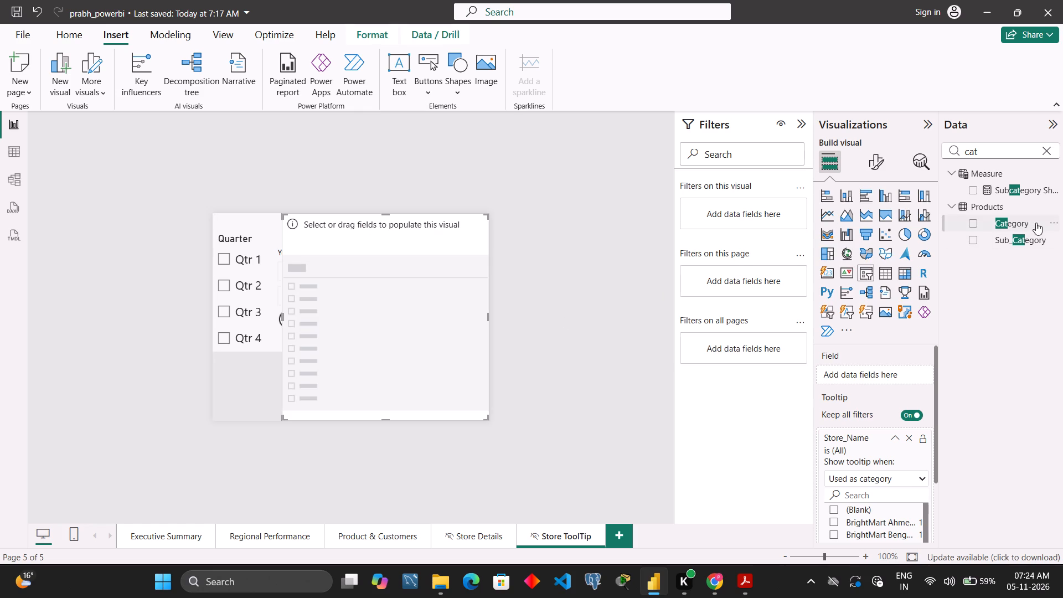
{"action": "left_click", "coordinate": [969, 220]}
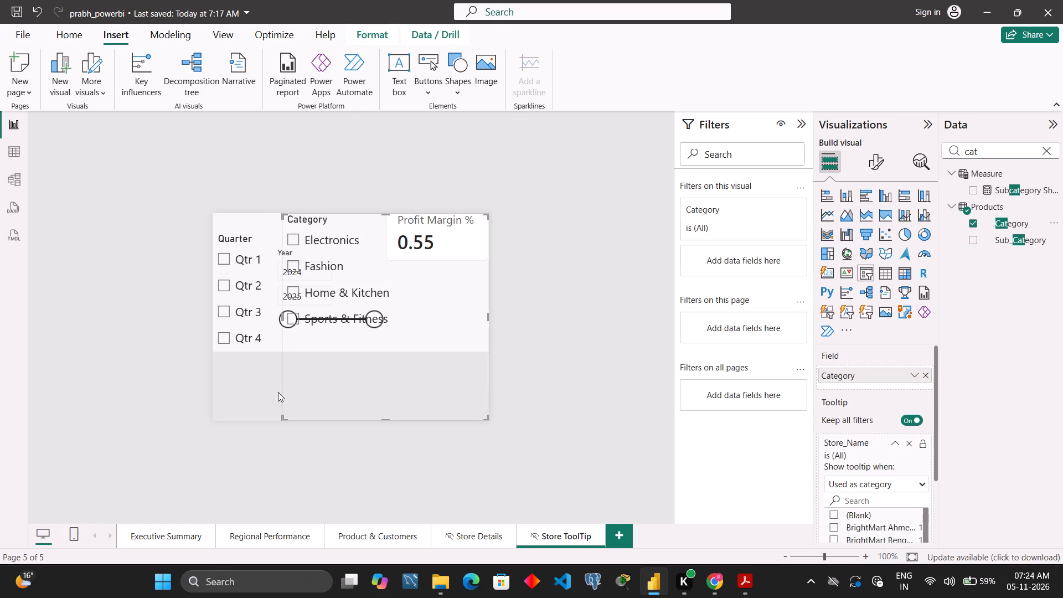
{"action": "left_click_drag", "start_coordinate": [283, 417], "coordinate": [300, 337]}
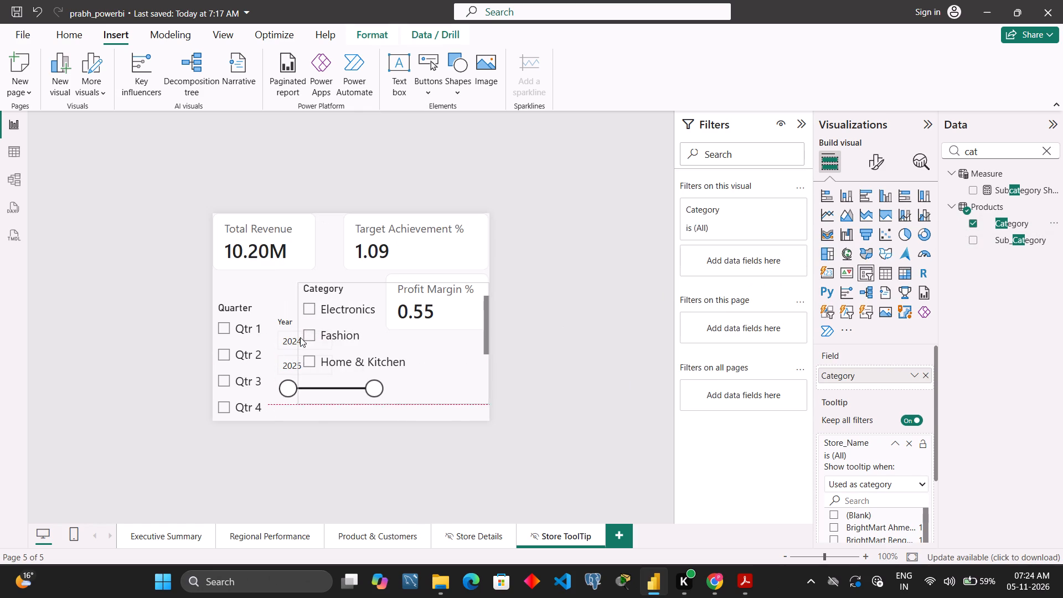
{"action": "left_click_drag", "start_coordinate": [300, 337], "coordinate": [302, 349]}
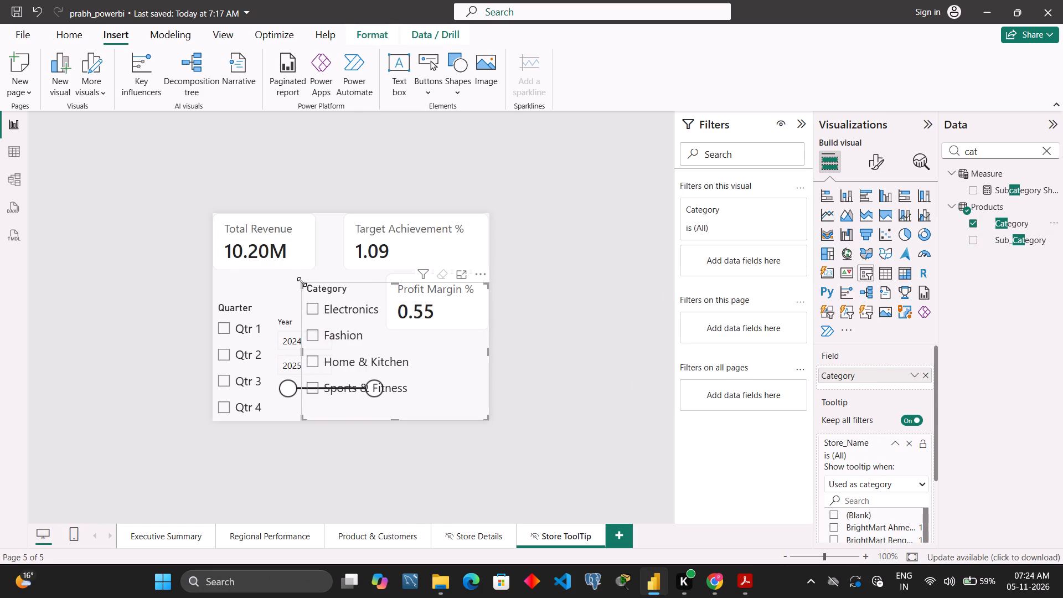
{"action": "left_click_drag", "start_coordinate": [301, 282], "coordinate": [378, 295]}
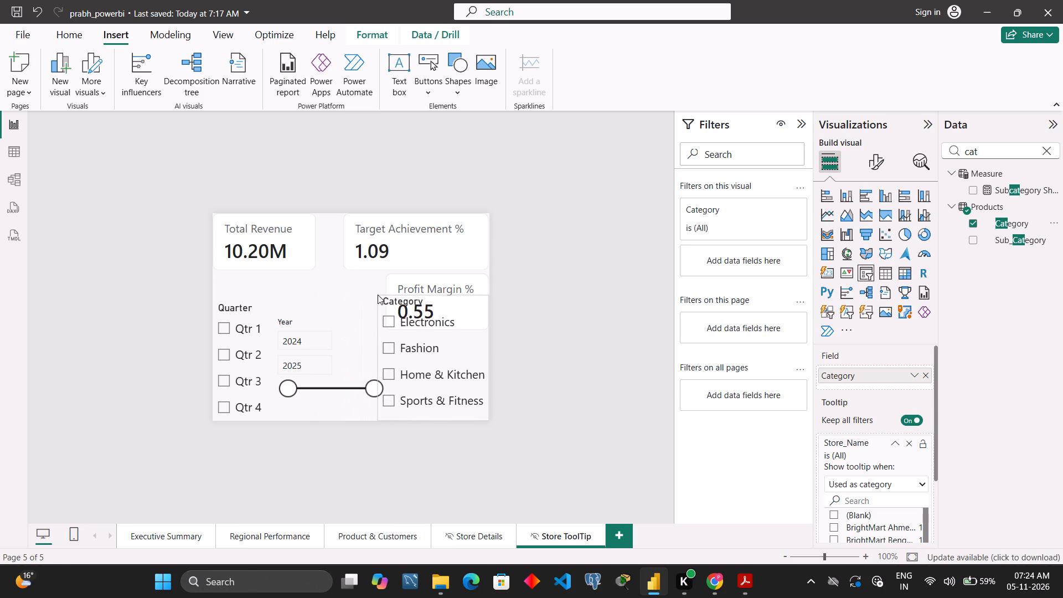
{"action": "left_click_drag", "start_coordinate": [378, 295], "coordinate": [378, 294]}
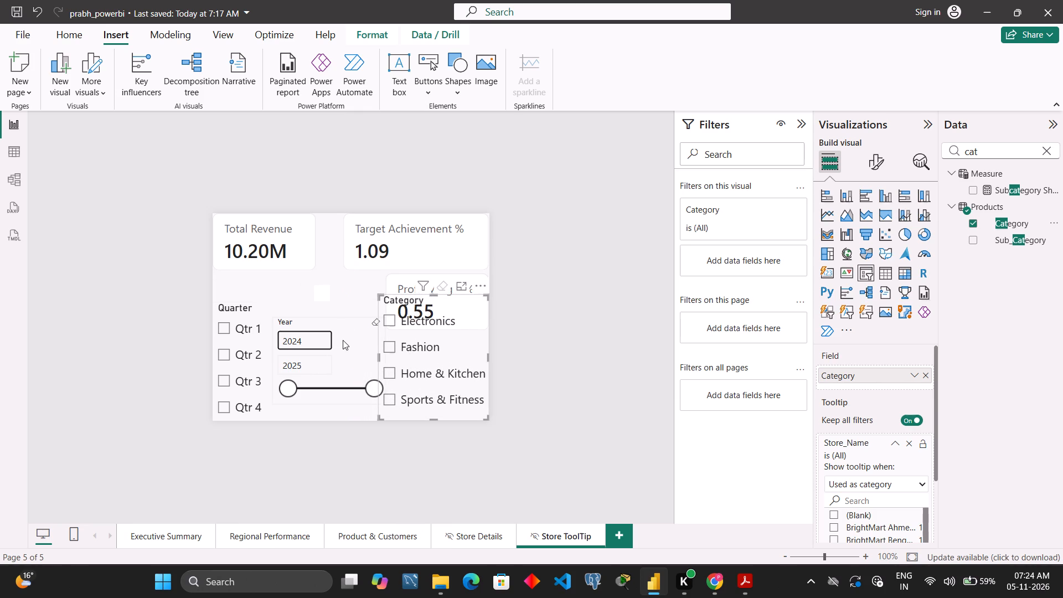
Move the Year and Quarter slicers up directly below the cards, narrowing the Quarter slicer to the width of its labels.
{"action": "left_click_drag", "start_coordinate": [347, 342], "coordinate": [347, 299]}
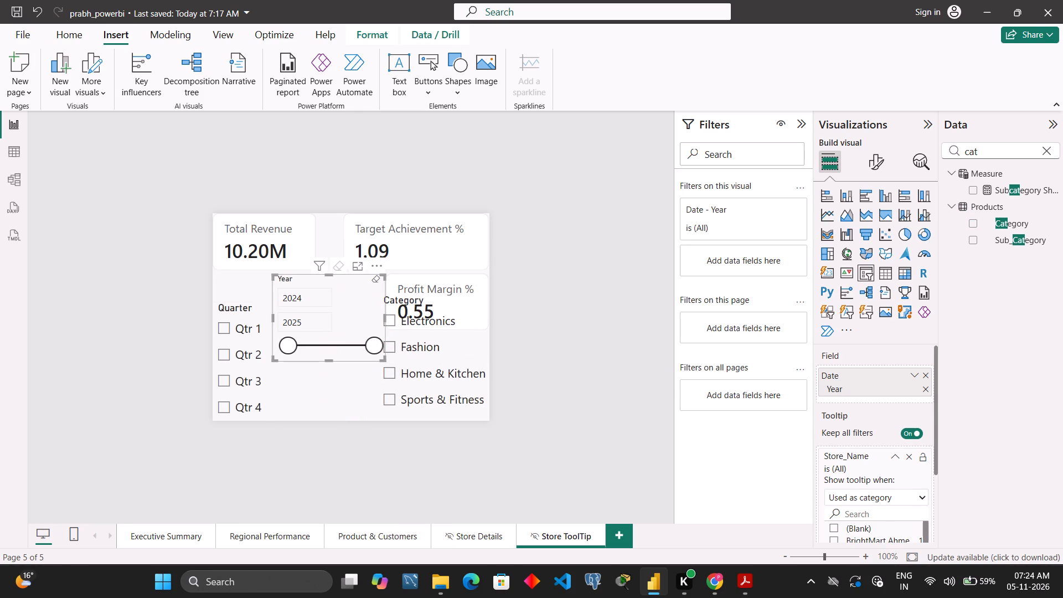
{"action": "left_click", "coordinate": [258, 309]}
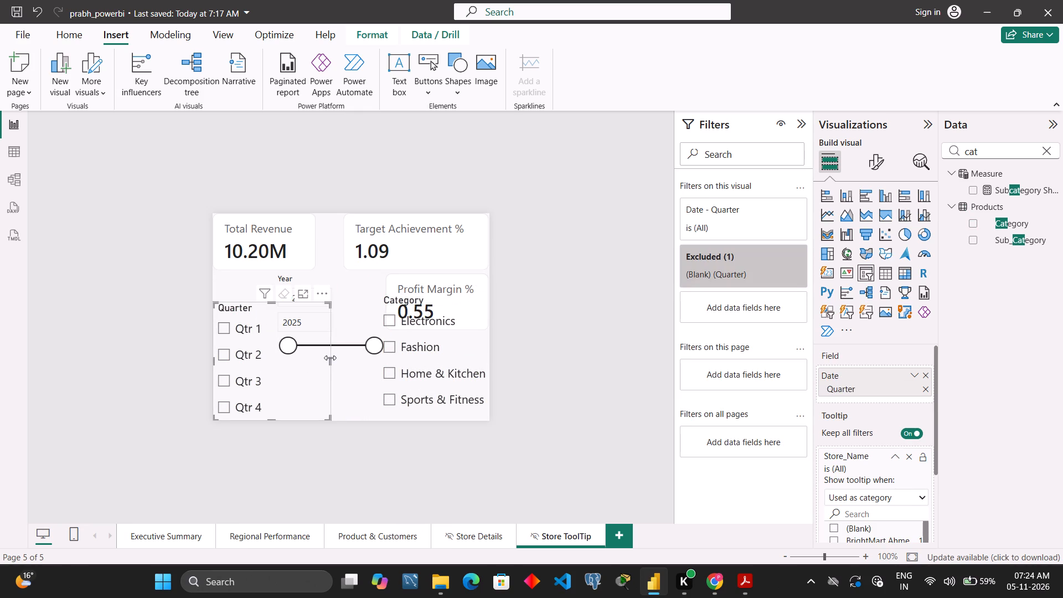
{"action": "left_click_drag", "start_coordinate": [330, 358], "coordinate": [273, 358]}
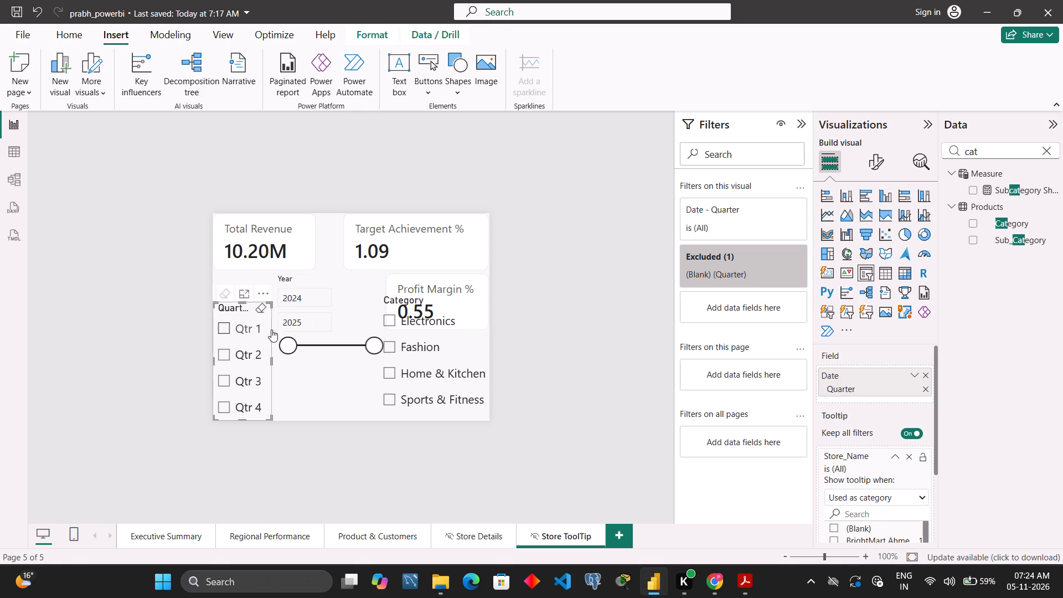
{"action": "left_click_drag", "start_coordinate": [270, 360], "coordinate": [271, 366]}
{"action": "left_click_drag", "start_coordinate": [263, 320], "coordinate": [266, 290]}
{"action": "left_click", "coordinate": [318, 382]}
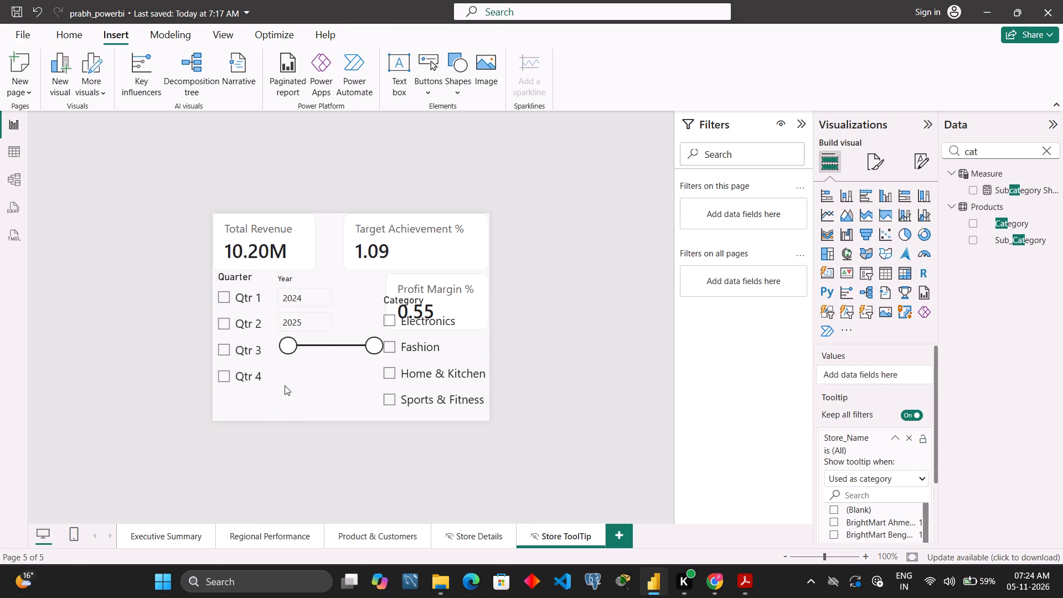
{"action": "left_click", "coordinate": [249, 388]}
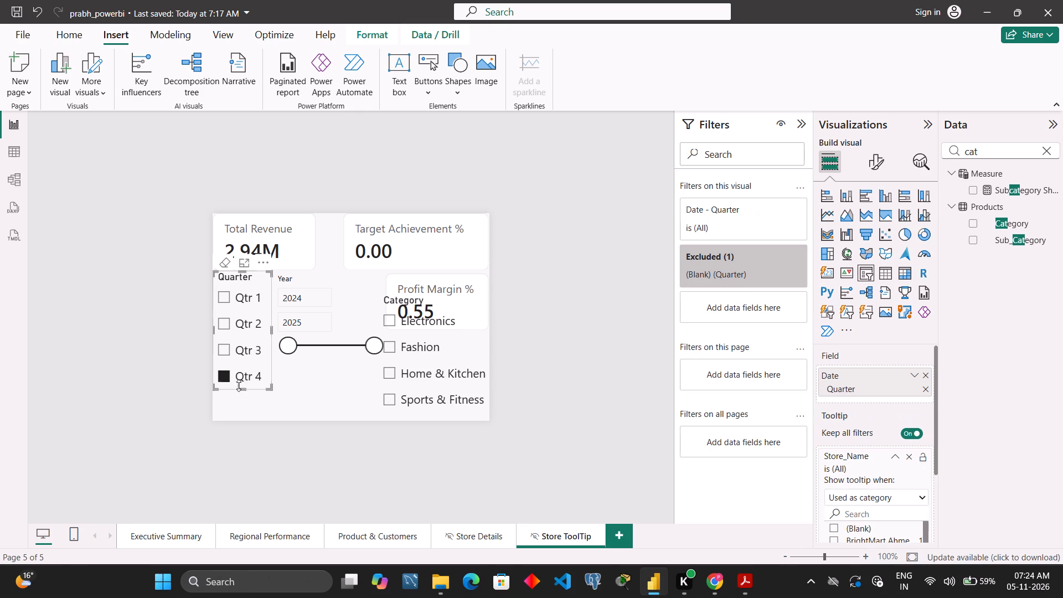
{"action": "left_click", "coordinate": [223, 376]}
{"action": "left_click", "coordinate": [242, 390]}
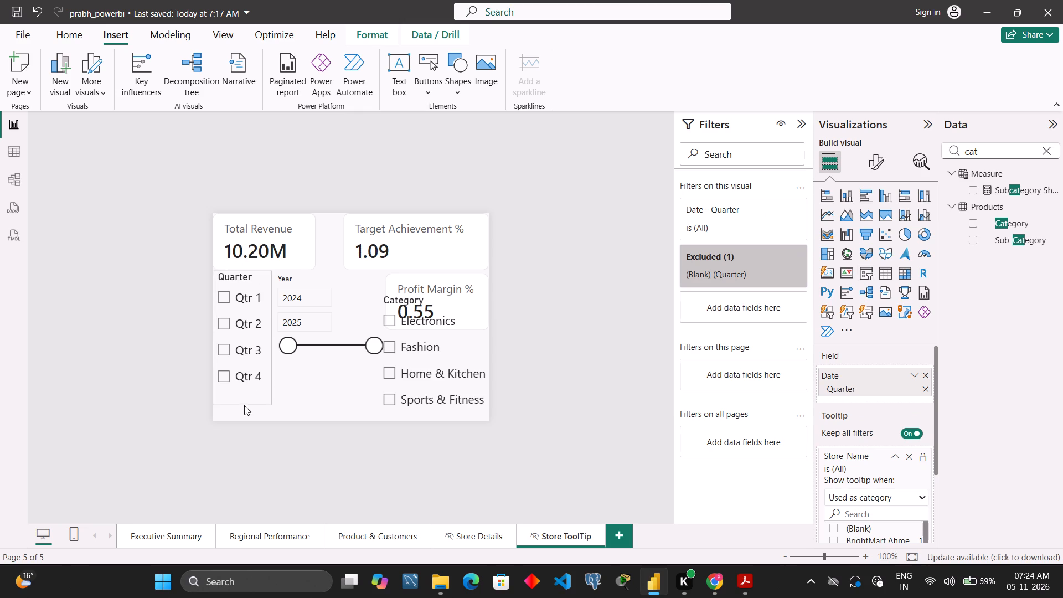
{"action": "left_click", "coordinate": [337, 379]}
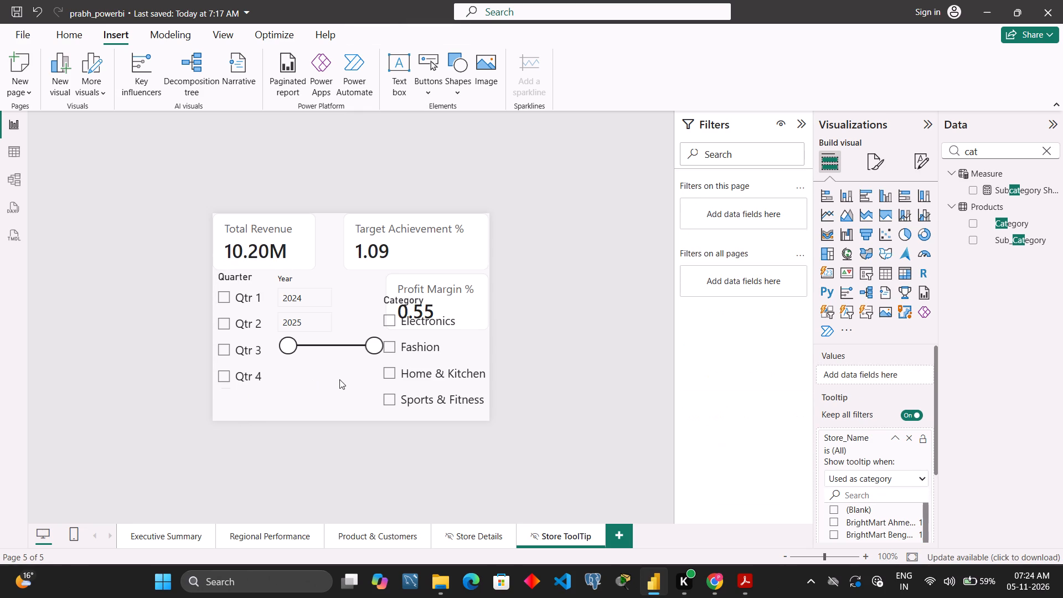
Move the Year slicer out of the way and place the Category slicer next to the Quarter slicer.
{"action": "left_click_drag", "start_coordinate": [328, 354], "coordinate": [328, 378]}
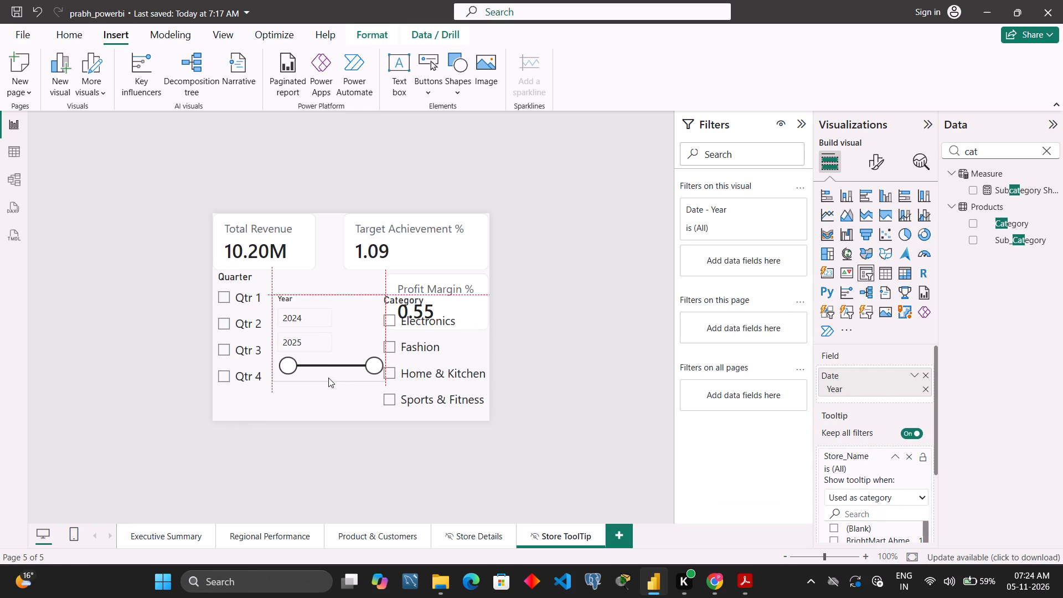
{"action": "left_click_drag", "start_coordinate": [328, 378], "coordinate": [357, 362]}
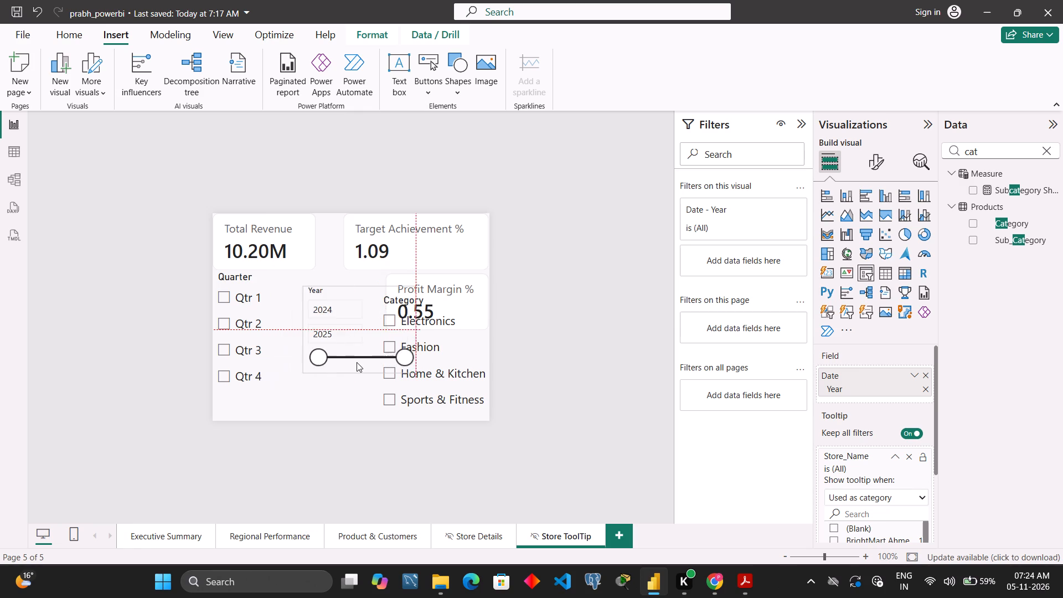
{"action": "left_click_drag", "start_coordinate": [357, 362], "coordinate": [381, 338]}
{"action": "left_click_drag", "start_coordinate": [417, 412], "coordinate": [405, 412]}
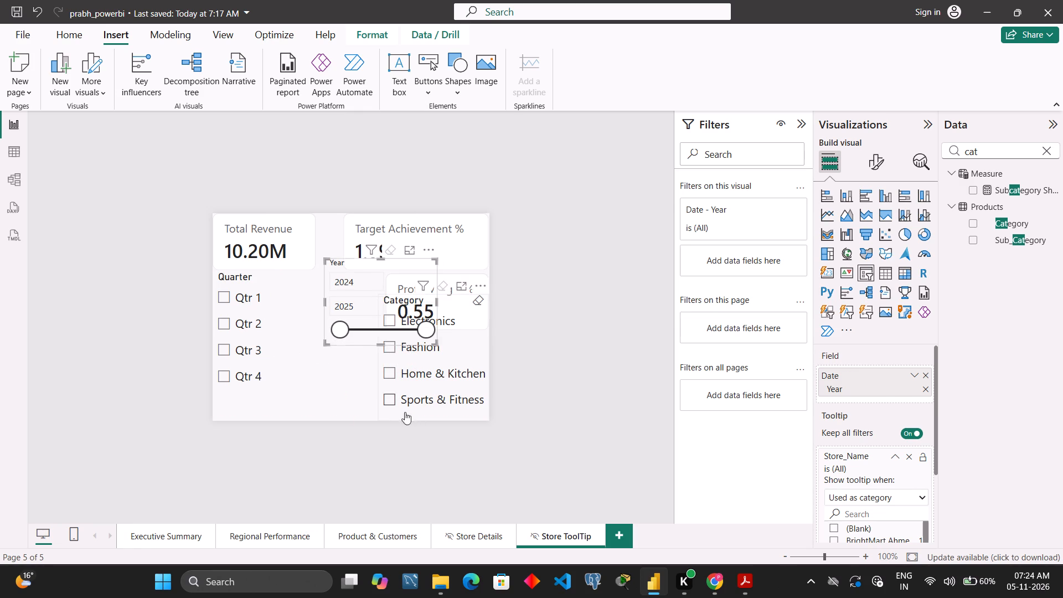
{"action": "left_click_drag", "start_coordinate": [405, 412], "coordinate": [314, 392]}
Place the Year slicer directly below the Profit Margin % card and narrow it to match the card's width.
{"action": "left_click_drag", "start_coordinate": [410, 339], "coordinate": [468, 401]}
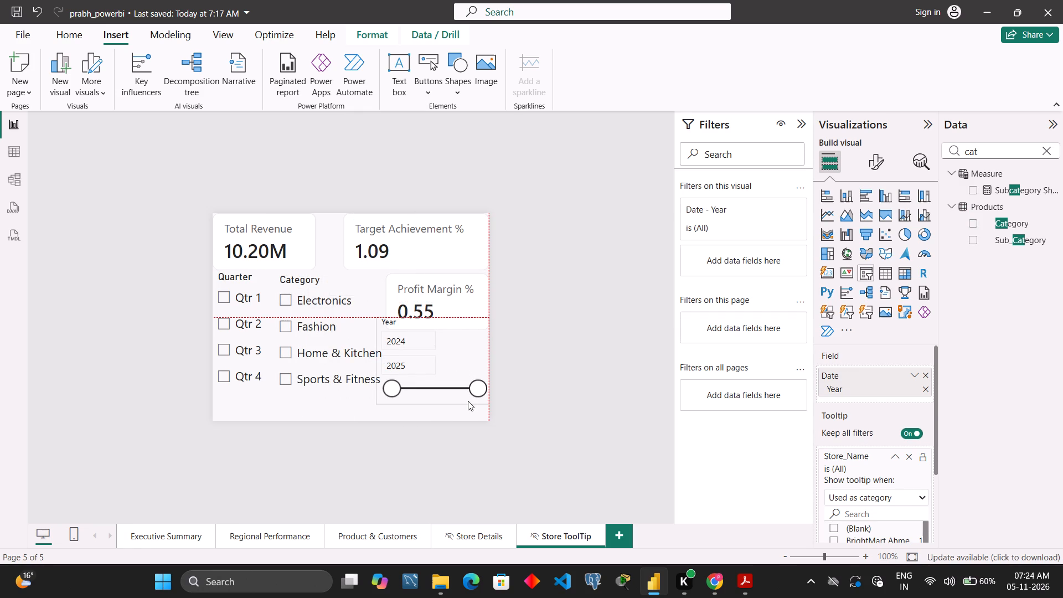
{"action": "left_click_drag", "start_coordinate": [468, 401], "coordinate": [468, 407]}
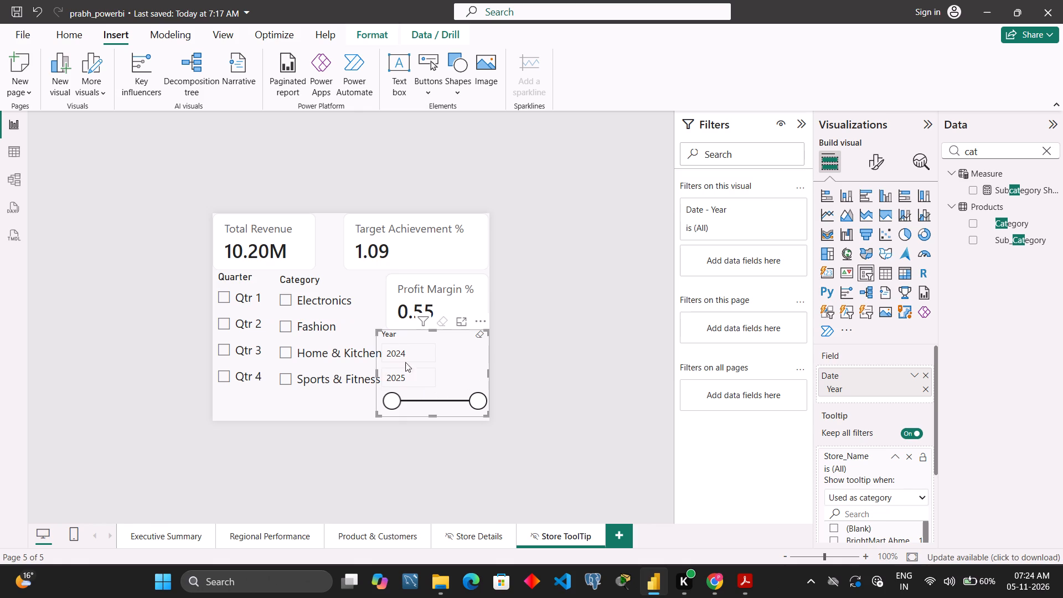
{"action": "left_click_drag", "start_coordinate": [376, 329], "coordinate": [390, 336]}
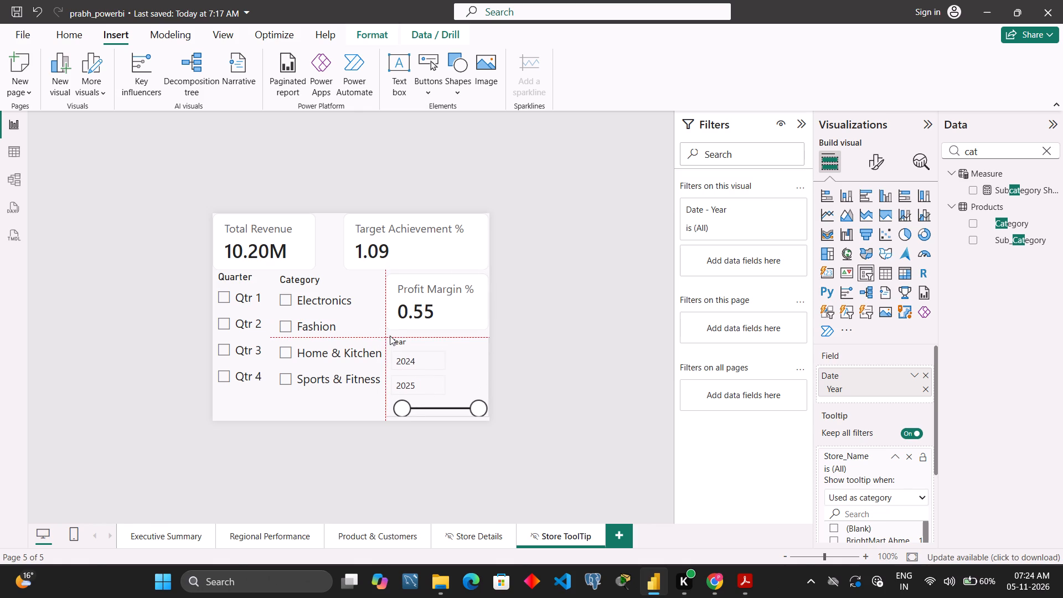
{"action": "left_click_drag", "start_coordinate": [390, 336], "coordinate": [386, 333]}
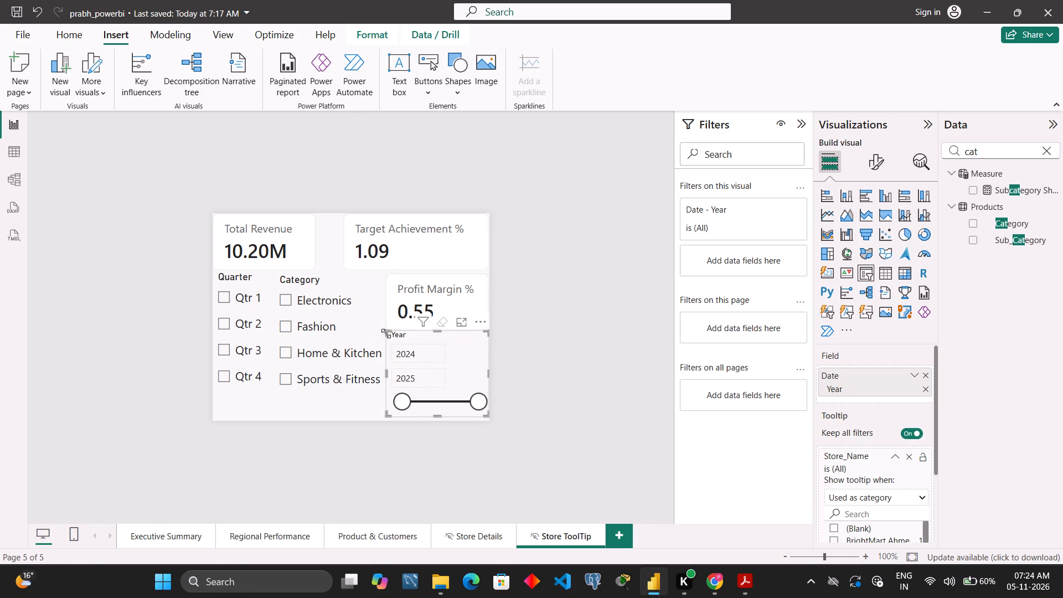
Lower the Category, Quarter and Year slicers toward the page's bottom edge, keeping the Quarter and Category headings level.
{"action": "left_click", "coordinate": [310, 405]}
{"action": "left_click_drag", "start_coordinate": [334, 392], "coordinate": [338, 405]}
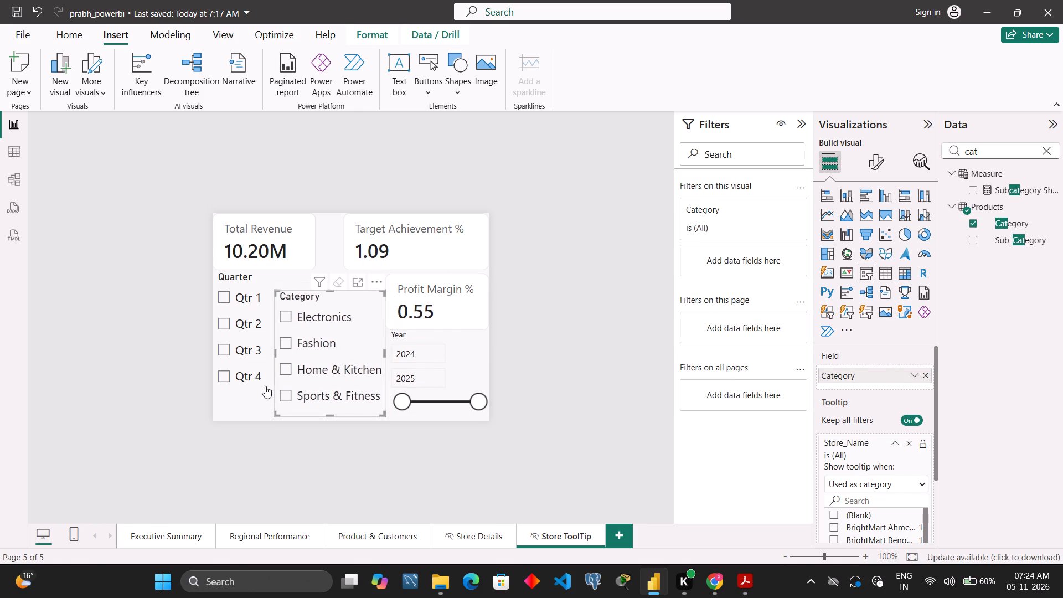
{"action": "left_click_drag", "start_coordinate": [252, 383], "coordinate": [251, 399]}
{"action": "left_click", "coordinate": [552, 355]}
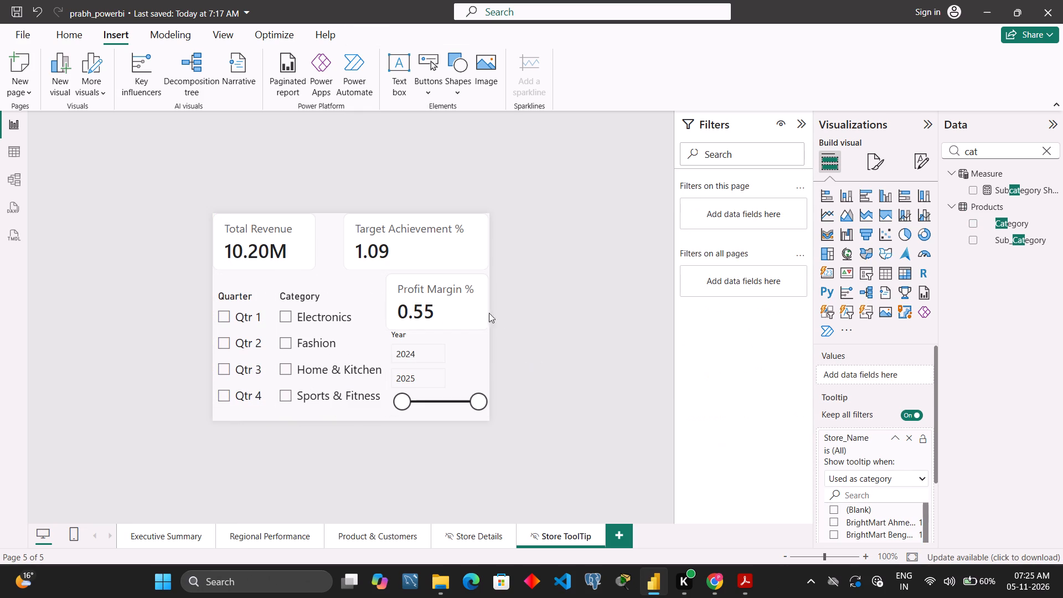
{"action": "left_click_drag", "start_coordinate": [458, 361], "coordinate": [460, 369]}
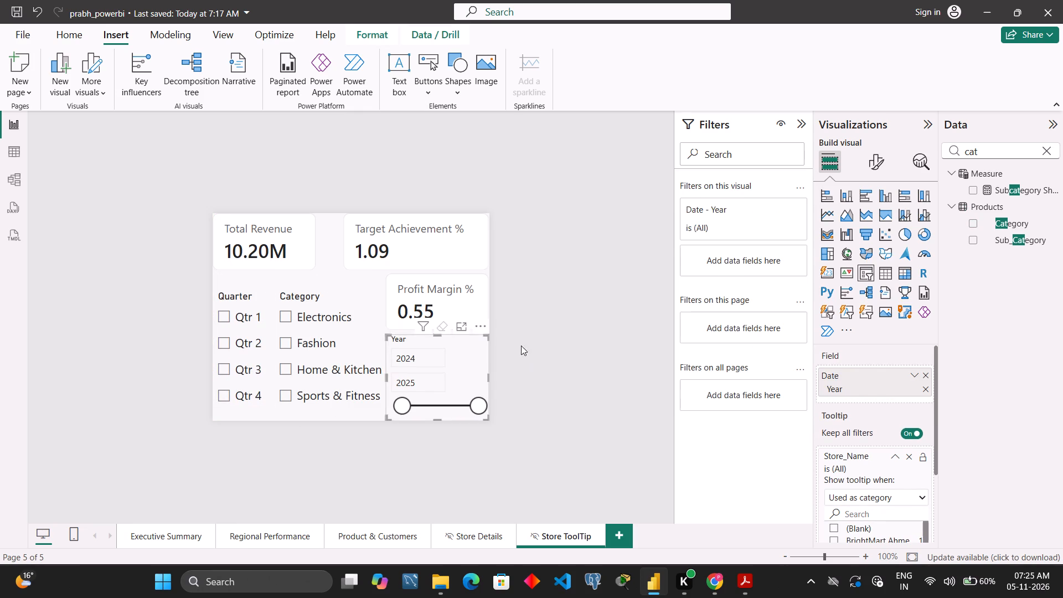
Switch to ChatGPT in Chrome and read the slicer recommendations for pages 5 and 6 and the quick checklist.
{"action": "left_click", "coordinate": [603, 341]}
{"action": "left_click", "coordinate": [701, 581]}
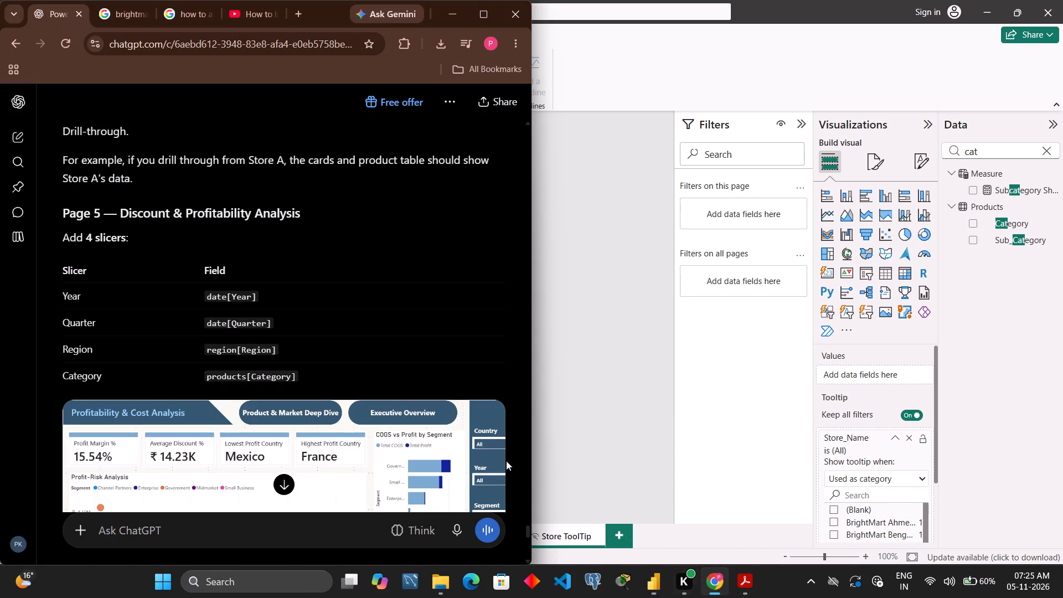
{"action": "scroll", "coordinate": [276, 272], "scroll_direction": "down", "scroll_amount": 8}
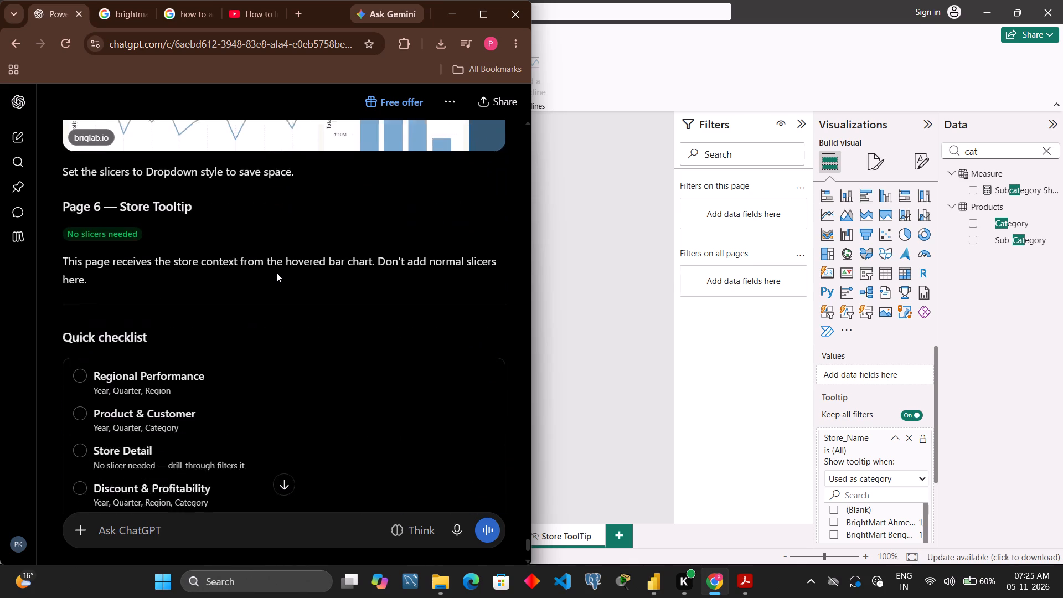
{"action": "scroll", "coordinate": [276, 272], "scroll_direction": "down", "scroll_amount": 8}
Return to Power BI and review the Store Details, Product & Customers and Regional Performance pages.
{"action": "left_click", "coordinate": [620, 241]}
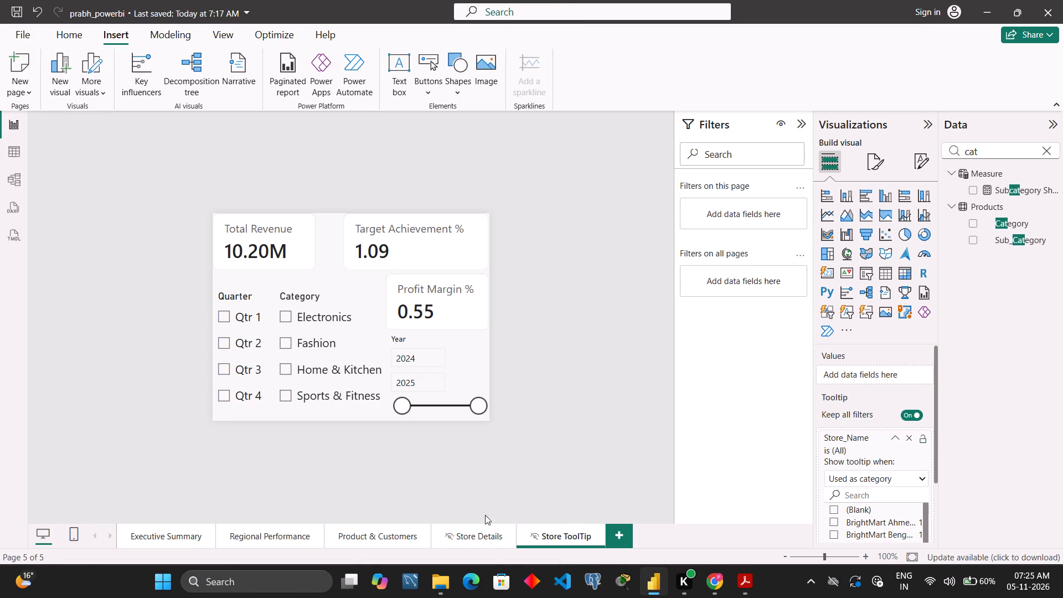
{"action": "left_click", "coordinate": [471, 536]}
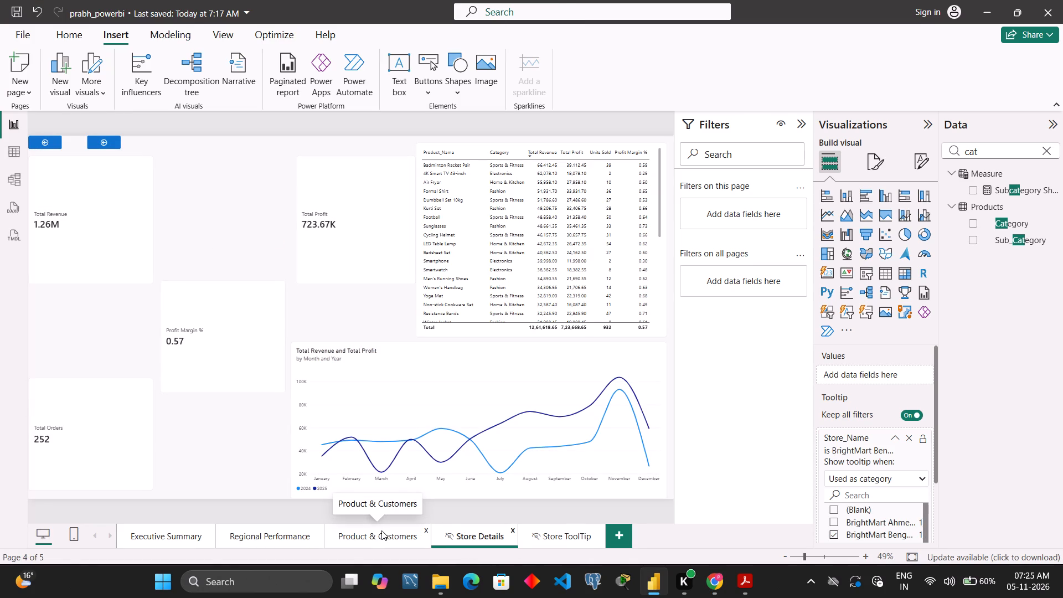
{"action": "left_click", "coordinate": [381, 530]}
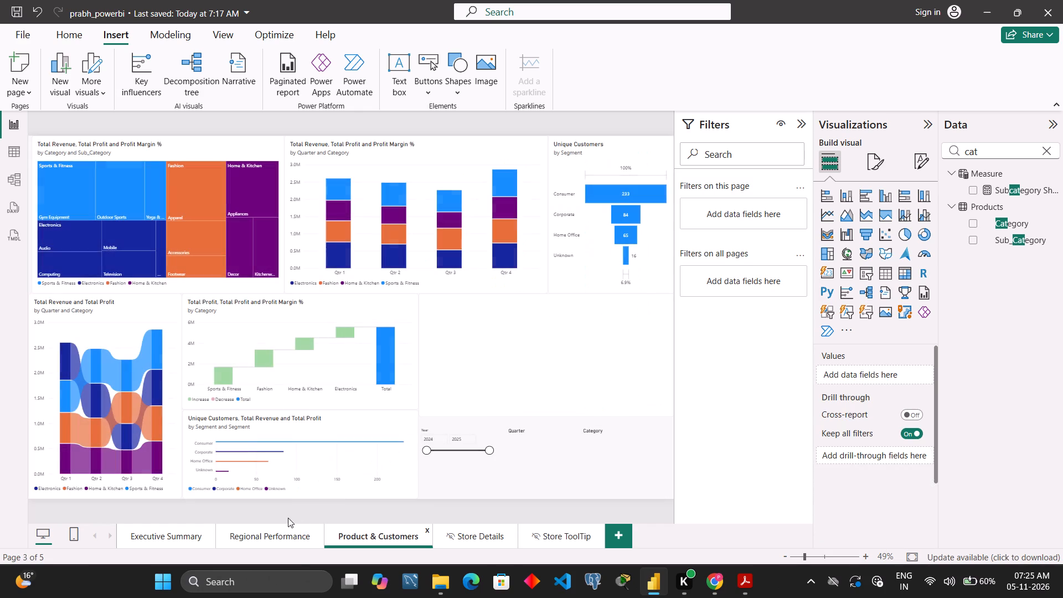
{"action": "left_click", "coordinate": [287, 550]}
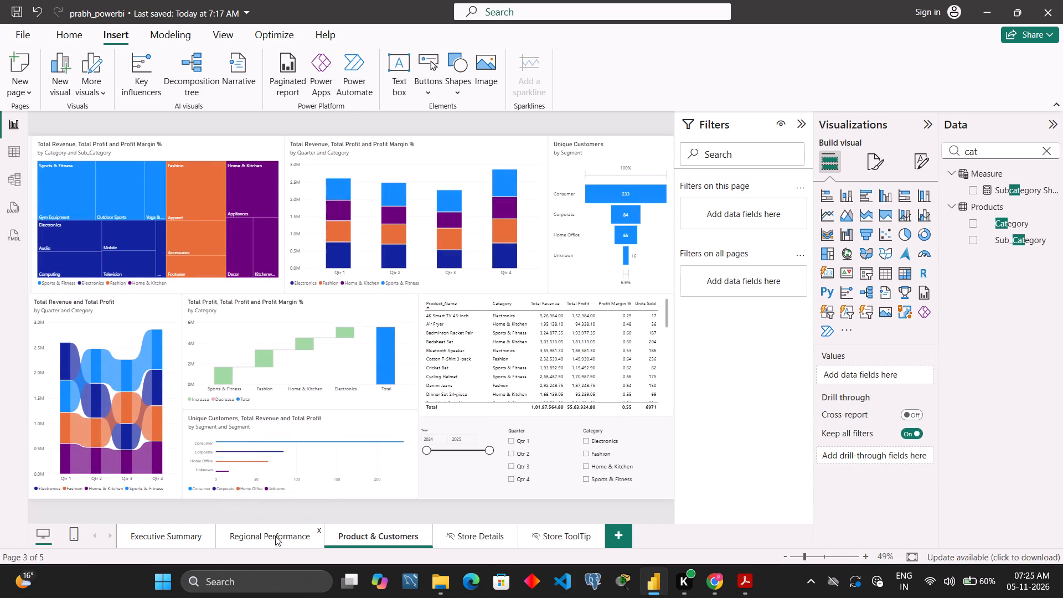
{"action": "left_click", "coordinate": [271, 541]}
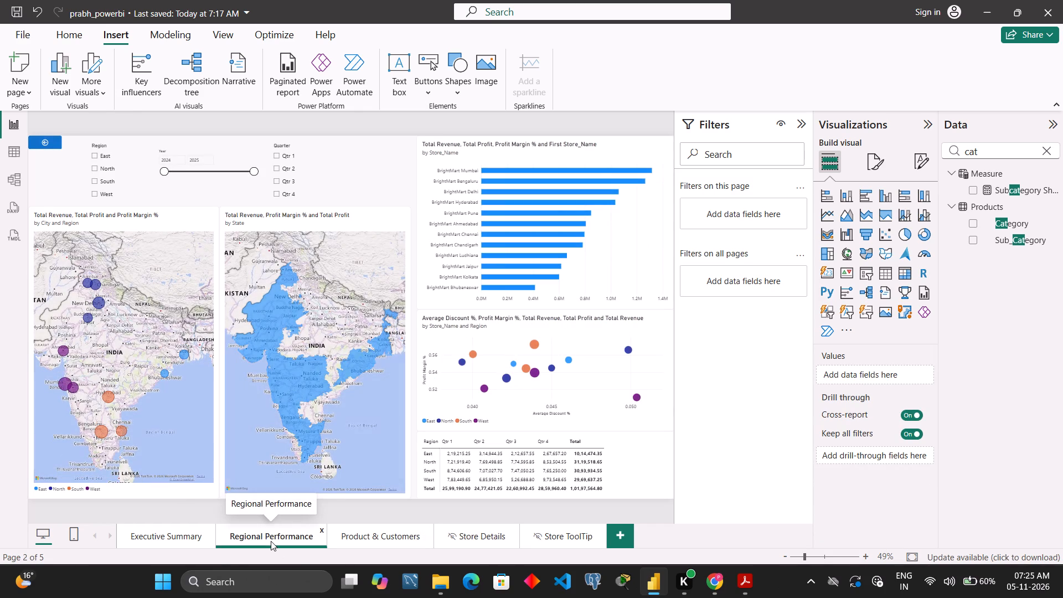
On the Executive Summary page, move the empty image placeholder from beside the gauge to the blank area below the Region slicer.
{"action": "left_click", "coordinate": [163, 533]}
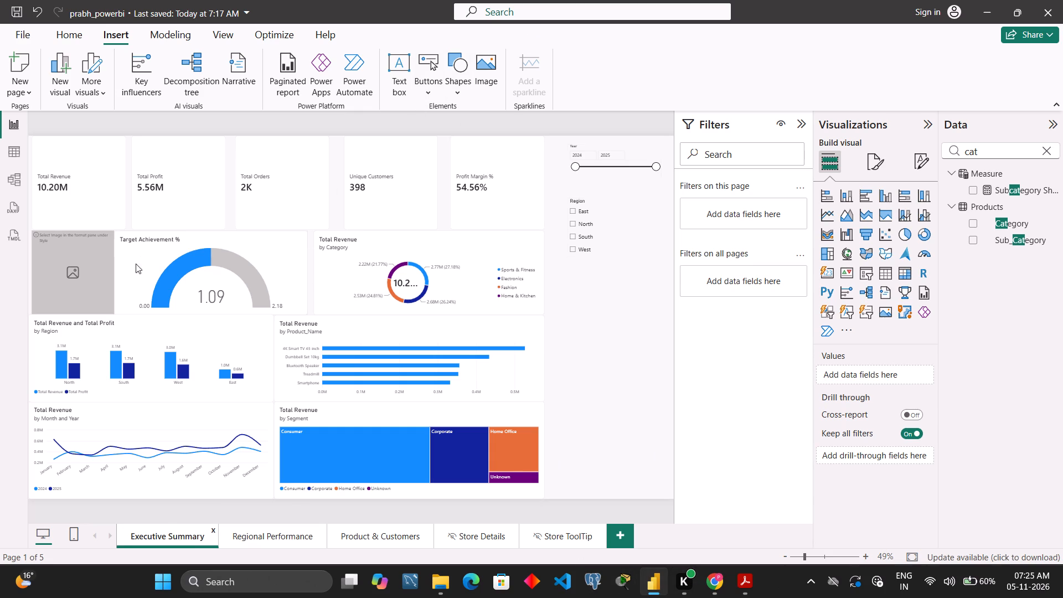
{"action": "left_click", "coordinate": [87, 276]}
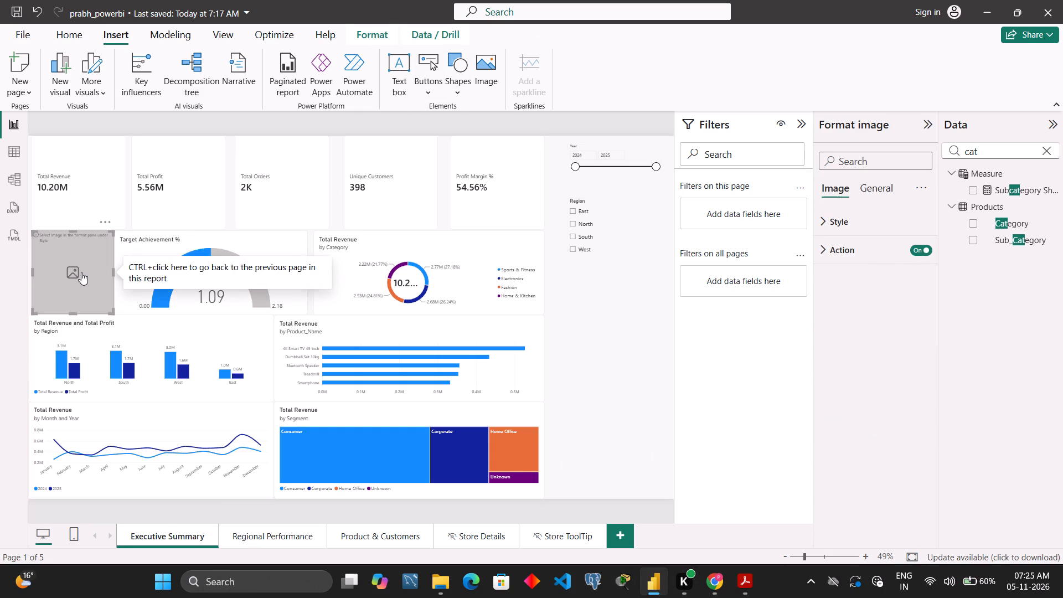
{"action": "left_click_drag", "start_coordinate": [81, 272], "coordinate": [613, 361]}
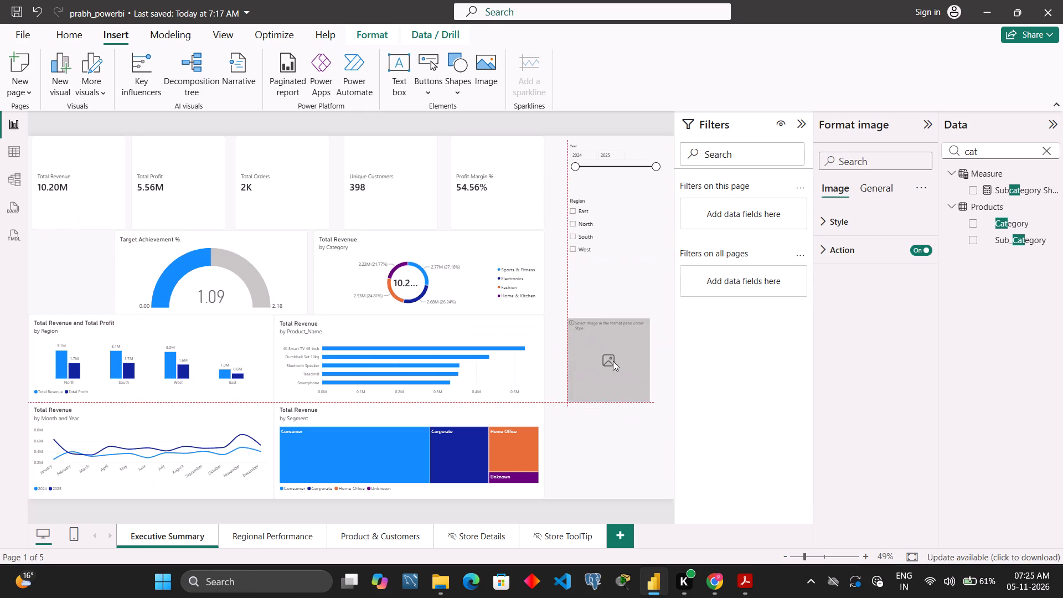
{"action": "left_click_drag", "start_coordinate": [613, 361], "coordinate": [611, 351]}
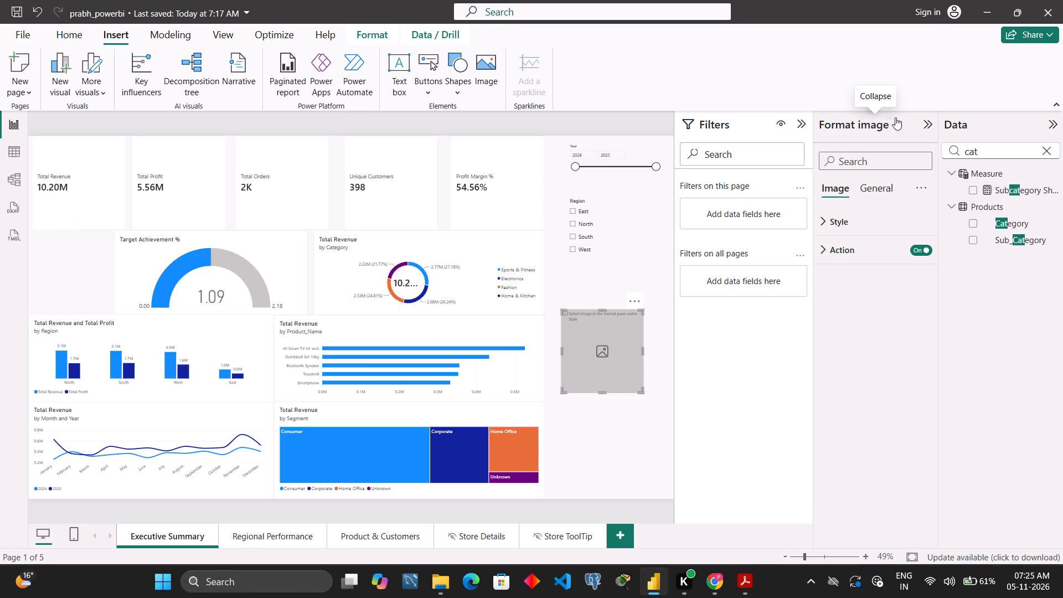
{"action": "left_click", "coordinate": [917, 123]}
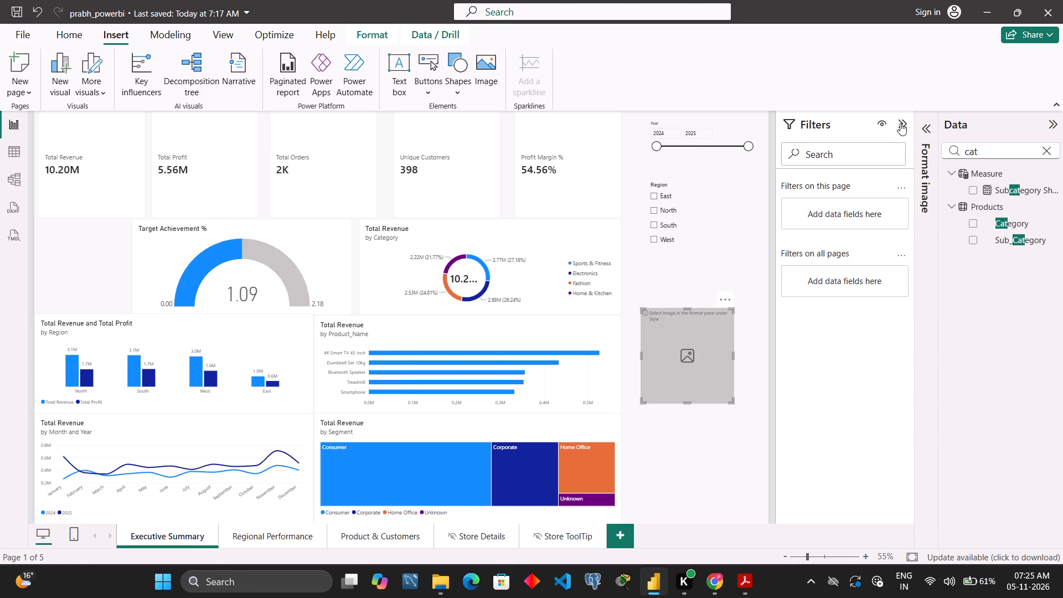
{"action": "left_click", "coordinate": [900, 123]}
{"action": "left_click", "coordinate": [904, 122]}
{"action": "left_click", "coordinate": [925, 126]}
Upload the cropped-brightmart-1 logo from the Downloads folder into the image placeholder's style settings.
{"action": "left_click", "coordinate": [869, 217]}
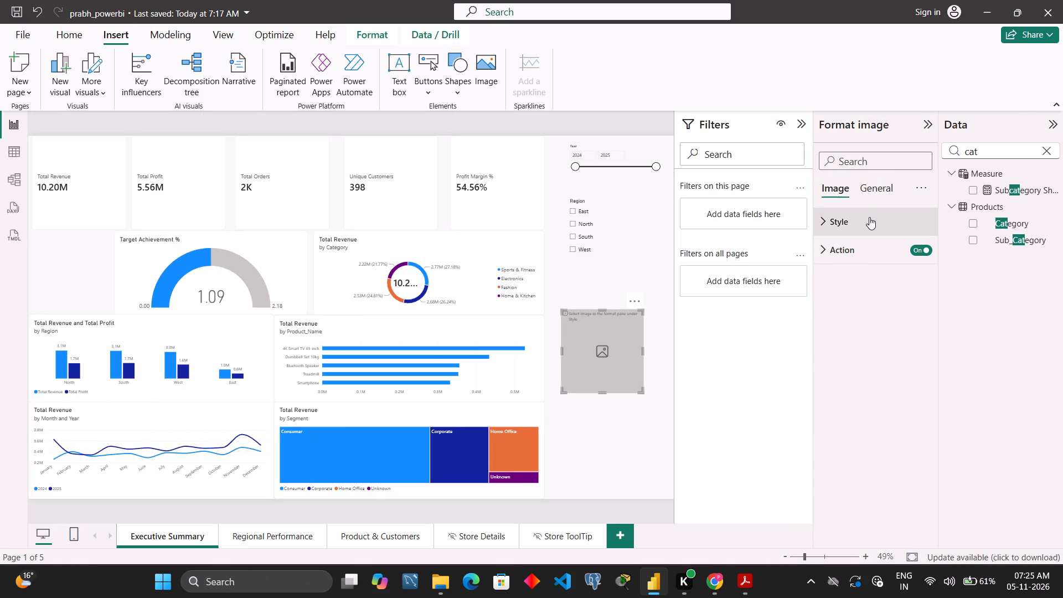
{"action": "left_click", "coordinate": [890, 319]}
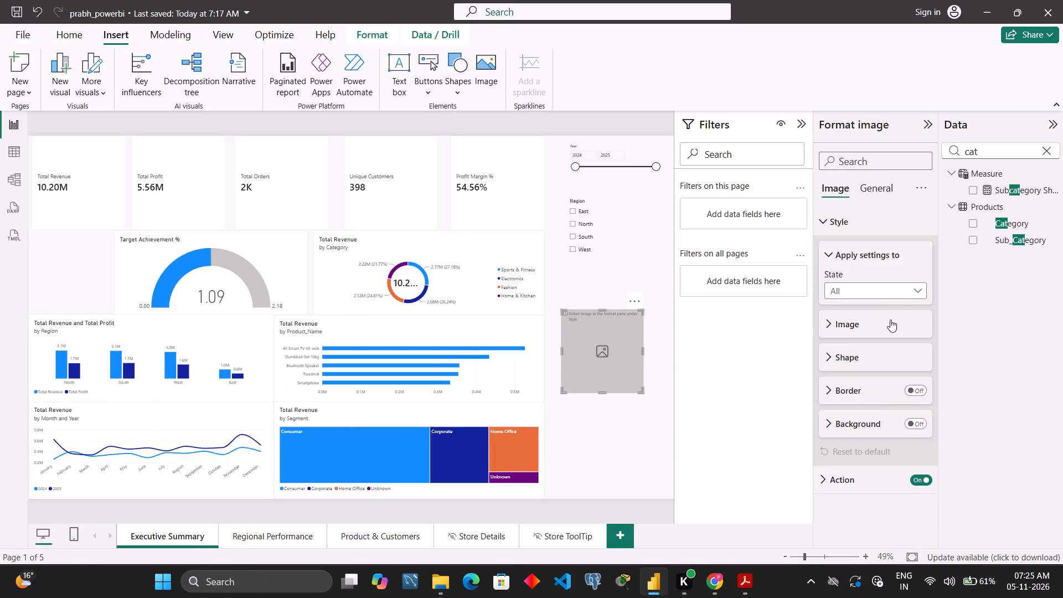
{"action": "left_click", "coordinate": [900, 359]}
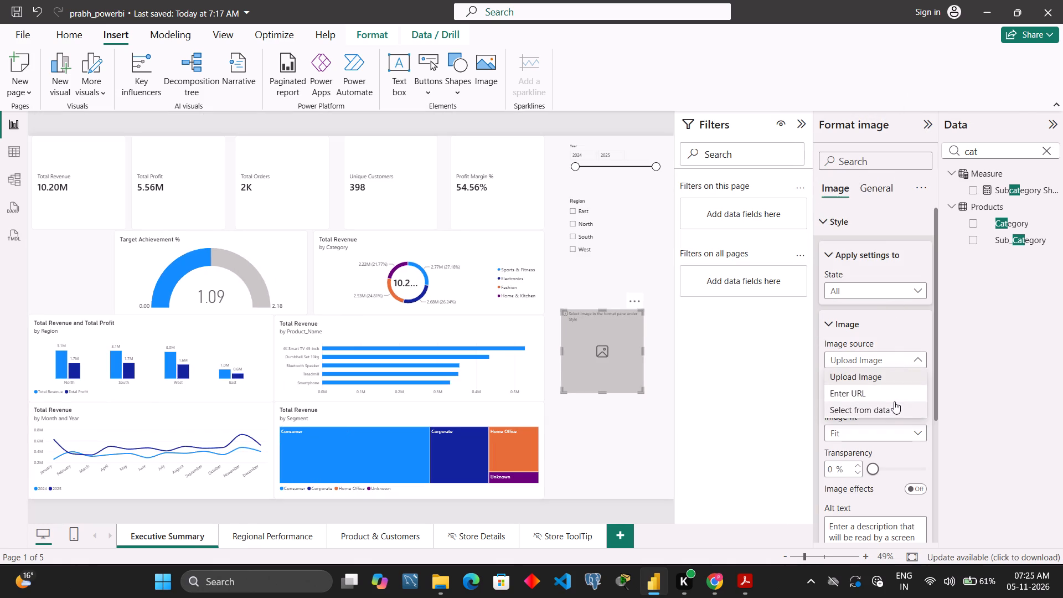
{"action": "left_click", "coordinate": [896, 379]}
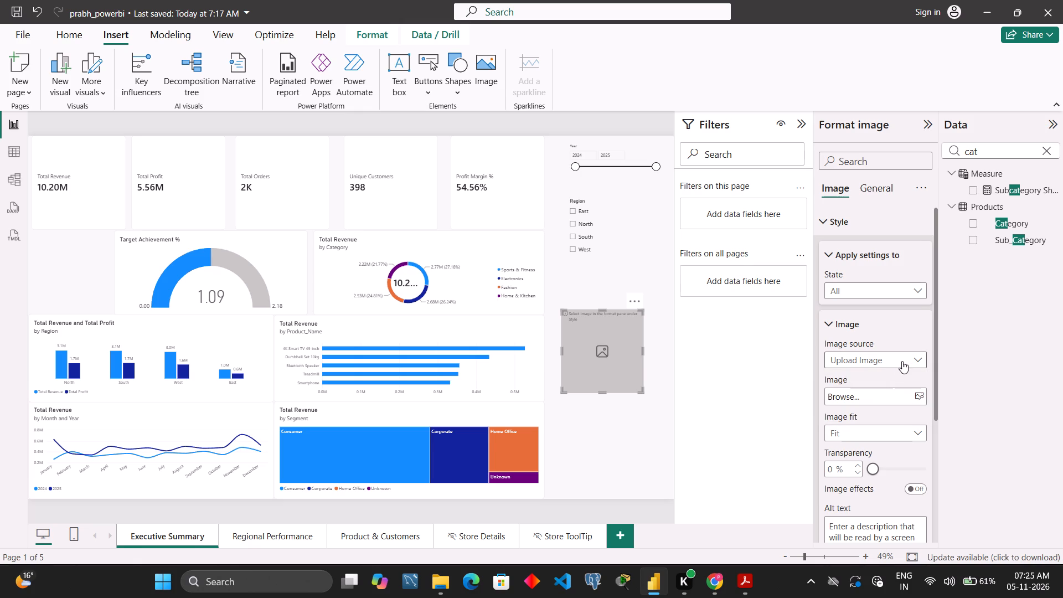
{"action": "left_click", "coordinate": [917, 394]}
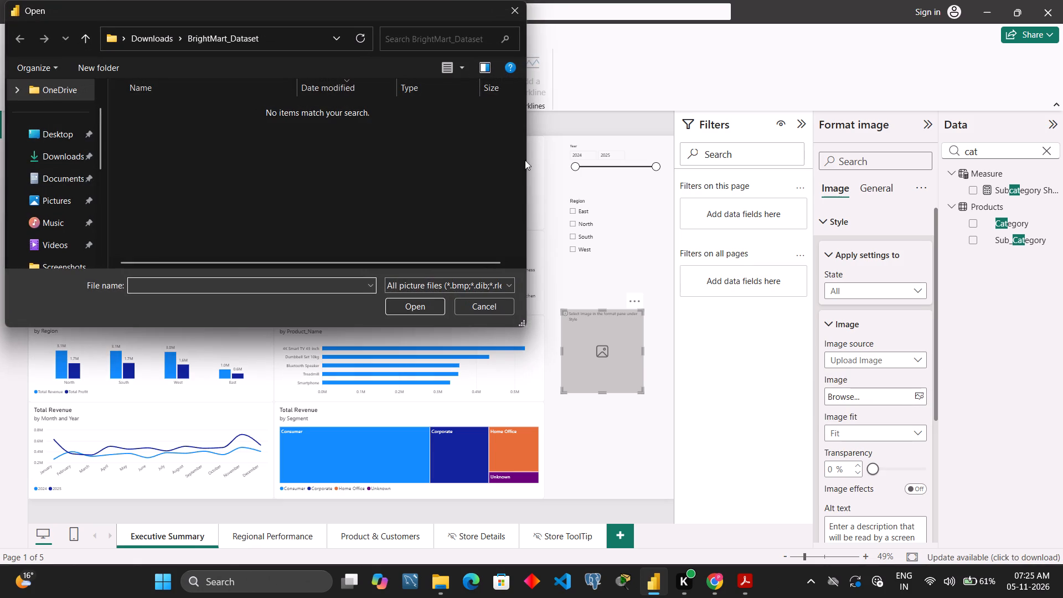
{"action": "left_click", "coordinate": [60, 148]}
{"action": "left_click", "coordinate": [145, 118]}
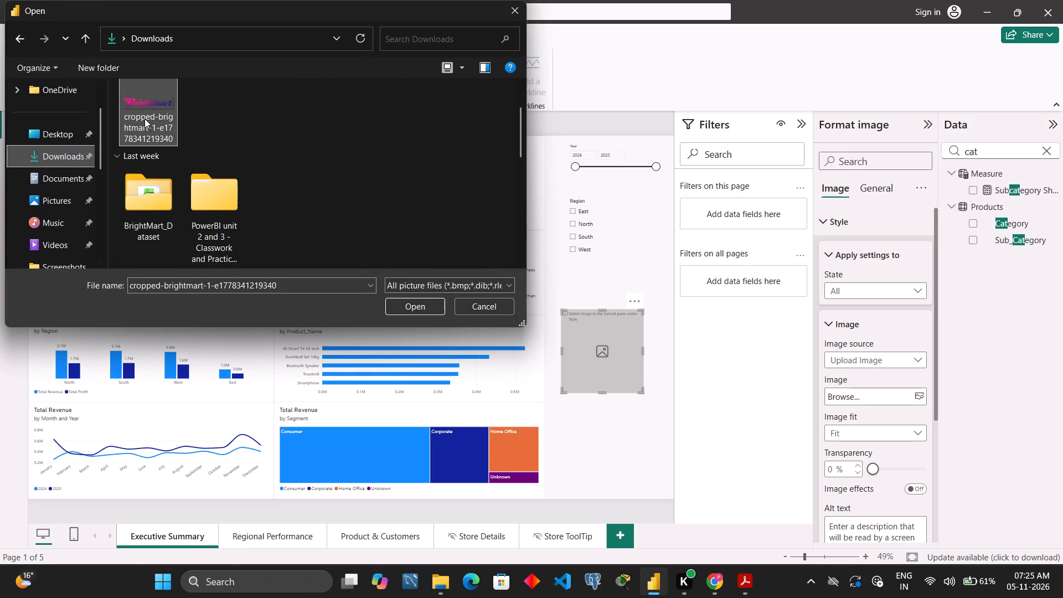
{"action": "left_click", "coordinate": [416, 310]}
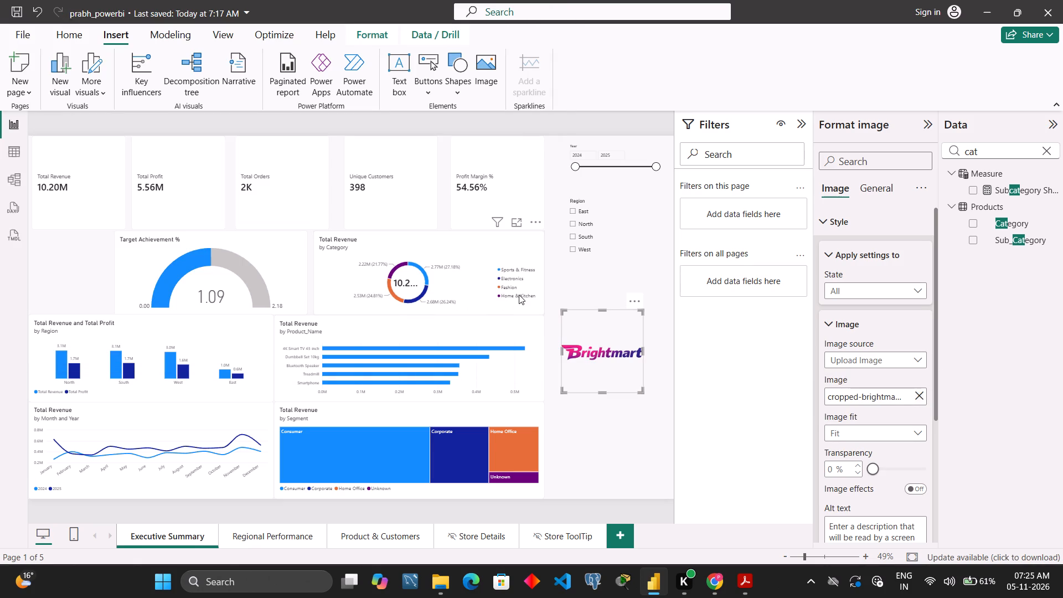
Reposition the Brightmart logo so it sits centred beneath the Year and Region slicers, beside the Total Revenue by Product_Name chart.
{"action": "left_click_drag", "start_coordinate": [568, 369], "coordinate": [597, 416]}
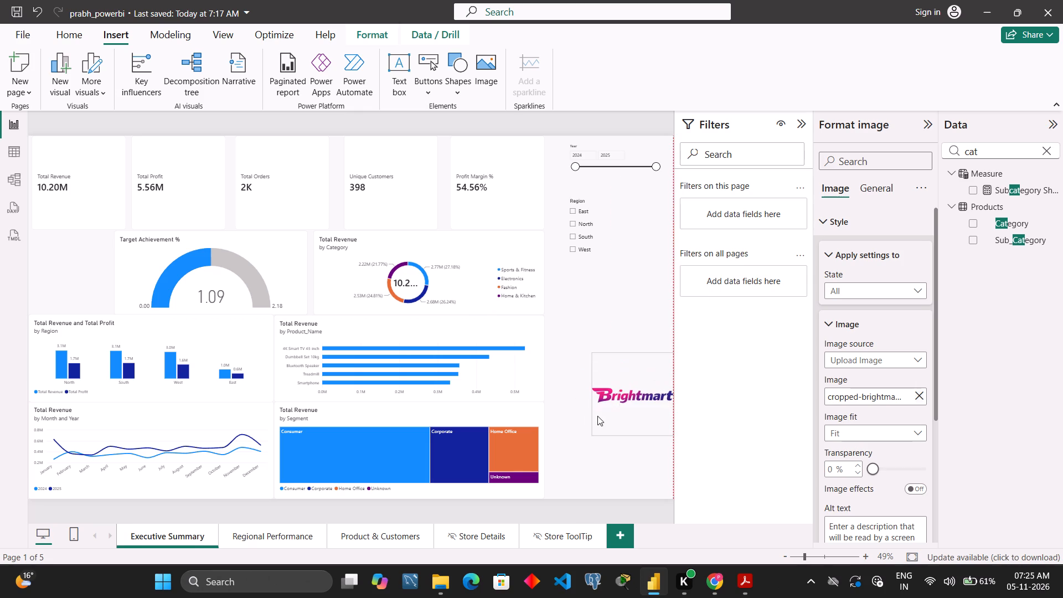
{"action": "left_click_drag", "start_coordinate": [597, 416], "coordinate": [575, 390]}
{"action": "left_click", "coordinate": [641, 323]}
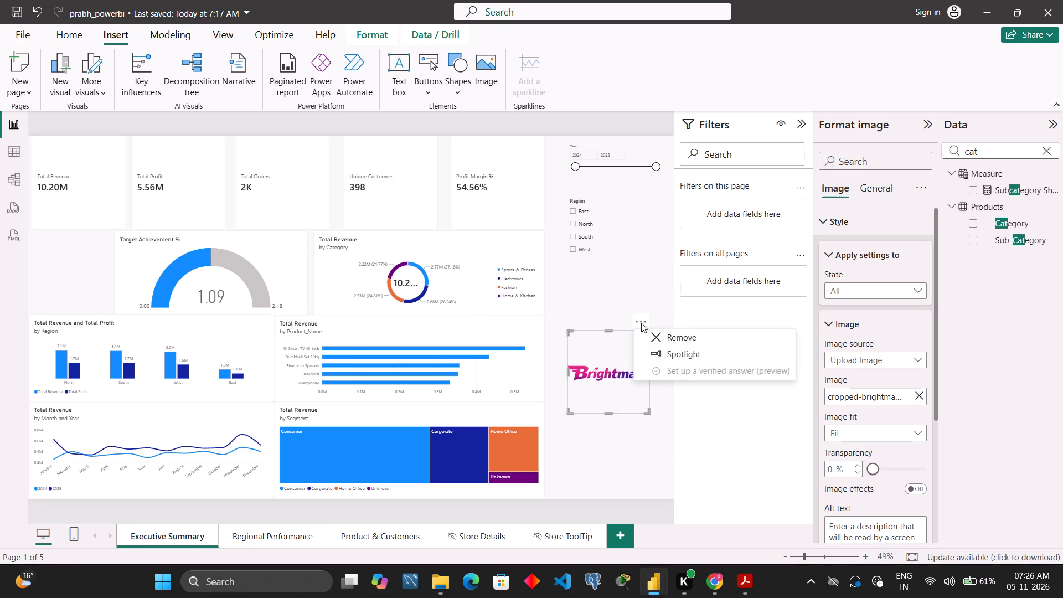
{"action": "left_click", "coordinate": [638, 414]}
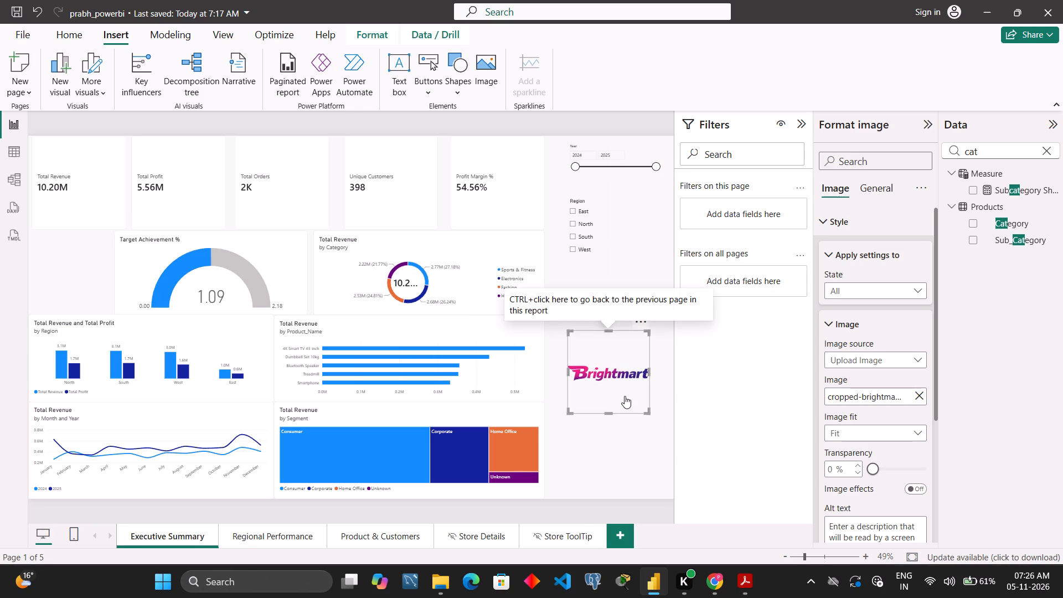
{"action": "left_click_drag", "start_coordinate": [625, 396], "coordinate": [631, 375]}
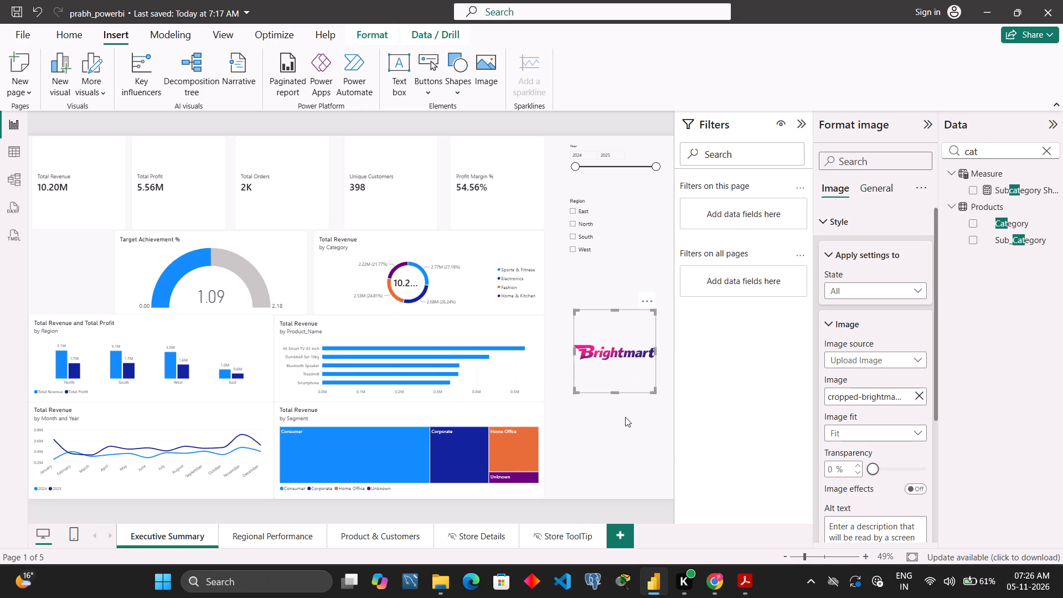
Open the cropped-brightmart-1 logo from Downloads in Photos and rotate it 90° counterclockwise so it reads vertically.
{"action": "left_click", "coordinate": [709, 589]}
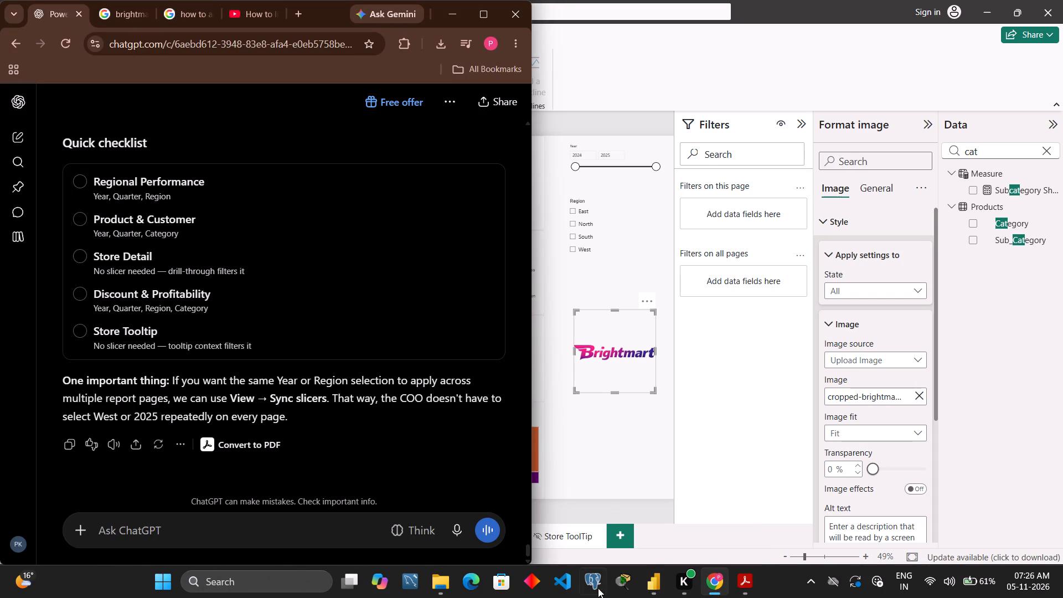
{"action": "left_click", "coordinate": [441, 582]}
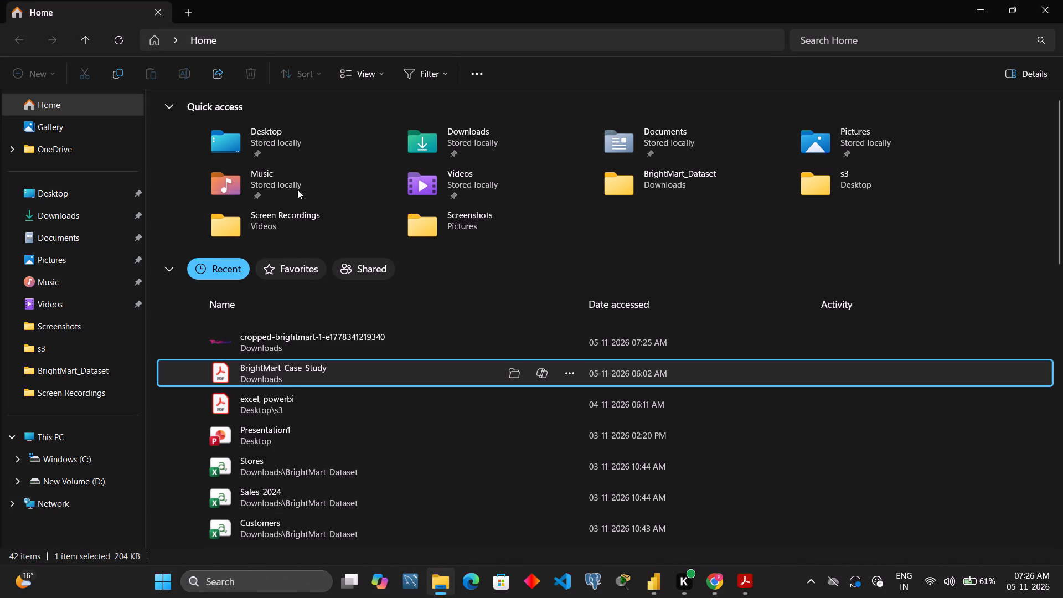
{"action": "double_click", "coordinate": [496, 131]}
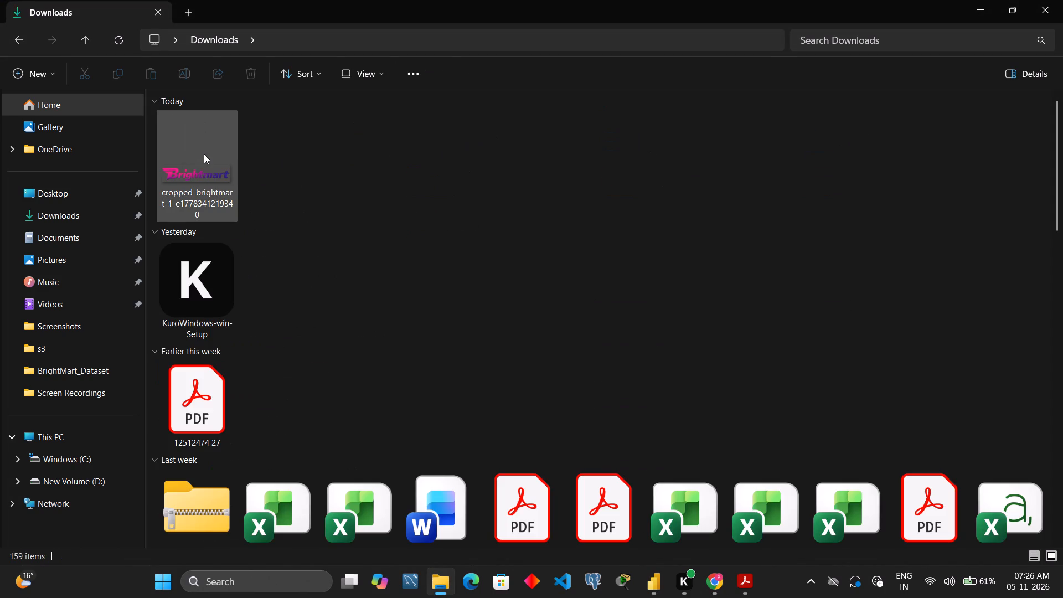
{"action": "double_click", "coordinate": [204, 154]}
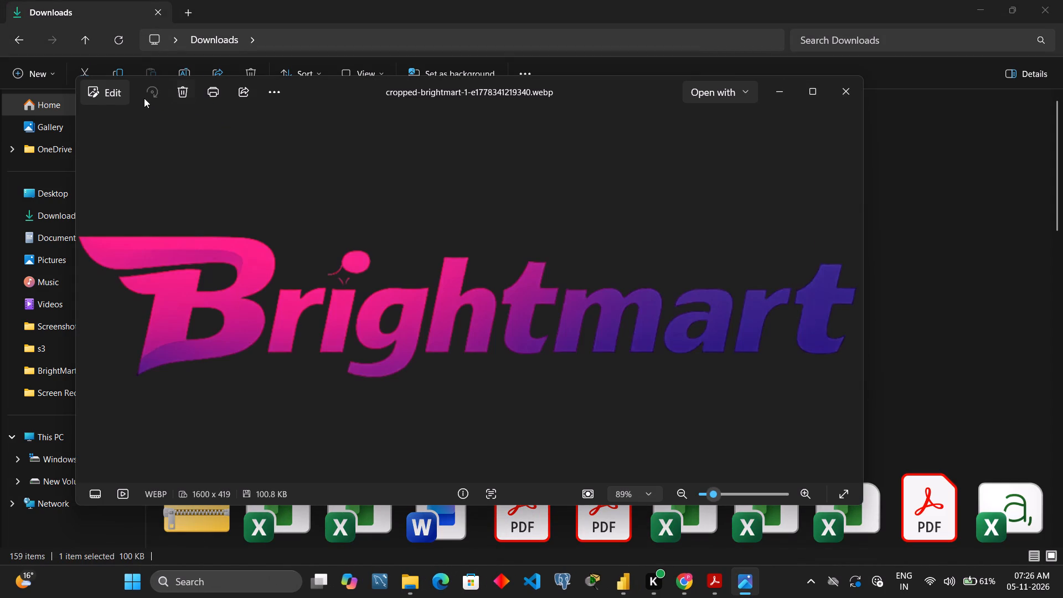
{"action": "left_click", "coordinate": [150, 92]}
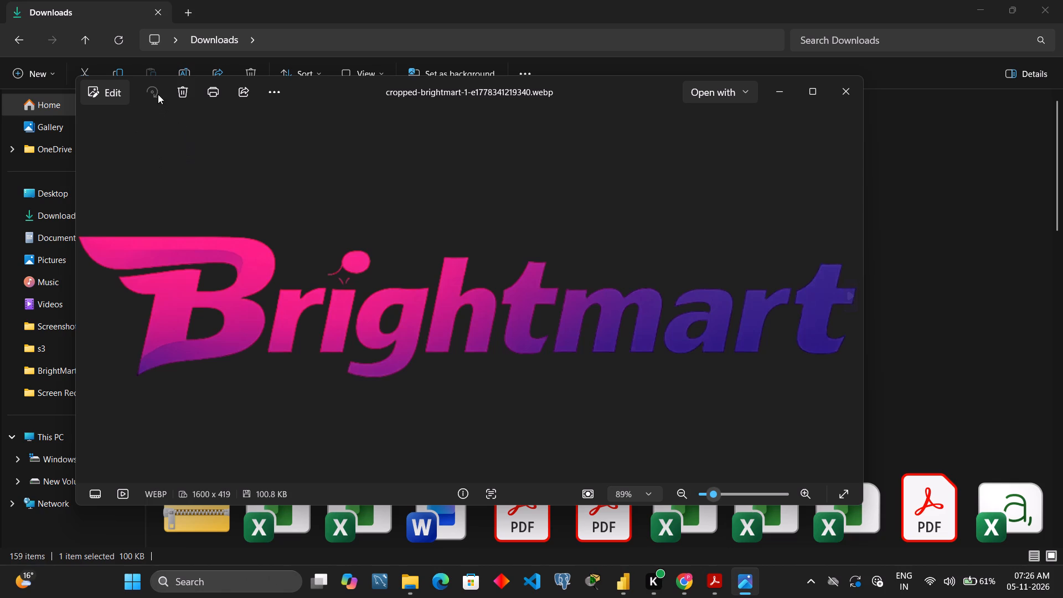
{"action": "left_click", "coordinate": [153, 91]}
{"action": "left_click", "coordinate": [111, 96]}
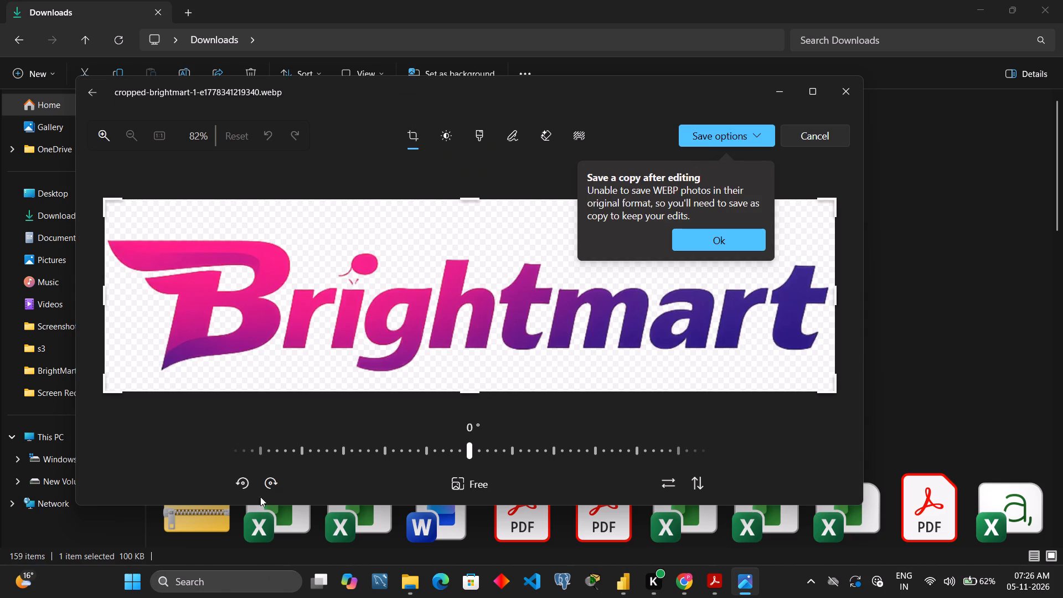
{"action": "left_click", "coordinate": [241, 482]}
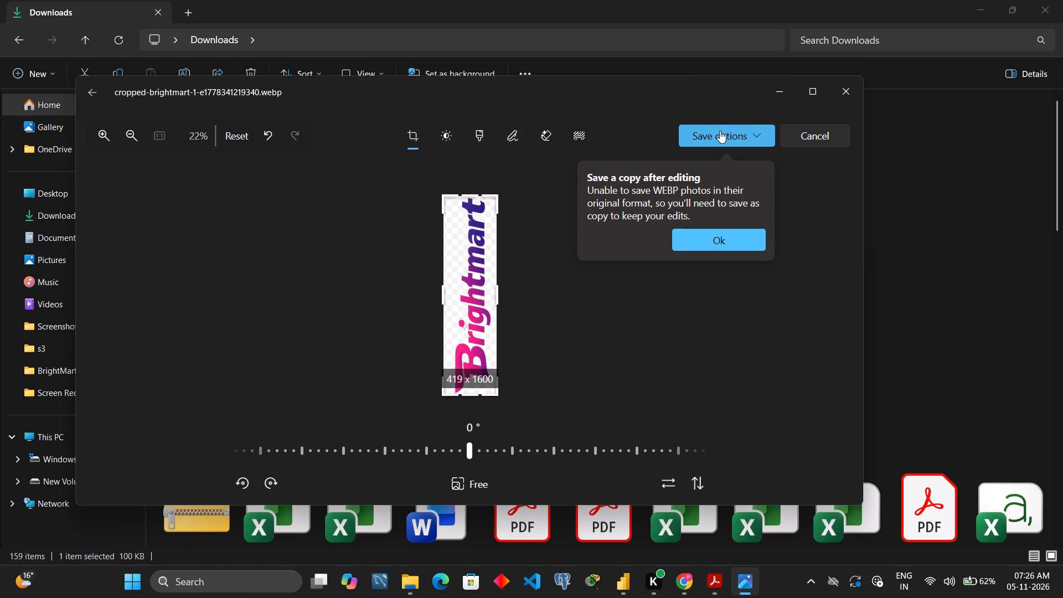
Save the rotated logo as a JPEG copy named brightmart in the Downloads folder and close Photos.
{"action": "left_click", "coordinate": [720, 131]}
{"action": "left_click", "coordinate": [720, 168]}
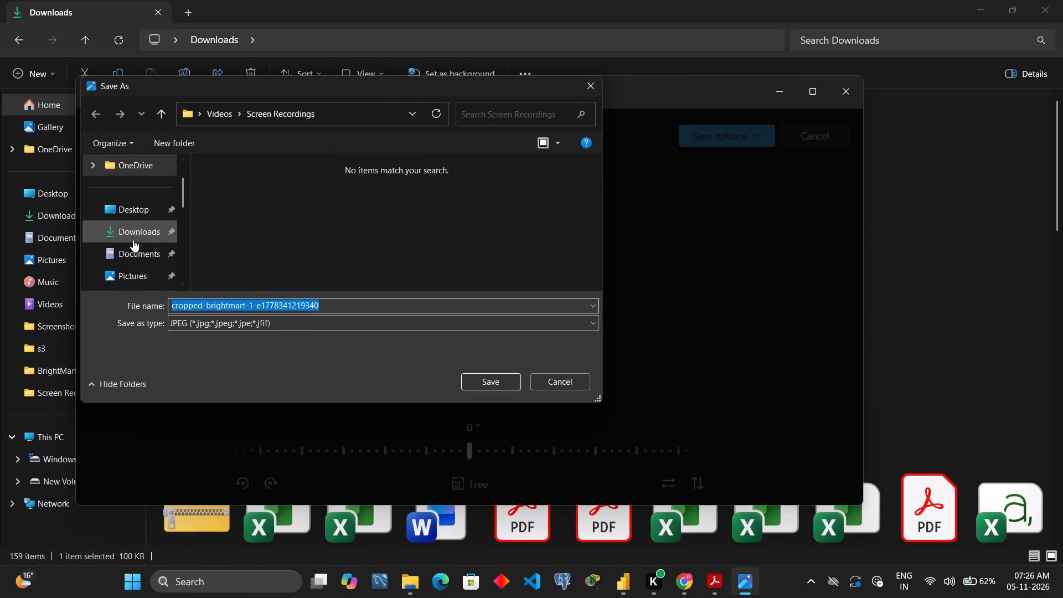
{"action": "left_click", "coordinate": [132, 234]}
{"action": "left_click", "coordinate": [346, 299]}
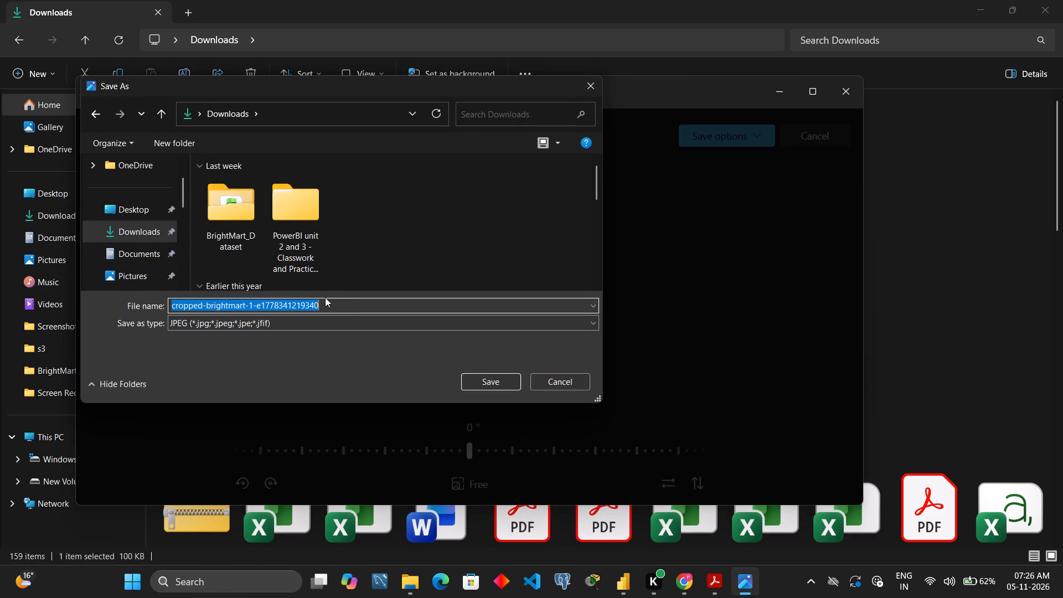
{"action": "type", "text": "brightmart"}
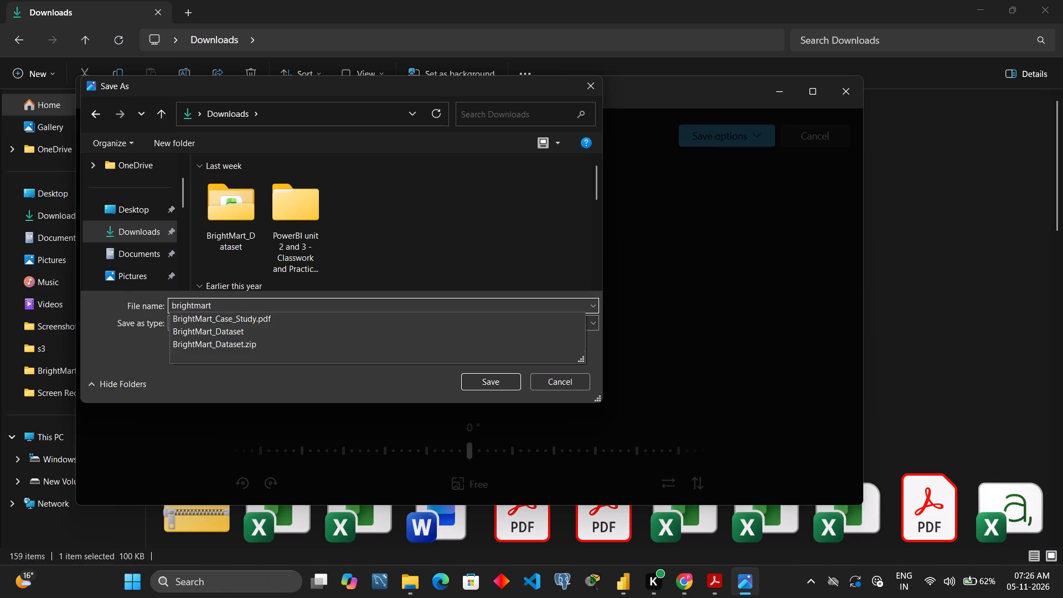
{"action": "key", "text": "Return"}
{"action": "left_click", "coordinate": [844, 88]}
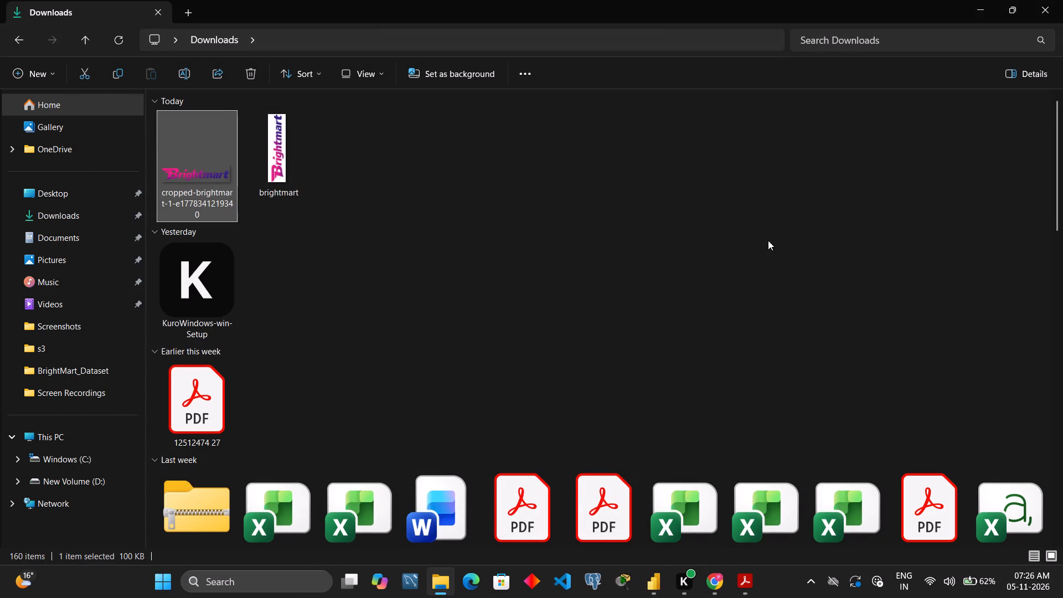
View the original logo and the rotated brightmart copy in Photos, and delete the brightmart copy from the Downloads folder.
{"action": "double_click", "coordinate": [202, 152]}
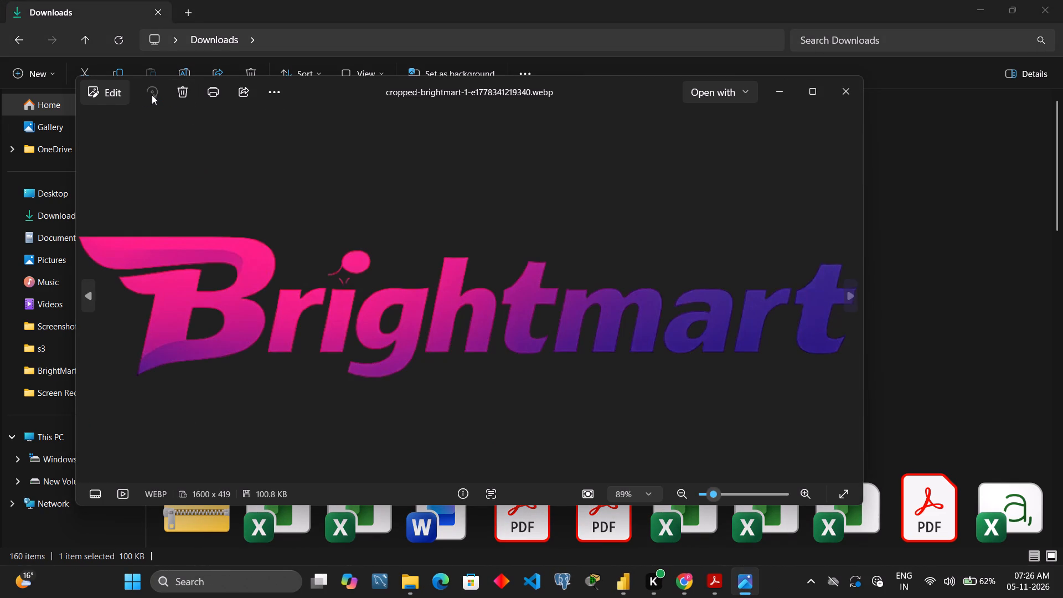
{"action": "left_click", "coordinate": [853, 95]}
{"action": "left_click", "coordinate": [254, 135]}
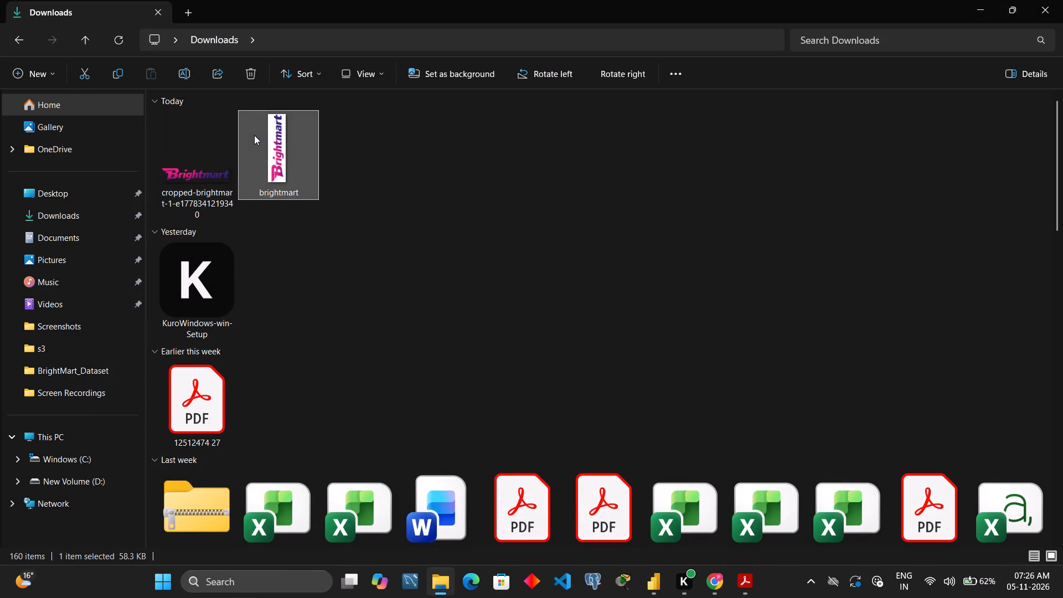
{"action": "right_click", "coordinate": [254, 135]}
{"action": "left_click", "coordinate": [324, 178]}
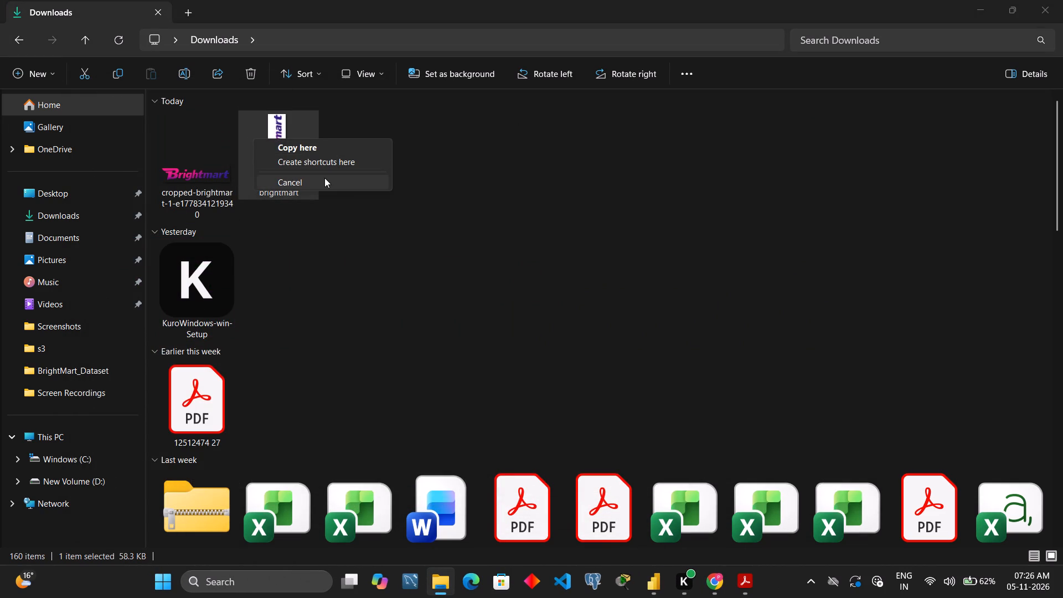
{"action": "double_click", "coordinate": [291, 159]}
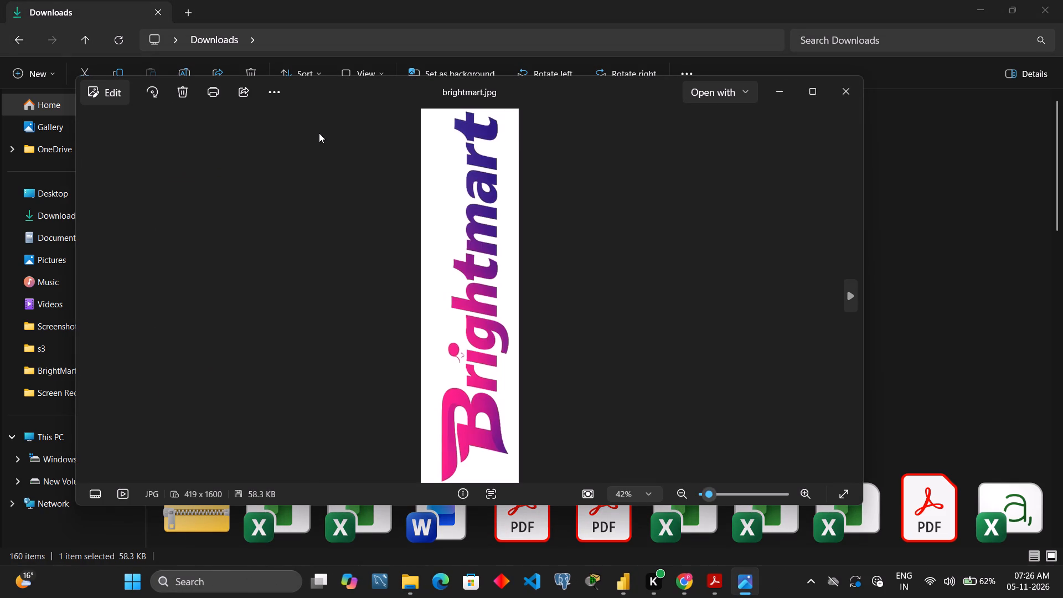
{"action": "left_click", "coordinate": [850, 92]}
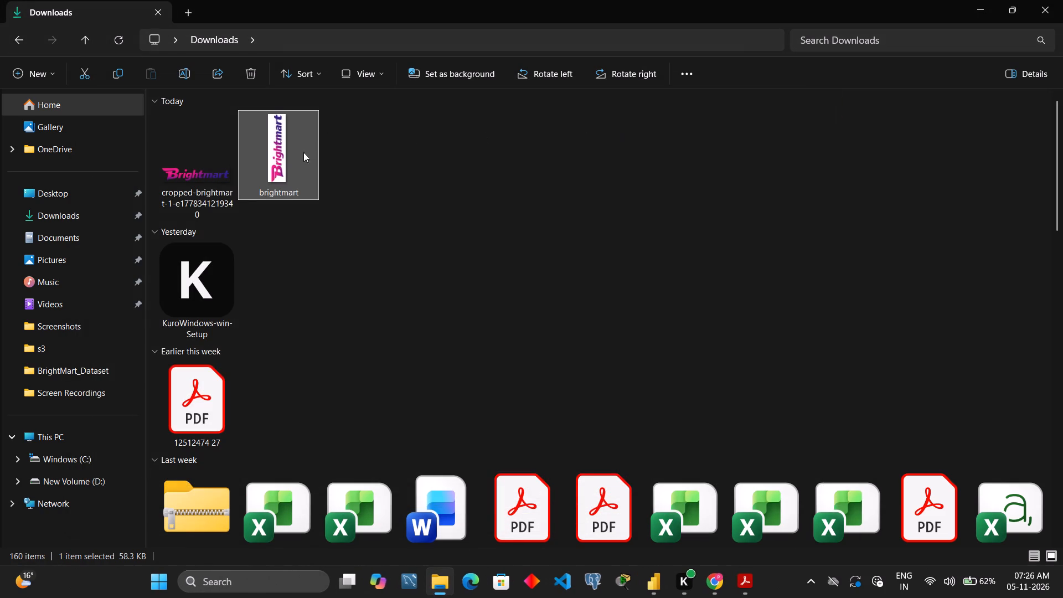
{"action": "left_click", "coordinate": [291, 161]}
{"action": "key", "text": "Delete"}
Open the cropped-brightmart-1 logo in Photos for editing and rotate it 90° counterclockwise, keeping its straightening angle at 0°.
{"action": "double_click", "coordinate": [216, 153]}
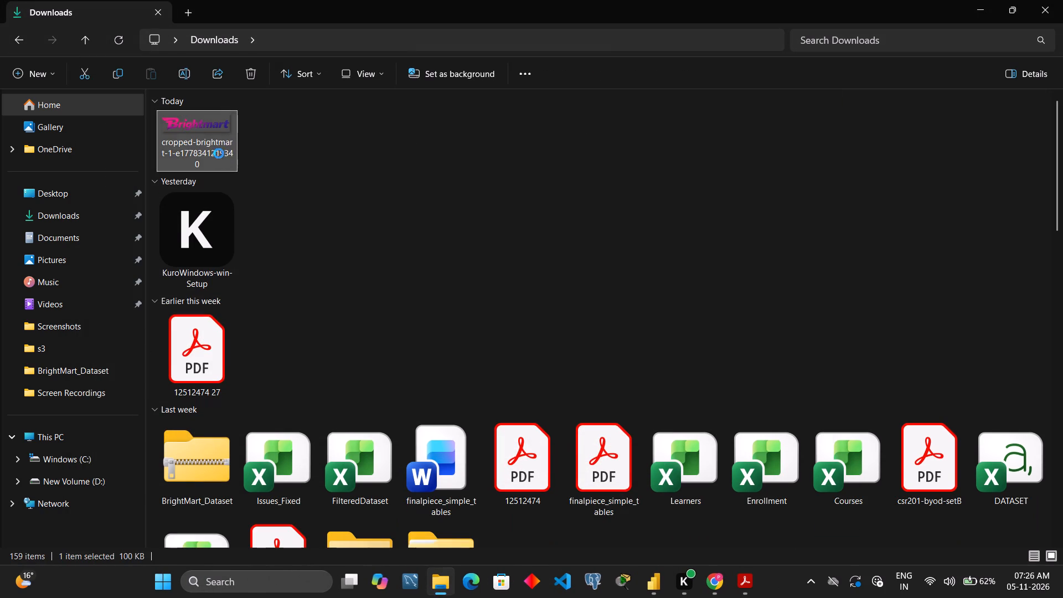
{"action": "left_click", "coordinate": [118, 91]}
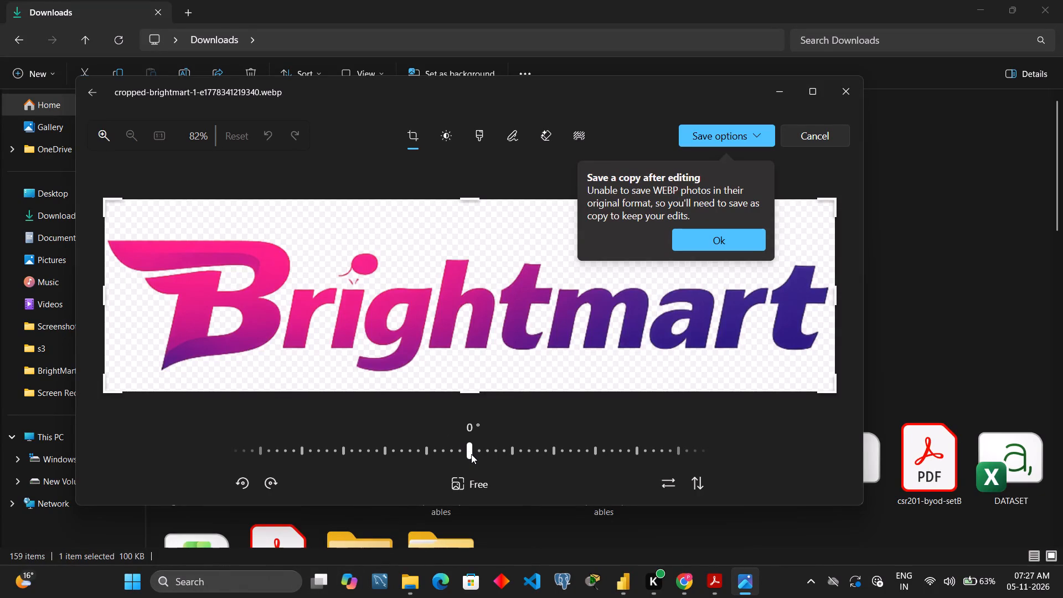
{"action": "left_click_drag", "start_coordinate": [471, 454], "coordinate": [457, 478]}
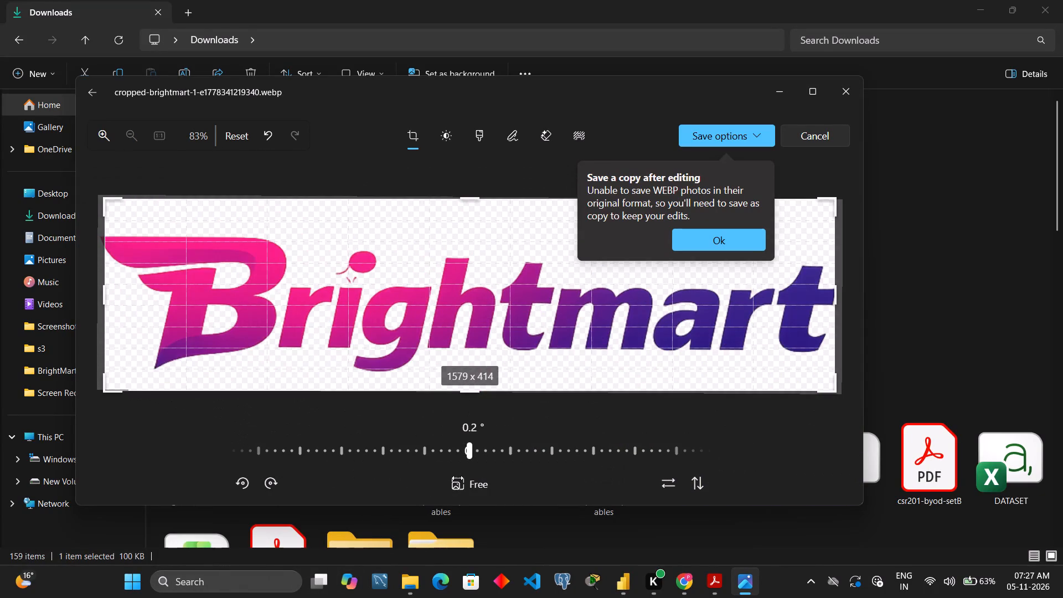
{"action": "left_click_drag", "start_coordinate": [457, 478], "coordinate": [477, 473]}
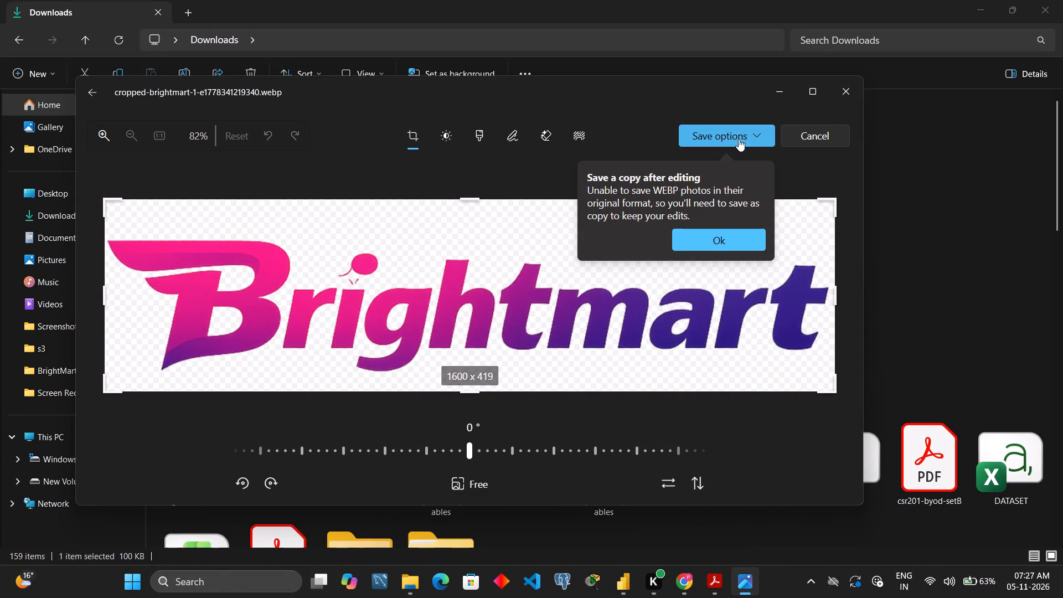
{"action": "left_click", "coordinate": [736, 236]}
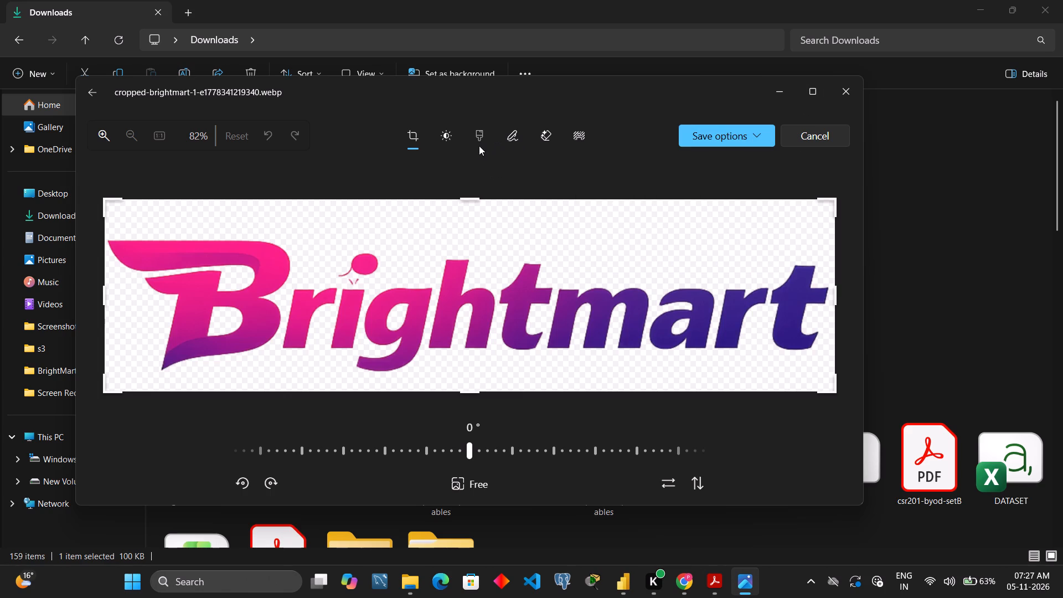
{"action": "left_click", "coordinate": [244, 484]}
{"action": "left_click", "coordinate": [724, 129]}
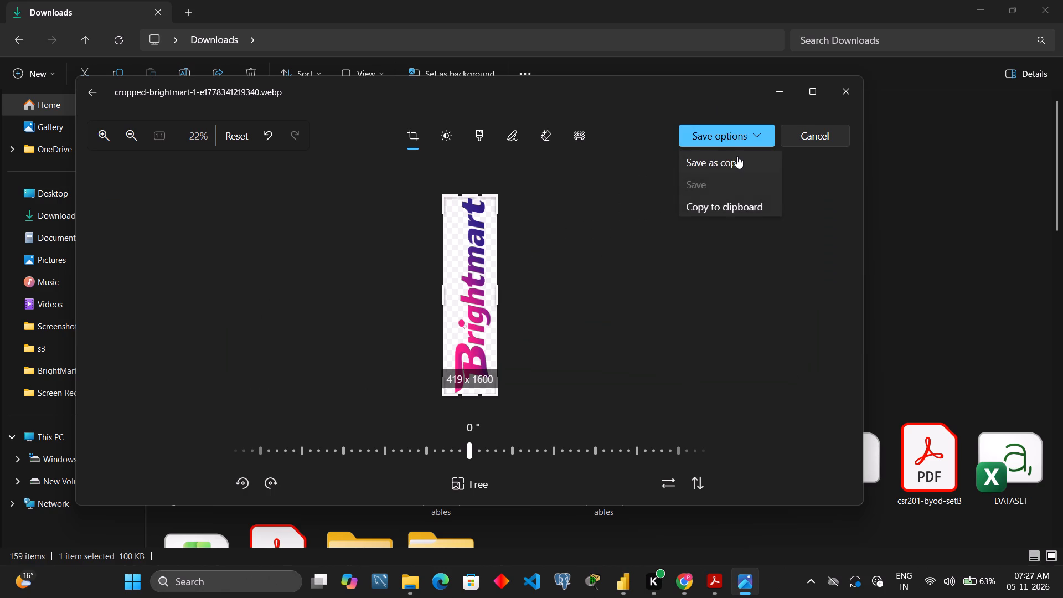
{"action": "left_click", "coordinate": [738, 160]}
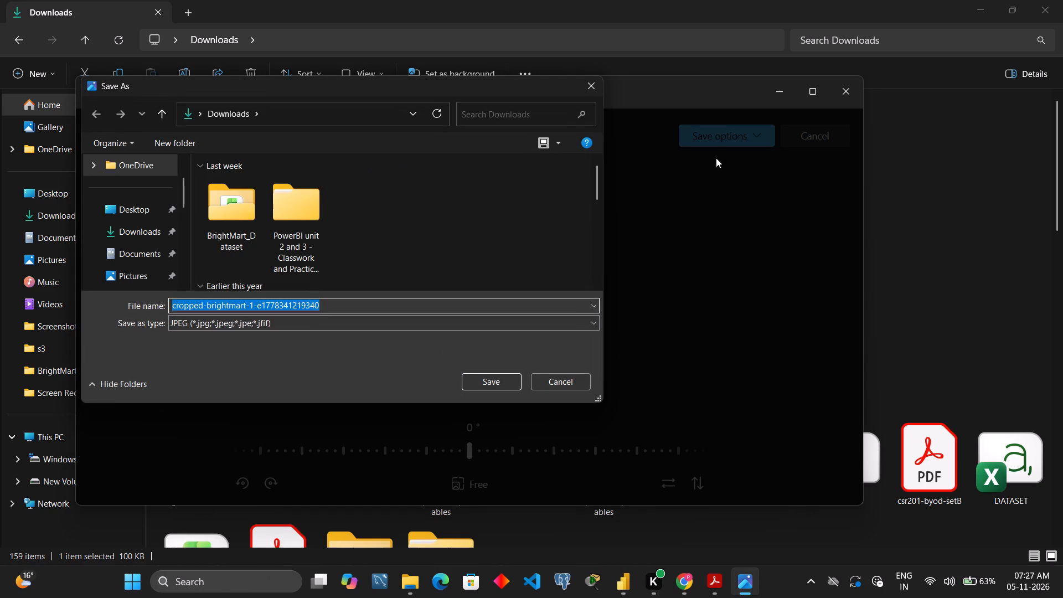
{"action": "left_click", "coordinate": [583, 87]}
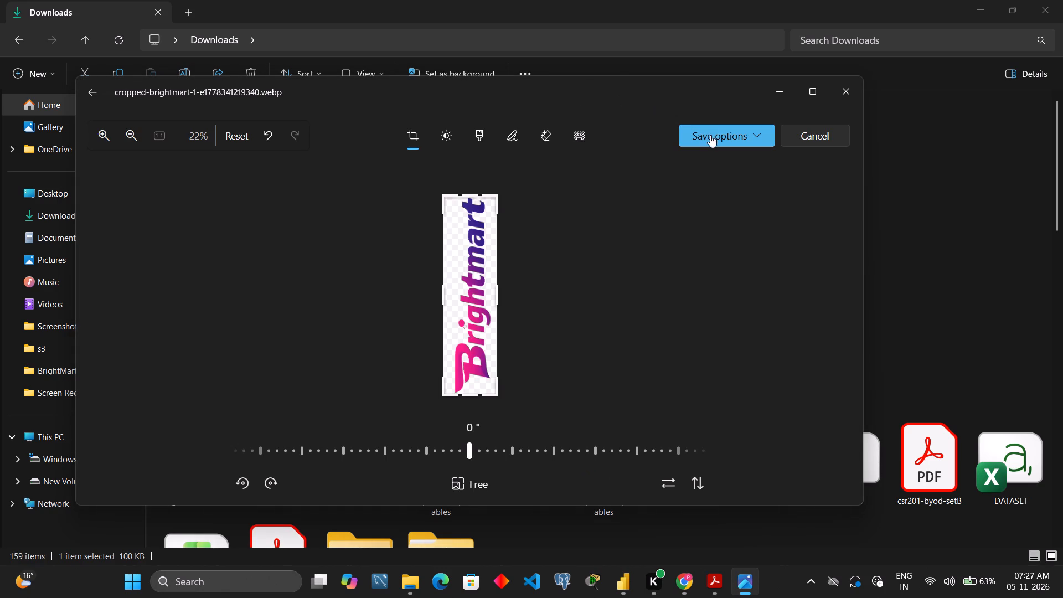
Save the rotated logo as a JPEG copy named cropped-brightmart in the Downloads folder and minimise Photos.
{"action": "left_click", "coordinate": [713, 141]}
{"action": "left_click", "coordinate": [724, 166]}
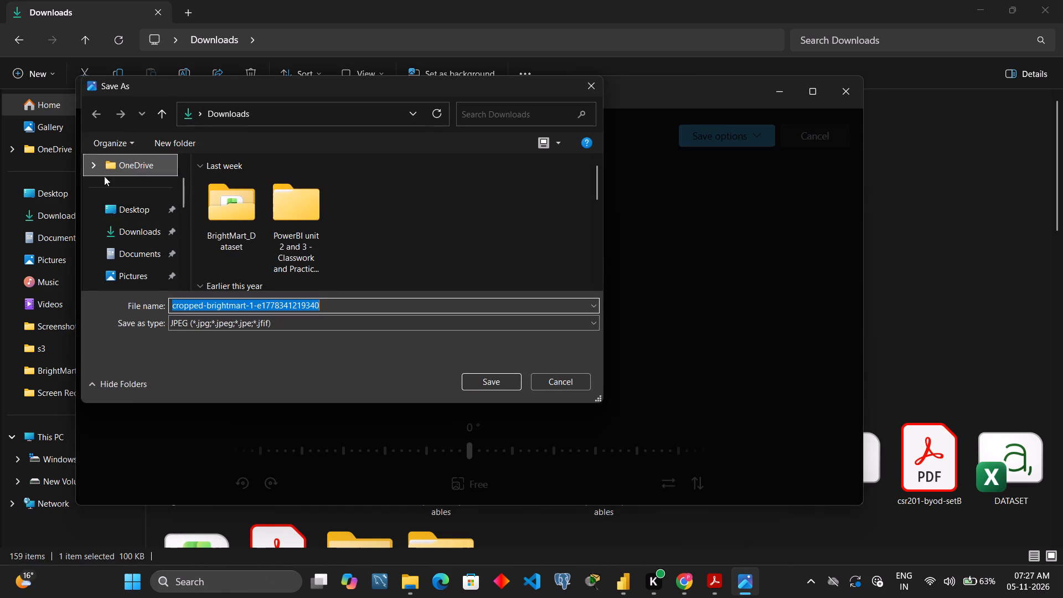
{"action": "left_click", "coordinate": [156, 231]}
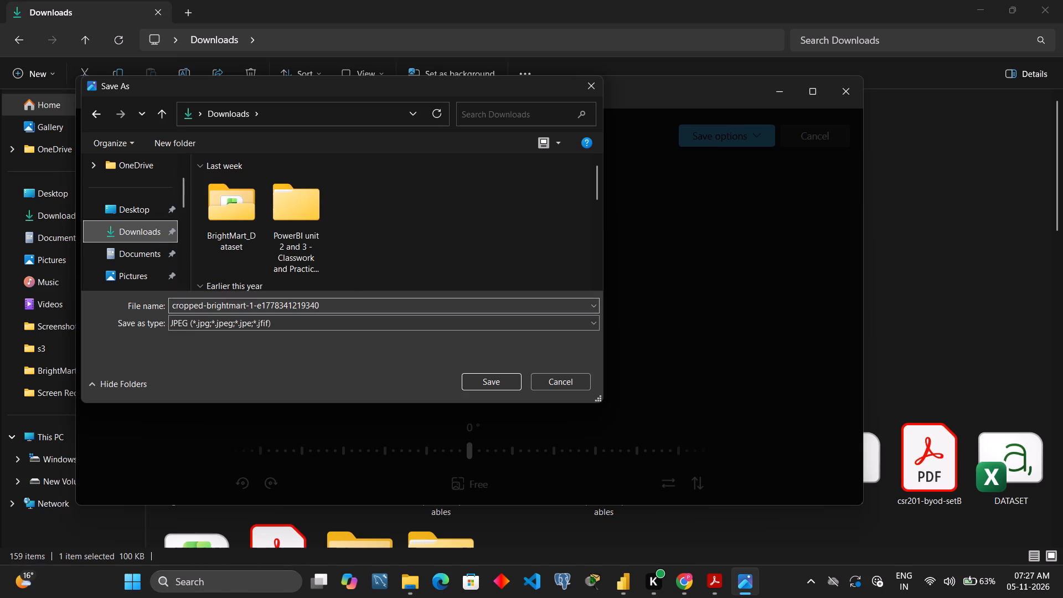
{"action": "left_click_drag", "start_coordinate": [329, 300], "coordinate": [271, 306]}
{"action": "left_click", "coordinate": [350, 302]}
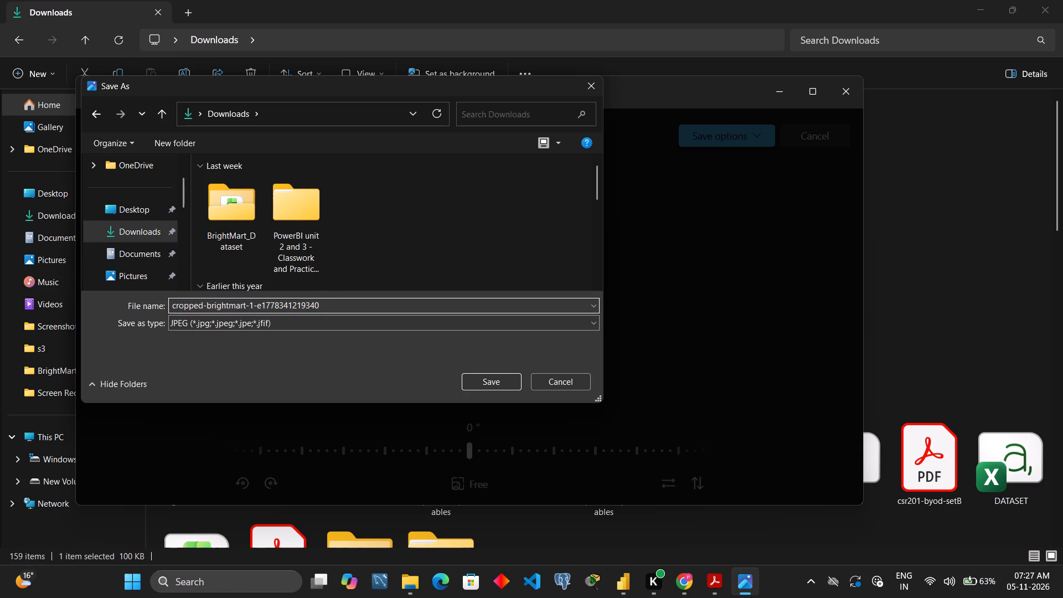
{"action": "left_click_drag", "start_coordinate": [334, 305], "coordinate": [247, 301]}
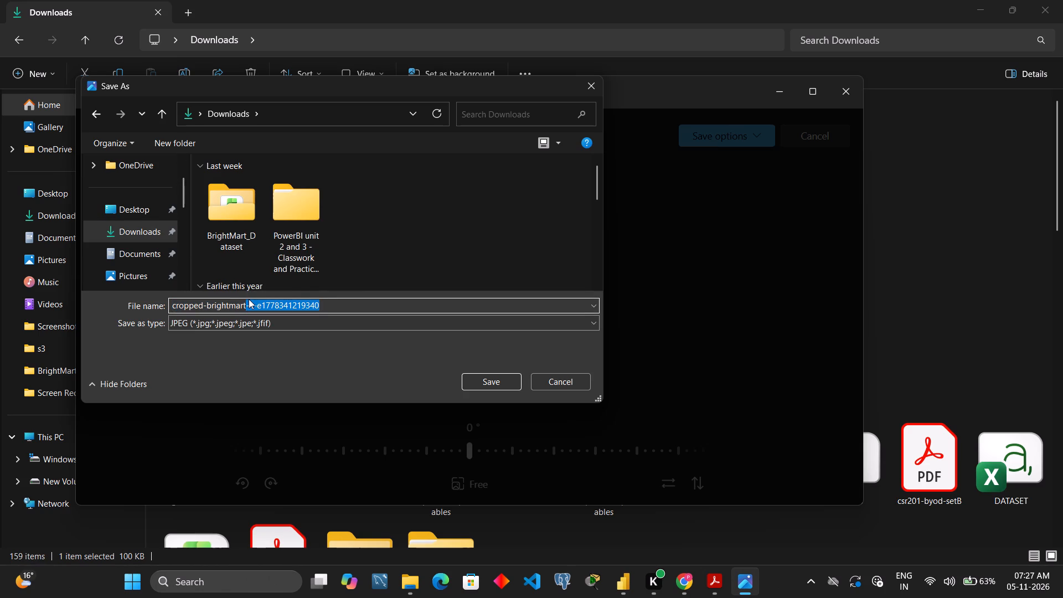
{"action": "key", "text": "BackSpace"}
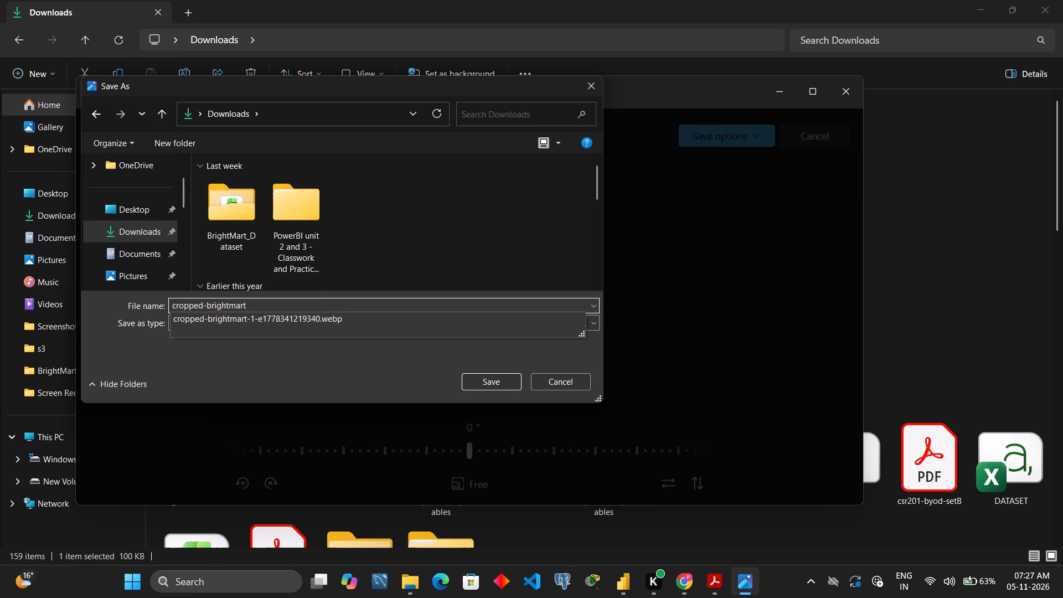
{"action": "key", "text": "Return"}
{"action": "left_click", "coordinate": [775, 97]}
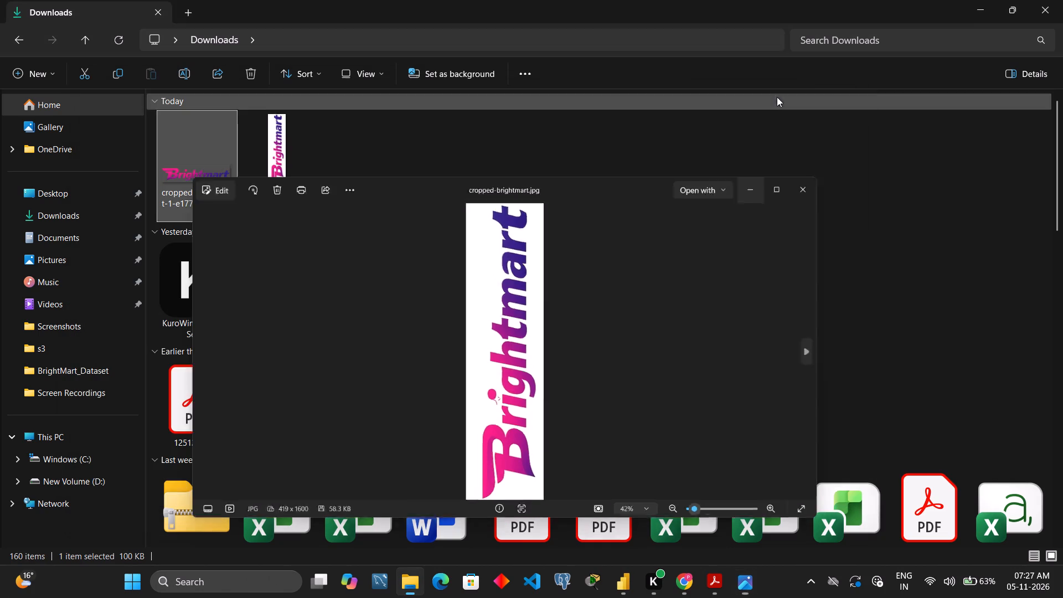
Switch to Chrome, close the YouTube page, search for bg remover in a new tab and open the remove.bg site.
{"action": "left_click", "coordinate": [685, 585]}
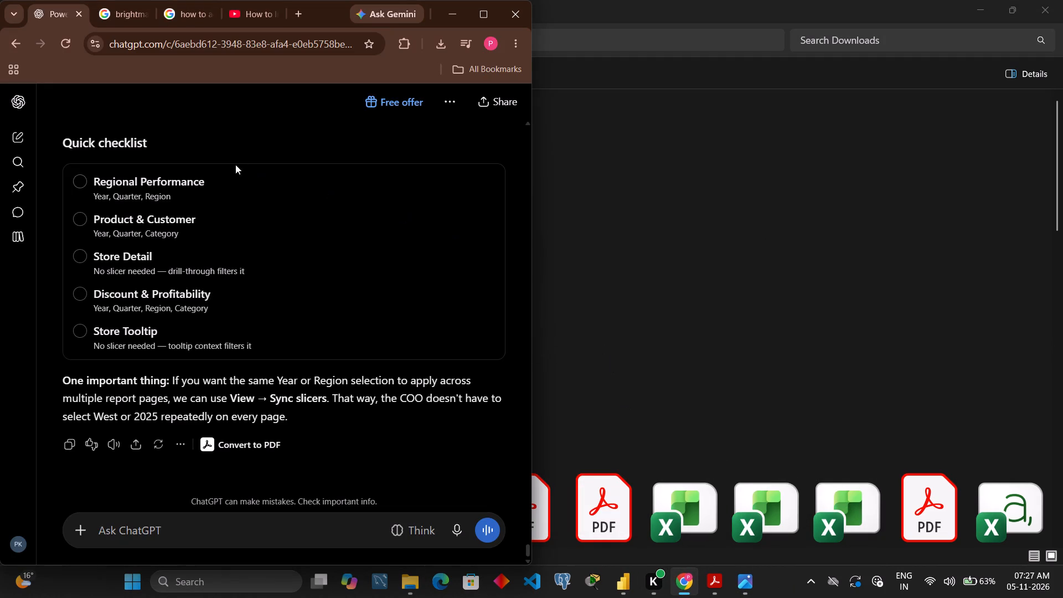
{"action": "left_click", "coordinate": [276, 14]}
{"action": "left_click", "coordinate": [293, 12]}
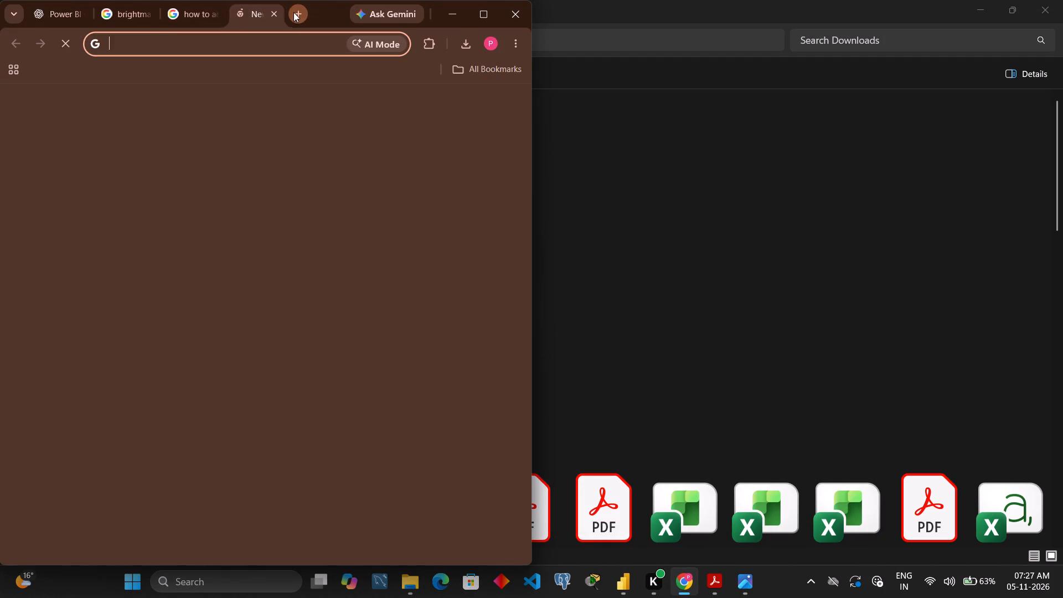
{"action": "type", "text": "bg"}
{"action": "key", "text": "space"}
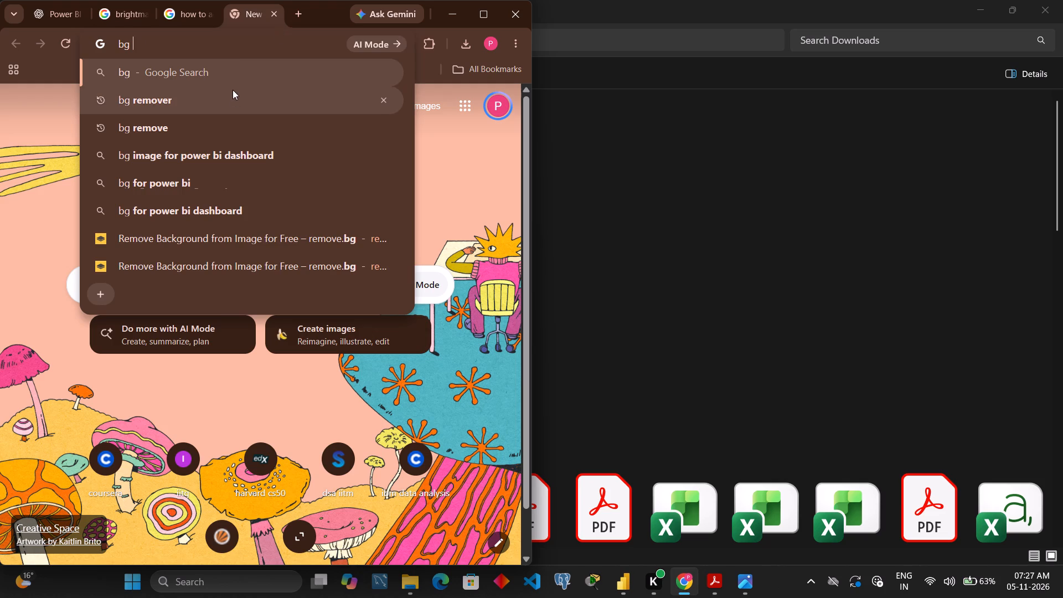
{"action": "left_click", "coordinate": [233, 95]}
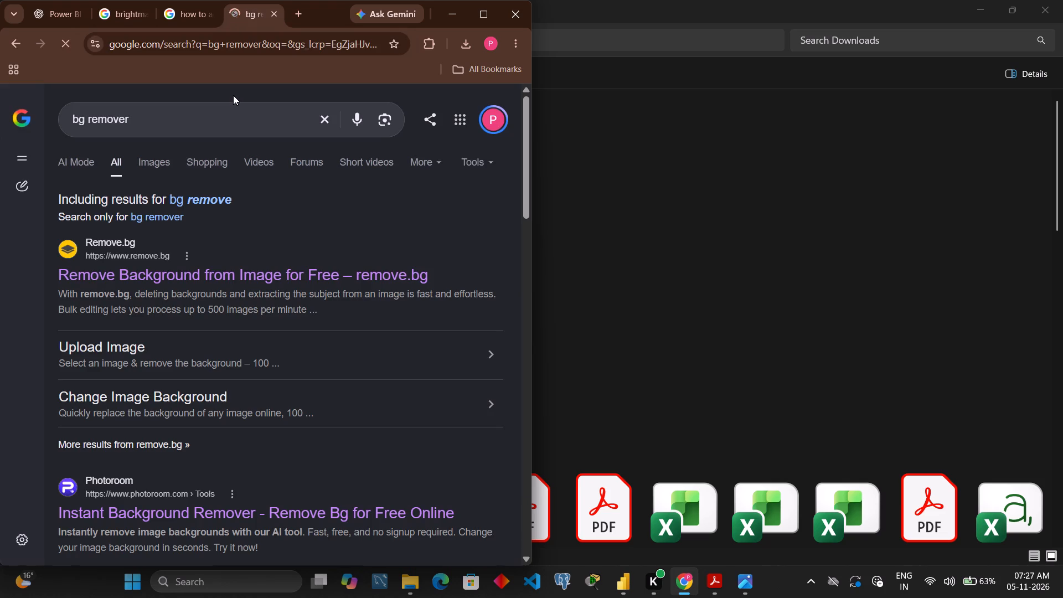
{"action": "left_click", "coordinate": [250, 274]}
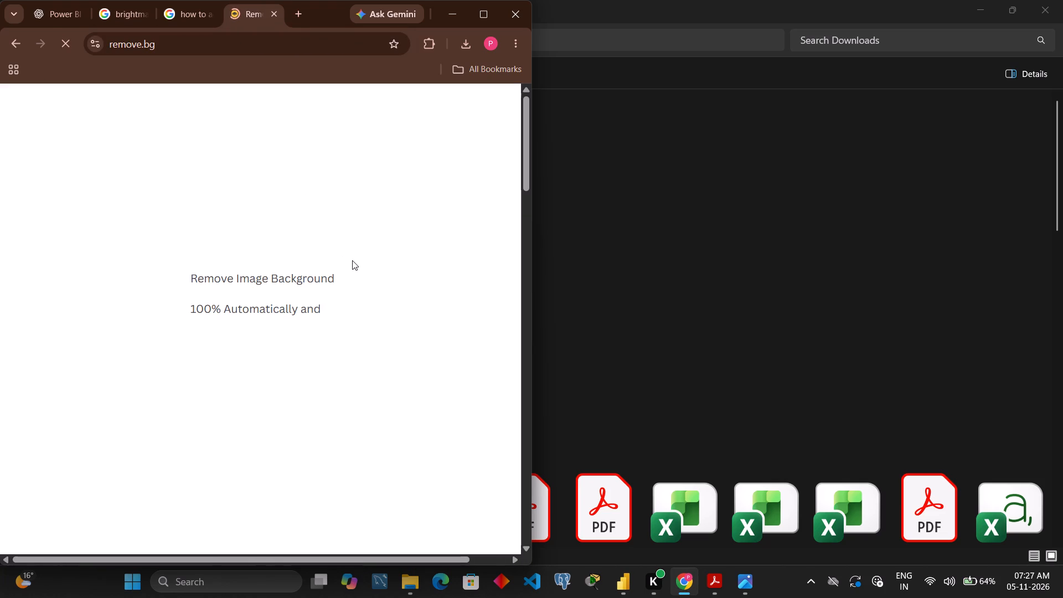
Upload the cropped-brightmart image from Downloads to remove.bg for background removal.
{"action": "scroll", "coordinate": [398, 330], "scroll_direction": "down", "scroll_amount": 4}
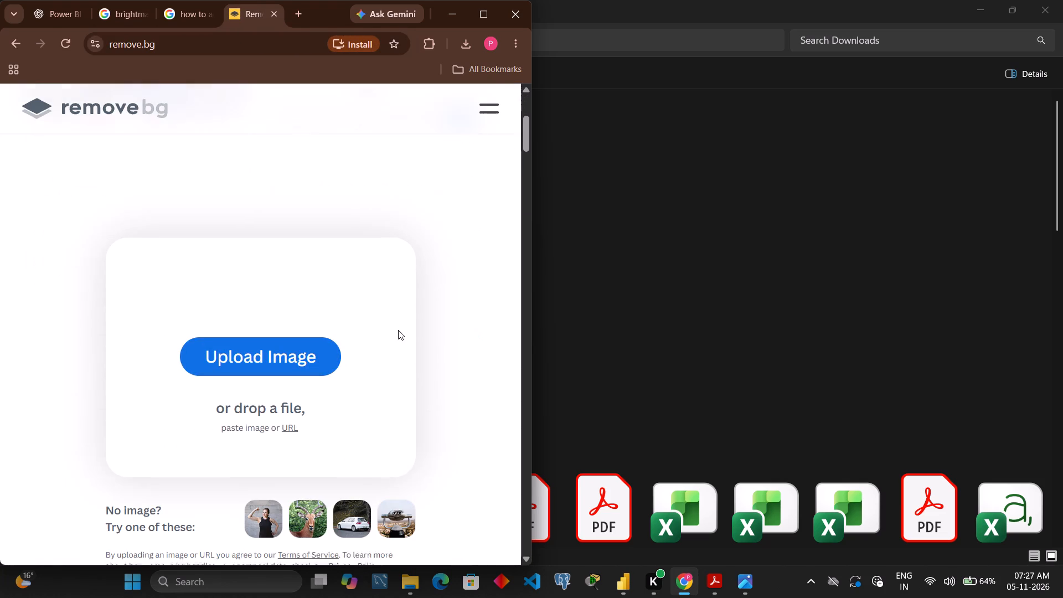
{"action": "left_click", "coordinate": [306, 347]}
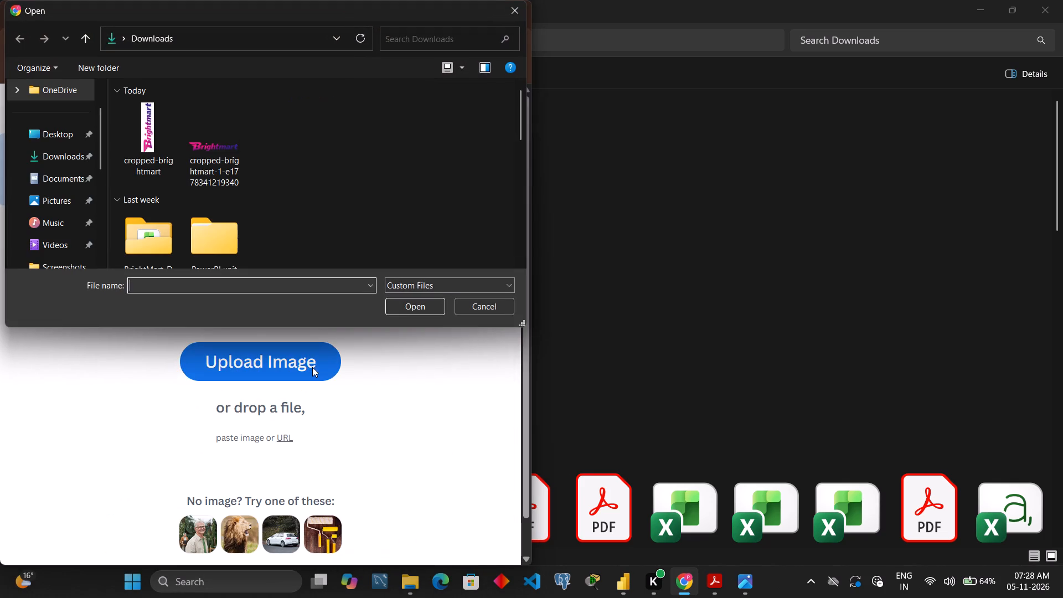
{"action": "left_click", "coordinate": [150, 174]}
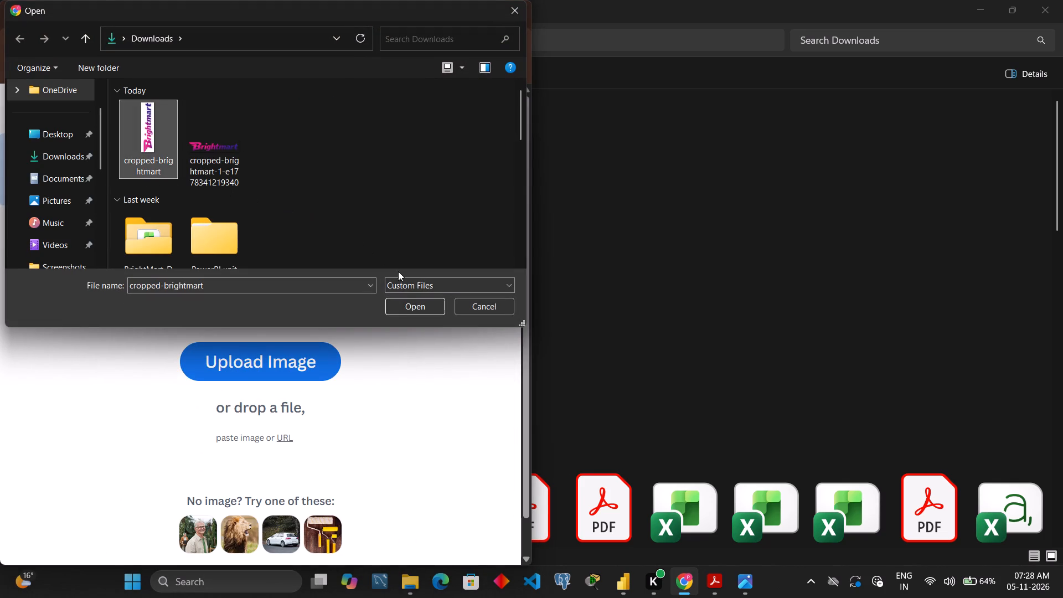
{"action": "left_click", "coordinate": [409, 305]}
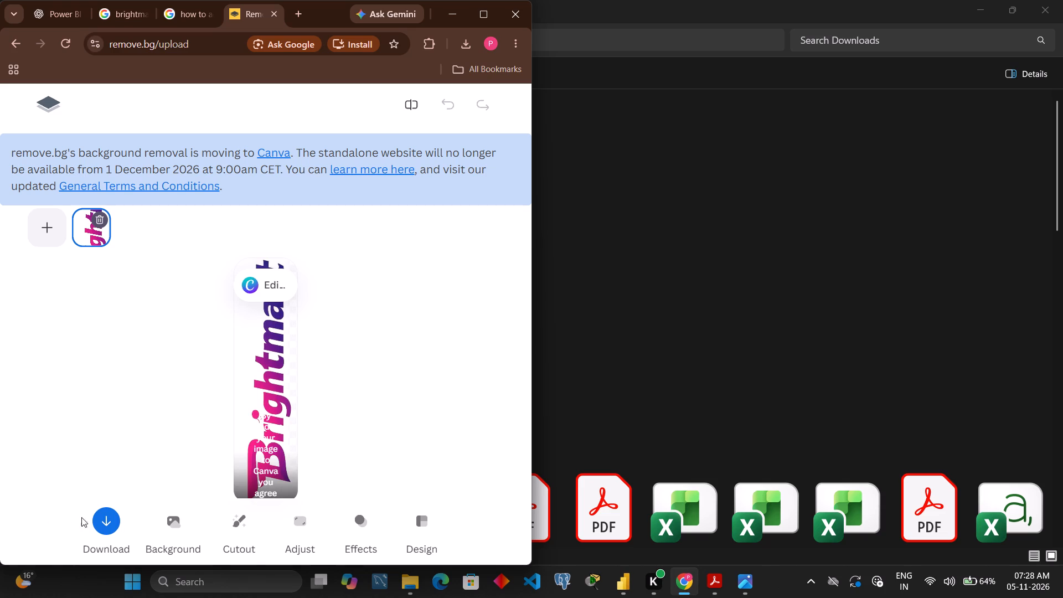
Download the free preview version of the background-free vertical logo and return to the Downloads folder.
{"action": "left_click", "coordinate": [104, 518]}
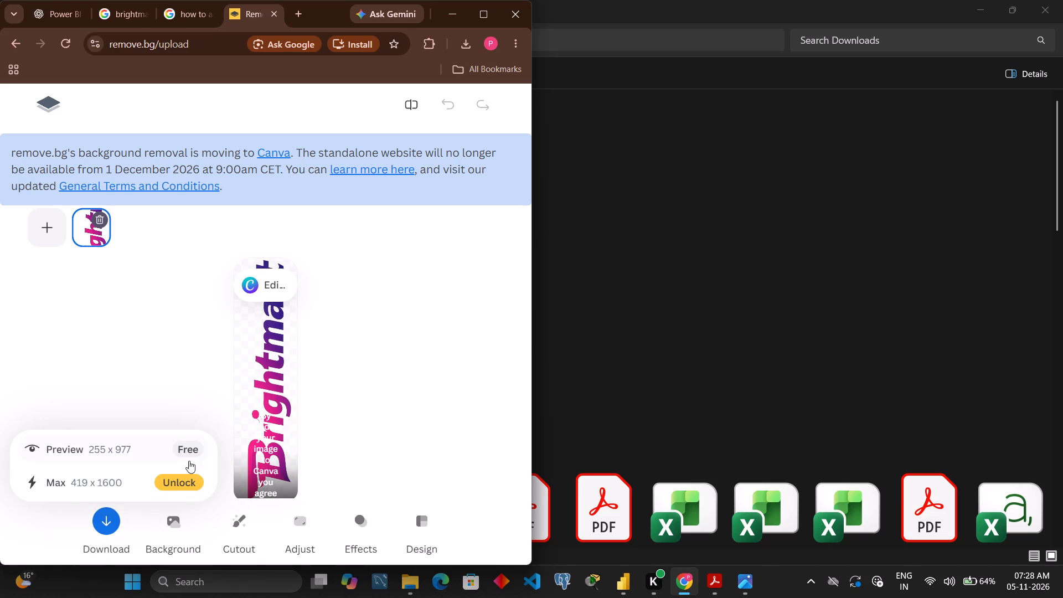
{"action": "scroll", "coordinate": [299, 408], "scroll_direction": "down", "scroll_amount": 2}
{"action": "left_click_drag", "start_coordinate": [486, 14], "coordinate": [492, 17]}
{"action": "scroll", "coordinate": [506, 364], "scroll_direction": "down", "scroll_amount": 3}
{"action": "left_click", "coordinate": [758, 205]}
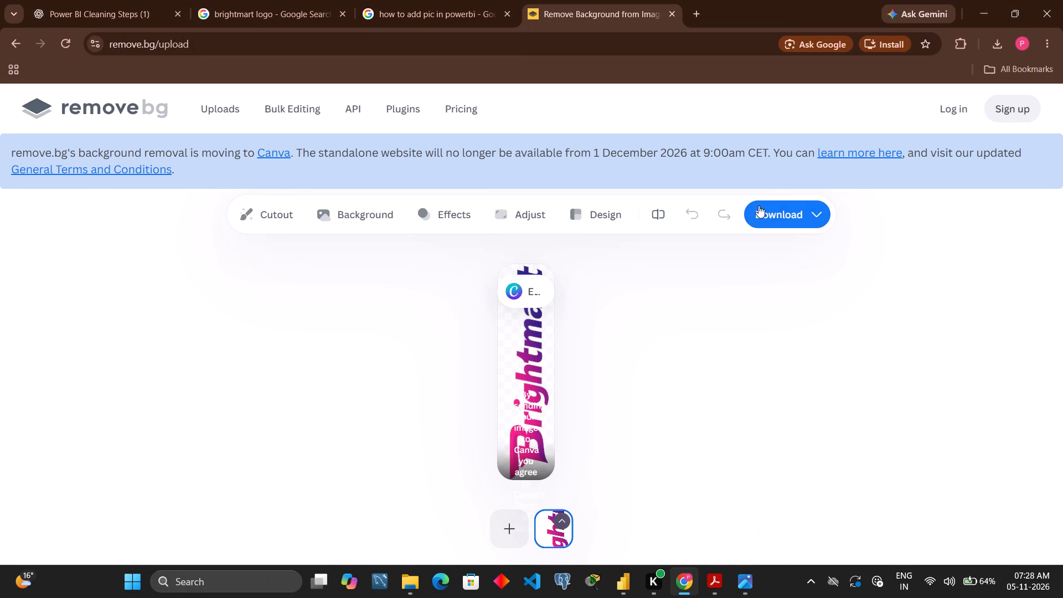
{"action": "left_click", "coordinate": [780, 255]}
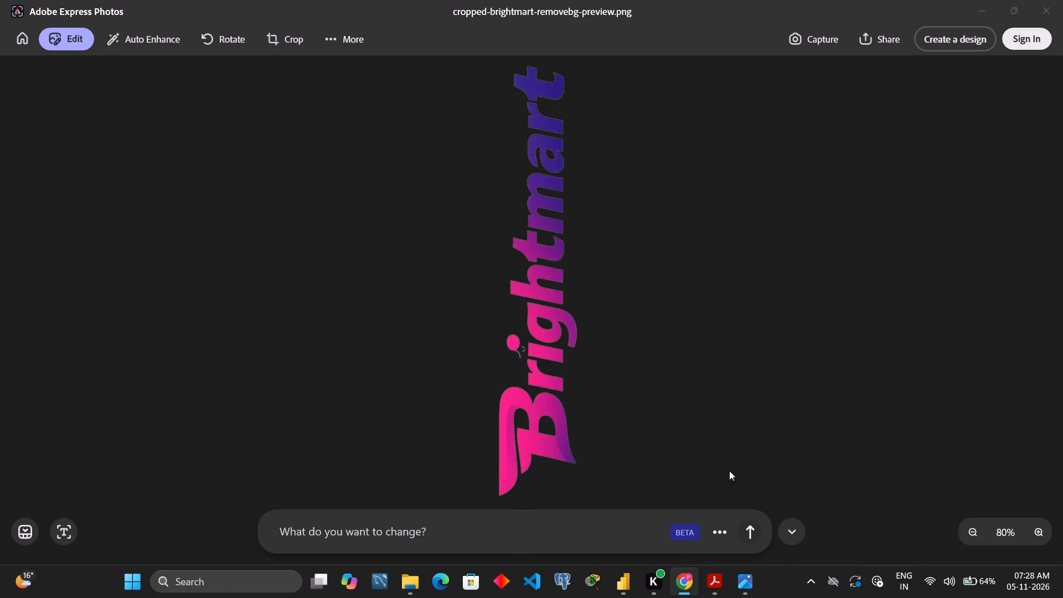
{"action": "left_click", "coordinate": [422, 592]}
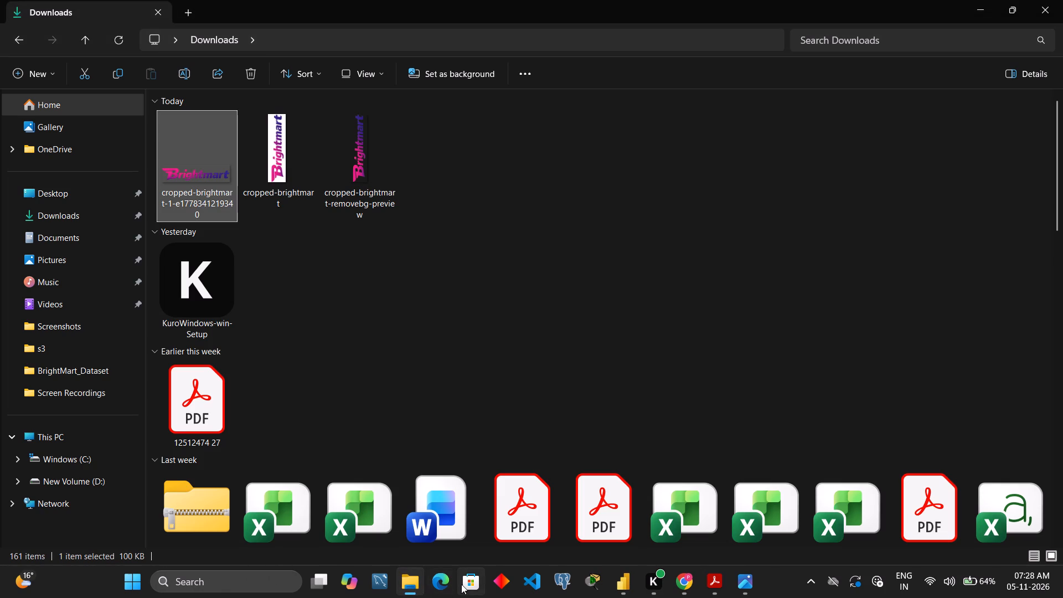
Switch to Power BI and delete the horizontal Brightmart logo image from the Executive Summary page.
{"action": "left_click", "coordinate": [631, 591]}
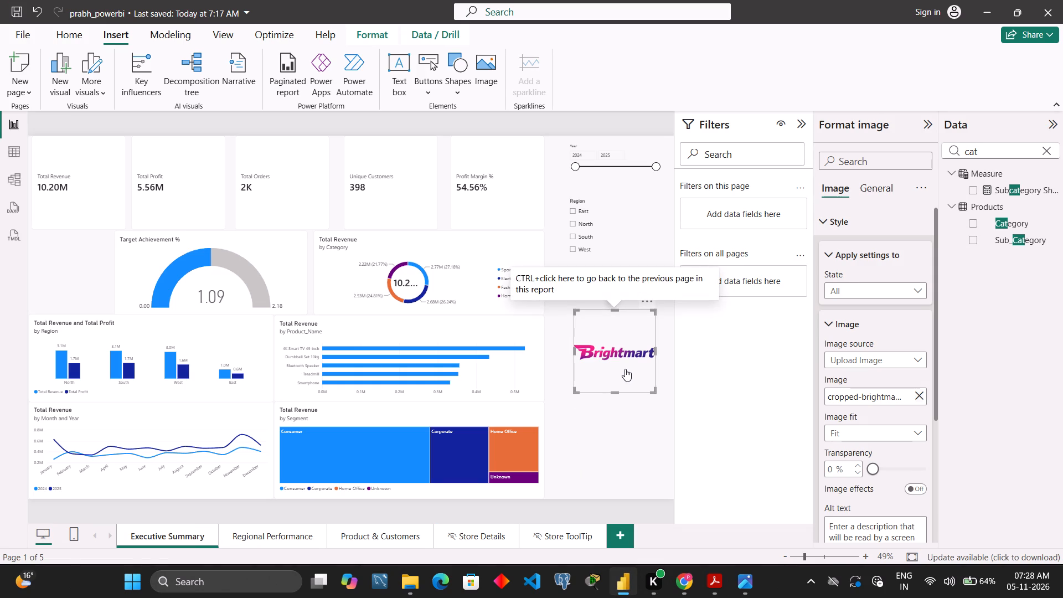
{"action": "key", "text": "Delete"}
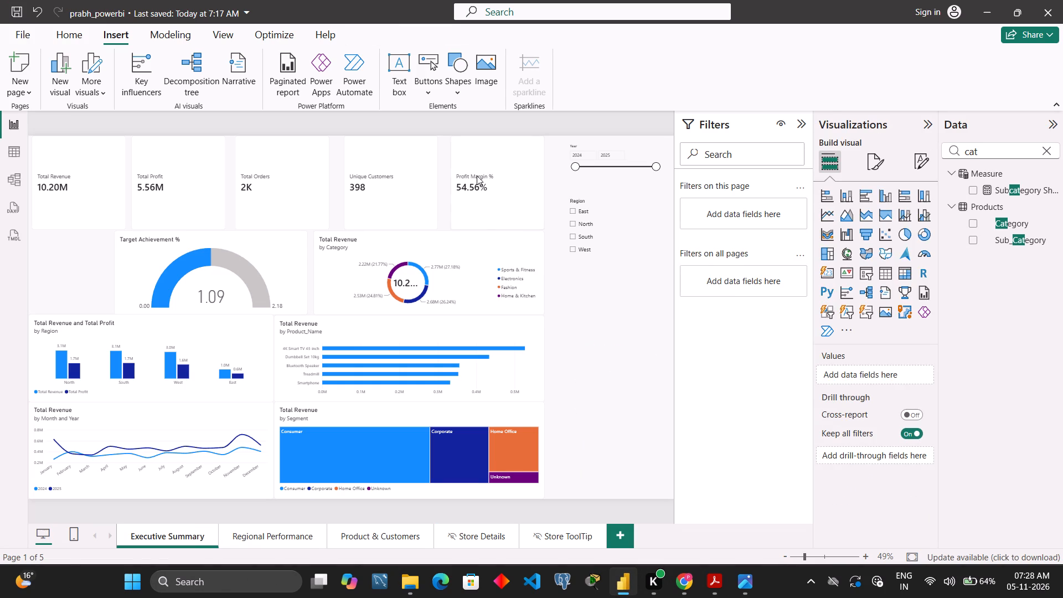
Insert an image below the Region slicer on the Executive Summary page and load cropped-brightmart-removebg-preview from Downloads into it.
{"action": "left_click", "coordinate": [491, 64]}
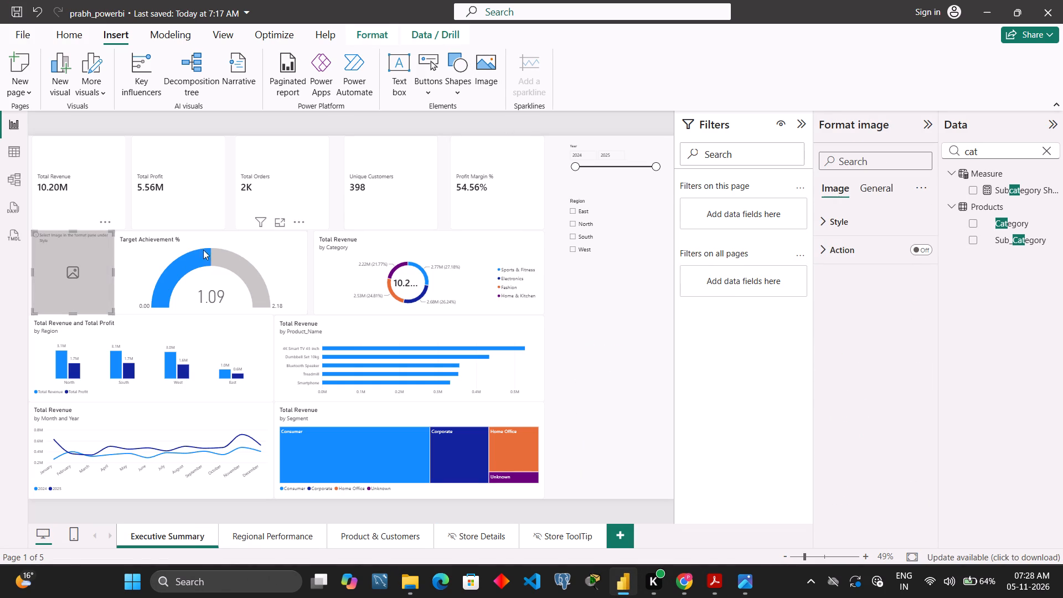
{"action": "left_click_drag", "start_coordinate": [60, 249], "coordinate": [614, 293]}
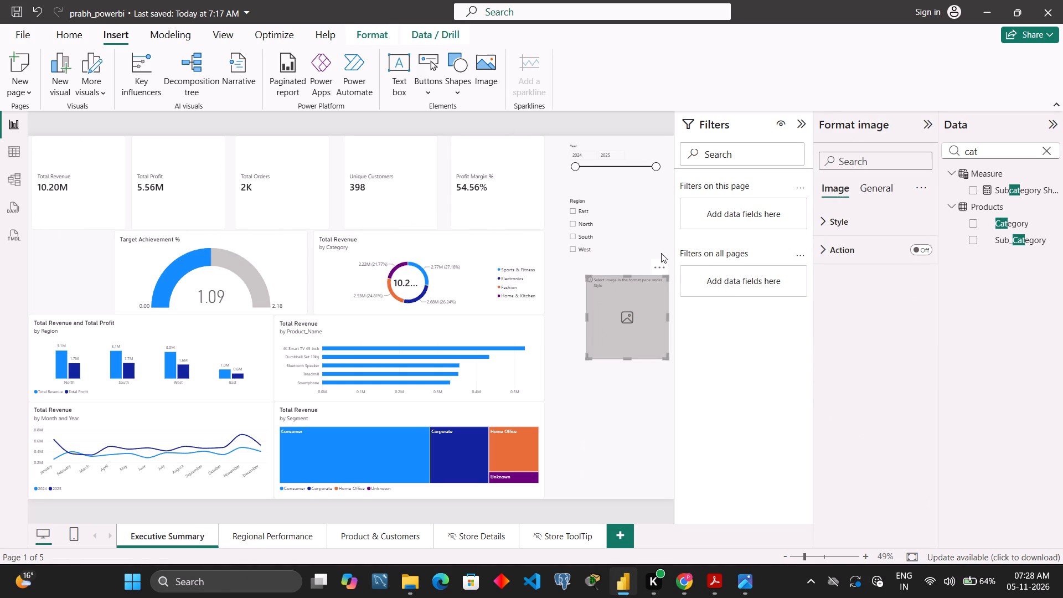
{"action": "left_click", "coordinate": [847, 215]}
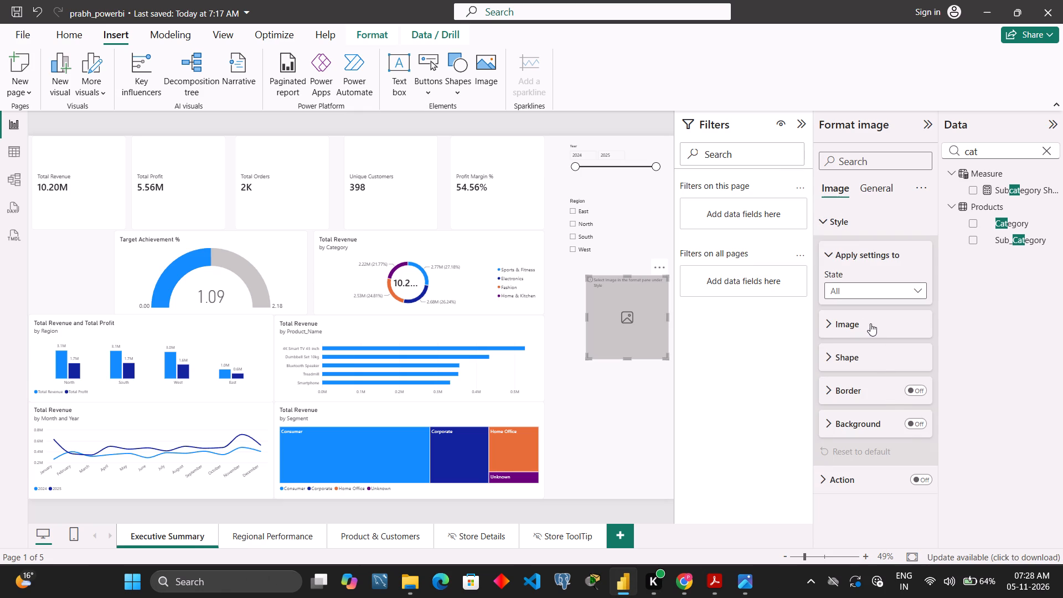
{"action": "left_click", "coordinate": [870, 323]}
{"action": "left_click", "coordinate": [876, 397]}
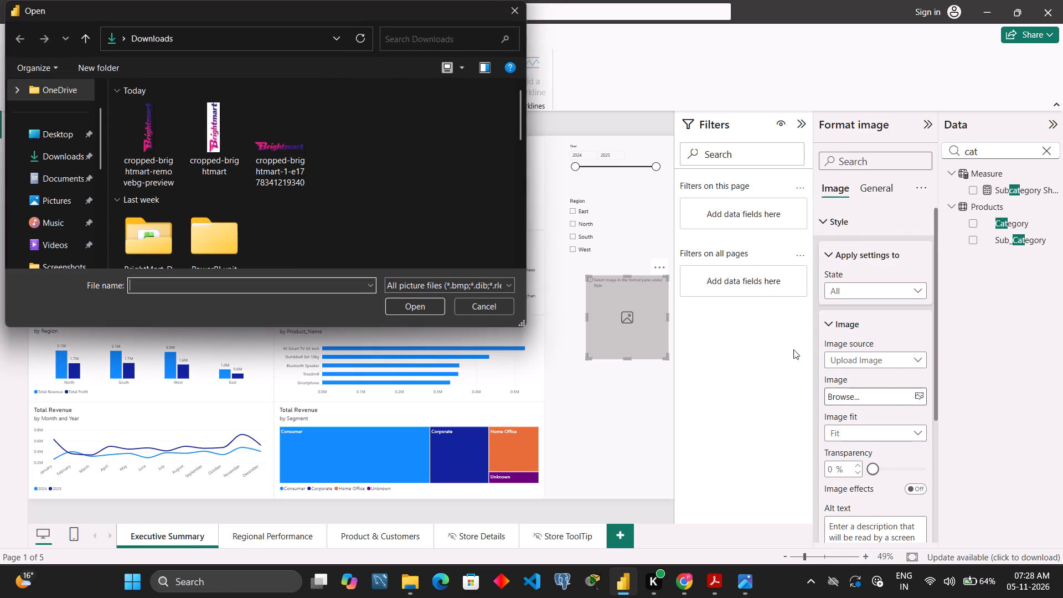
{"action": "left_click", "coordinate": [138, 120]}
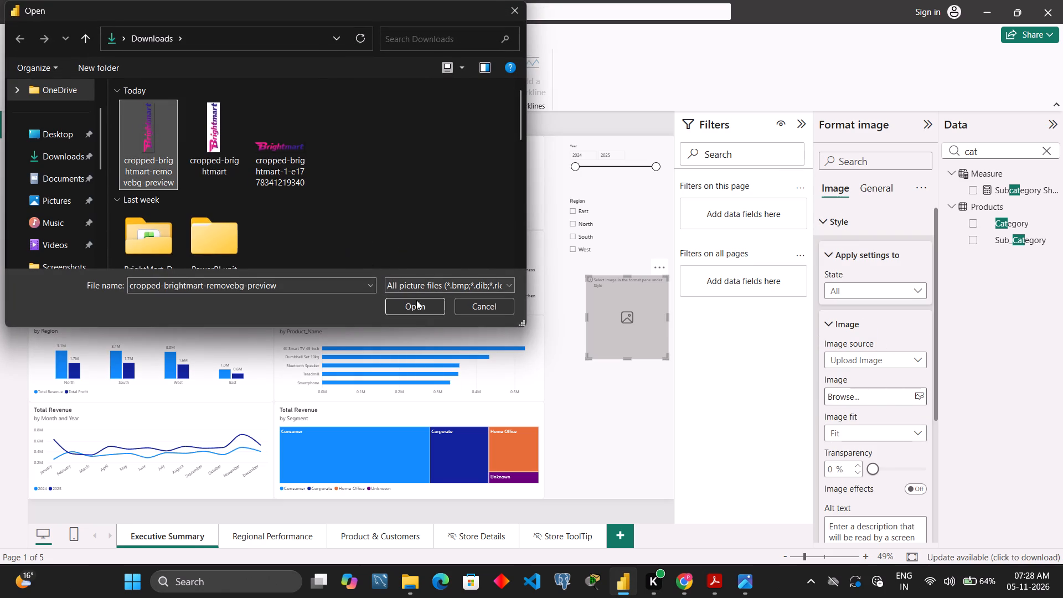
{"action": "left_click", "coordinate": [419, 305]}
Lengthen the vertical Brightmart logo to near the page bottom and place it below the Region slicer, beside the charts.
{"action": "left_click_drag", "start_coordinate": [631, 357], "coordinate": [626, 394]}
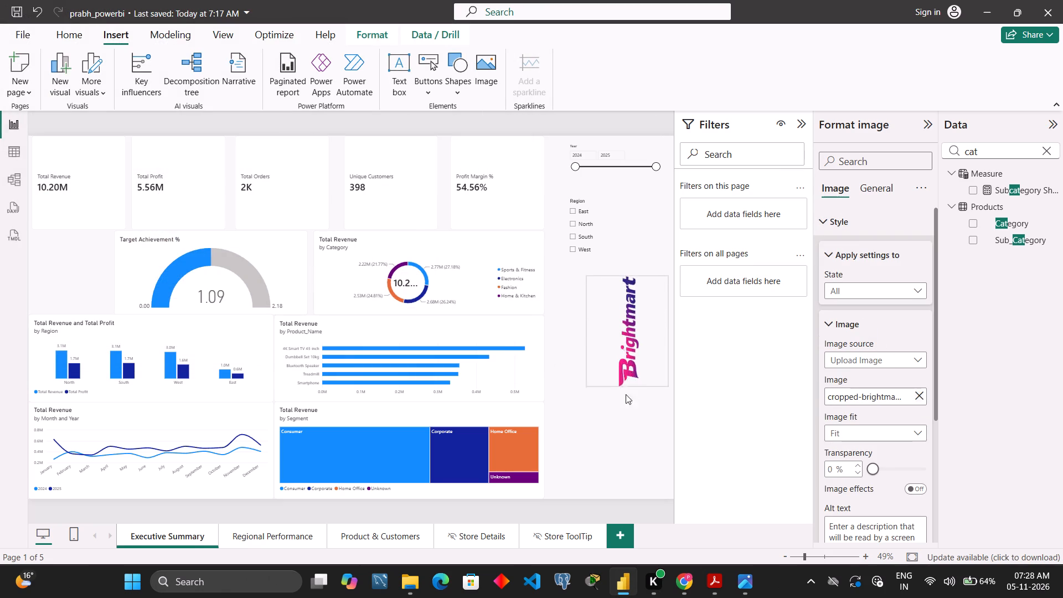
{"action": "left_click_drag", "start_coordinate": [626, 394], "coordinate": [626, 491]}
{"action": "left_click_drag", "start_coordinate": [604, 328], "coordinate": [581, 319]}
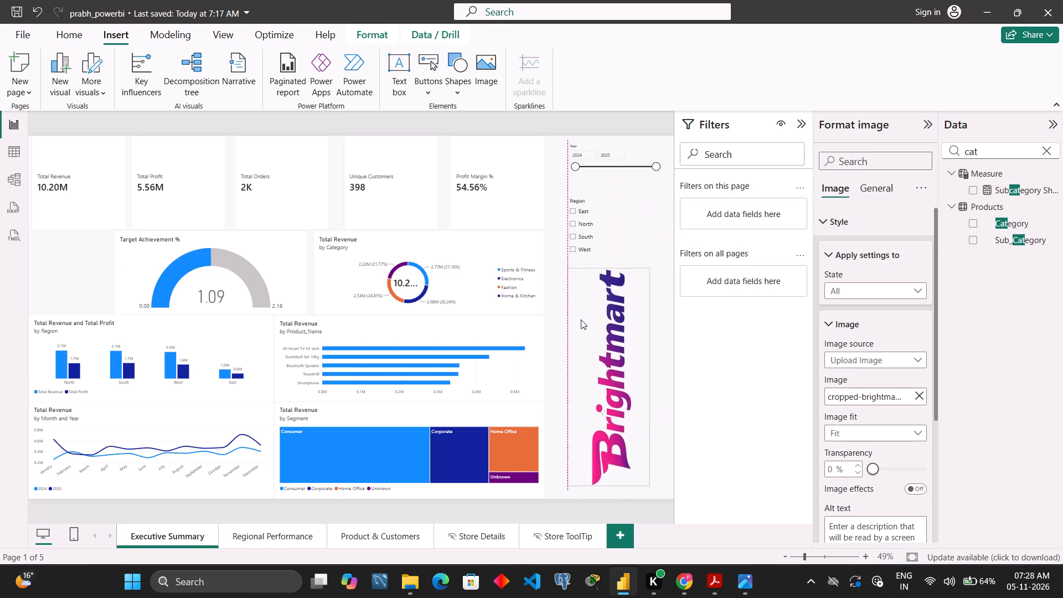
{"action": "left_click_drag", "start_coordinate": [581, 319], "coordinate": [574, 318]}
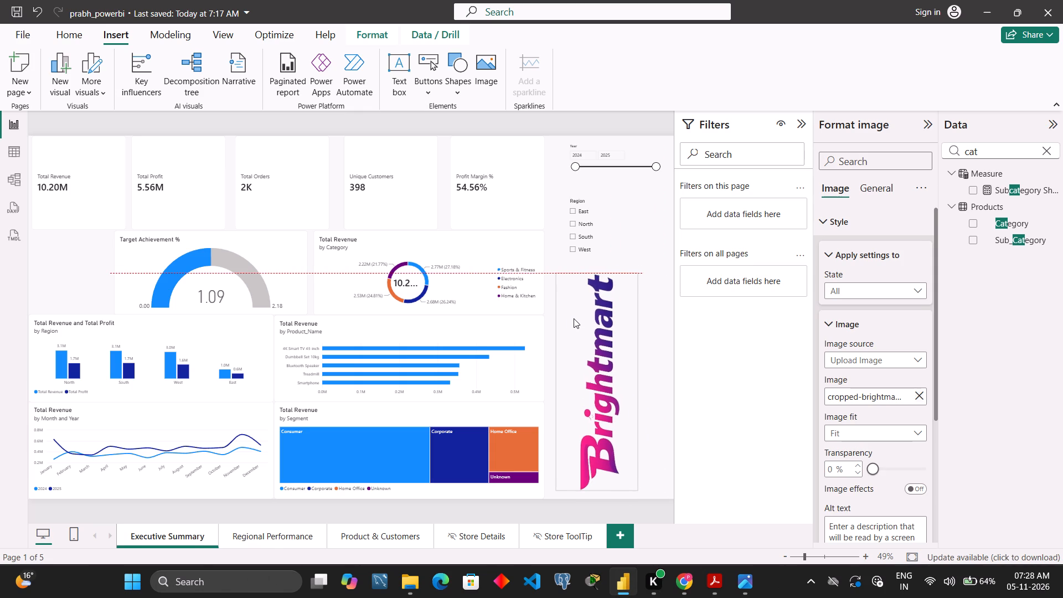
{"action": "left_click_drag", "start_coordinate": [574, 318], "coordinate": [574, 326]}
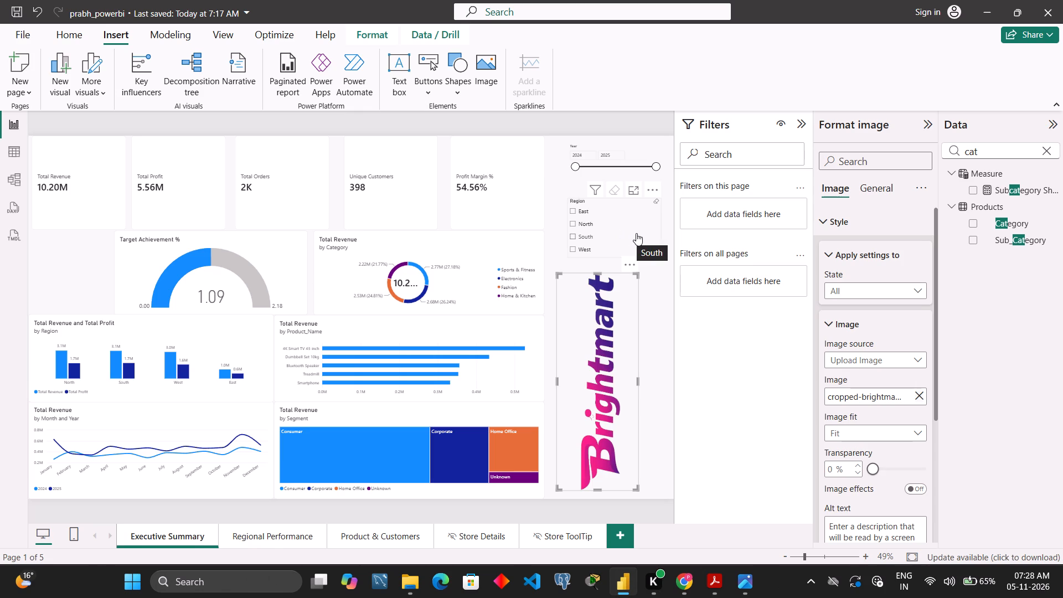
Narrow the Total Revenue by Category donut chart from its gauge-facing side and shift the Target Achievement % gauge toward it.
{"action": "left_click", "coordinate": [486, 251]}
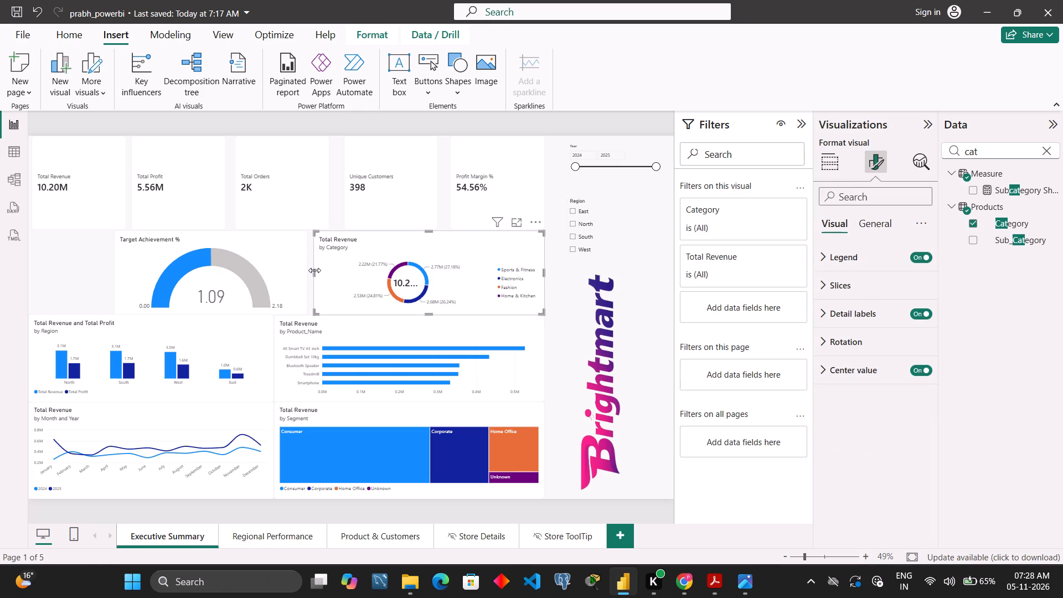
{"action": "left_click_drag", "start_coordinate": [314, 270], "coordinate": [343, 268]}
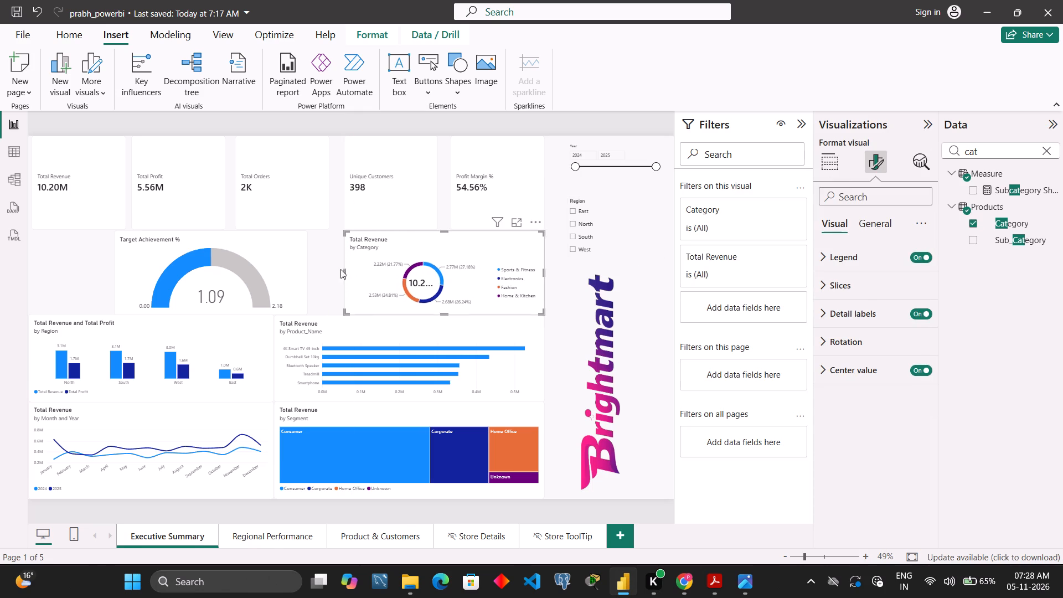
{"action": "left_click_drag", "start_coordinate": [292, 265], "coordinate": [317, 261]}
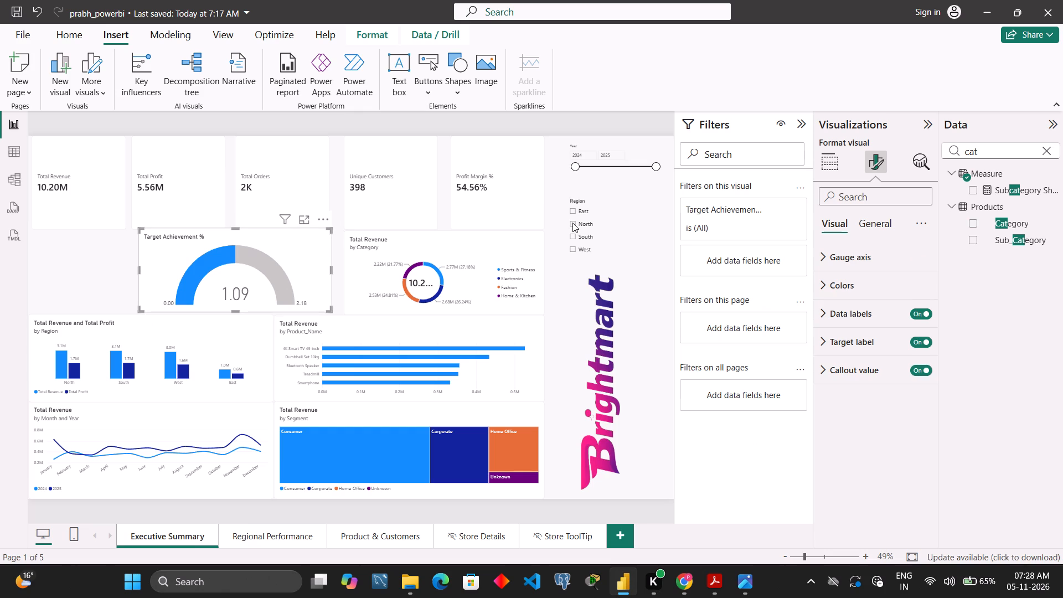
Move the Region and Year slicers into the space beside the Target Achievement % gauge, stacked under the Total Revenue card.
{"action": "left_click_drag", "start_coordinate": [642, 228], "coordinate": [102, 264]}
{"action": "left_click", "coordinate": [112, 302]}
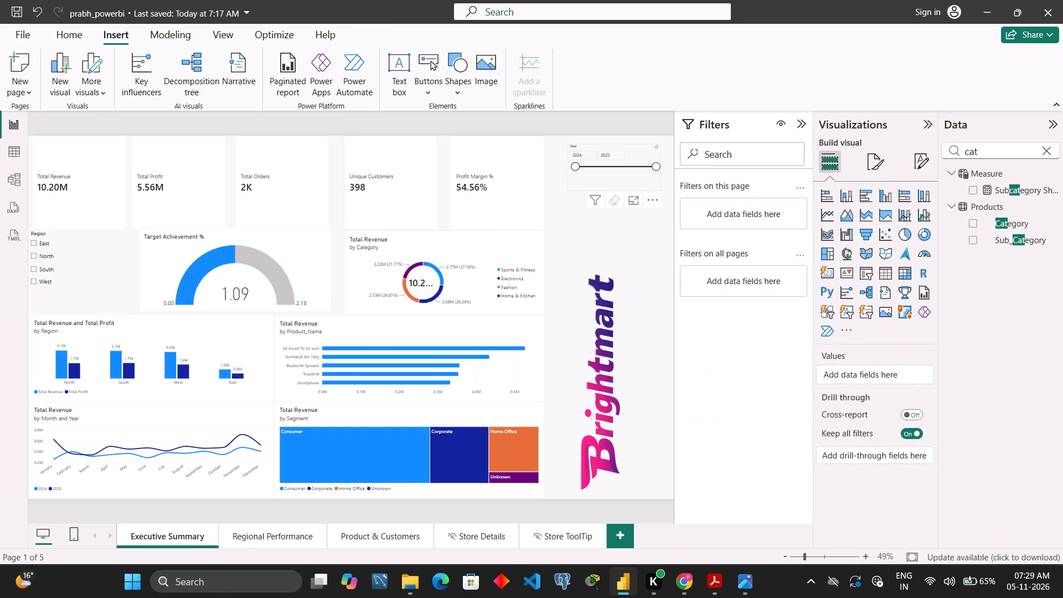
{"action": "left_click_drag", "start_coordinate": [634, 156], "coordinate": [98, 303]}
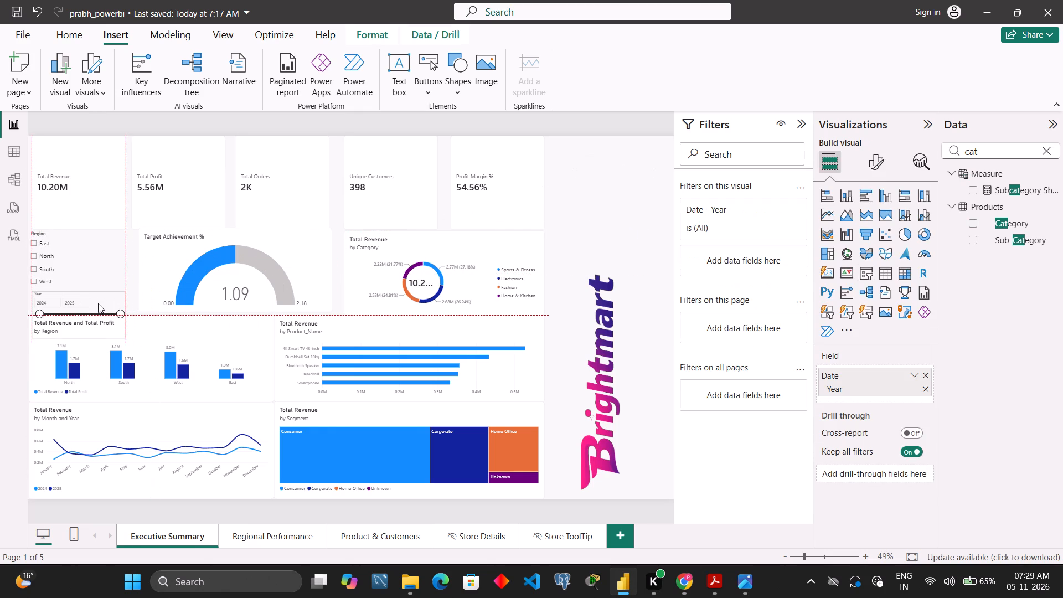
{"action": "left_click_drag", "start_coordinate": [98, 303], "coordinate": [97, 300]}
Shorten the Total Revenue, Total Profit, Total Orders, Unique Customers and Profit Margin % cards to a matching smaller height.
{"action": "left_click", "coordinate": [113, 182]}
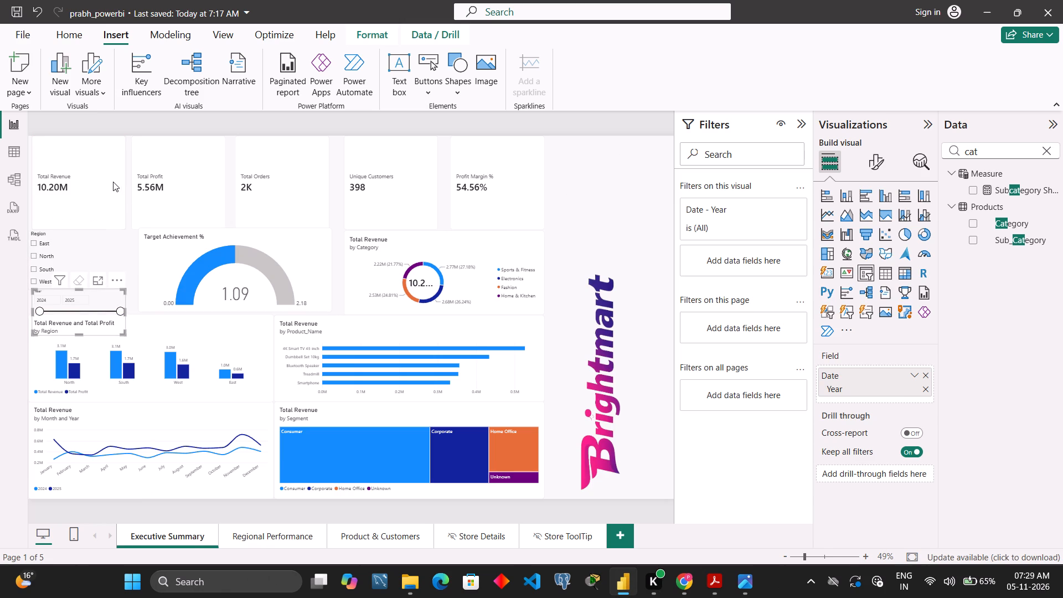
{"action": "left_click_drag", "start_coordinate": [82, 227], "coordinate": [84, 216]}
{"action": "left_click", "coordinate": [181, 199]}
{"action": "left_click_drag", "start_coordinate": [177, 225], "coordinate": [178, 215]}
{"action": "left_click", "coordinate": [266, 203]}
{"action": "left_click_drag", "start_coordinate": [282, 228], "coordinate": [283, 216]}
{"action": "left_click", "coordinate": [384, 214]}
{"action": "left_click_drag", "start_coordinate": [393, 229], "coordinate": [395, 219]}
{"action": "left_click", "coordinate": [493, 197]}
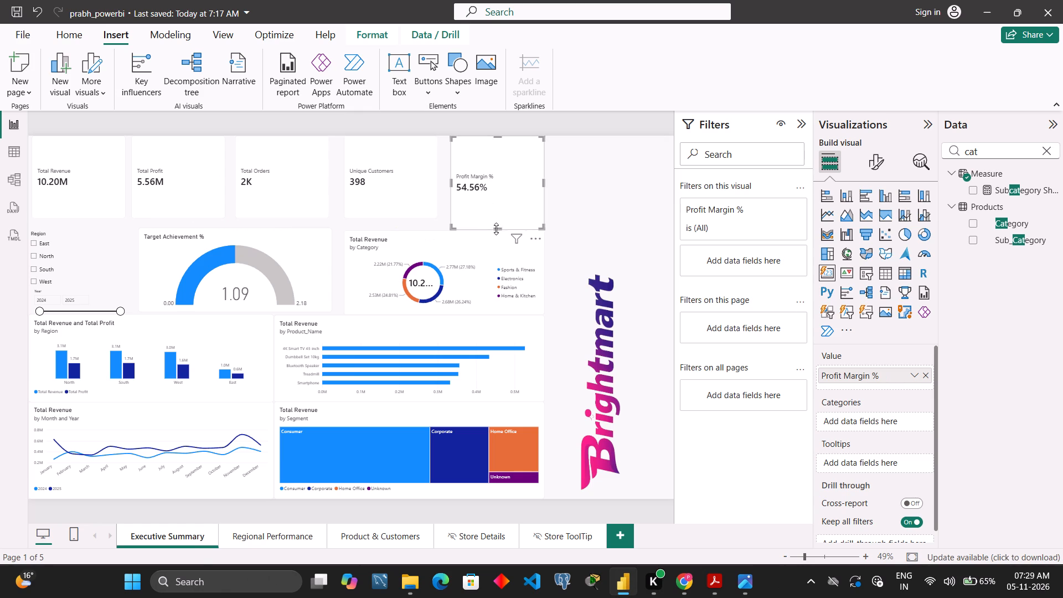
{"action": "left_click_drag", "start_coordinate": [496, 229], "coordinate": [494, 215]}
{"action": "left_click", "coordinate": [591, 201]}
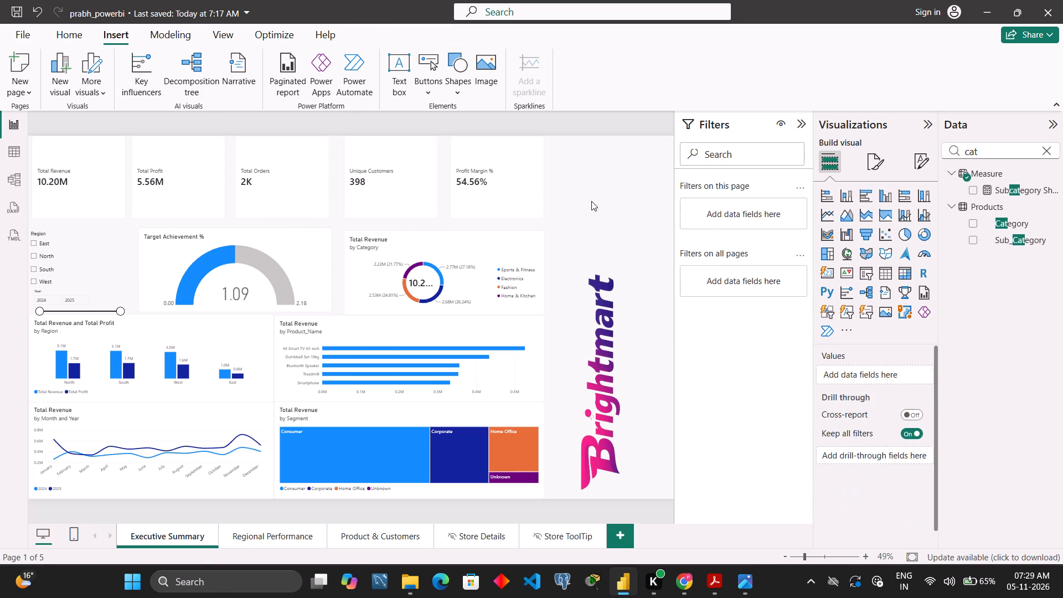
Move the Region slicer up against the Total Revenue card and align the Year slicer directly beneath it.
{"action": "left_click_drag", "start_coordinate": [92, 259], "coordinate": [94, 246]}
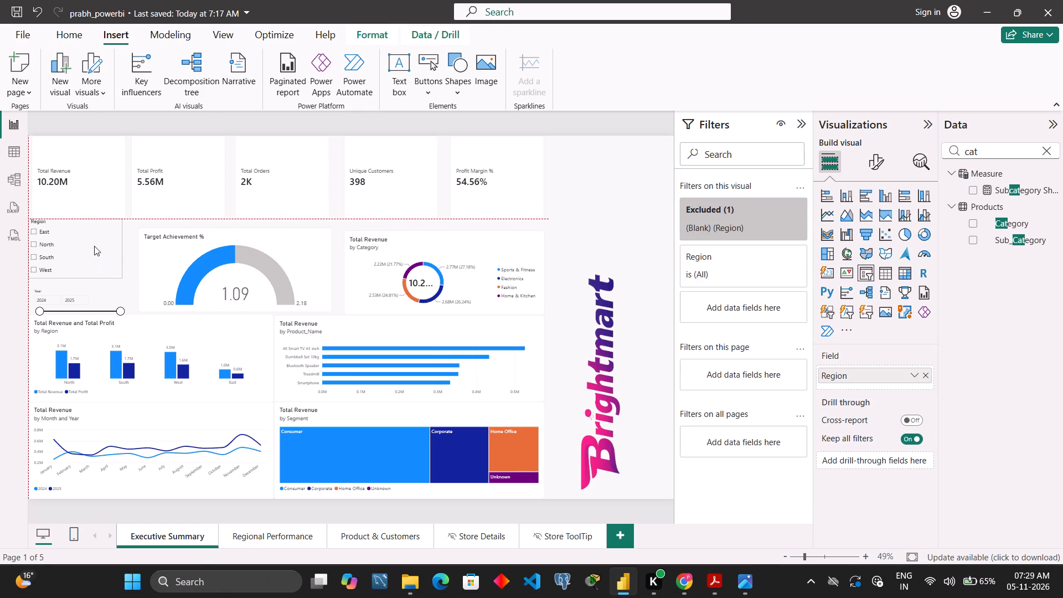
{"action": "left_click_drag", "start_coordinate": [94, 246], "coordinate": [101, 249]}
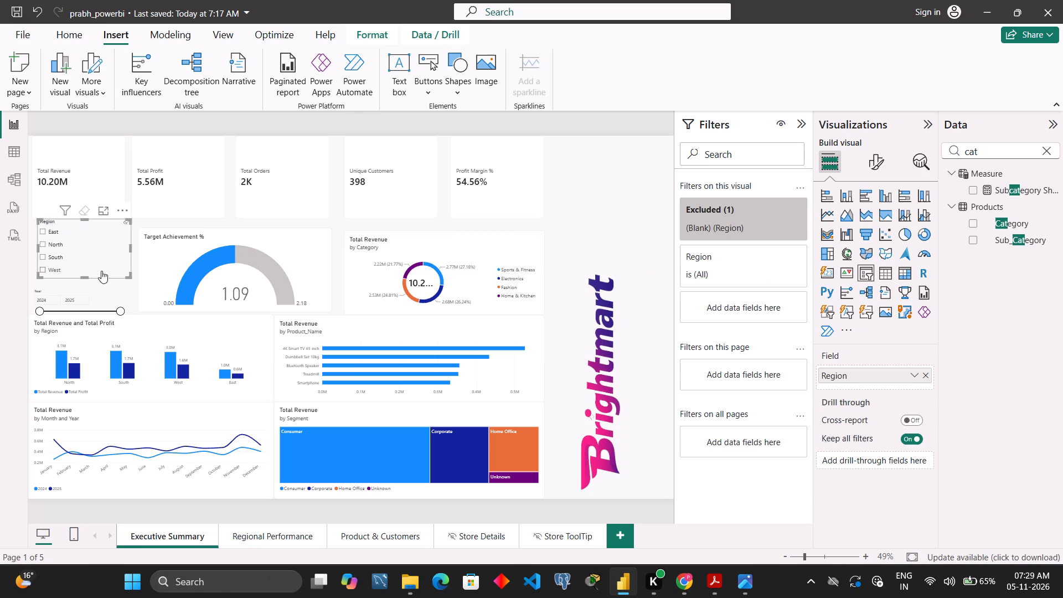
{"action": "left_click", "coordinate": [102, 290]}
{"action": "left_click_drag", "start_coordinate": [102, 296], "coordinate": [106, 284]}
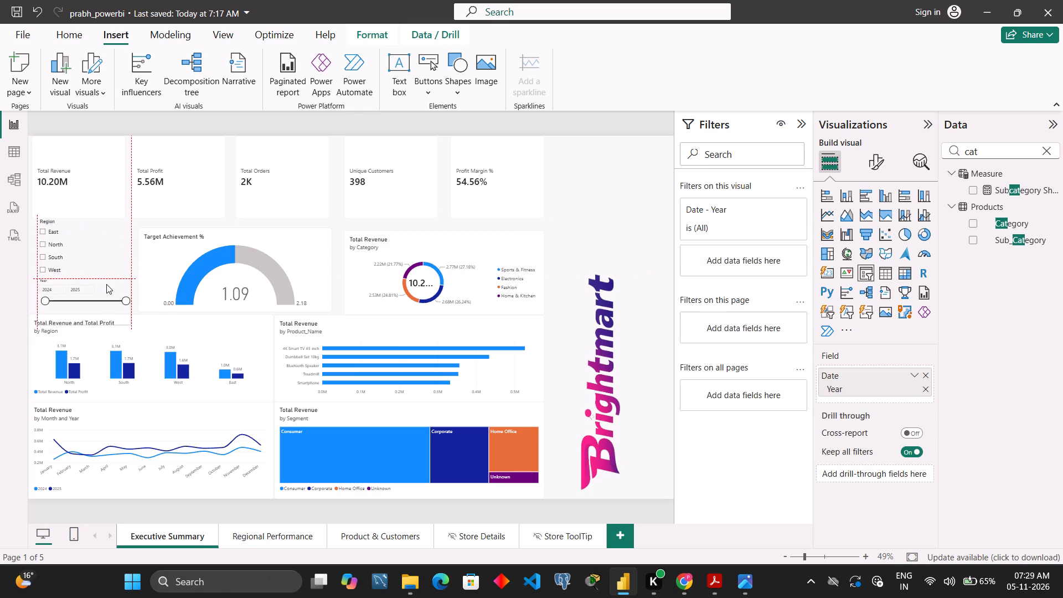
{"action": "left_click_drag", "start_coordinate": [106, 284], "coordinate": [108, 287]}
{"action": "left_click", "coordinate": [608, 197]}
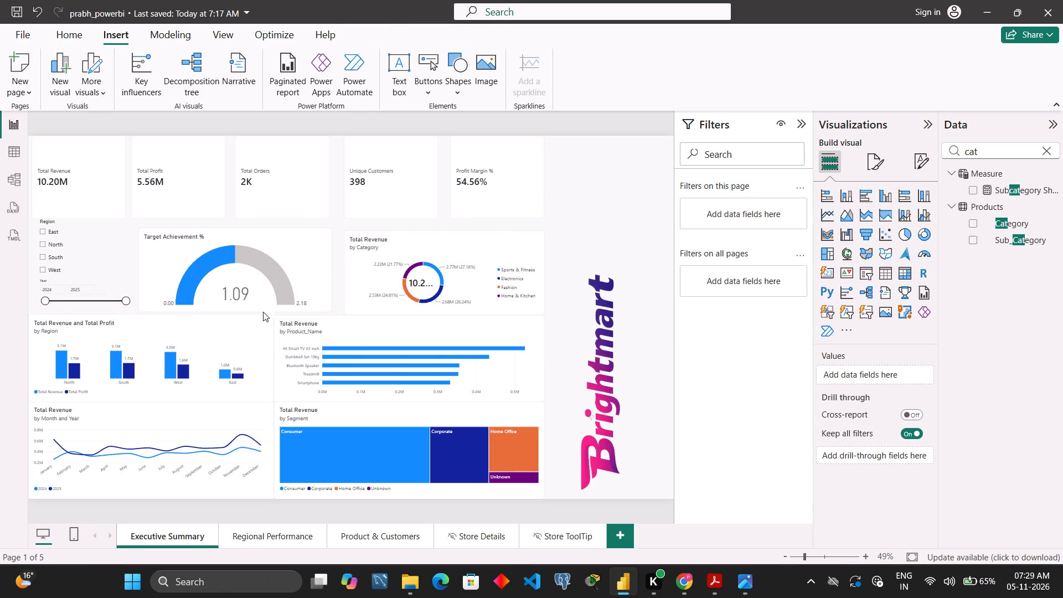
Nudge the Year slicer slightly down and to the left so its heading clears the Region slicer.
{"action": "left_click", "coordinate": [100, 284]}
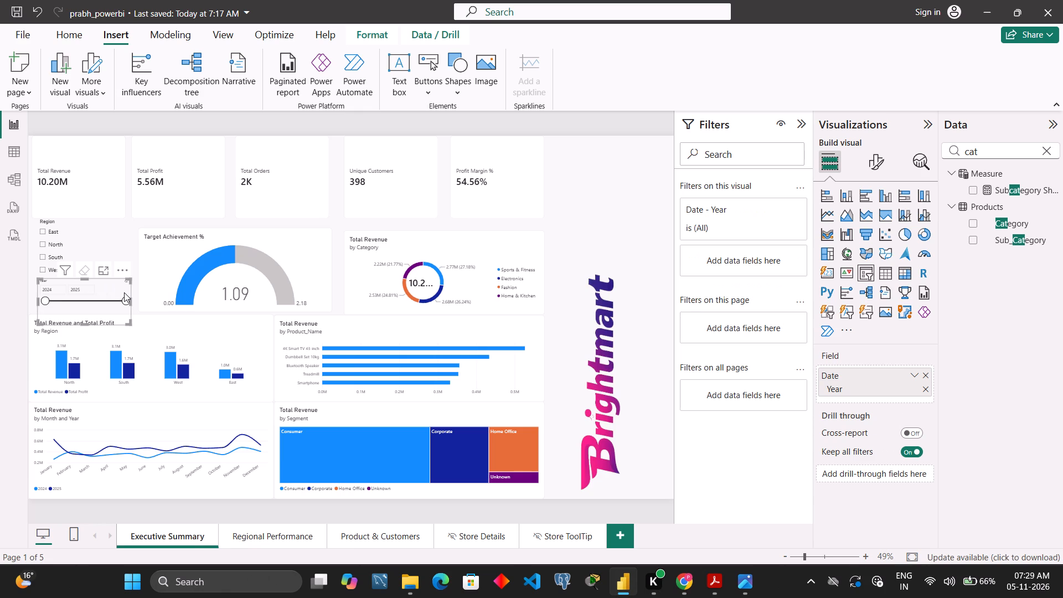
{"action": "key", "text": "Down"}
{"action": "key", "text": "Down"}
{"action": "key", "text": "Down"}
{"action": "key", "text": "Down"}
{"action": "key", "text": "Down"}
{"action": "key", "text": "Down"}
{"action": "key", "text": "Left"}
{"action": "key", "text": "Left"}
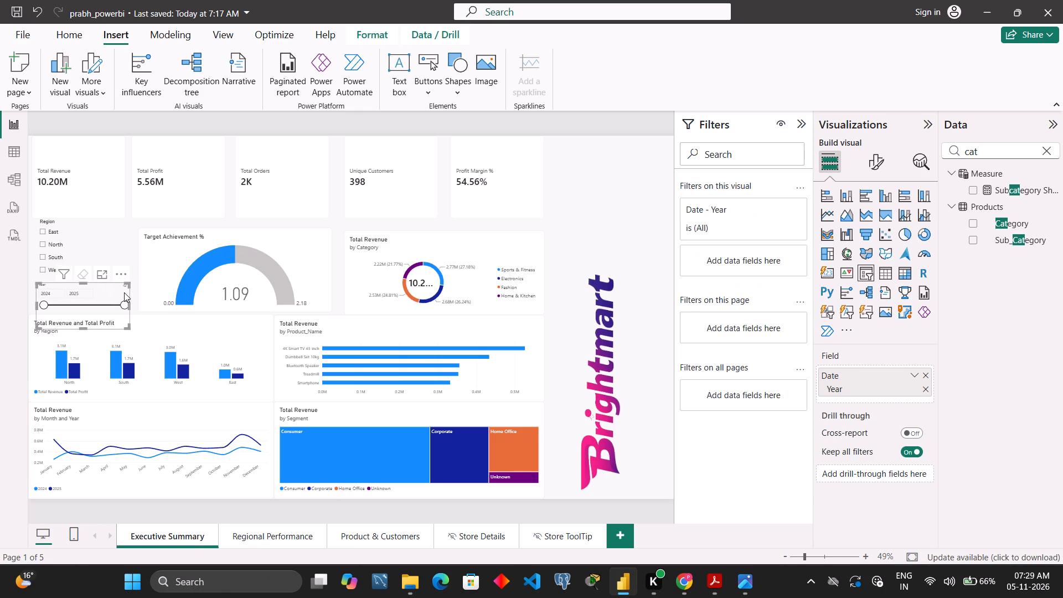
{"action": "left_click", "coordinate": [611, 189]}
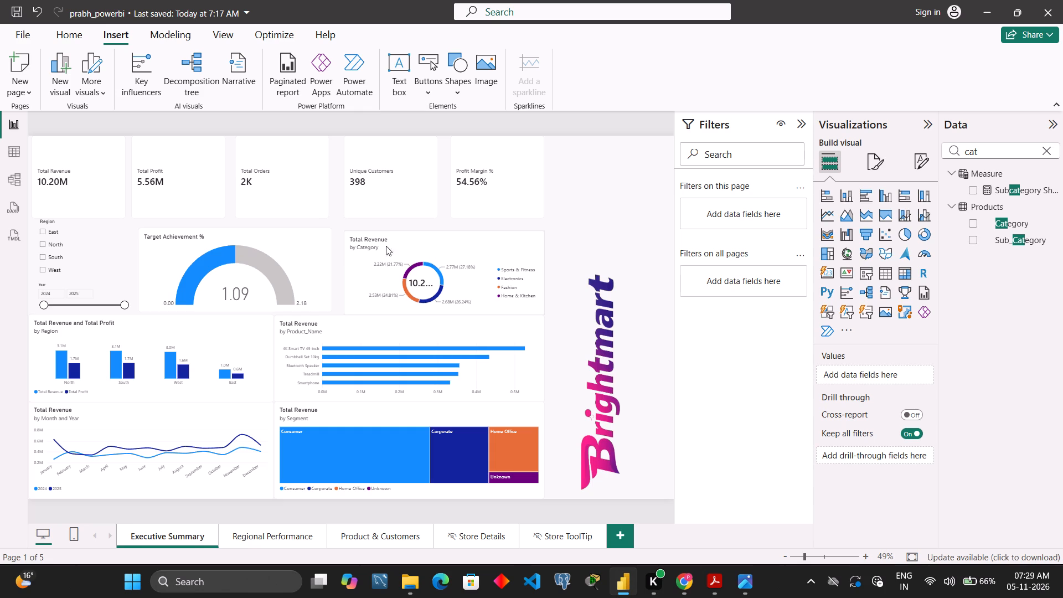
Nudge the Total Revenue by Category donut chart upward to align it with the Target Achievement % gauge.
{"action": "left_click", "coordinate": [438, 244]}
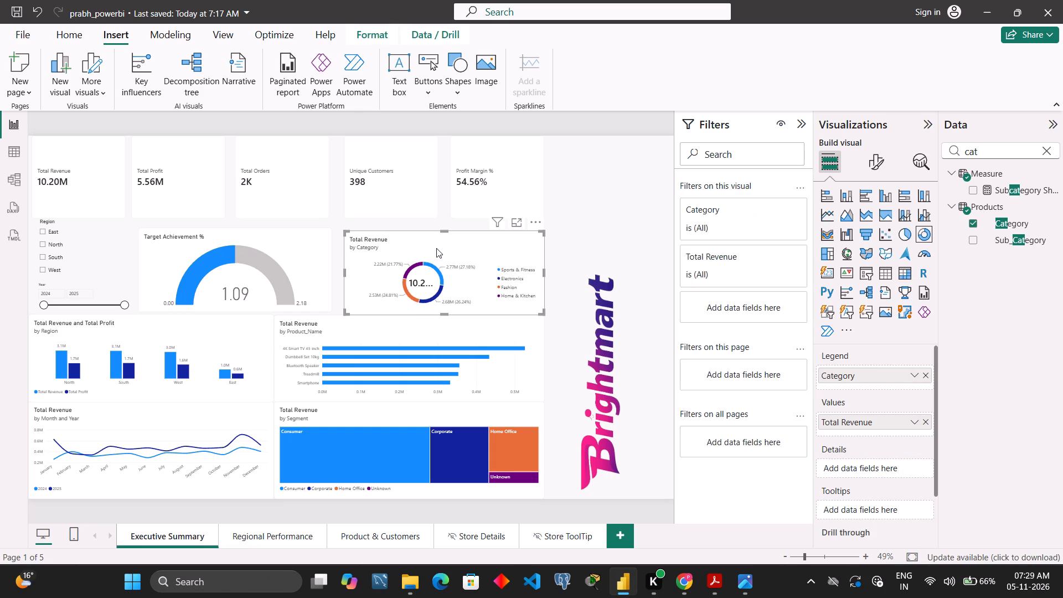
{"action": "key", "text": "Up"}
{"action": "key", "text": "Up"}
{"action": "key", "text": "Up"}
{"action": "key", "text": "Up"}
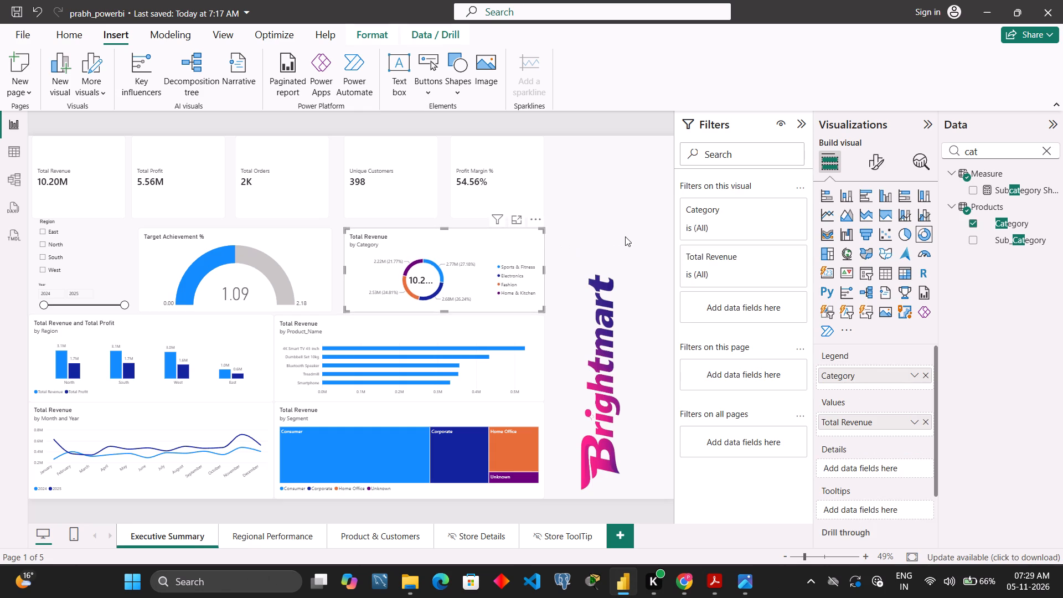
{"action": "left_click", "coordinate": [631, 235]}
Stretch the Brightmart logo to the full page height and move it against the report page's right edge.
{"action": "left_click", "coordinate": [622, 298]}
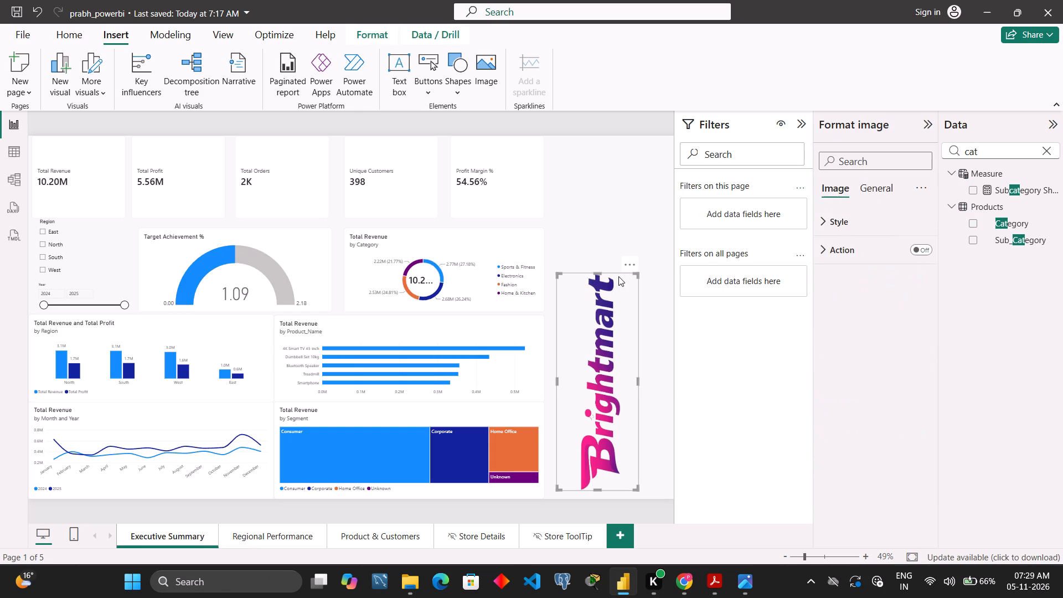
{"action": "left_click_drag", "start_coordinate": [595, 275], "coordinate": [621, 147]}
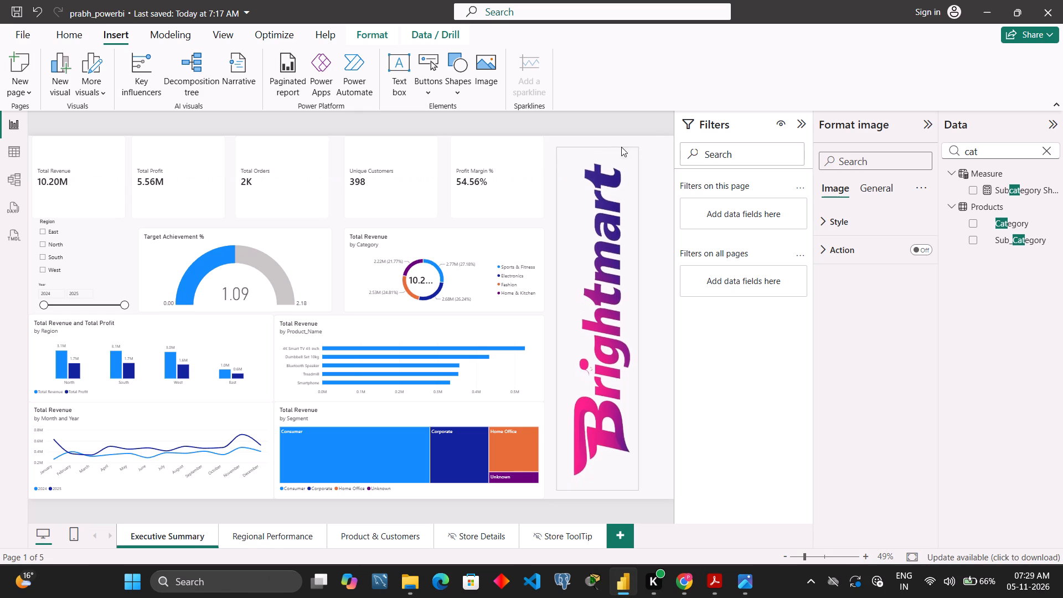
{"action": "left_click_drag", "start_coordinate": [621, 147], "coordinate": [625, 131]}
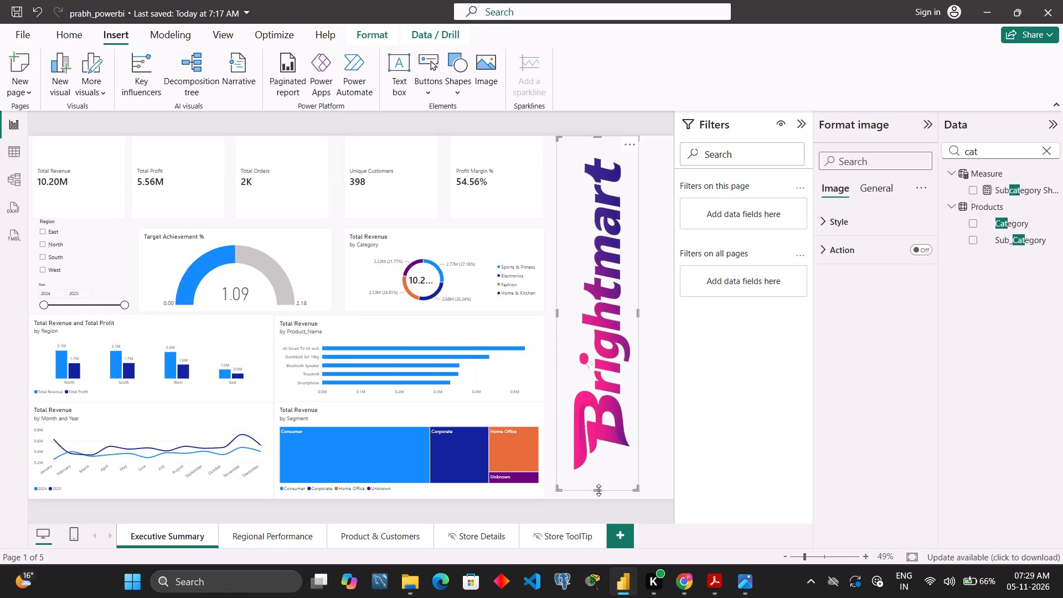
{"action": "left_click_drag", "start_coordinate": [598, 490], "coordinate": [602, 497]}
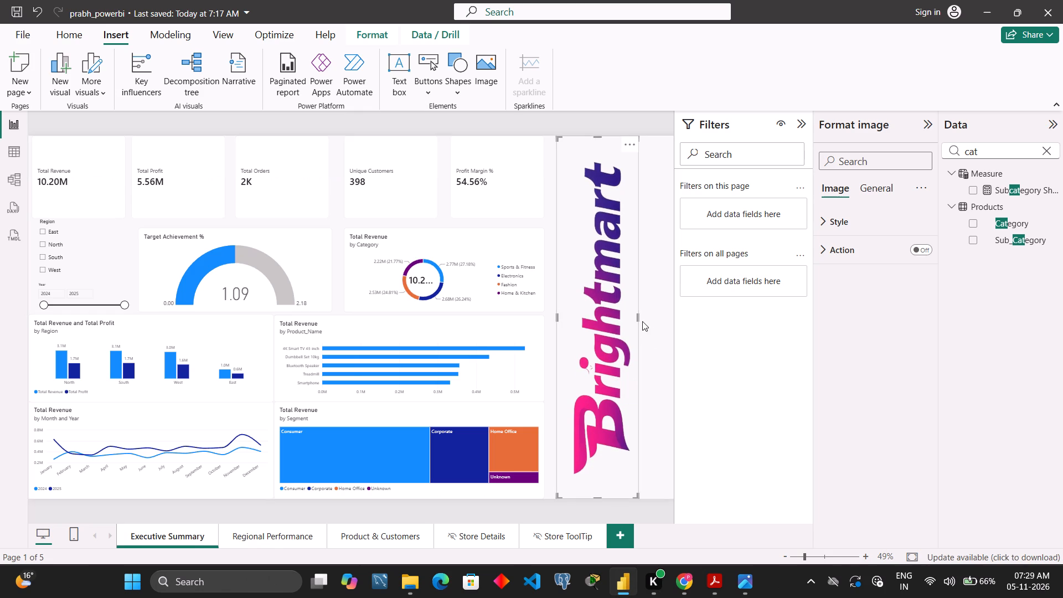
{"action": "left_click", "coordinate": [638, 318]}
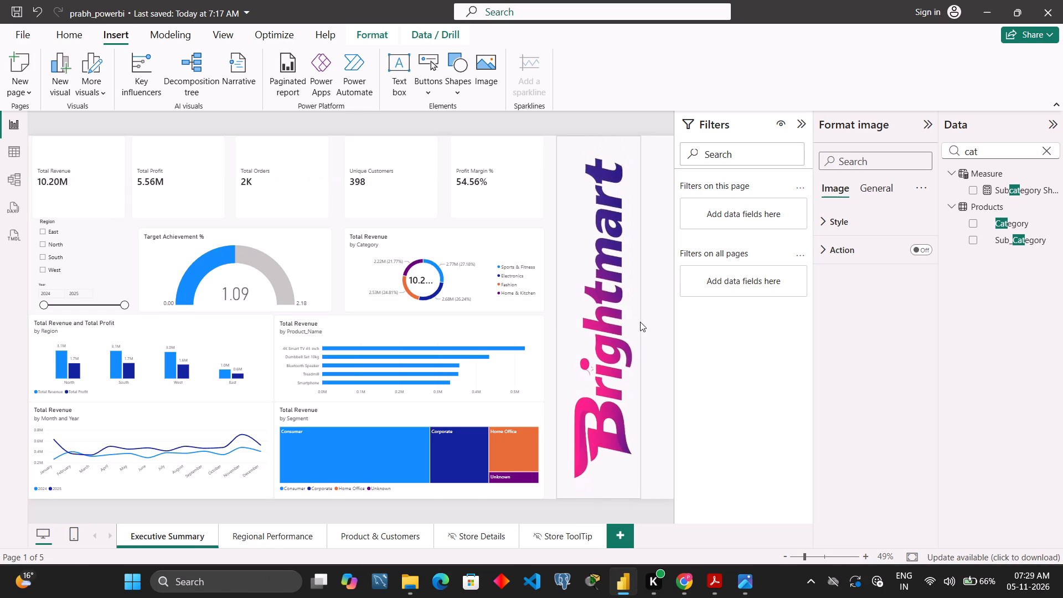
{"action": "left_click_drag", "start_coordinate": [631, 312], "coordinate": [657, 317]}
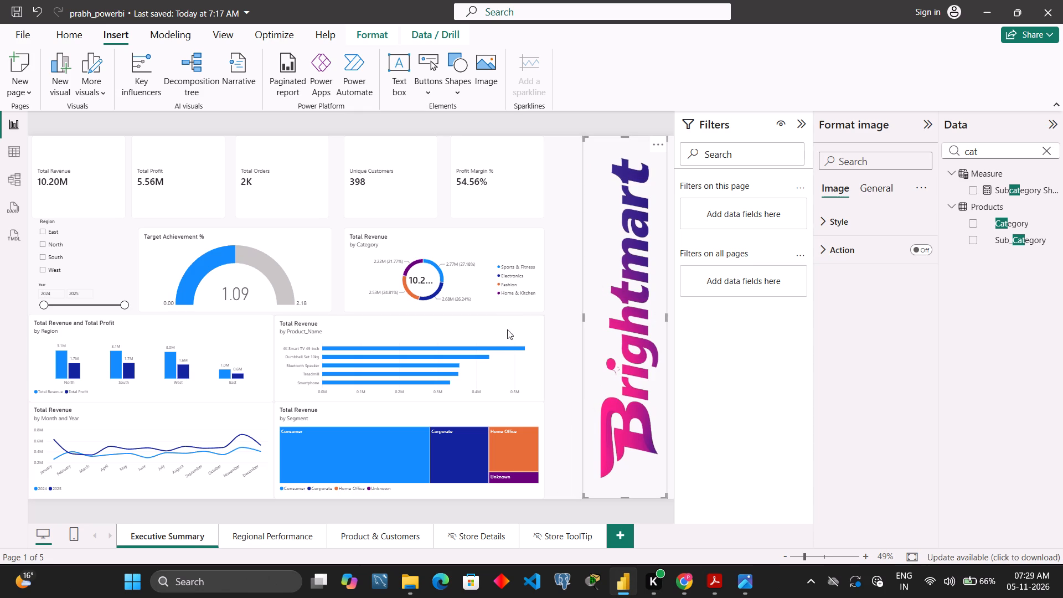
Move the Total Revenue by Category donut chart toward the Brightmart logo, into the free space beside it.
{"action": "left_click", "coordinate": [528, 303]}
{"action": "left_click_drag", "start_coordinate": [528, 303], "coordinate": [571, 303]}
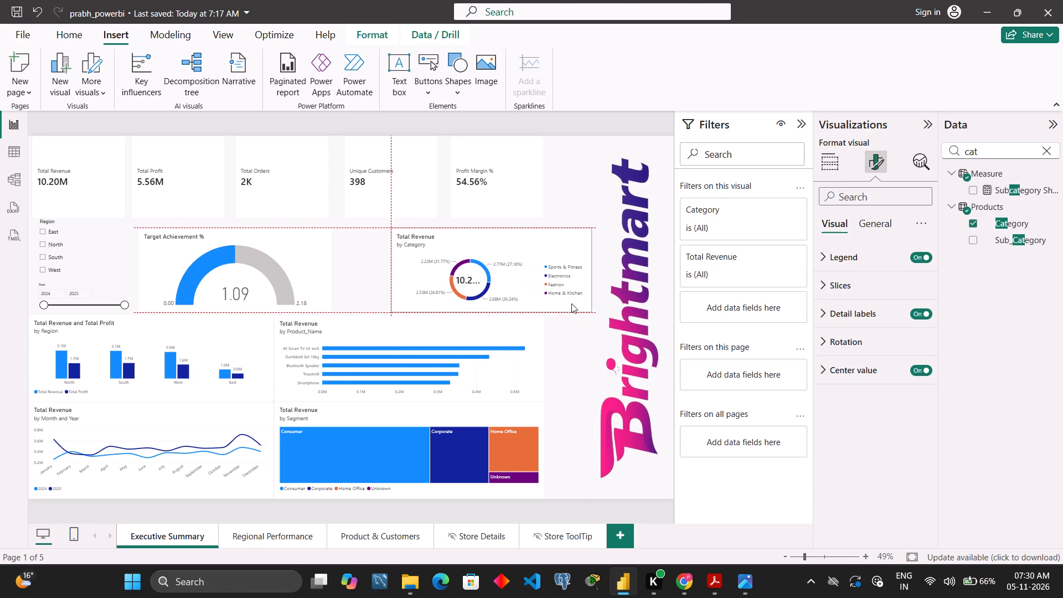
{"action": "left_click_drag", "start_coordinate": [571, 303], "coordinate": [564, 304]}
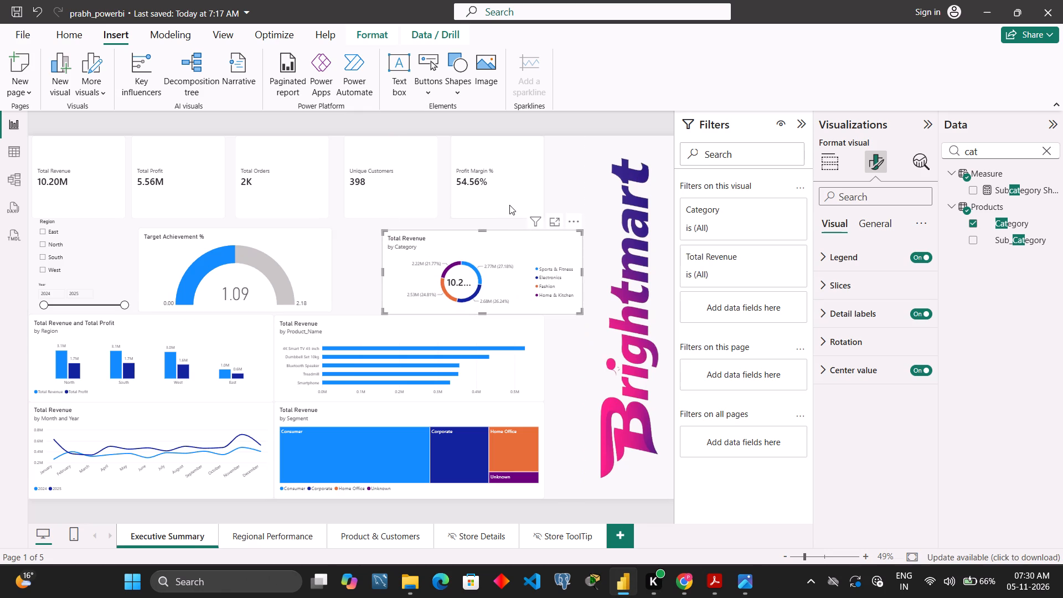
Move the Profit Margin % card, the product bar chart and the segment treemap beside the logo, lining them up with the category donut chart.
{"action": "left_click_drag", "start_coordinate": [509, 205], "coordinate": [546, 207]}
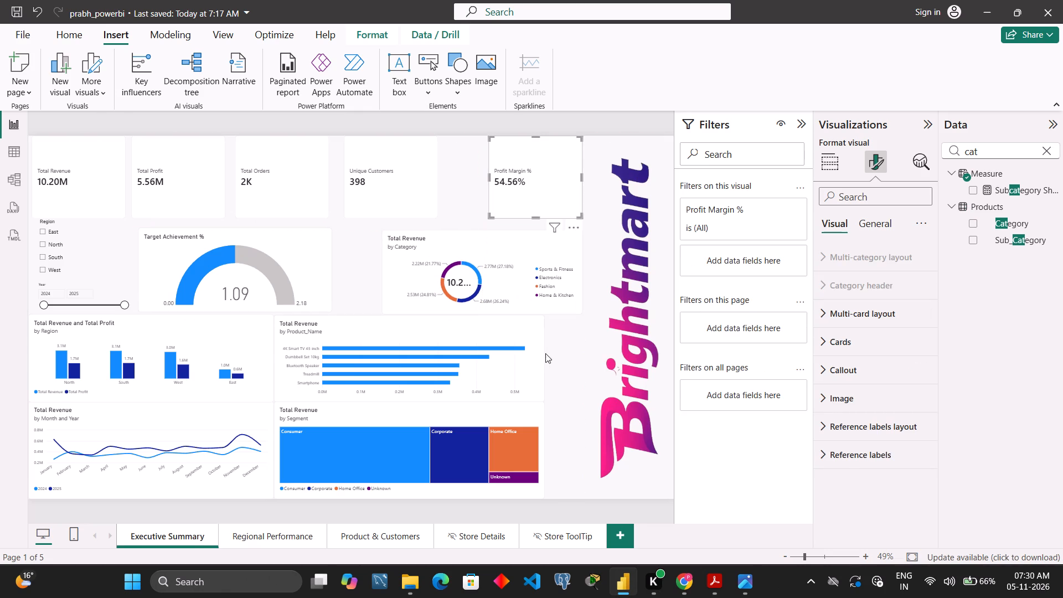
{"action": "left_click_drag", "start_coordinate": [538, 366], "coordinate": [577, 372]}
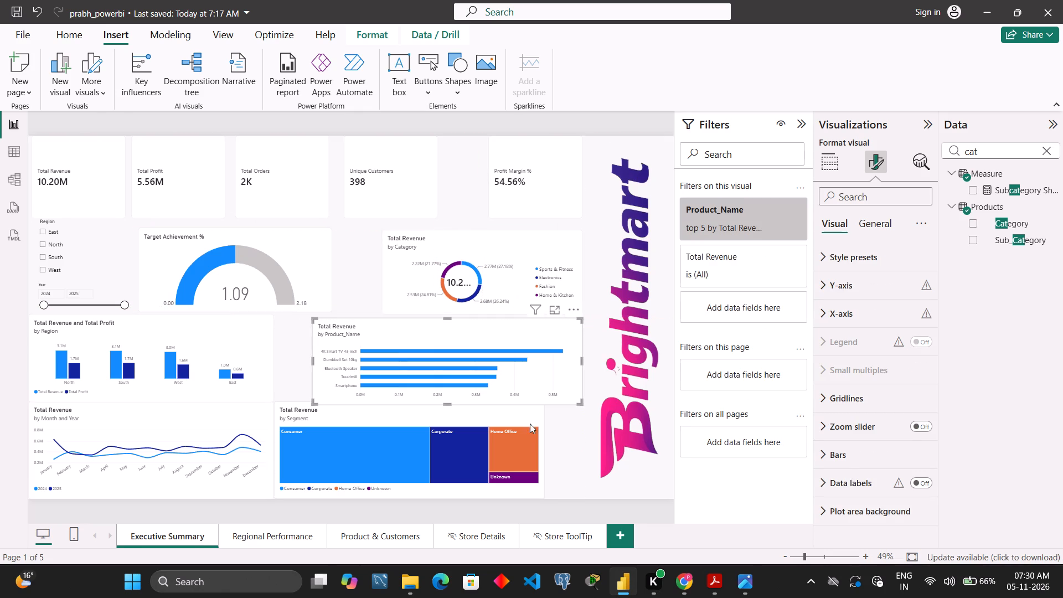
{"action": "left_click_drag", "start_coordinate": [523, 416], "coordinate": [566, 416]}
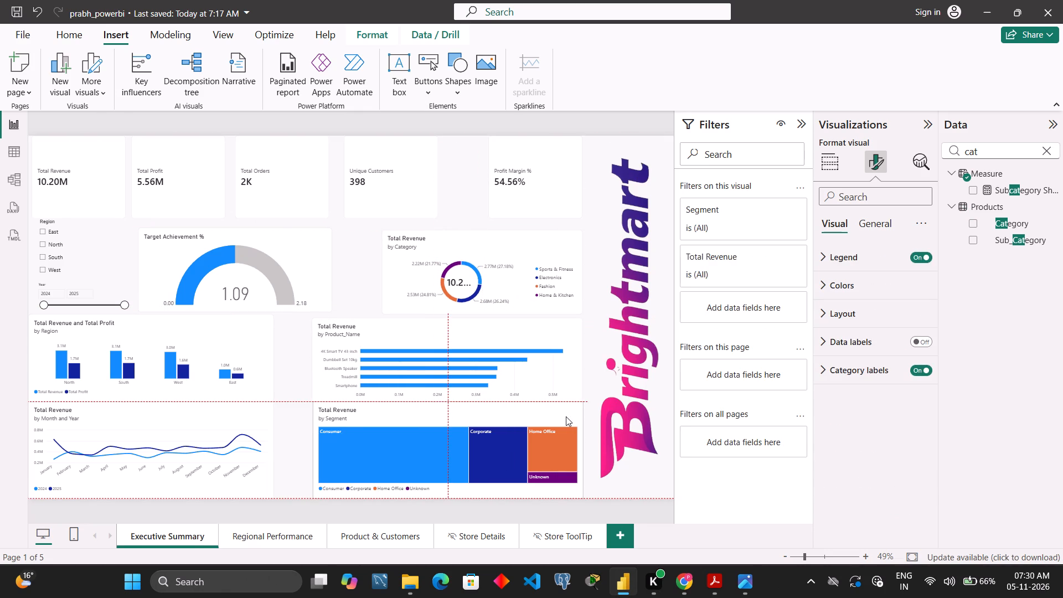
{"action": "left_click_drag", "start_coordinate": [566, 416], "coordinate": [560, 417]}
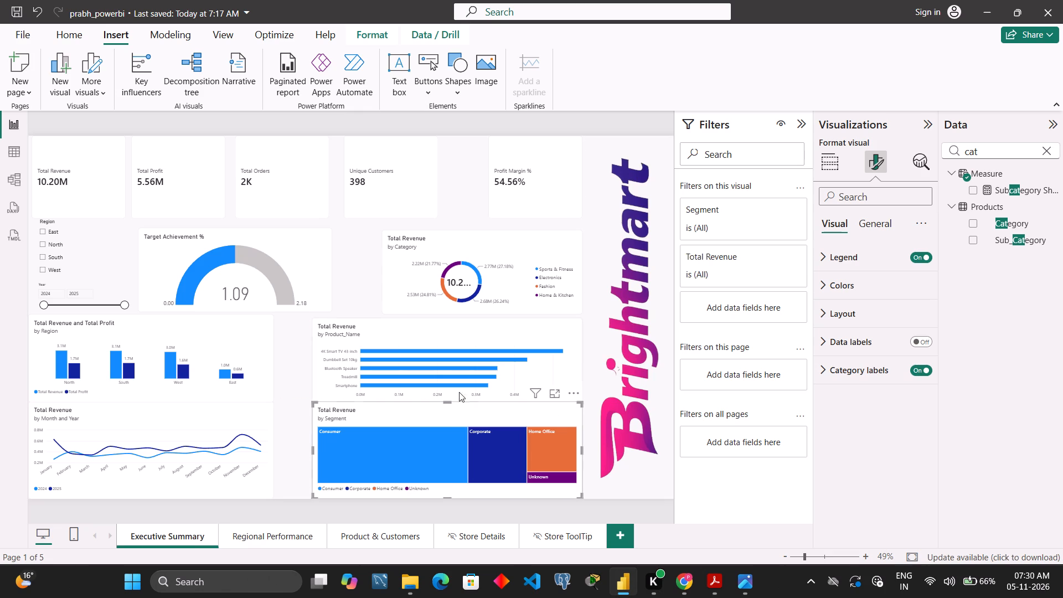
Shift the revenue and profit by Region column chart and the Month and Year line chart toward the bar chart and treemap, aligned with each other.
{"action": "left_click", "coordinate": [292, 349]}
{"action": "left_click_drag", "start_coordinate": [262, 349], "coordinate": [295, 357]}
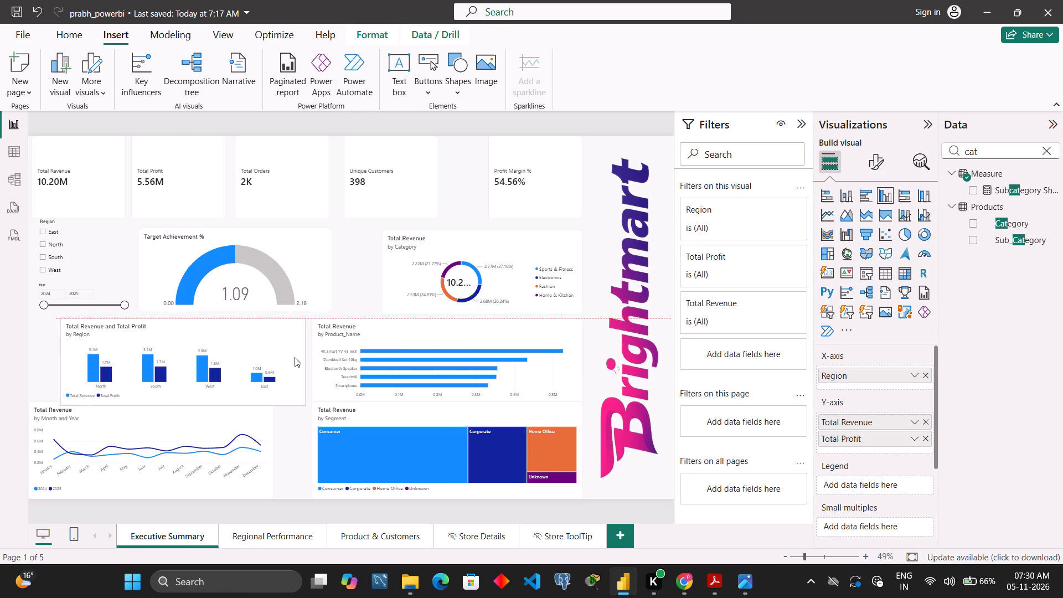
{"action": "left_click_drag", "start_coordinate": [295, 357], "coordinate": [277, 354]}
{"action": "left_click_drag", "start_coordinate": [264, 420], "coordinate": [282, 425]}
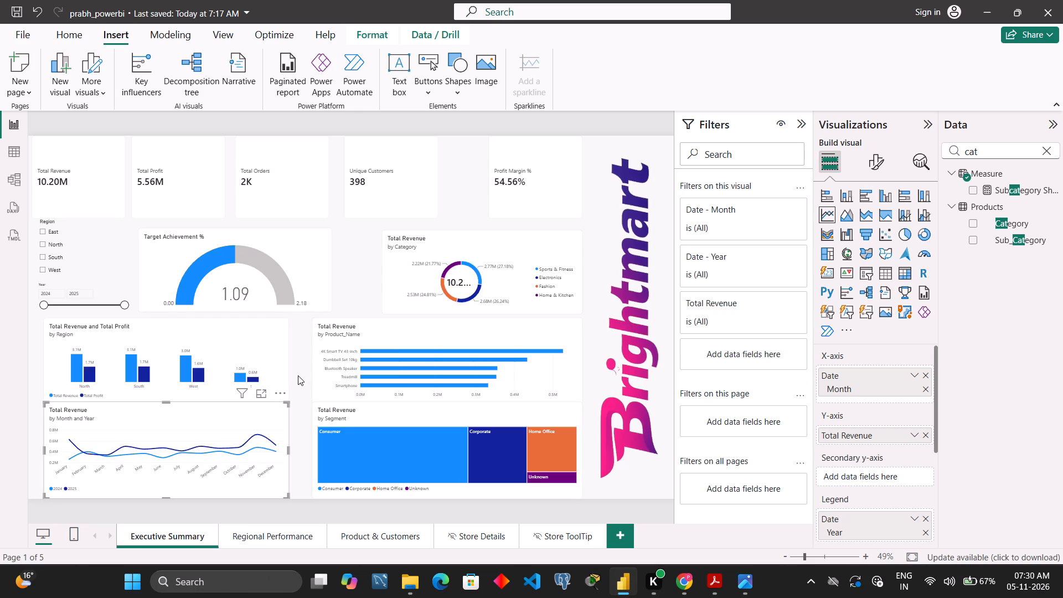
{"action": "left_click", "coordinate": [298, 375]}
Spread the Unique Customers, Total Orders, Total Profit and Total Revenue cards along their row toward the Profit Margin % card.
{"action": "left_click_drag", "start_coordinate": [412, 195], "coordinate": [443, 195]}
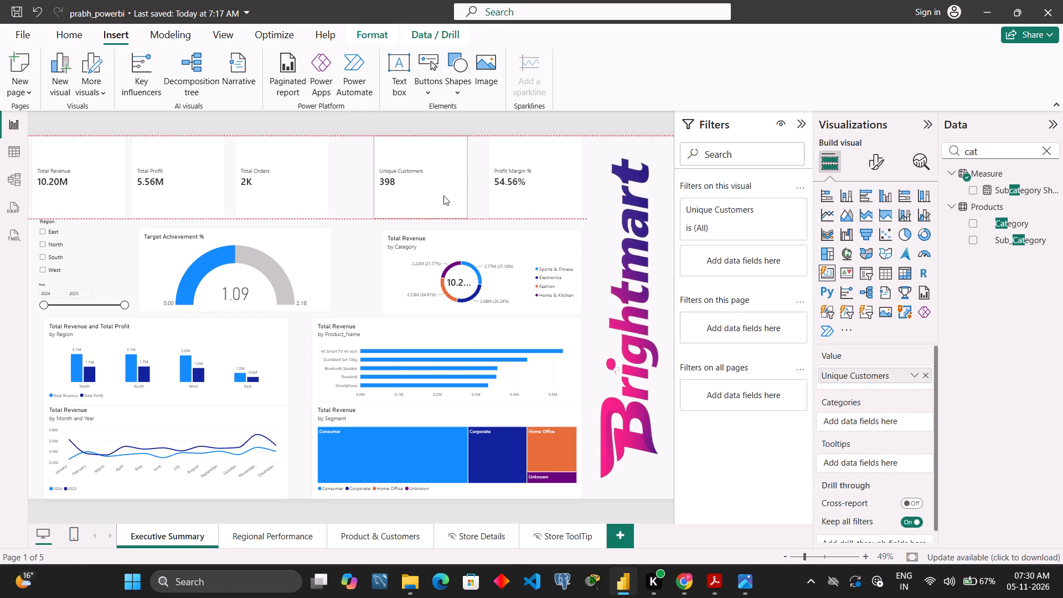
{"action": "left_click_drag", "start_coordinate": [443, 195], "coordinate": [449, 195]}
{"action": "left_click_drag", "start_coordinate": [314, 170], "coordinate": [342, 173]}
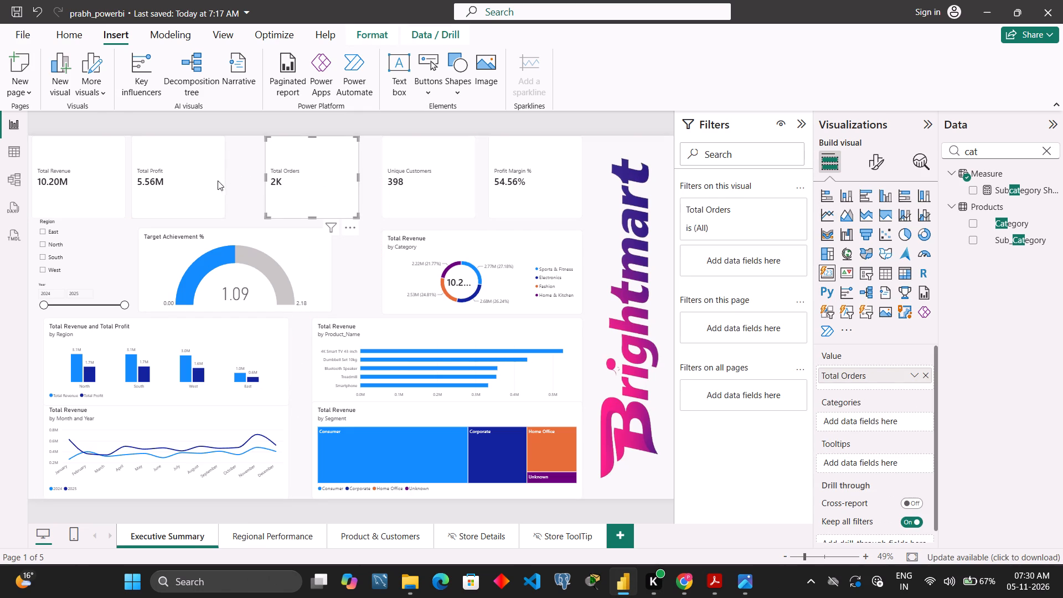
{"action": "left_click_drag", "start_coordinate": [217, 181], "coordinate": [239, 181]}
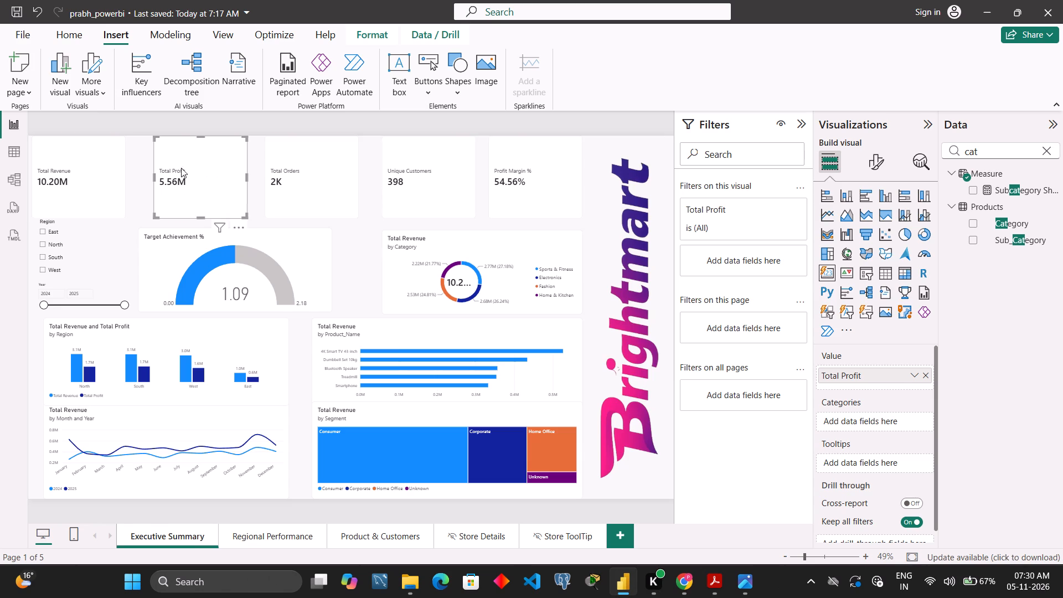
{"action": "left_click_drag", "start_coordinate": [119, 166], "coordinate": [131, 165]}
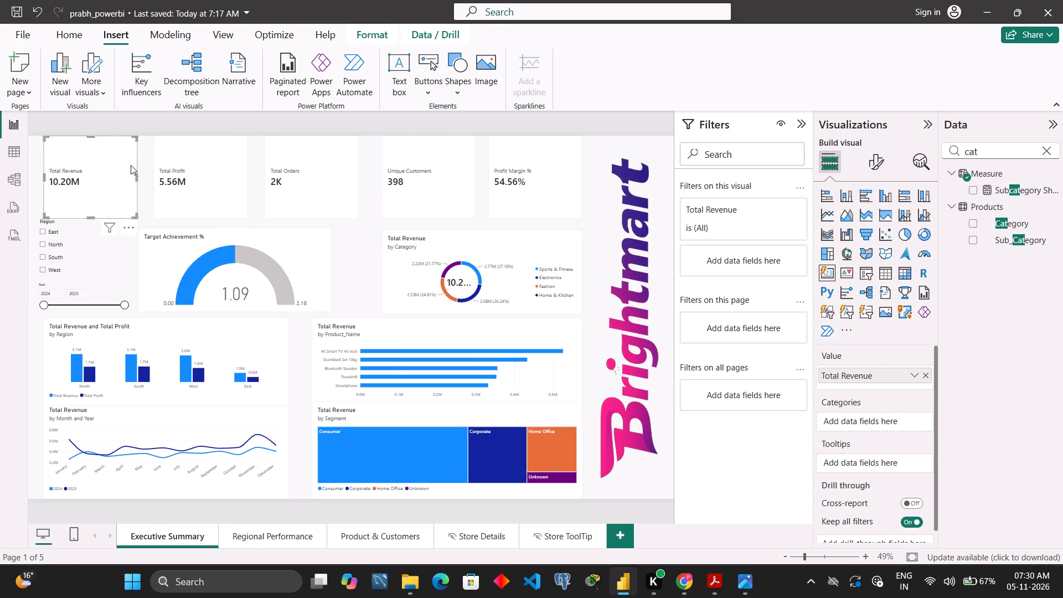
Enlarge the Target Achievement % gauge toward the donut chart, matching the Total Orders card's outer edge and the donut's bottom edge.
{"action": "left_click", "coordinate": [306, 250]}
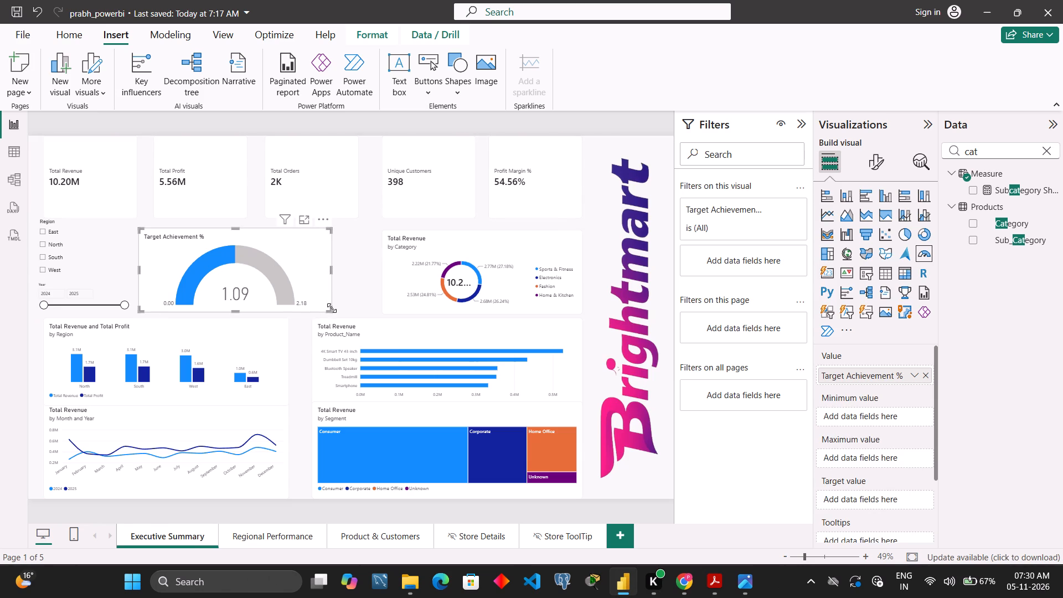
{"action": "left_click_drag", "start_coordinate": [332, 308], "coordinate": [350, 308]}
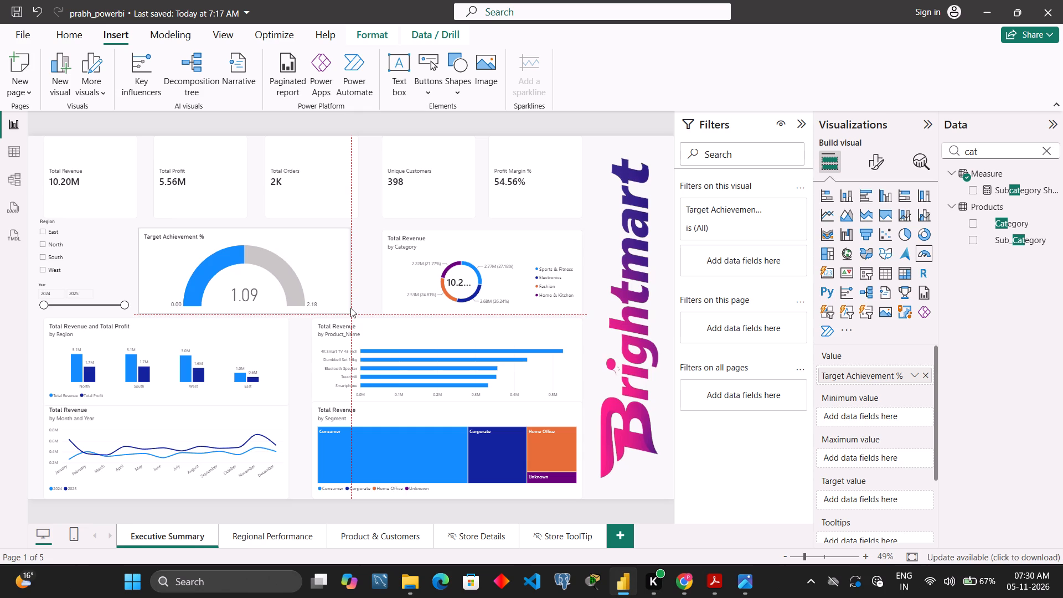
{"action": "left_click_drag", "start_coordinate": [350, 308], "coordinate": [357, 310]}
{"action": "left_click", "coordinate": [396, 255]}
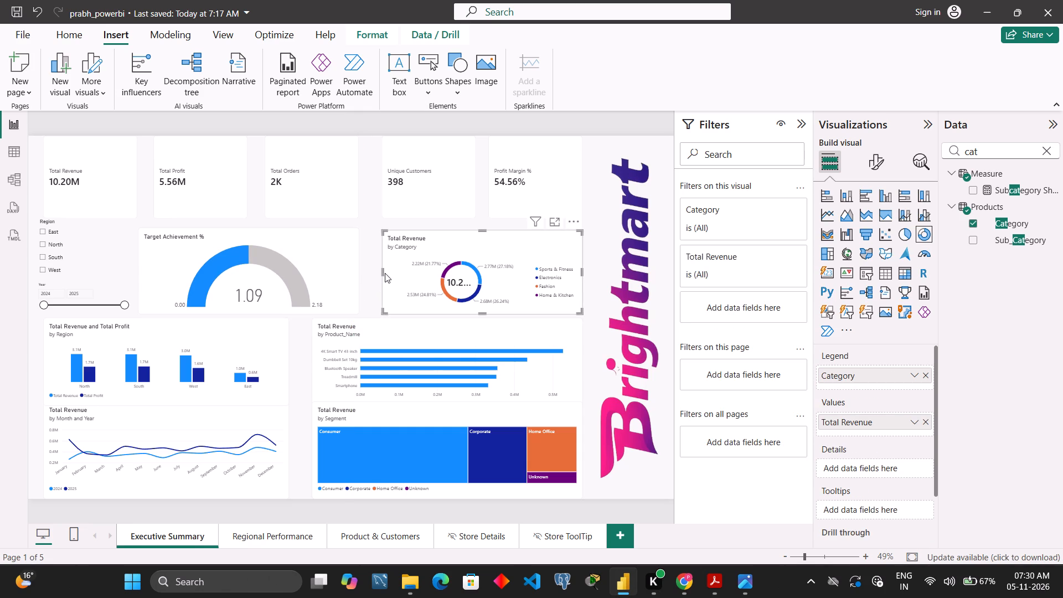
{"action": "left_click", "coordinate": [364, 193]}
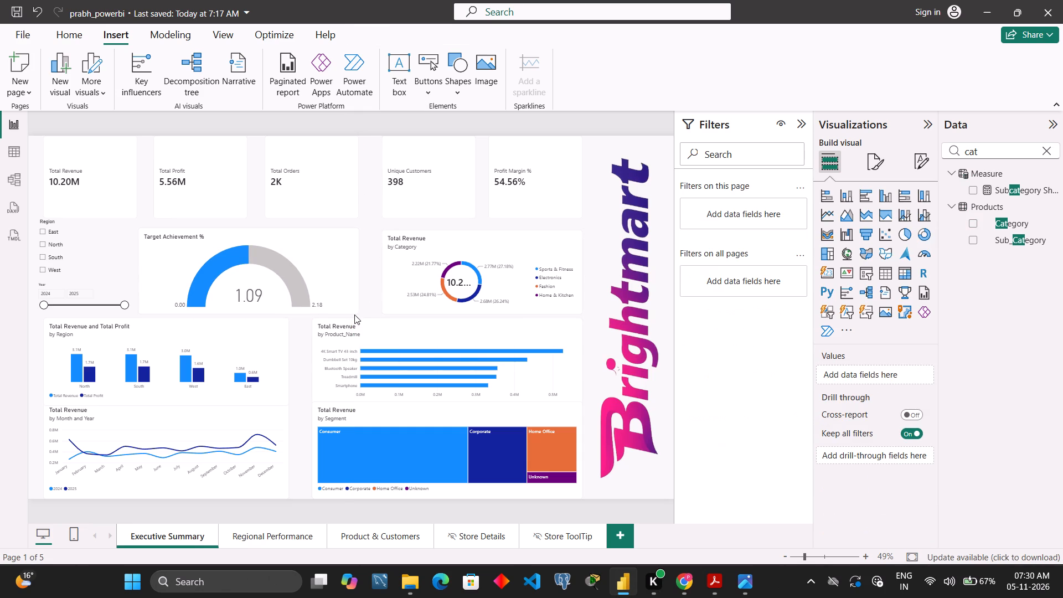
Shorten the revenue and profit by Region column chart to clear the line chart below, and widen it toward the product bar chart.
{"action": "left_click", "coordinate": [278, 347]}
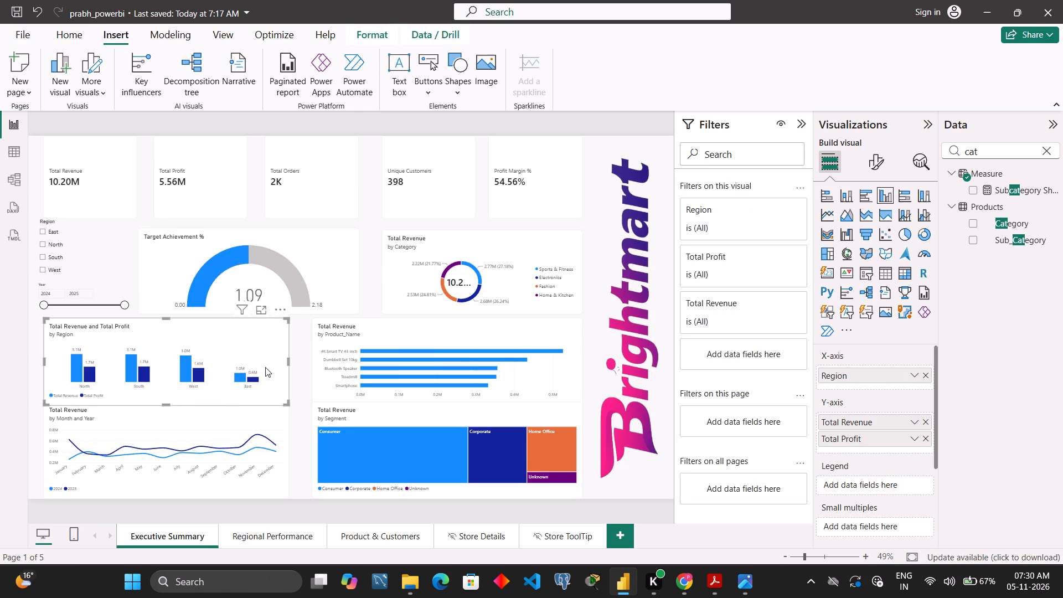
{"action": "left_click_drag", "start_coordinate": [164, 402], "coordinate": [167, 395]}
{"action": "left_click", "coordinate": [344, 341]}
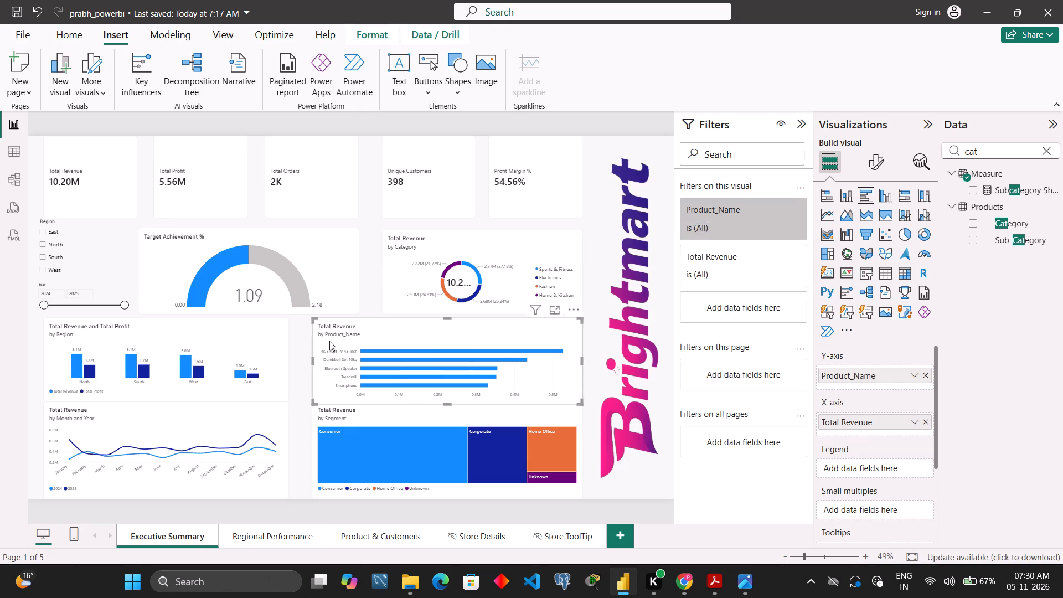
{"action": "left_click", "coordinate": [279, 354]}
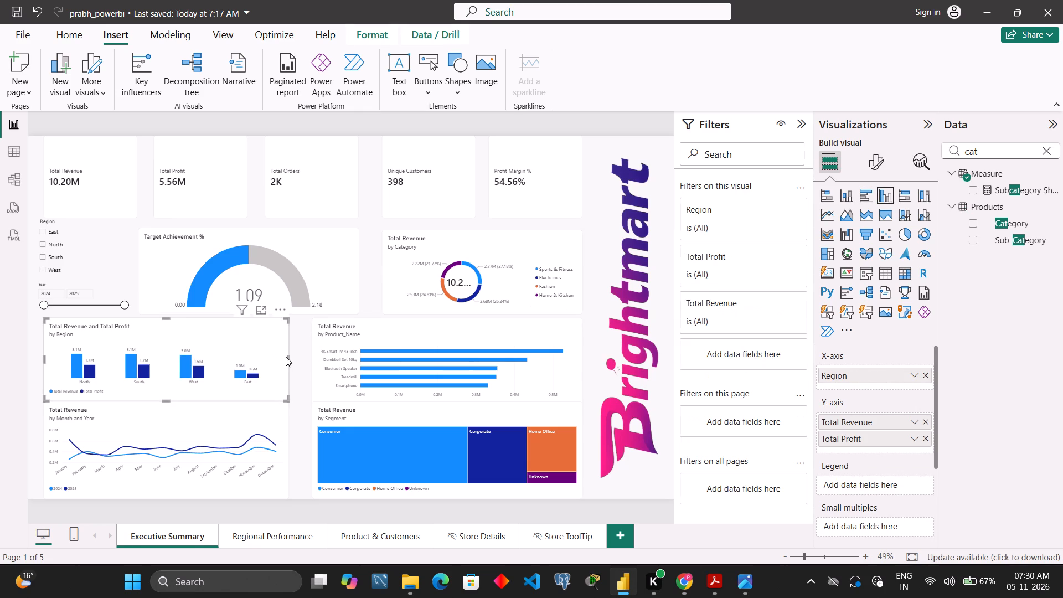
{"action": "left_click_drag", "start_coordinate": [287, 358], "coordinate": [301, 359]}
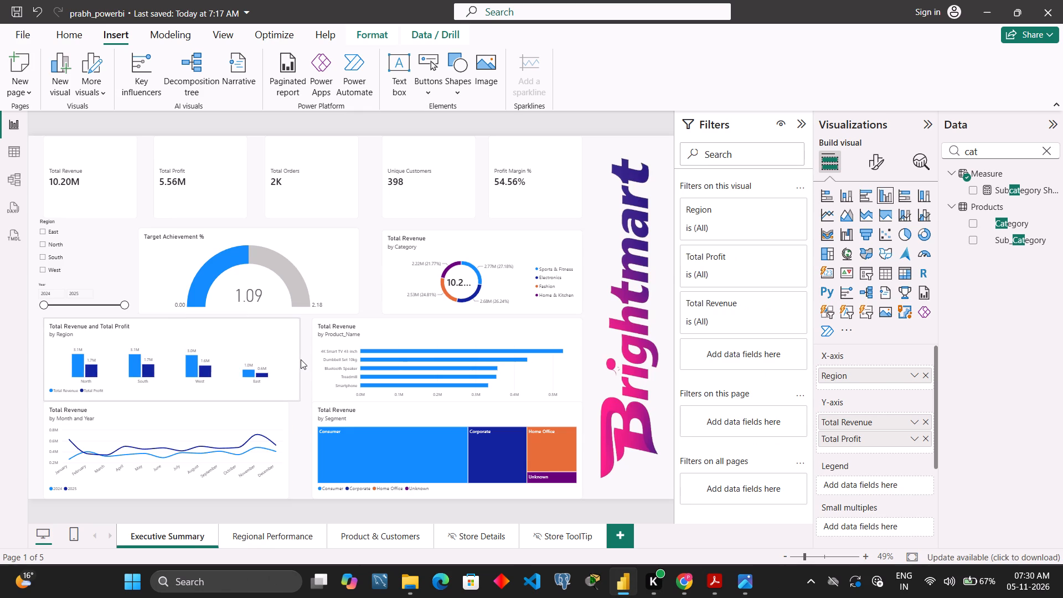
{"action": "left_click_drag", "start_coordinate": [301, 359], "coordinate": [300, 359]}
Widen the Total Revenue by Month and Year line chart to match the Region column chart above it.
{"action": "left_click", "coordinate": [278, 419]}
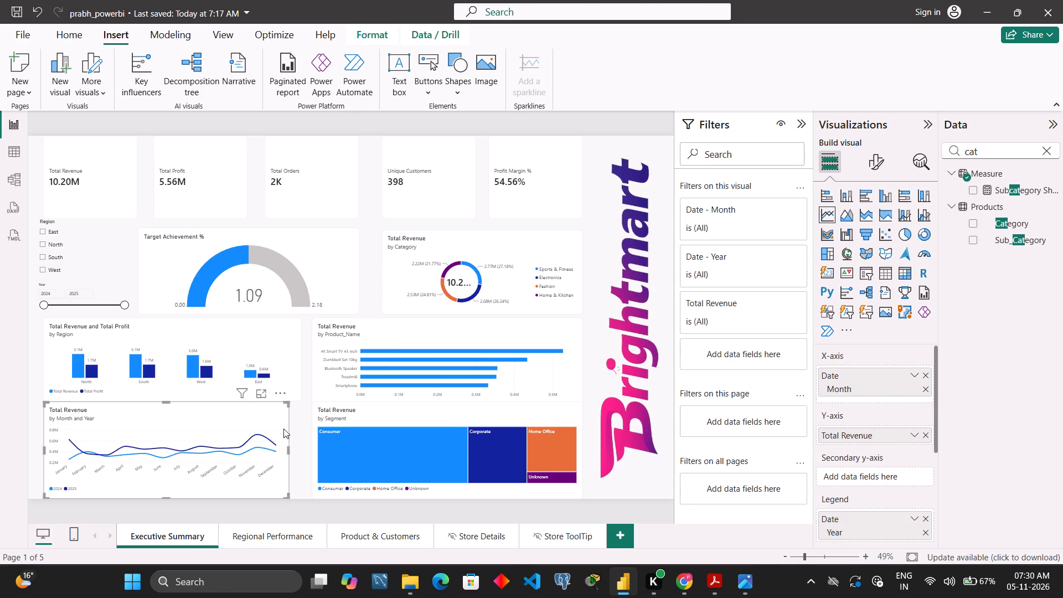
{"action": "left_click_drag", "start_coordinate": [289, 448], "coordinate": [301, 448]}
{"action": "left_click", "coordinate": [594, 341]}
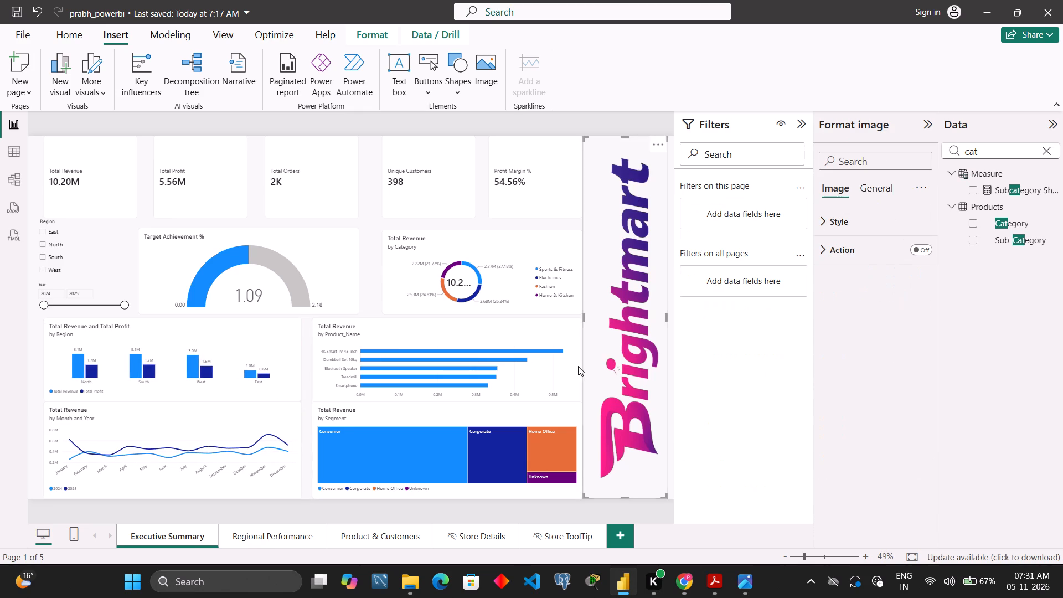
Shorten the Total Revenue by Product_Name bar chart slightly so it clears the segment treemap below.
{"action": "left_click", "coordinate": [567, 380]}
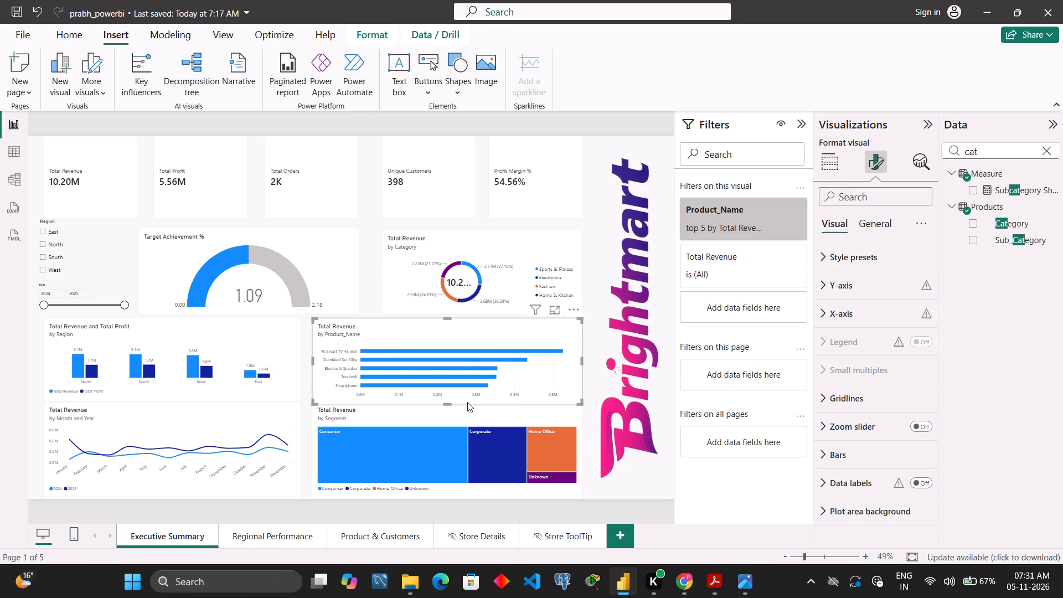
{"action": "left_click_drag", "start_coordinate": [446, 405], "coordinate": [446, 400]}
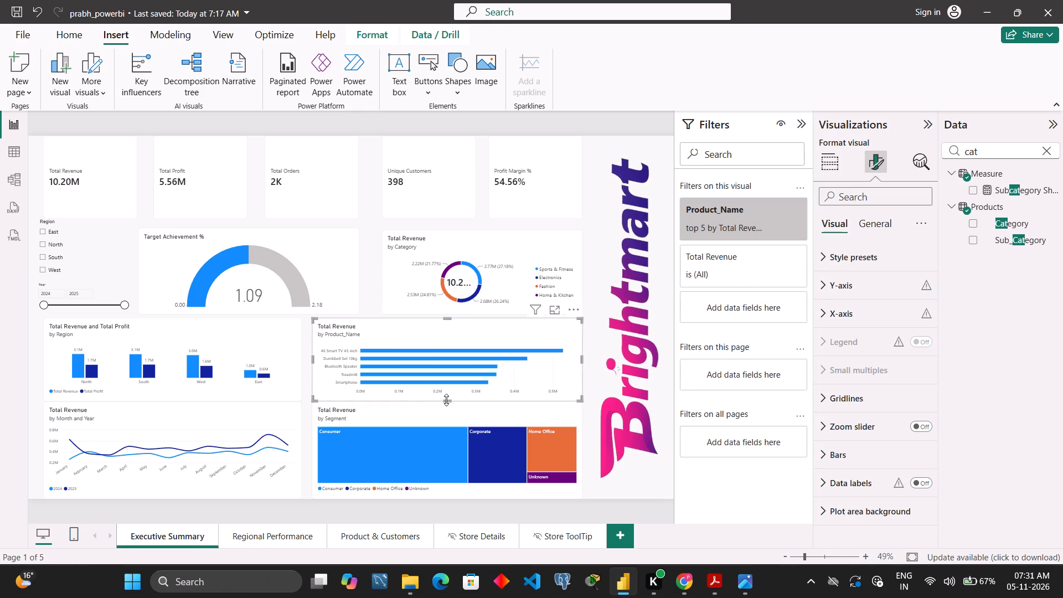
{"action": "left_click", "coordinate": [600, 383]}
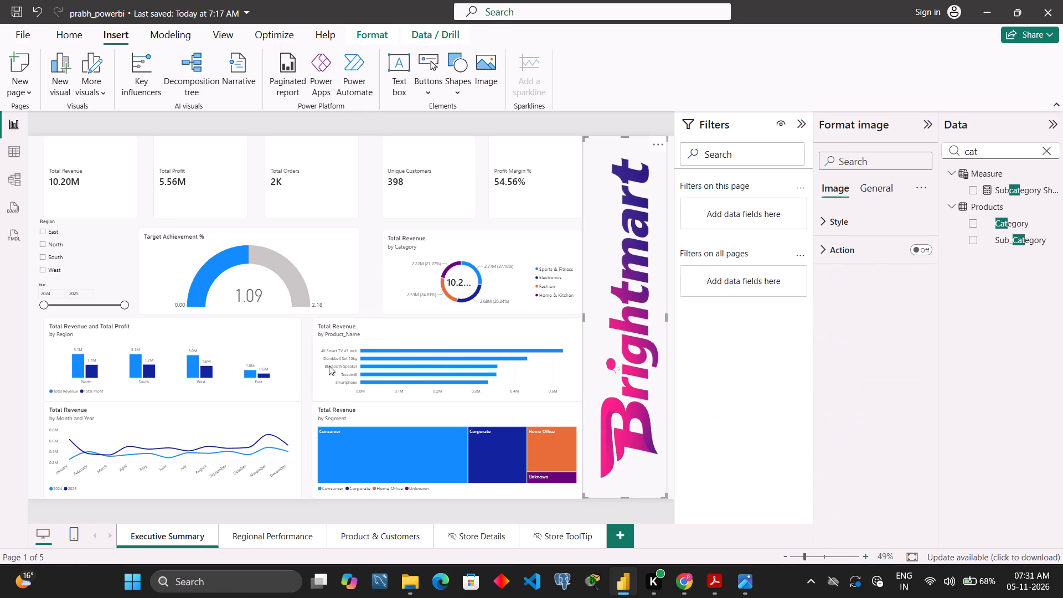
{"action": "left_click", "coordinate": [35, 347]}
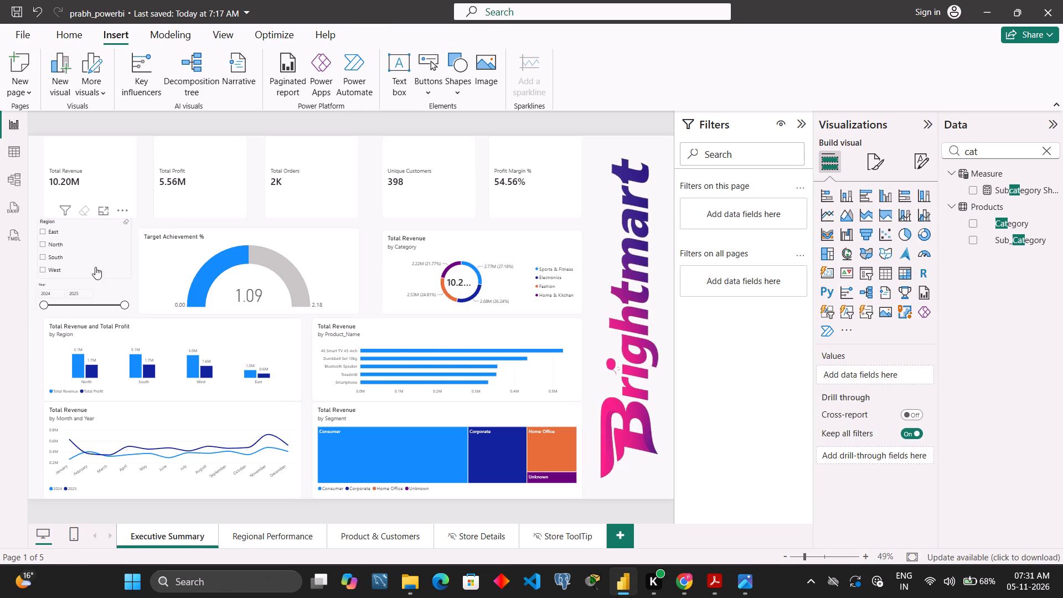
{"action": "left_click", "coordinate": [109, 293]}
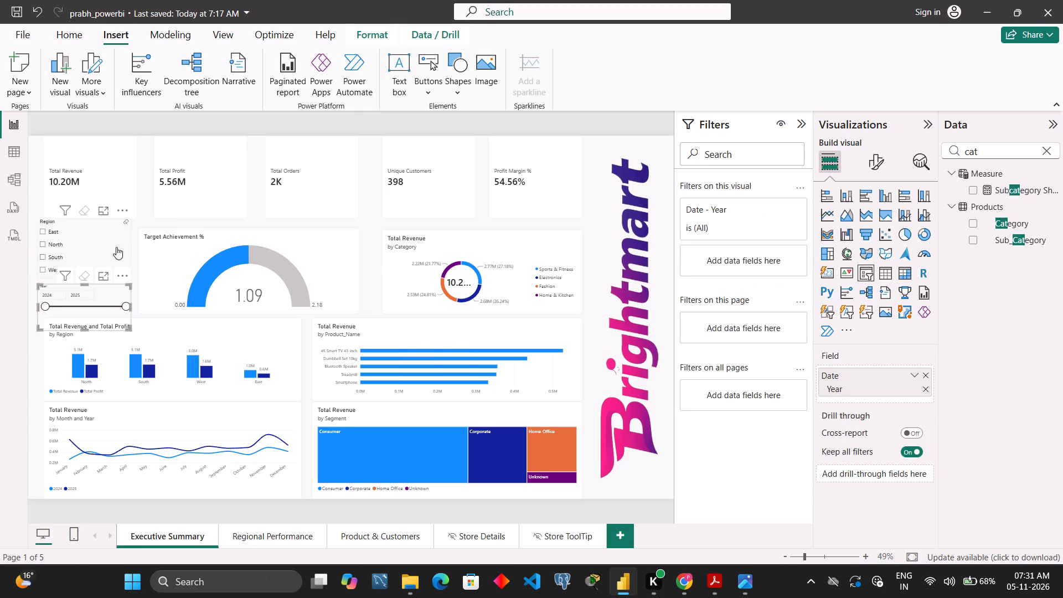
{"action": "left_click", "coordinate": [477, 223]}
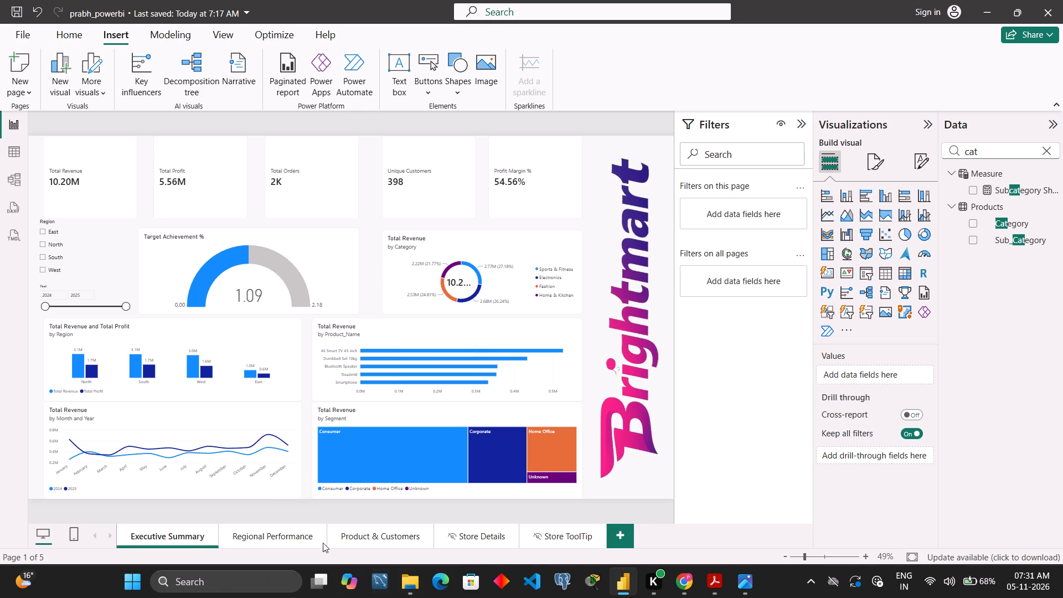
Review the Regional Performance, Product & Customers, Store Details and Store ToolTip pages, and return to the Executive Summary.
{"action": "left_click", "coordinate": [273, 536]}
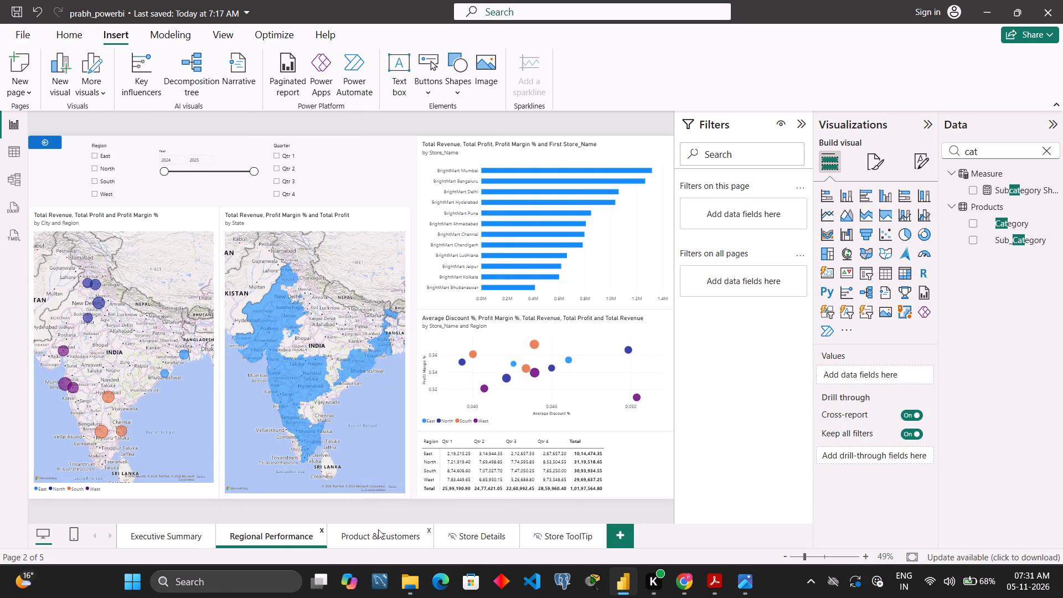
{"action": "left_click", "coordinate": [376, 535]}
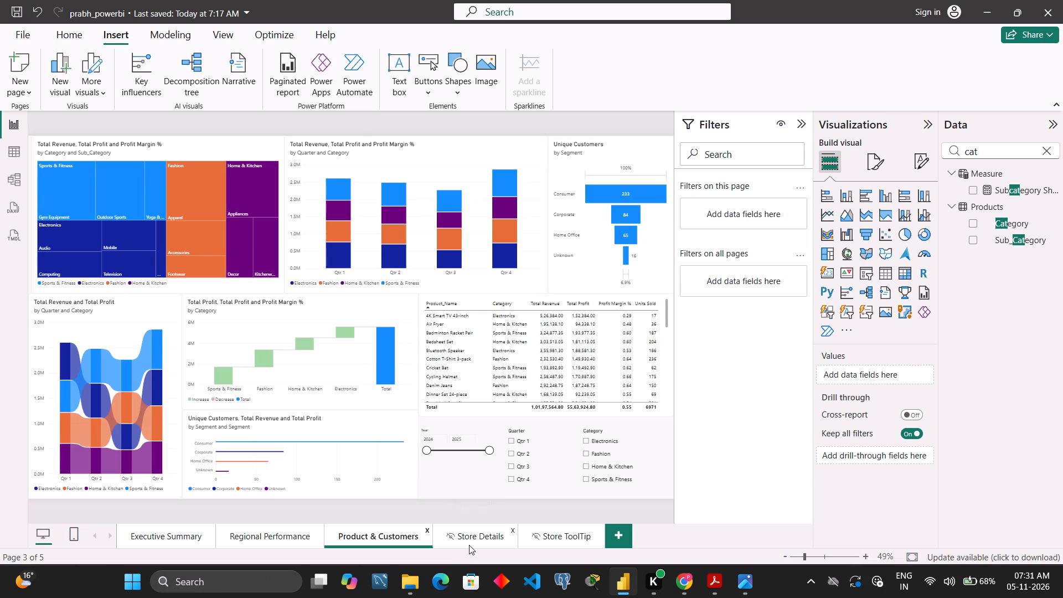
{"action": "left_click", "coordinate": [469, 545]}
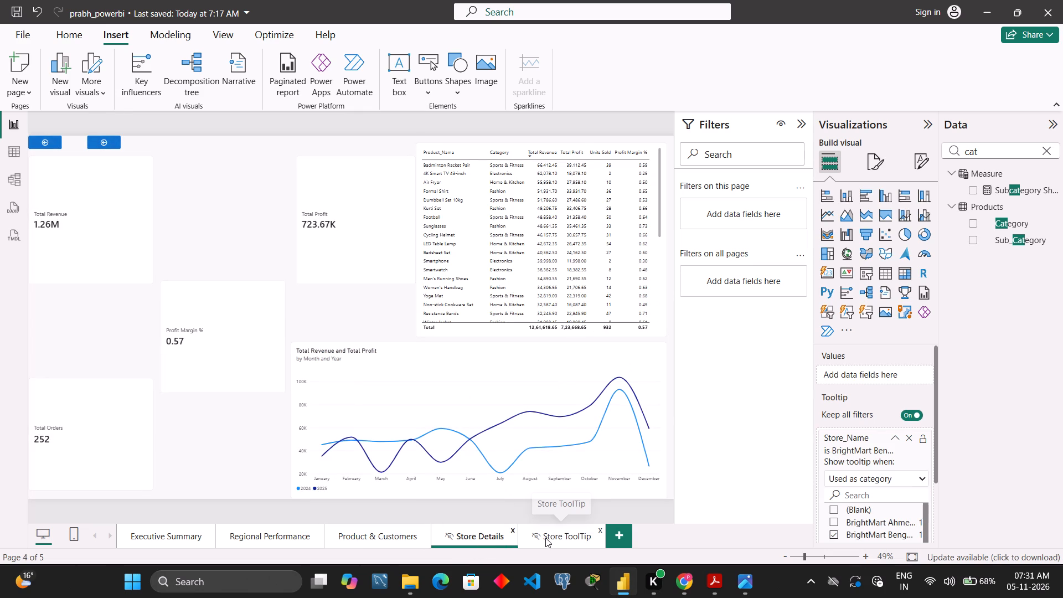
{"action": "left_click", "coordinate": [553, 538]}
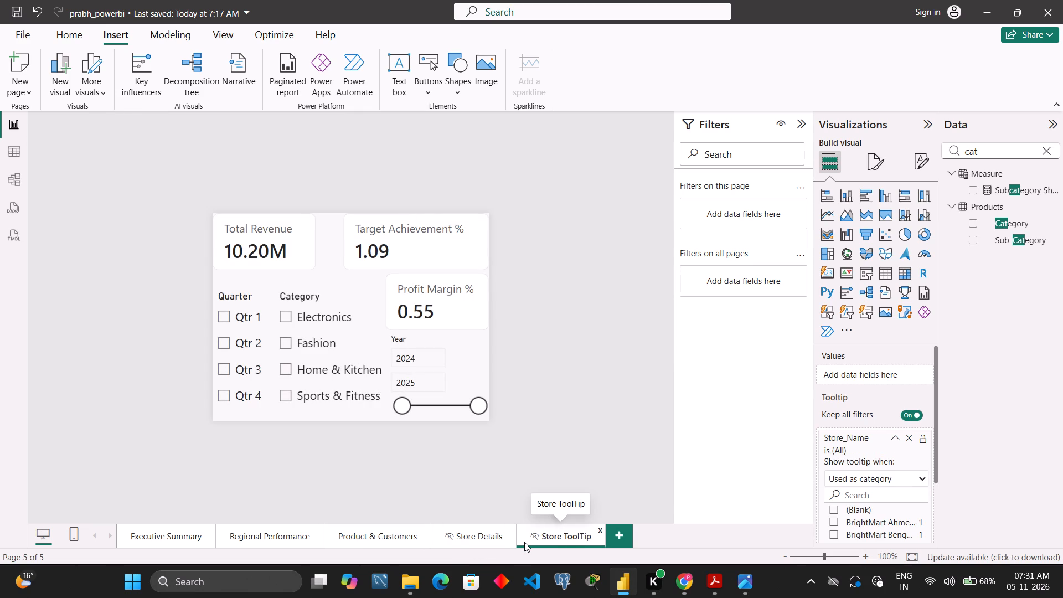
{"action": "left_click", "coordinate": [161, 535]}
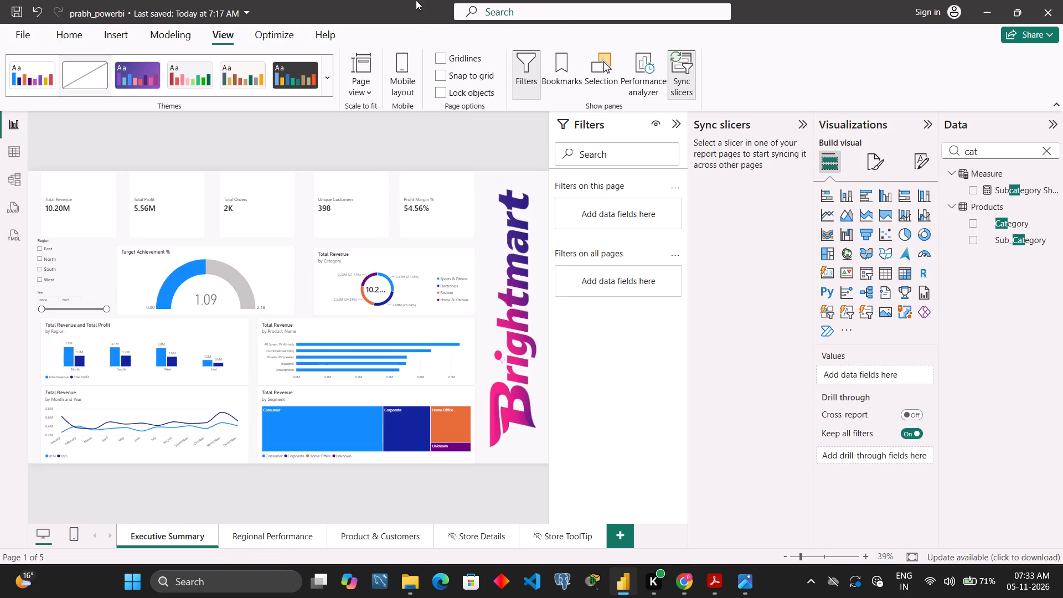
{"action": "left_click", "coordinate": [397, 70]}
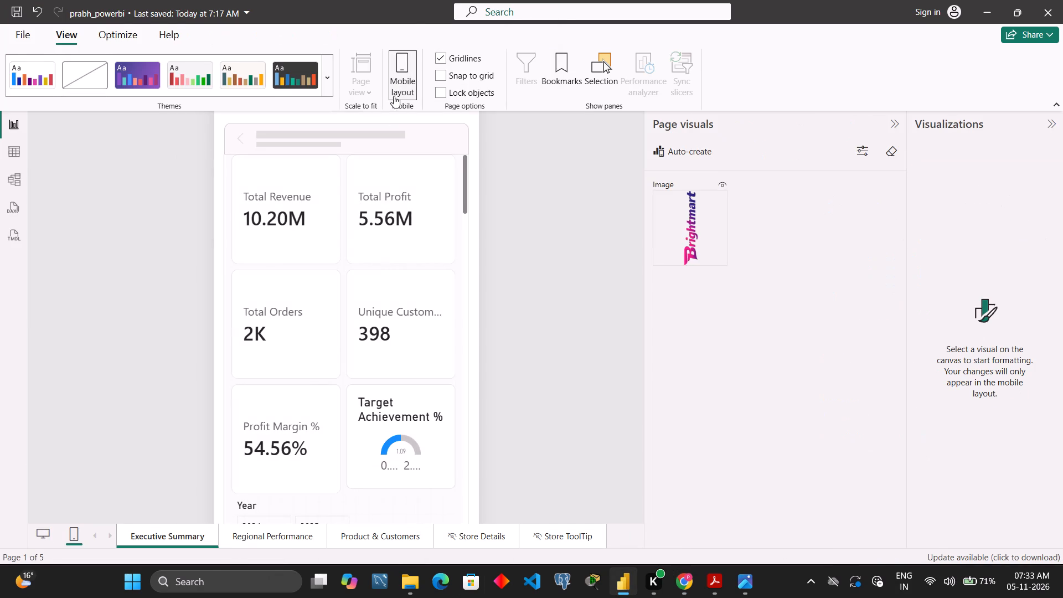
Examine the arrangement of cards, slicers and charts along the whole Executive Summary mobile canvas.
{"action": "scroll", "coordinate": [378, 282], "scroll_direction": "down", "scroll_amount": 9}
{"action": "scroll", "coordinate": [378, 282], "scroll_direction": "up", "scroll_amount": 1}
{"action": "scroll", "coordinate": [378, 282], "scroll_direction": "down", "scroll_amount": 16}
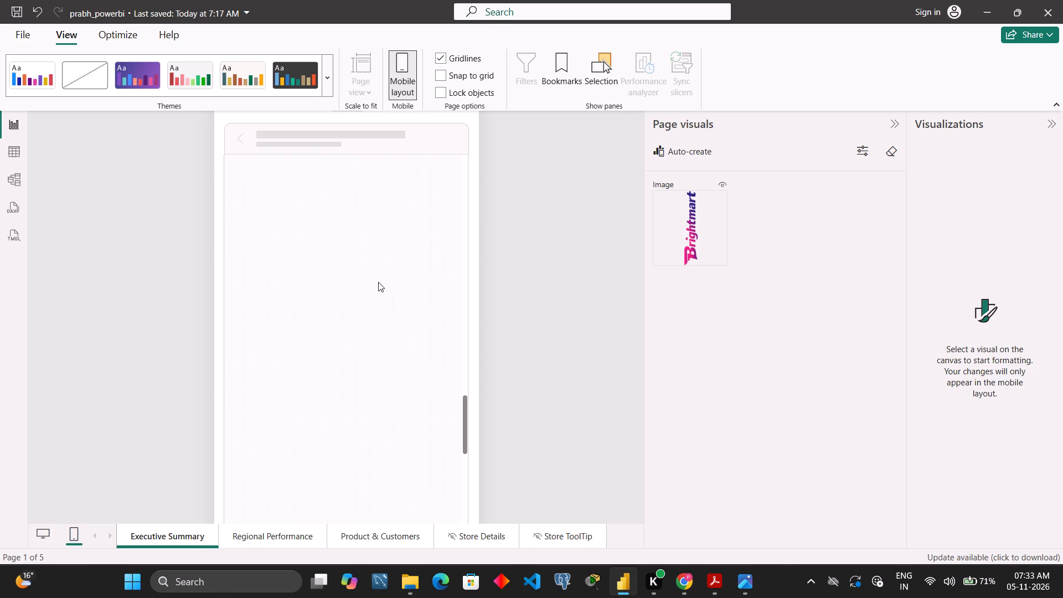
{"action": "scroll", "coordinate": [378, 282], "scroll_direction": "up", "scroll_amount": 20}
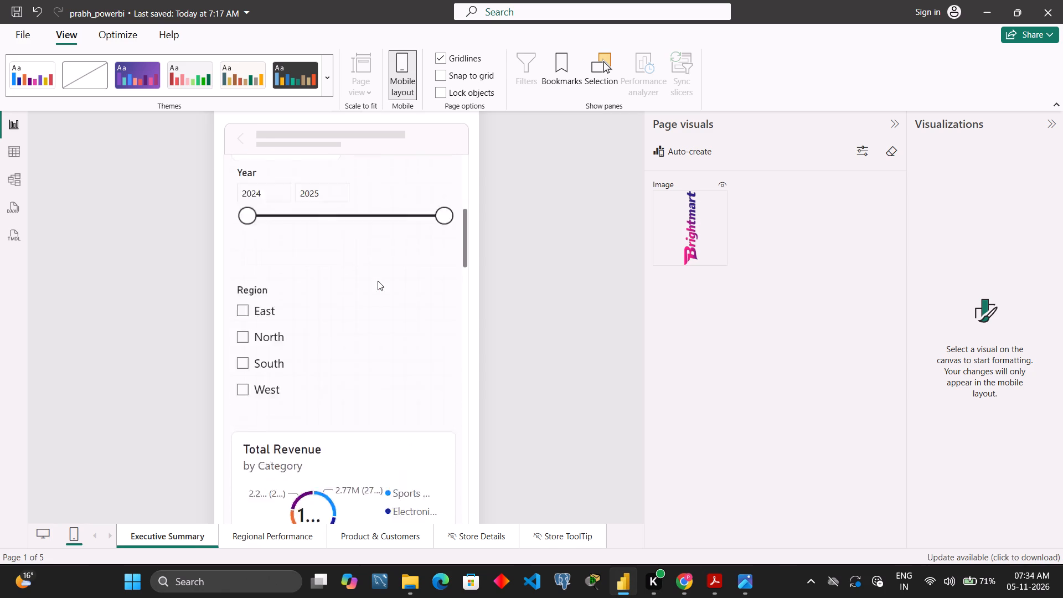
{"action": "scroll", "coordinate": [378, 281], "scroll_direction": "up", "scroll_amount": 8}
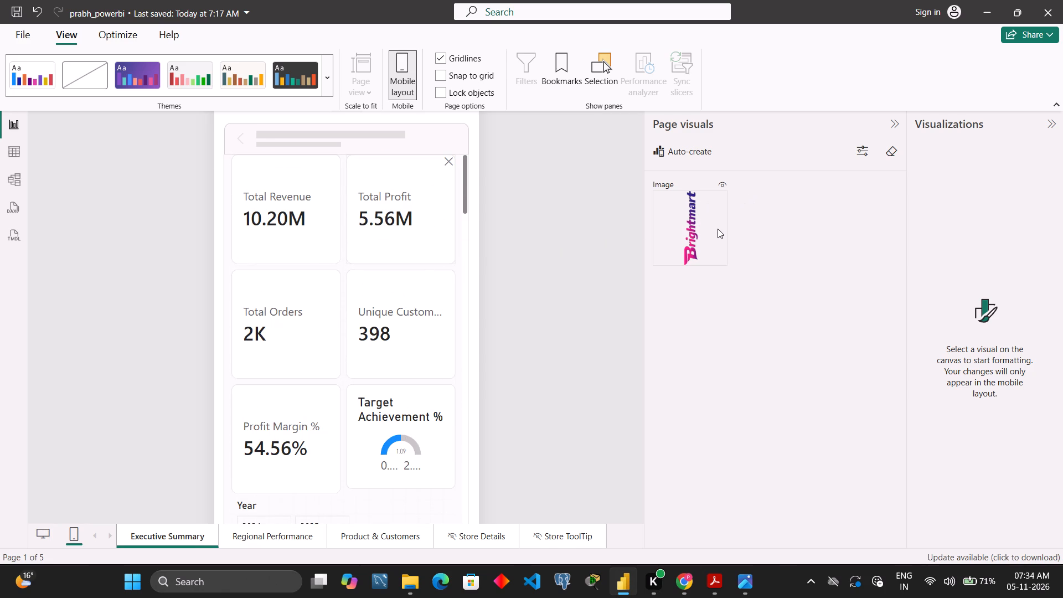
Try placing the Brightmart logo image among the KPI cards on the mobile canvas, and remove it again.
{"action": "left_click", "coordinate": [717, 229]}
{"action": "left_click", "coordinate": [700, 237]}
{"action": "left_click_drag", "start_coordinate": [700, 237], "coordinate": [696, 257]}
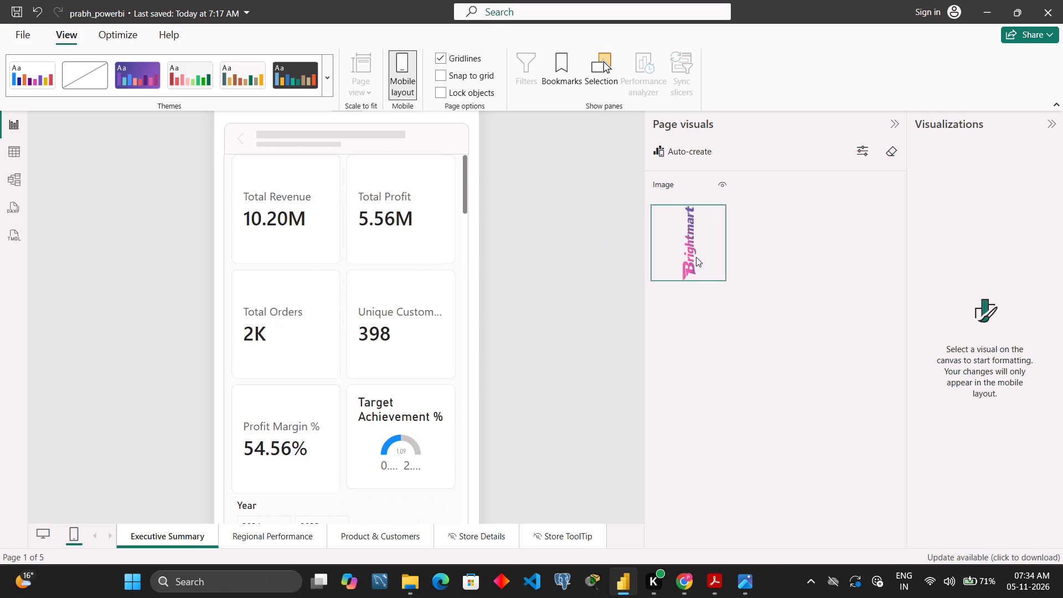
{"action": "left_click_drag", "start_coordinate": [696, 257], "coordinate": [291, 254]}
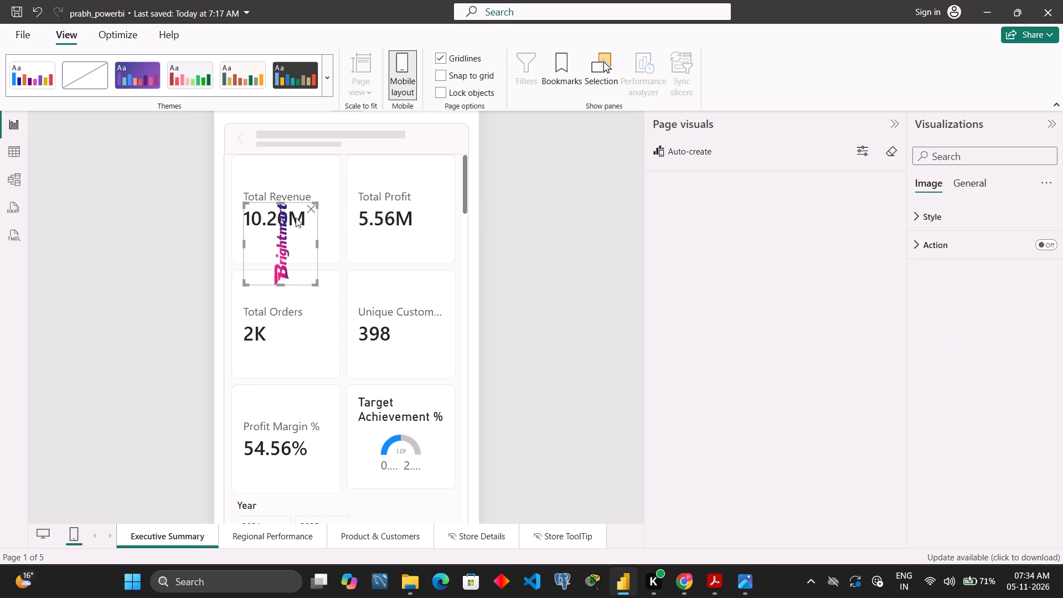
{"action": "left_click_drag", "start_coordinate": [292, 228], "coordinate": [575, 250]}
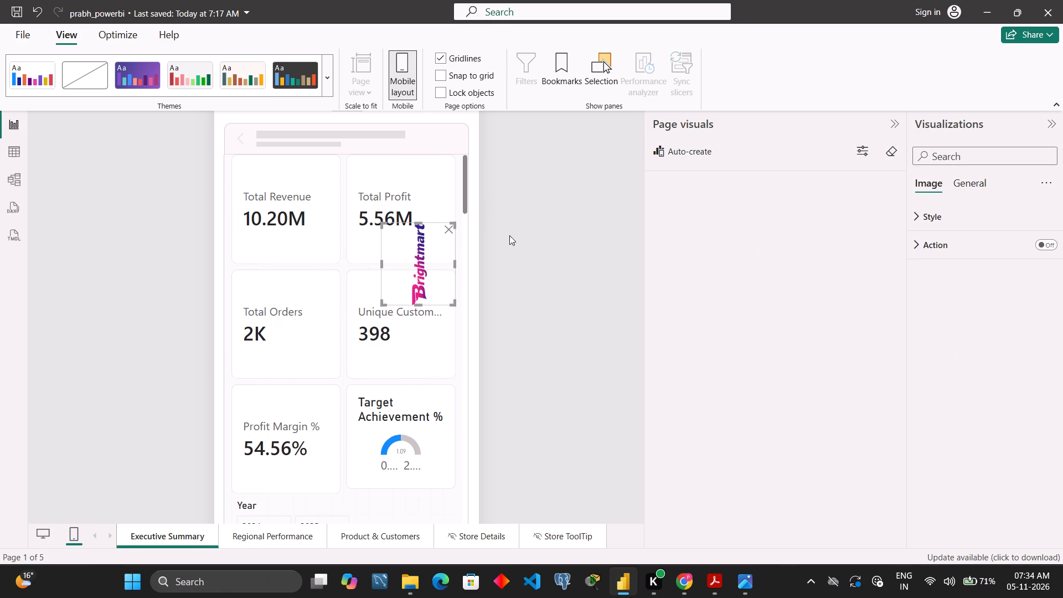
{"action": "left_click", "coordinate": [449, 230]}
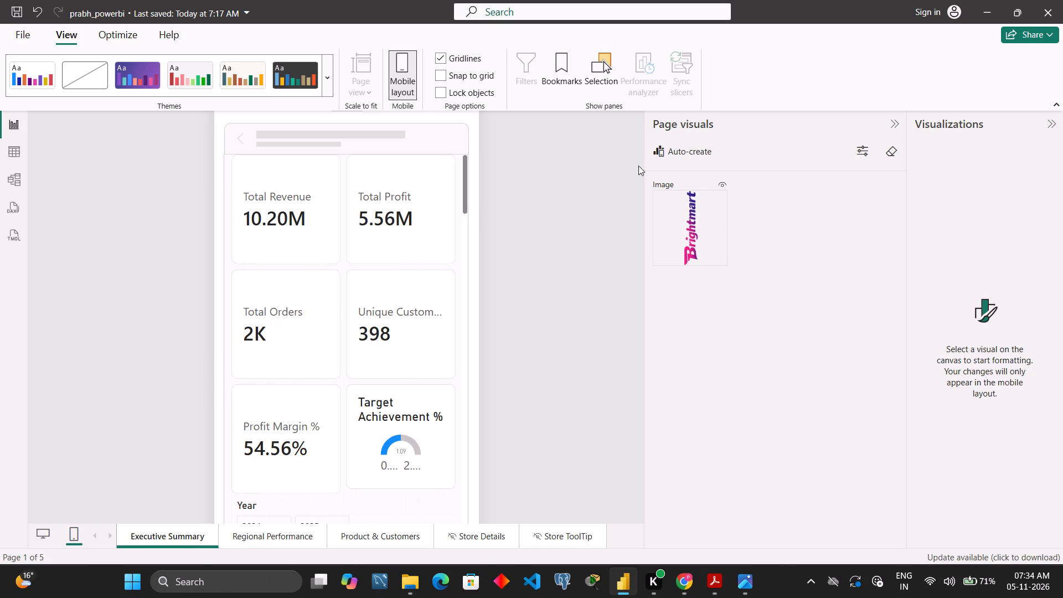
Check the order of the mobile visuals again, from the KPI cards and slicers down to the segment treemap.
{"action": "scroll", "coordinate": [429, 329], "scroll_direction": "down", "scroll_amount": 5}
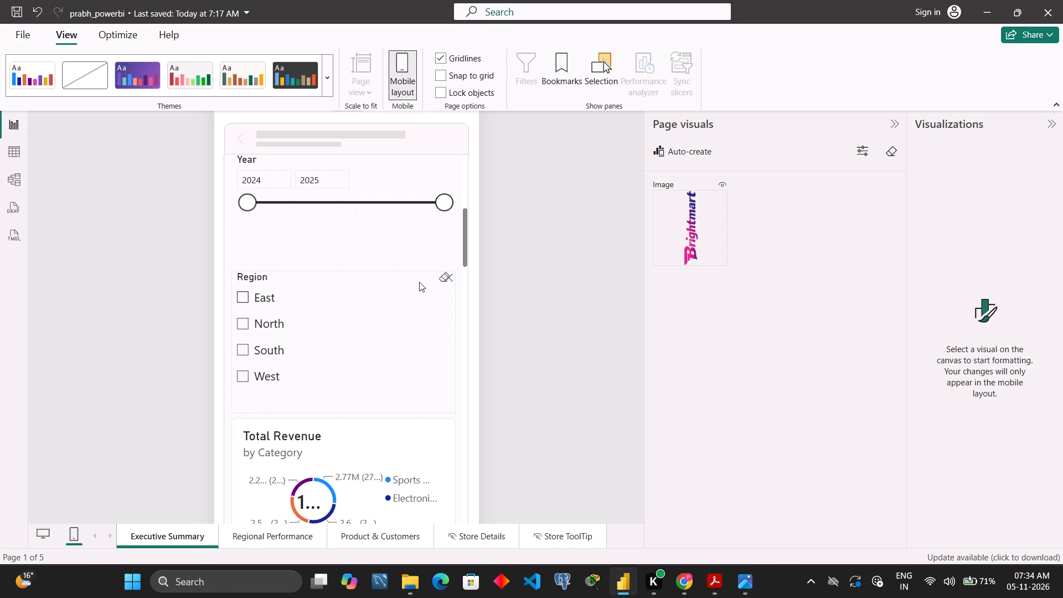
{"action": "scroll", "coordinate": [424, 252], "scroll_direction": "down", "scroll_amount": 10}
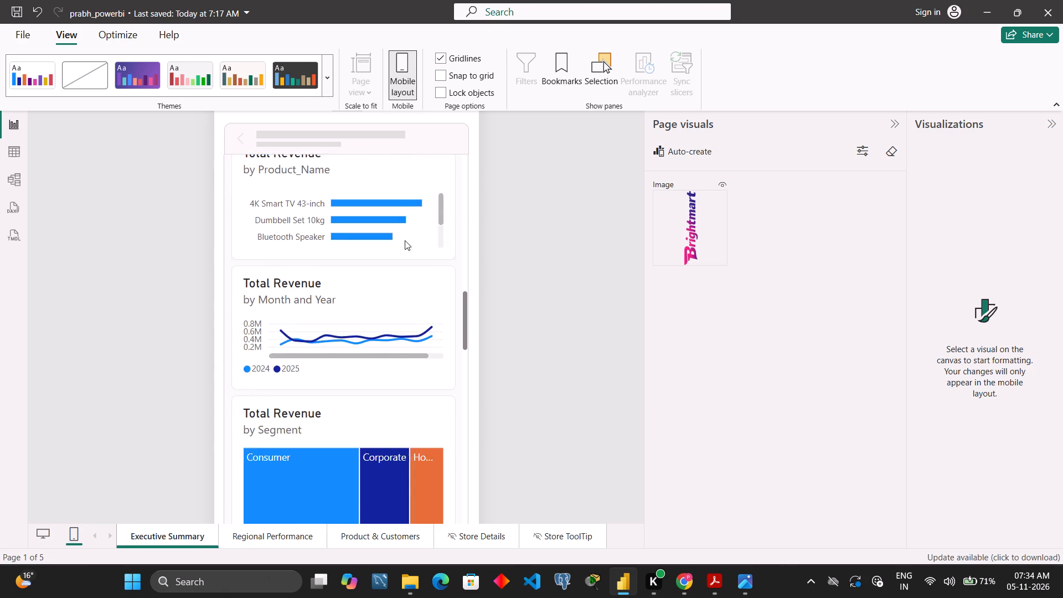
{"action": "scroll", "coordinate": [405, 240], "scroll_direction": "up", "scroll_amount": 13}
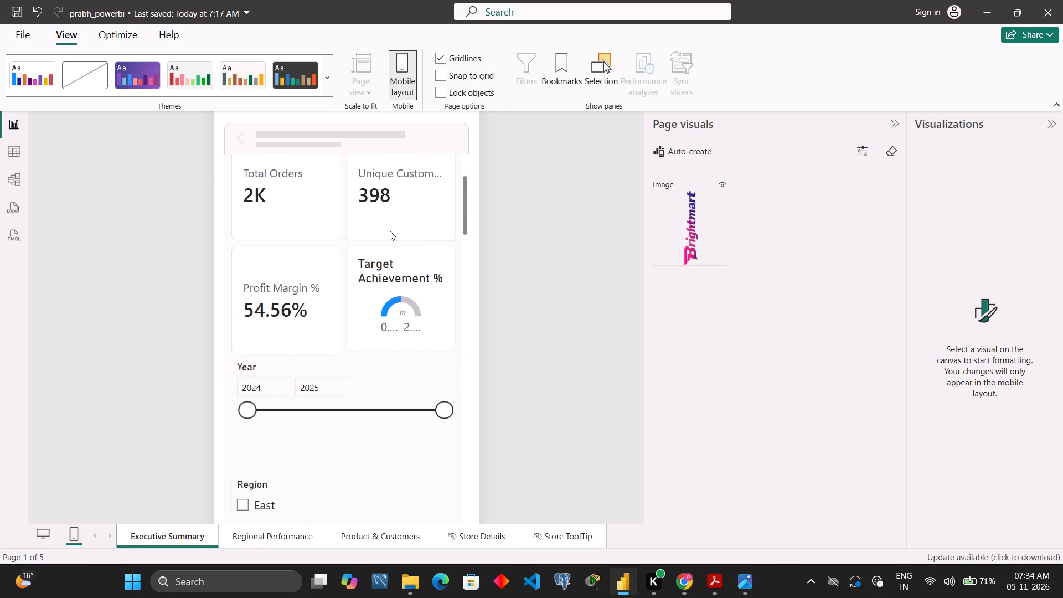
Check the Executive Summary mobile canvas once more and return the page to desktop layout.
{"action": "scroll", "coordinate": [390, 231], "scroll_direction": "up", "scroll_amount": 3}
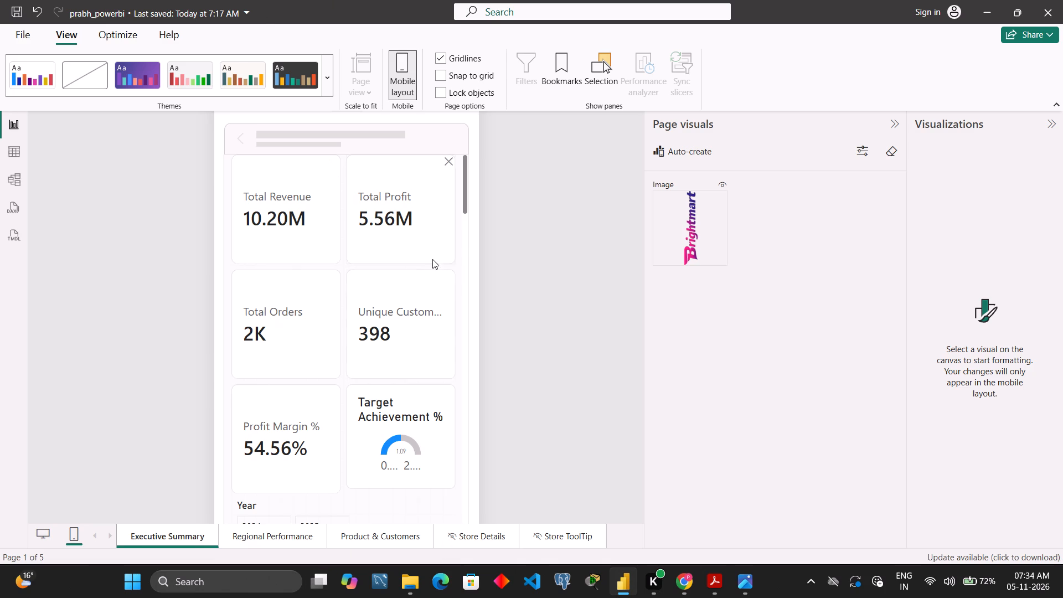
{"action": "scroll", "coordinate": [432, 259], "scroll_direction": "down", "scroll_amount": 18}
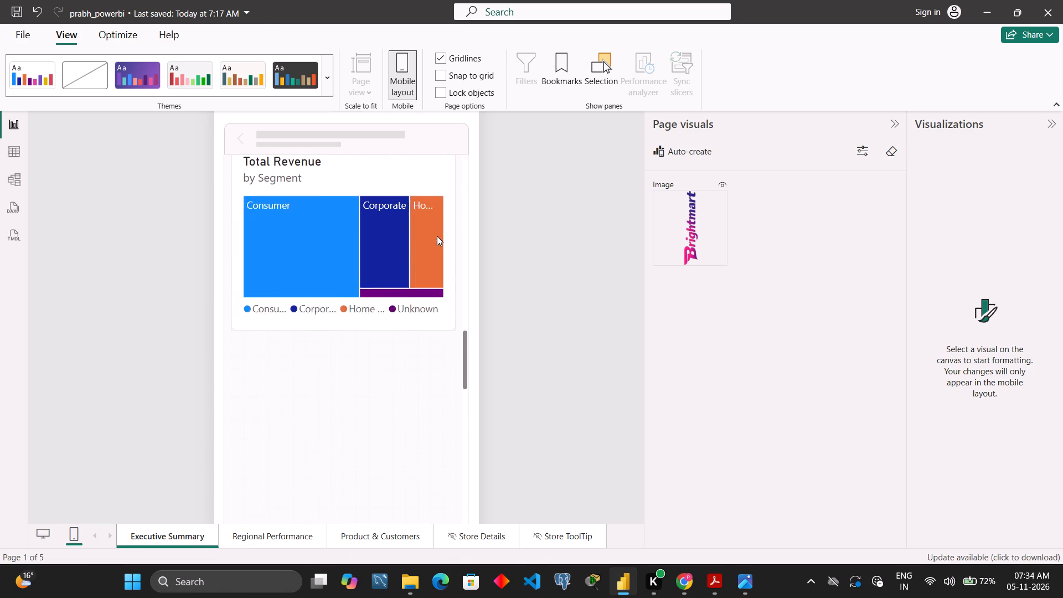
{"action": "scroll", "coordinate": [437, 236], "scroll_direction": "down", "scroll_amount": 4}
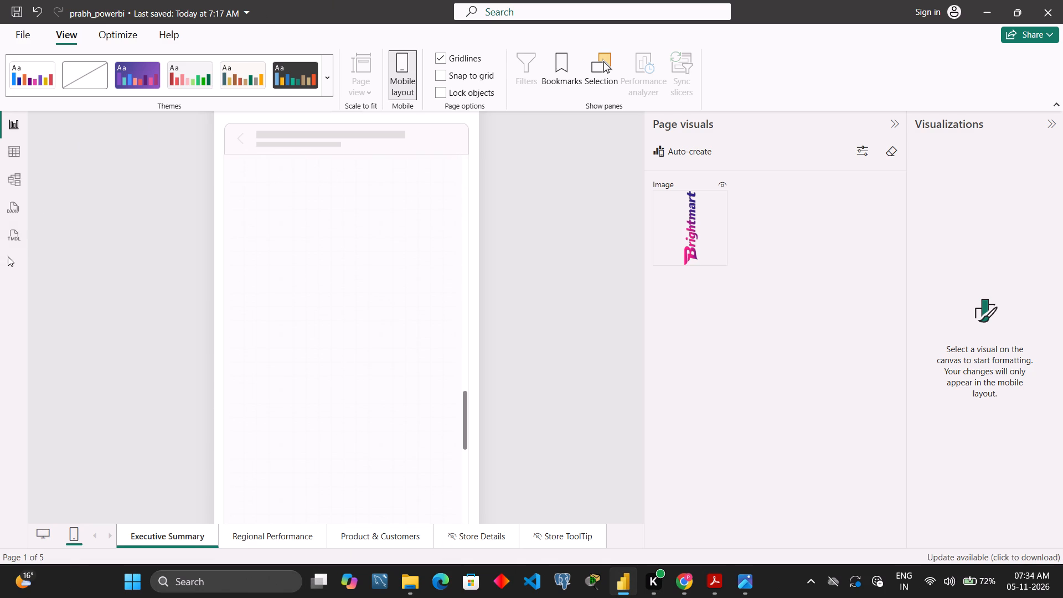
{"action": "left_click", "coordinate": [50, 533]}
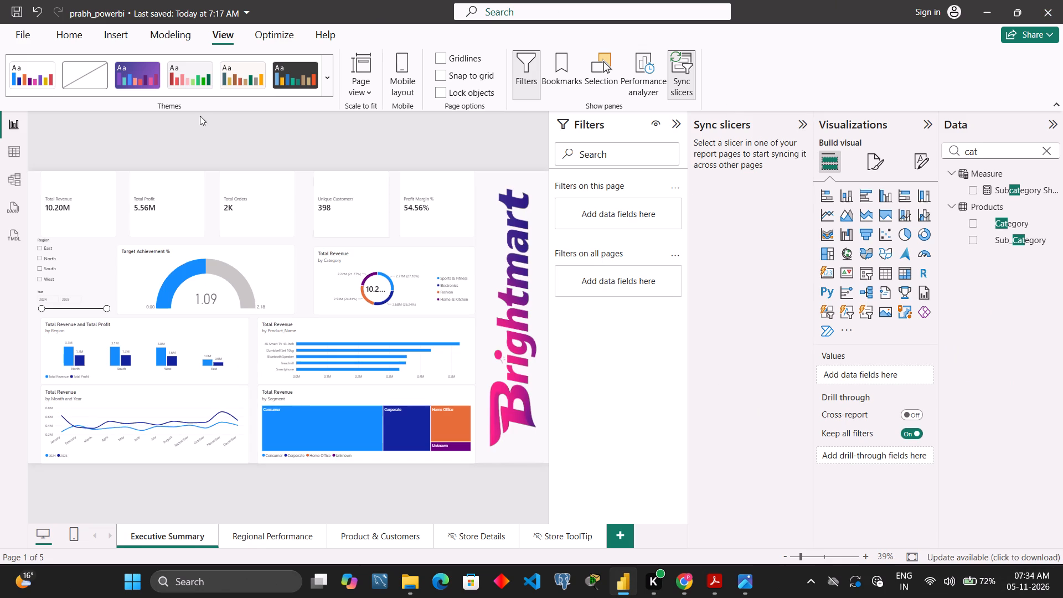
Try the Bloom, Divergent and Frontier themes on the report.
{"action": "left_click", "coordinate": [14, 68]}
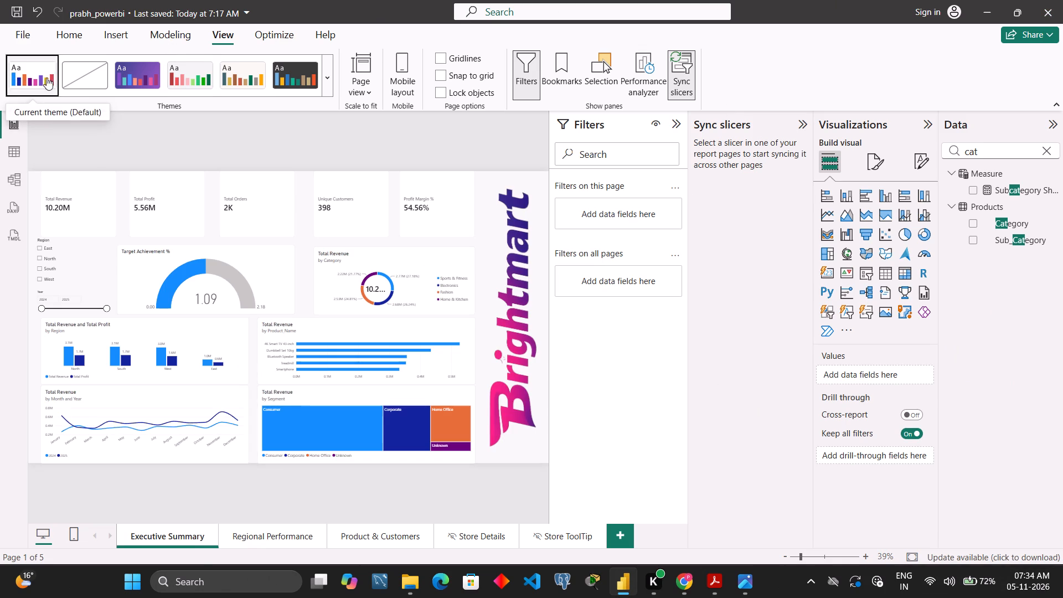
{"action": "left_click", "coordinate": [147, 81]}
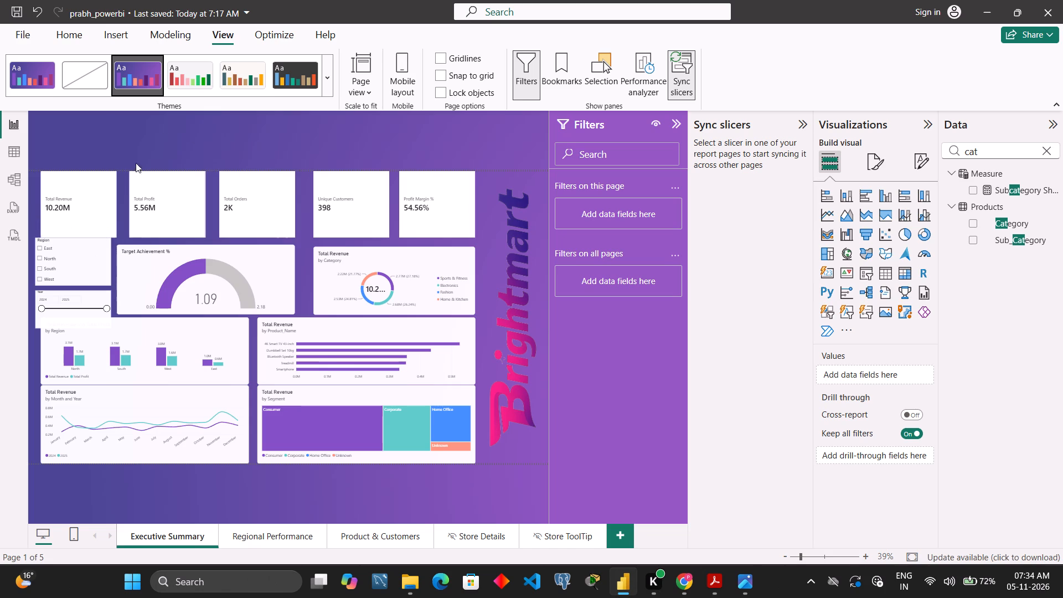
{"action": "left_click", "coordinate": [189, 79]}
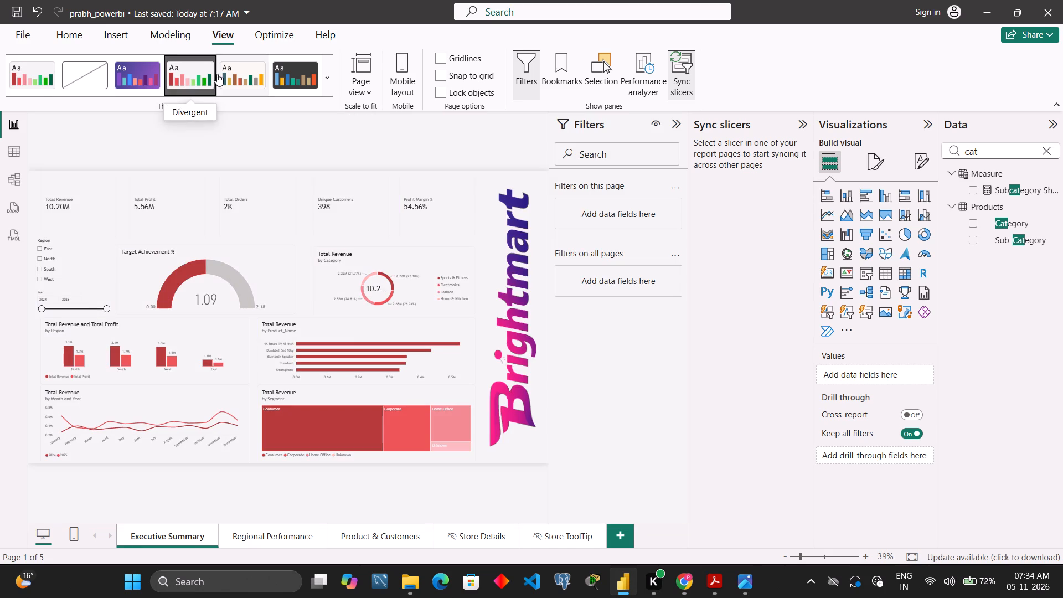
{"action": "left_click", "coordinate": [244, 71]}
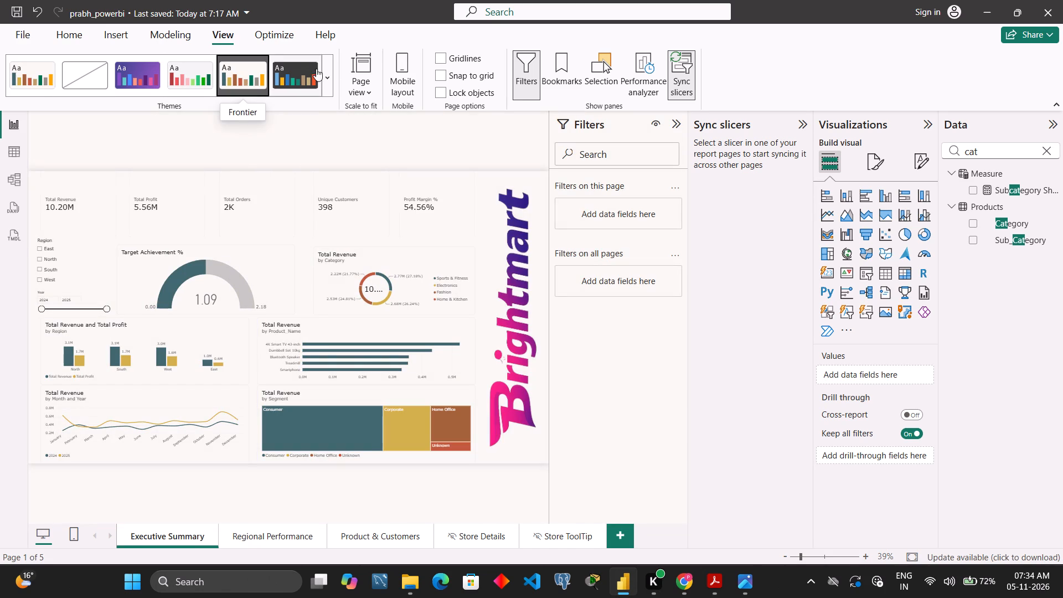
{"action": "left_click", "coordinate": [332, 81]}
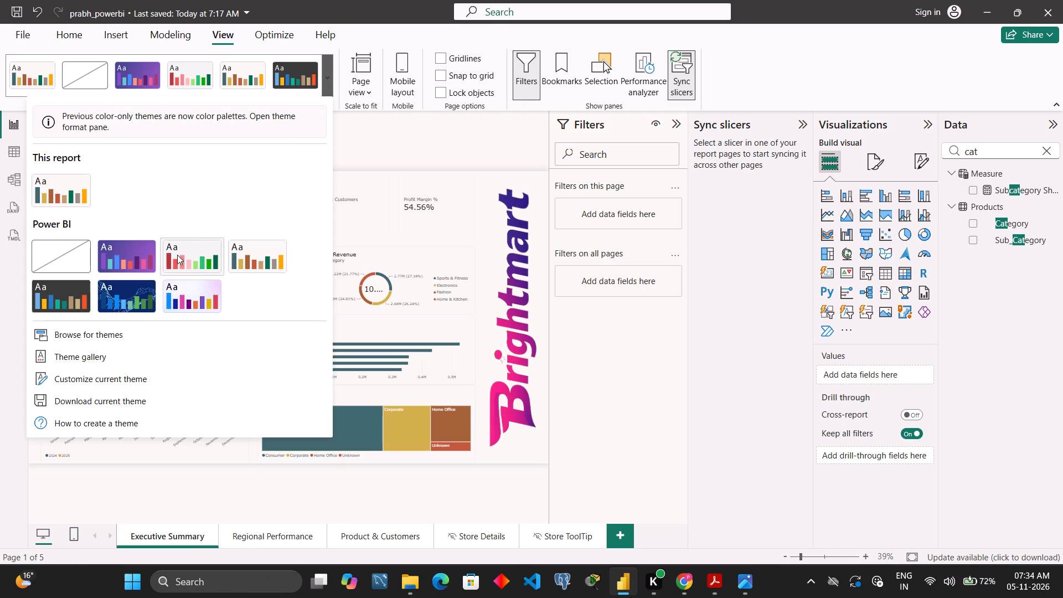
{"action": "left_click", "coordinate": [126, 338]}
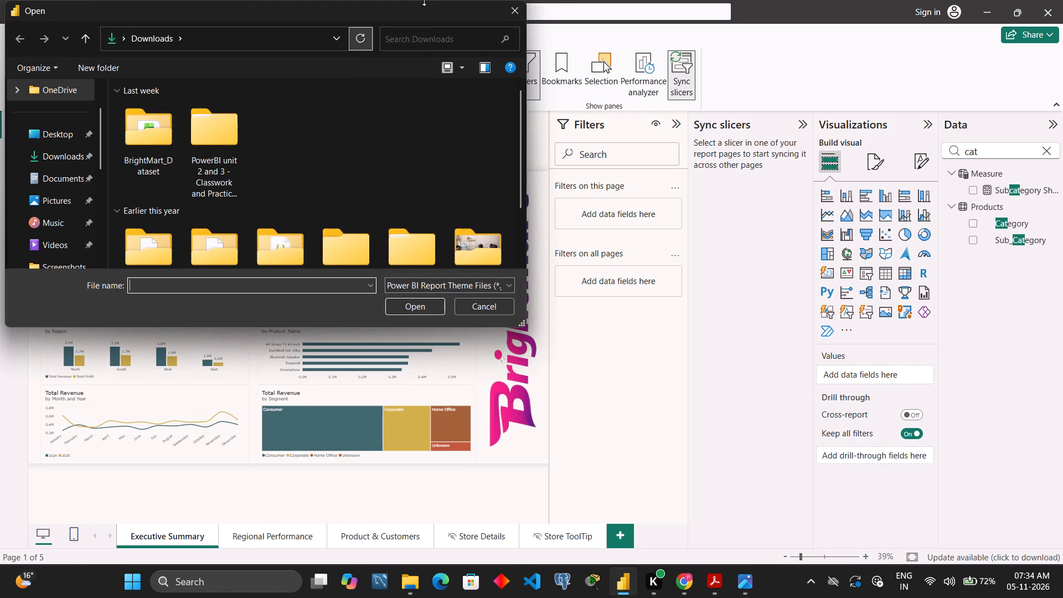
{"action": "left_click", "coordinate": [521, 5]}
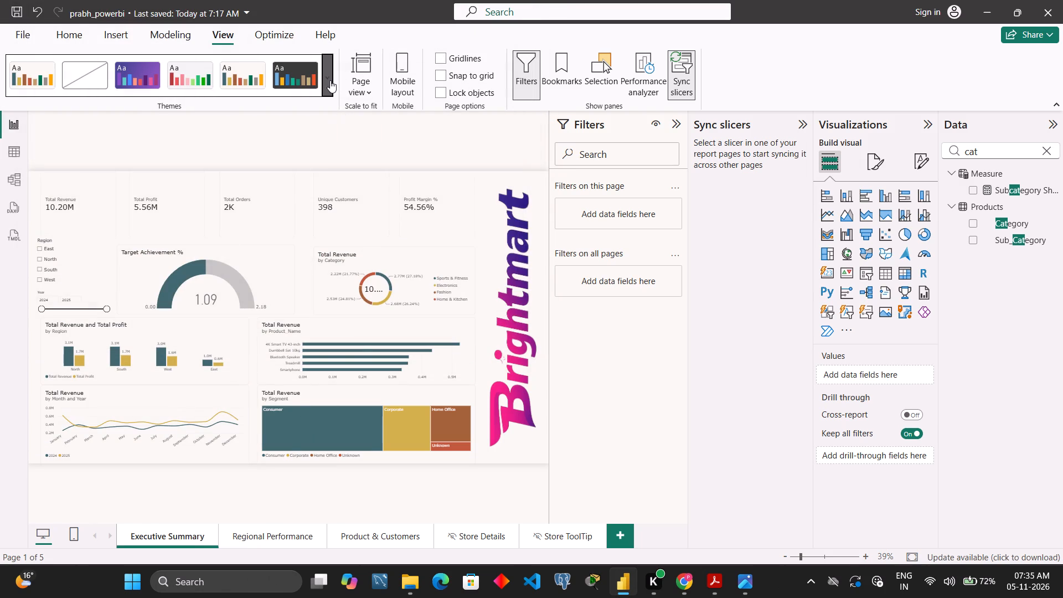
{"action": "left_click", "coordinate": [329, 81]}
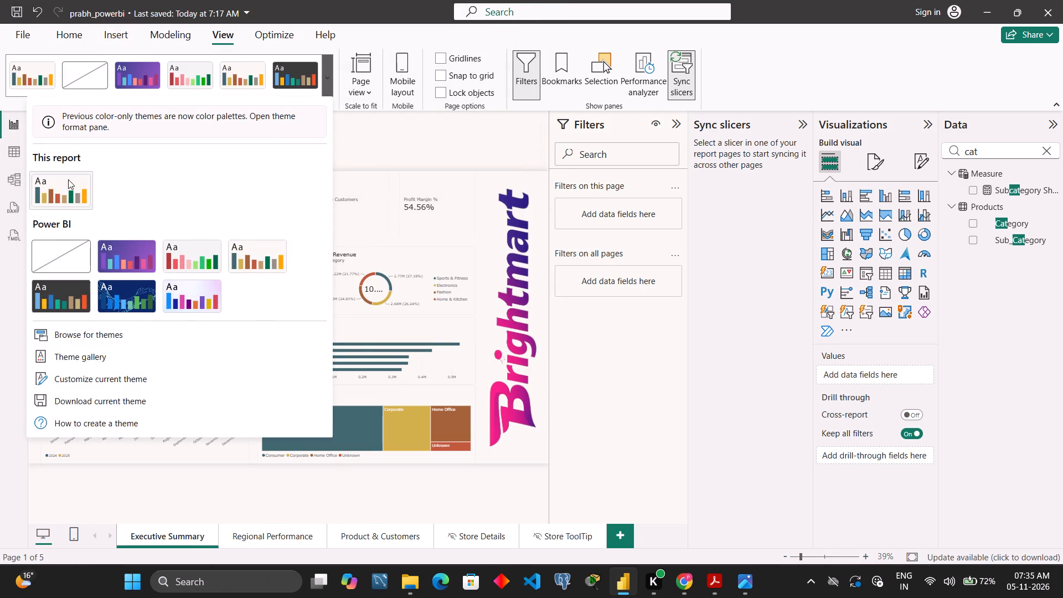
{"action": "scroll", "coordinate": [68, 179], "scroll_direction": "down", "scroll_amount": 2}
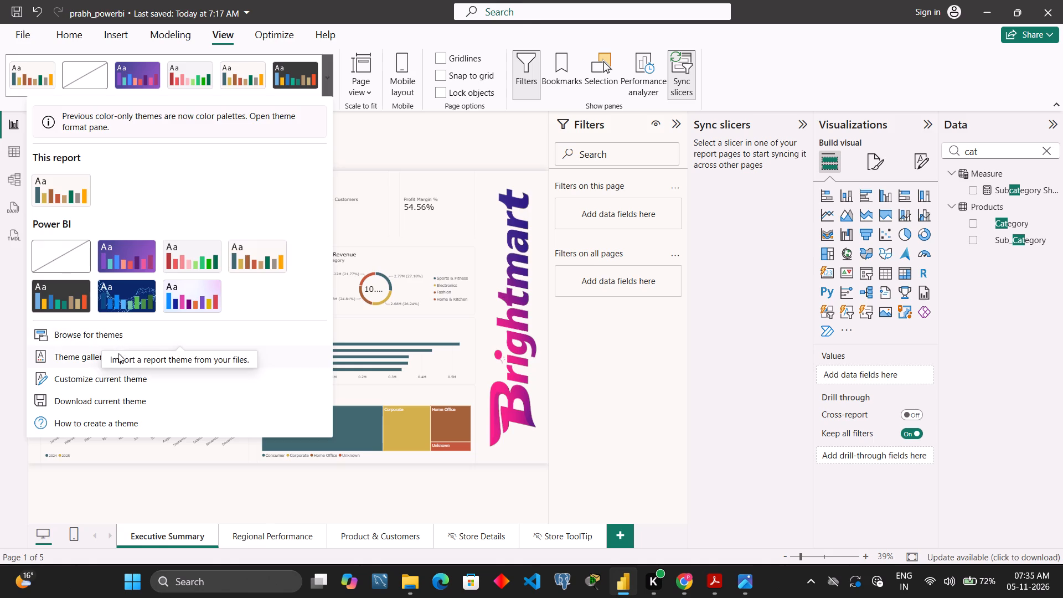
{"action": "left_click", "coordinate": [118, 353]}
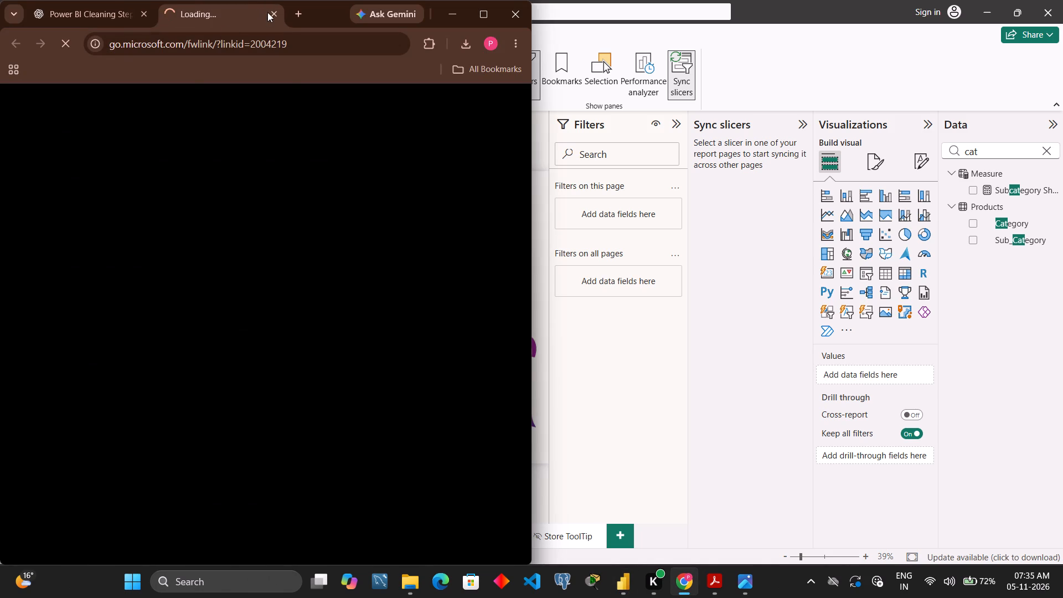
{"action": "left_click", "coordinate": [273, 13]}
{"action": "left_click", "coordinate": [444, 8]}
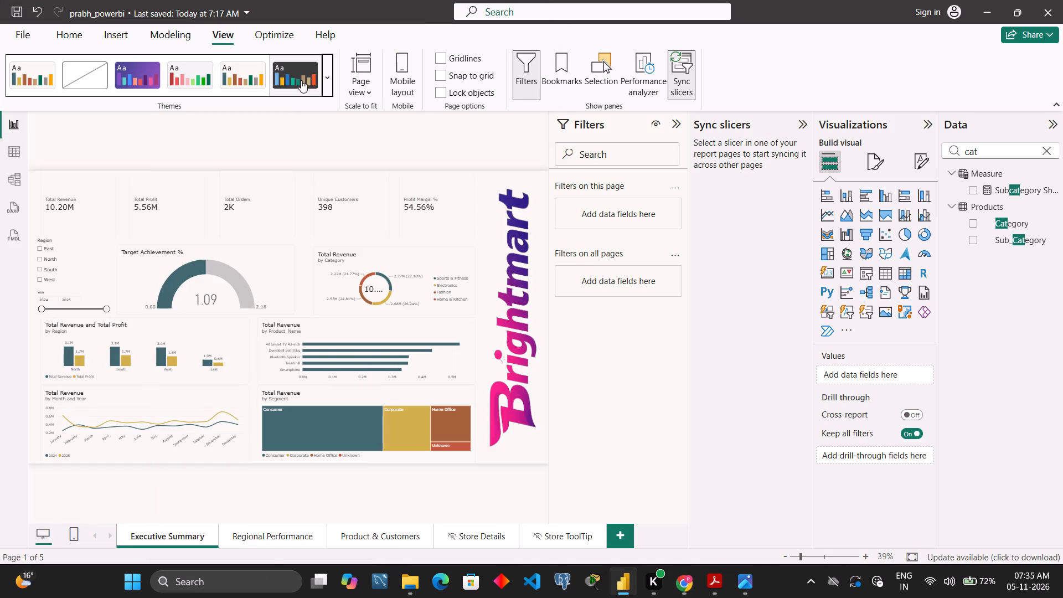
Apply the Innovate theme to the report after comparing it with Bloom.
{"action": "left_click", "coordinate": [321, 76]}
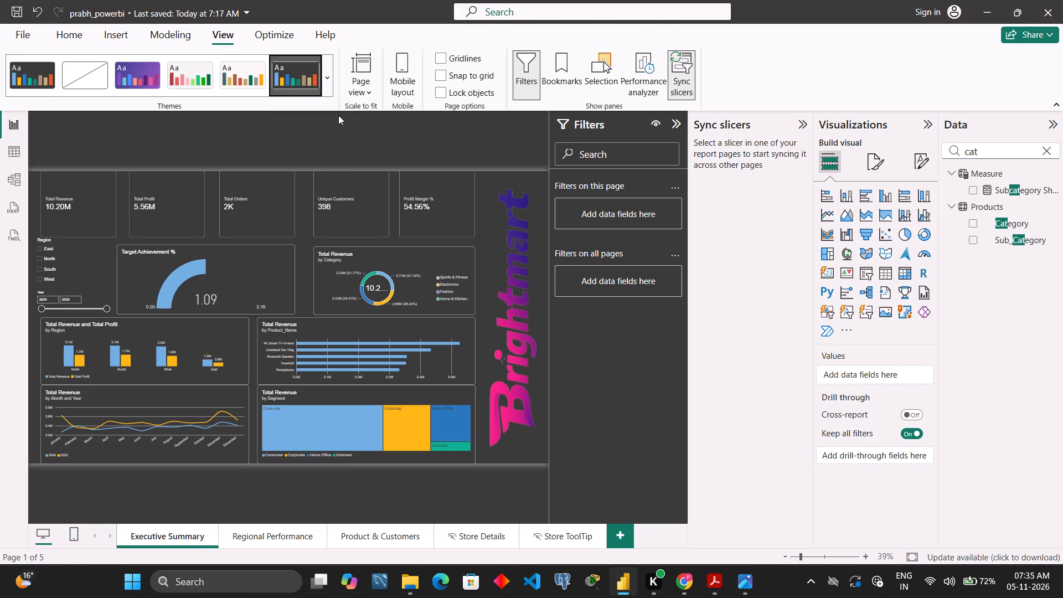
{"action": "left_click", "coordinate": [328, 85]}
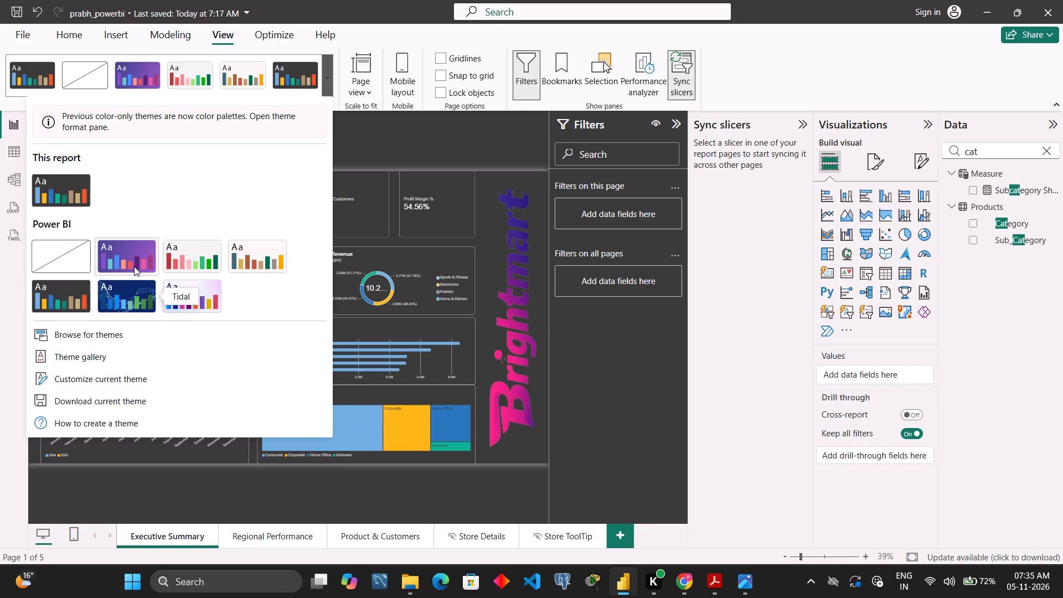
{"action": "left_click", "coordinate": [744, 275]}
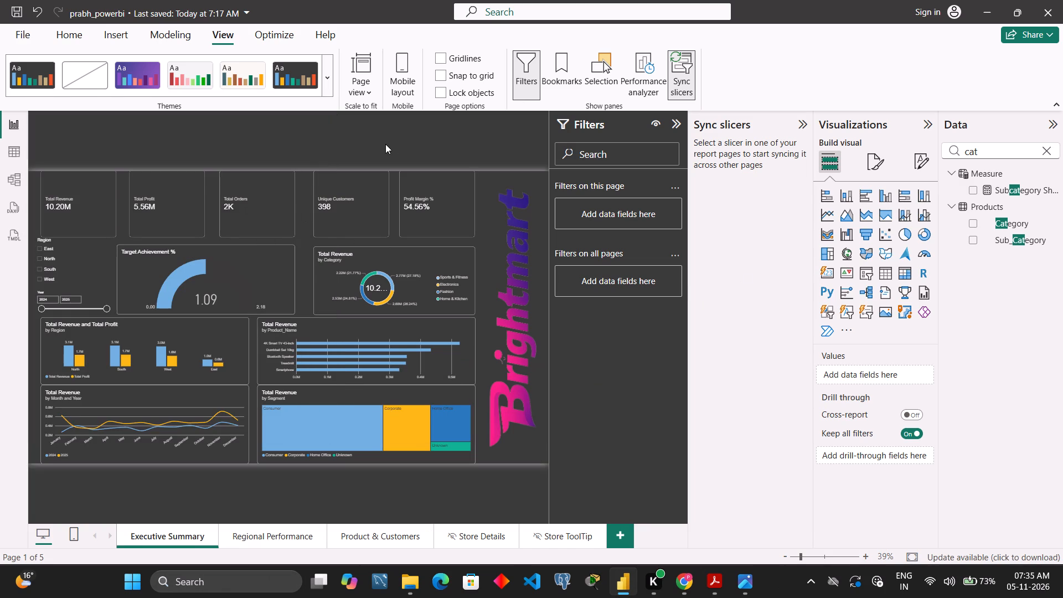
{"action": "left_click", "coordinate": [140, 76]}
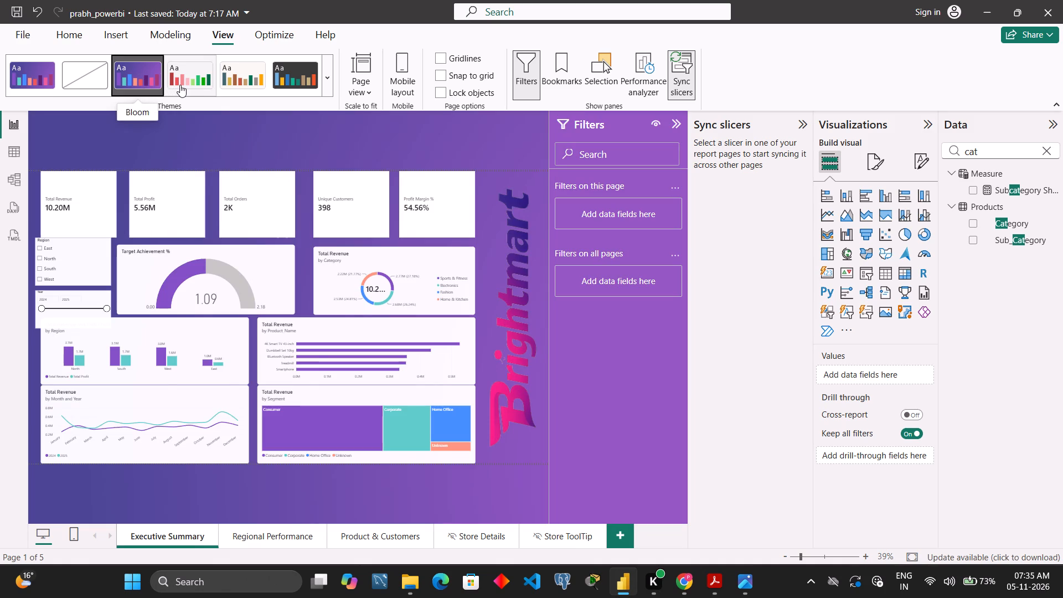
{"action": "left_click", "coordinate": [285, 80]}
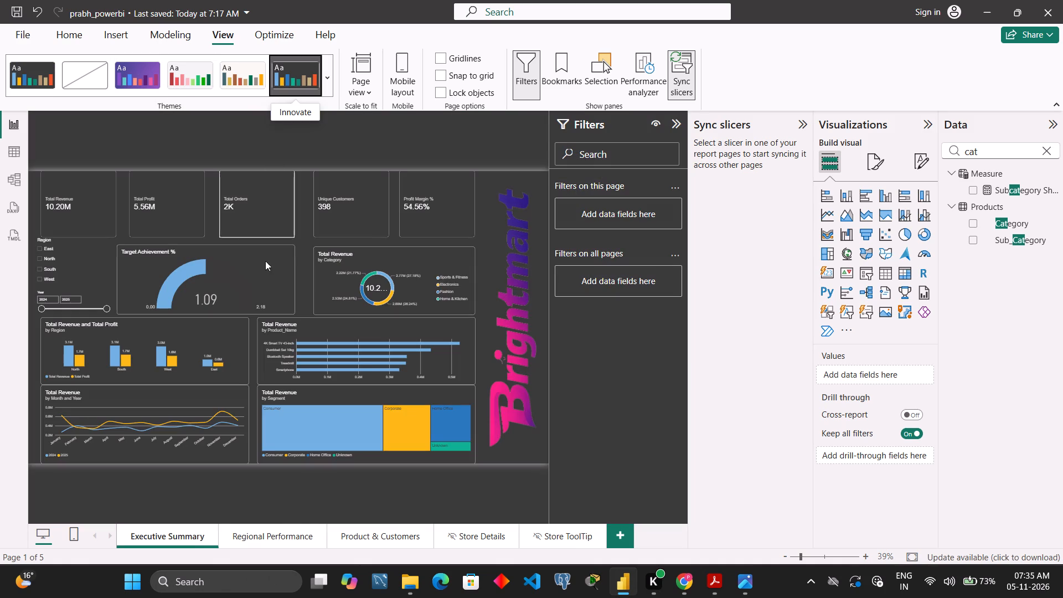
Examine the Regional Performance, Product & Customers, Store Details and Store ToolTip pages in the Innovate theme.
{"action": "left_click", "coordinate": [274, 535]}
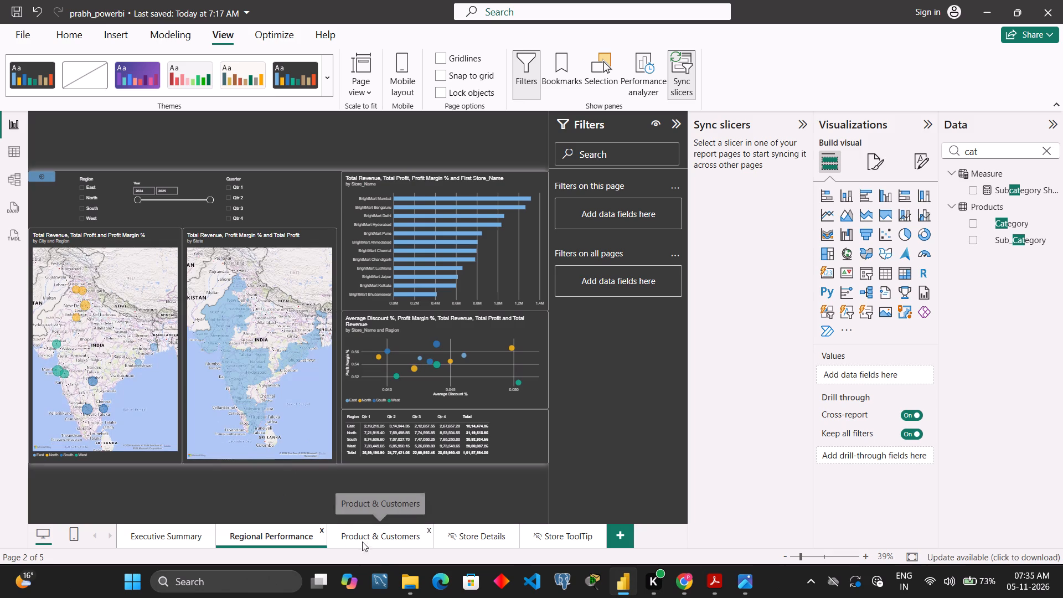
{"action": "left_click", "coordinate": [395, 540]}
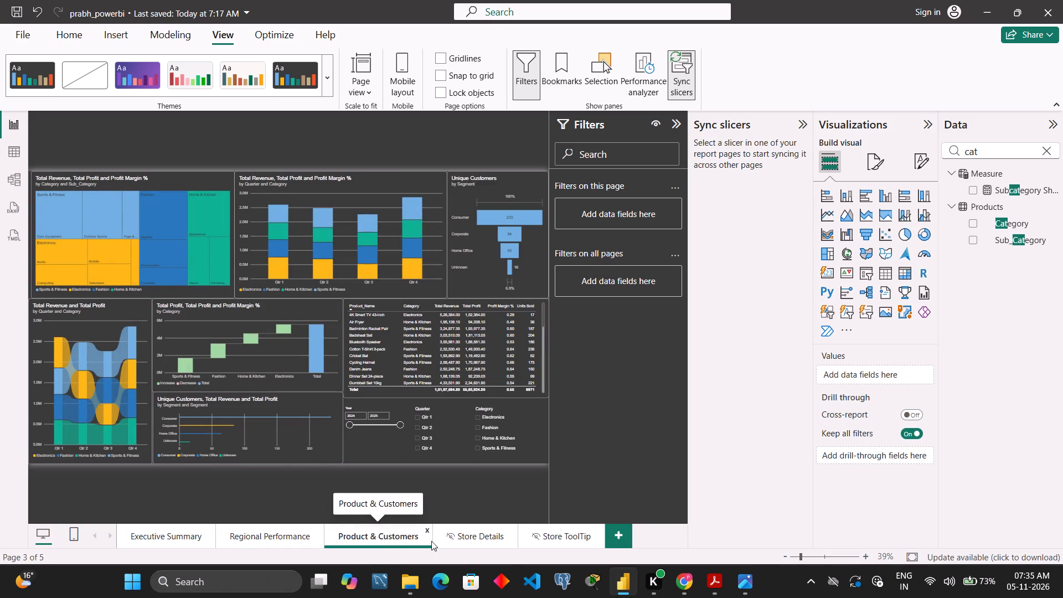
{"action": "left_click", "coordinate": [462, 539]}
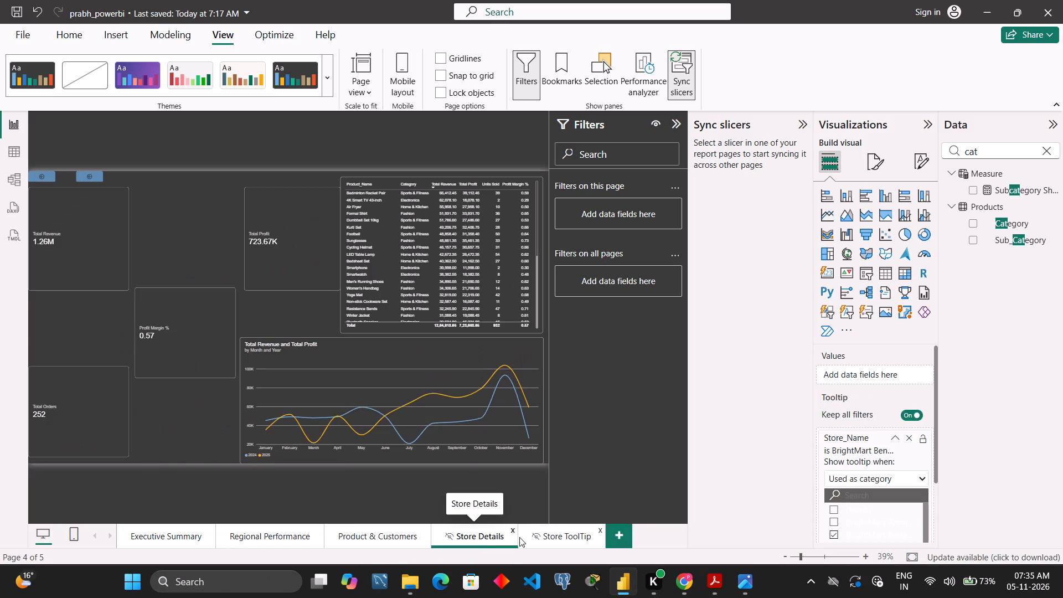
{"action": "left_click", "coordinate": [561, 533]}
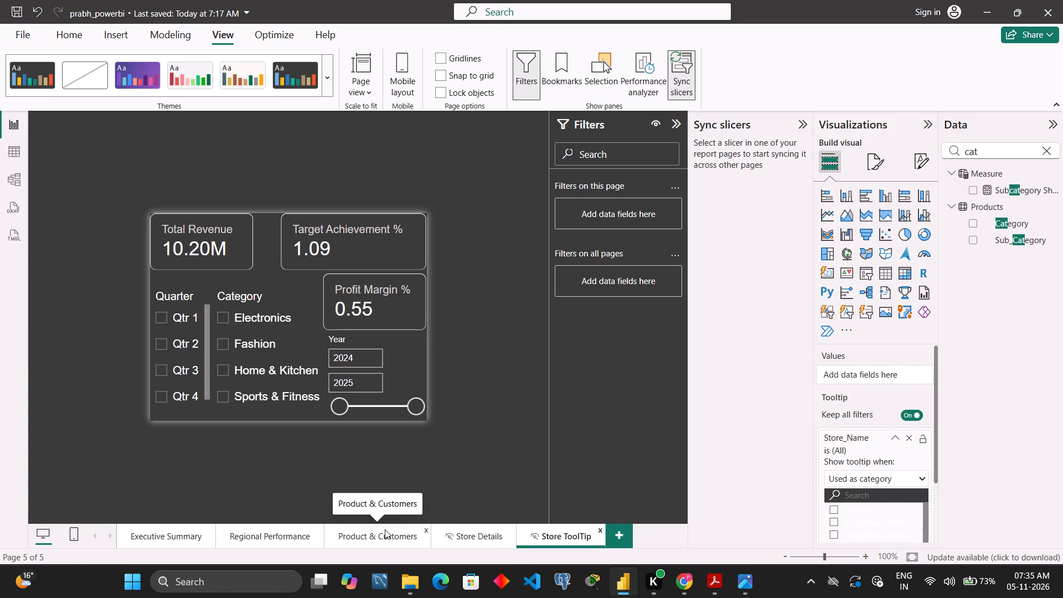
{"action": "scroll", "coordinate": [176, 348], "scroll_direction": "down", "scroll_amount": 2}
{"action": "scroll", "coordinate": [176, 348], "scroll_direction": "up", "scroll_amount": 2}
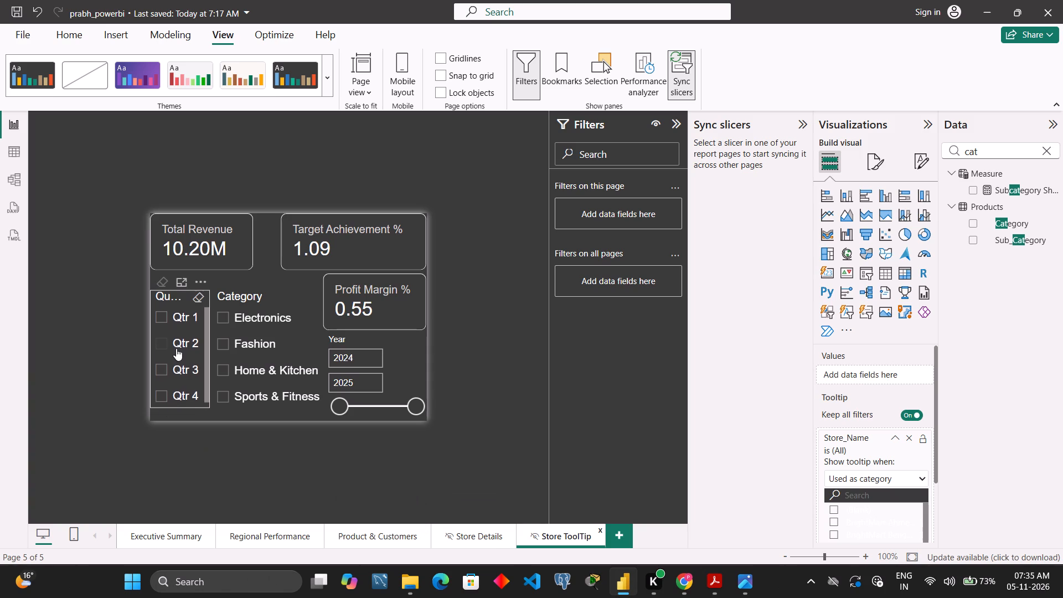
Extend the Quarter slicer on the Store ToolTip page slightly downward, so all four quarters fit.
{"action": "left_click", "coordinate": [179, 406]}
{"action": "left_click_drag", "start_coordinate": [179, 406], "coordinate": [181, 416]}
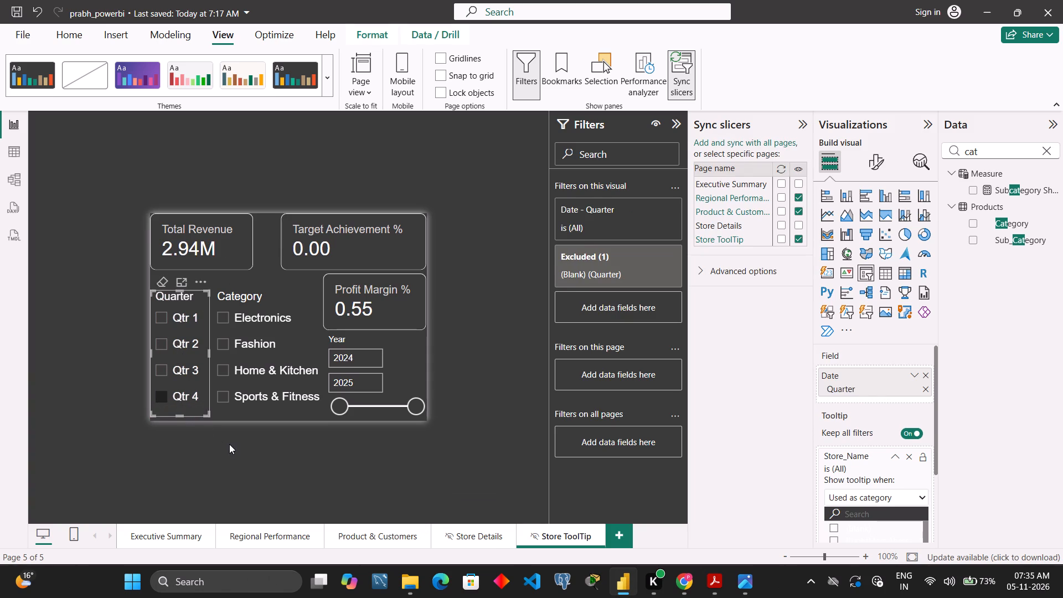
{"action": "left_click", "coordinate": [233, 447]}
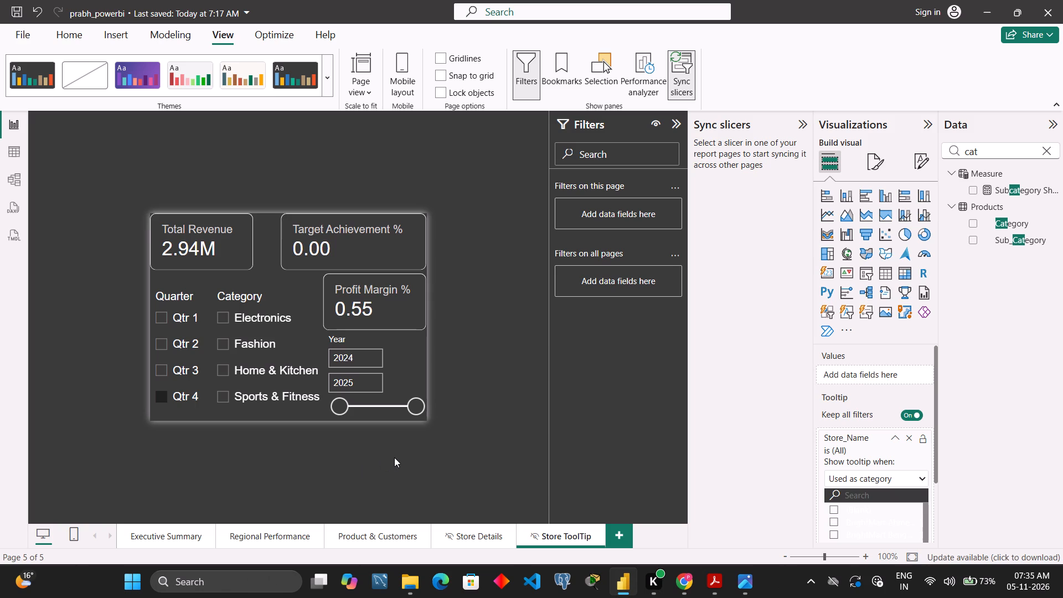
Compare the Store Details and Store ToolTip pages, and clear the Qtr 4 selection in the tooltip page's Quarter slicer.
{"action": "left_click", "coordinate": [460, 539]}
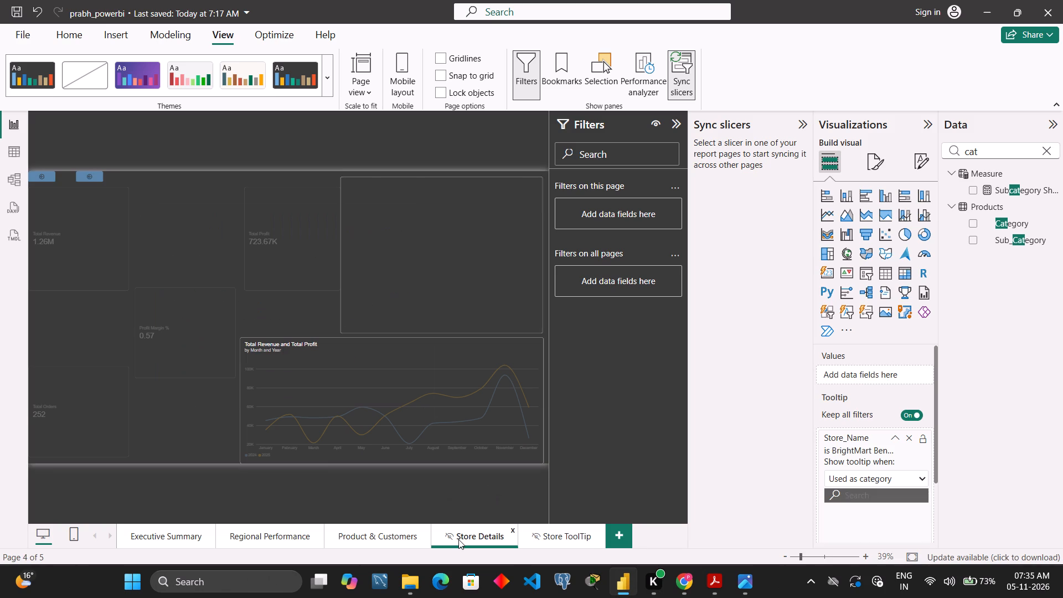
{"action": "left_click", "coordinate": [546, 535]}
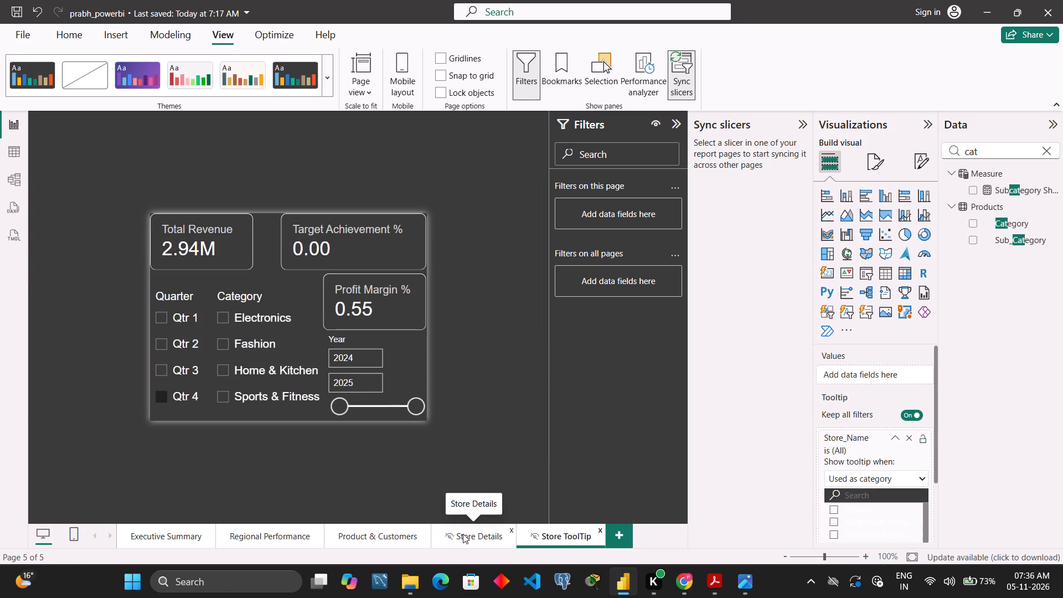
{"action": "left_click", "coordinate": [463, 534]}
{"action": "left_click", "coordinate": [536, 525]}
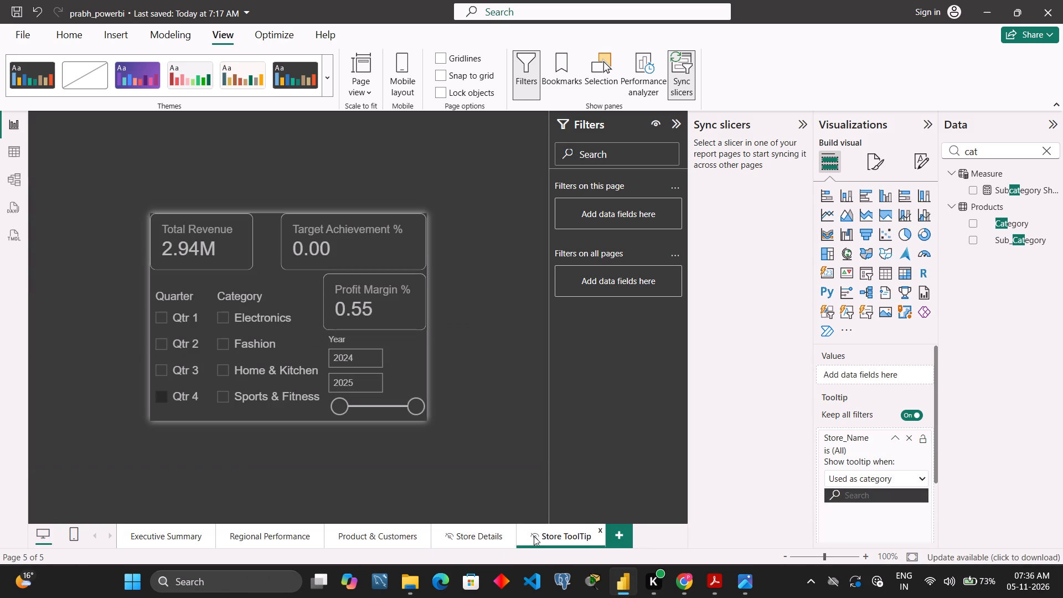
{"action": "left_click", "coordinate": [163, 395]}
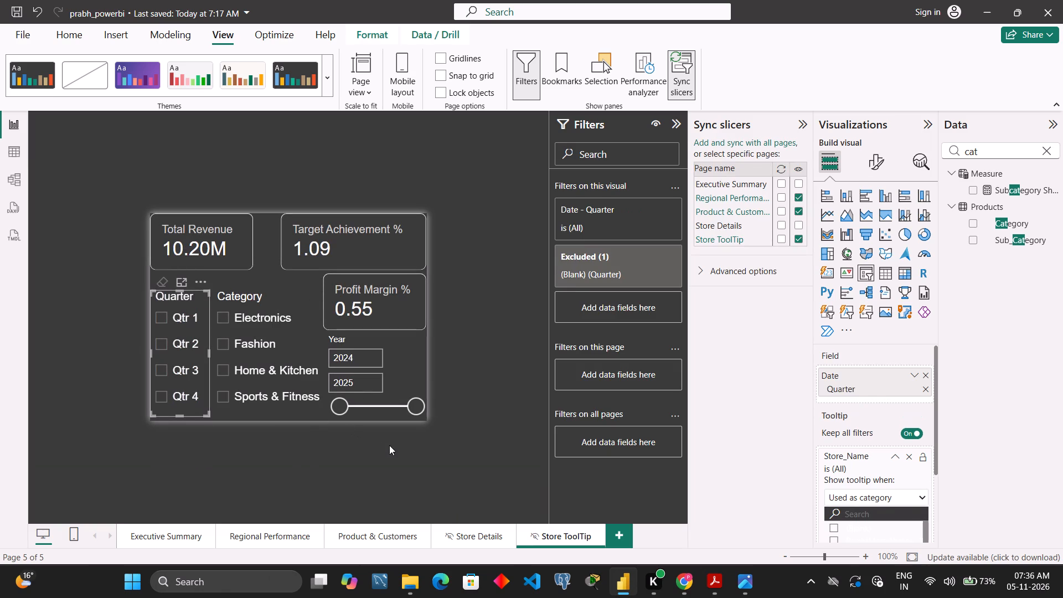
{"action": "left_click", "coordinate": [396, 448]}
Check how the Product & Customers visuals respond to Qtr 1 in the Quarter slicer, and clear the selection.
{"action": "left_click", "coordinate": [350, 534]}
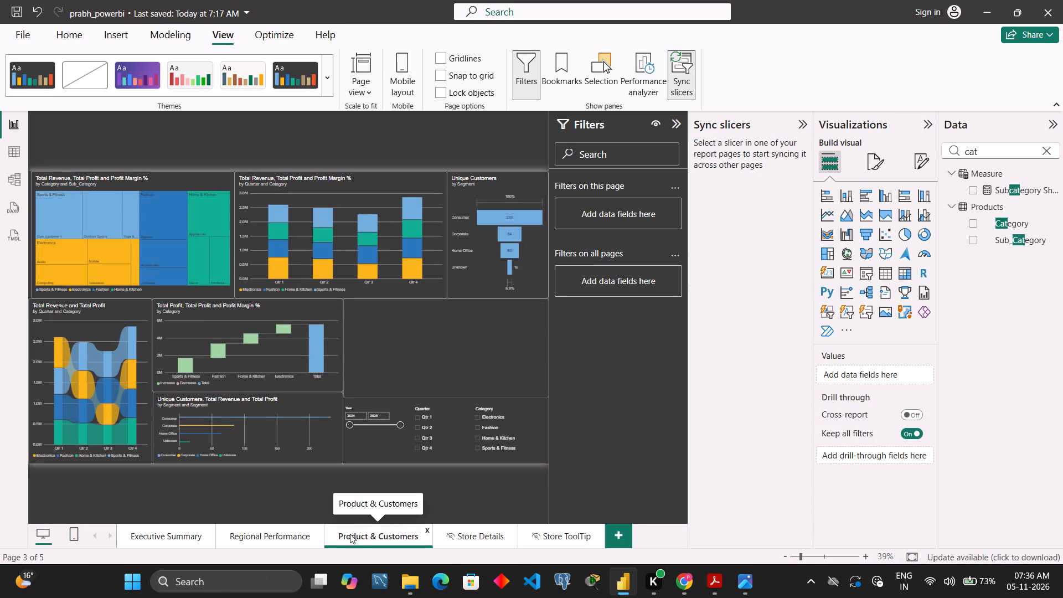
{"action": "left_click", "coordinate": [417, 420]}
{"action": "left_click", "coordinate": [384, 445]}
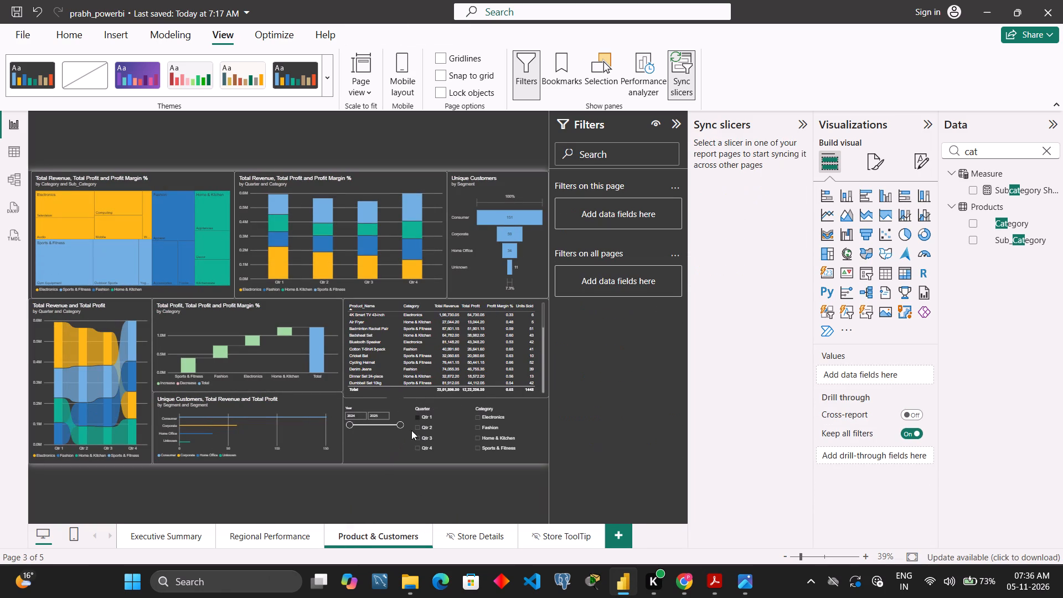
{"action": "left_click", "coordinate": [416, 416]}
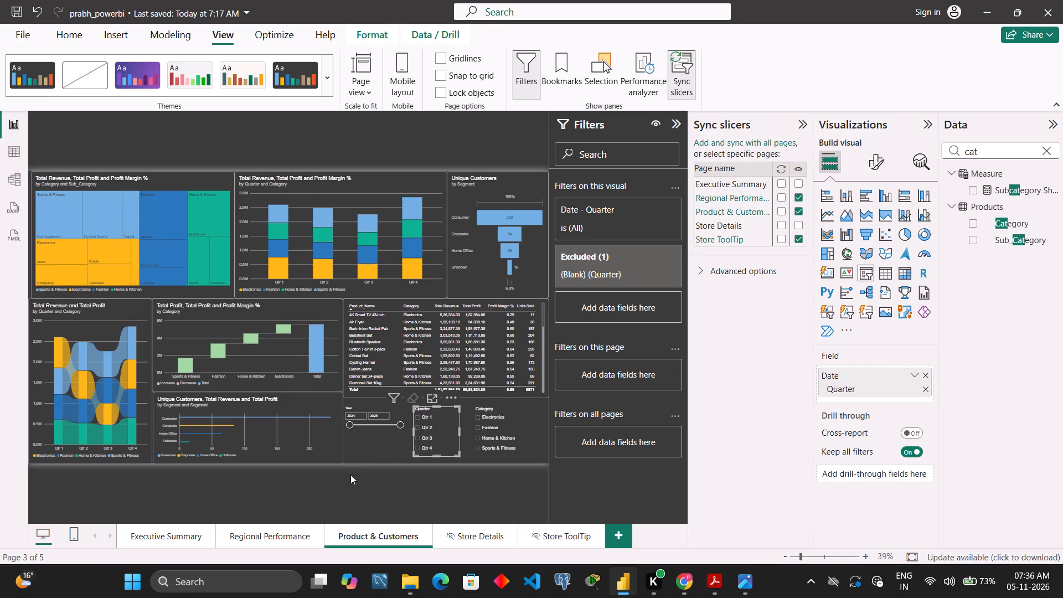
Deselect the Quarter slicer and return to the Executive Summary page.
{"action": "left_click", "coordinate": [393, 476]}
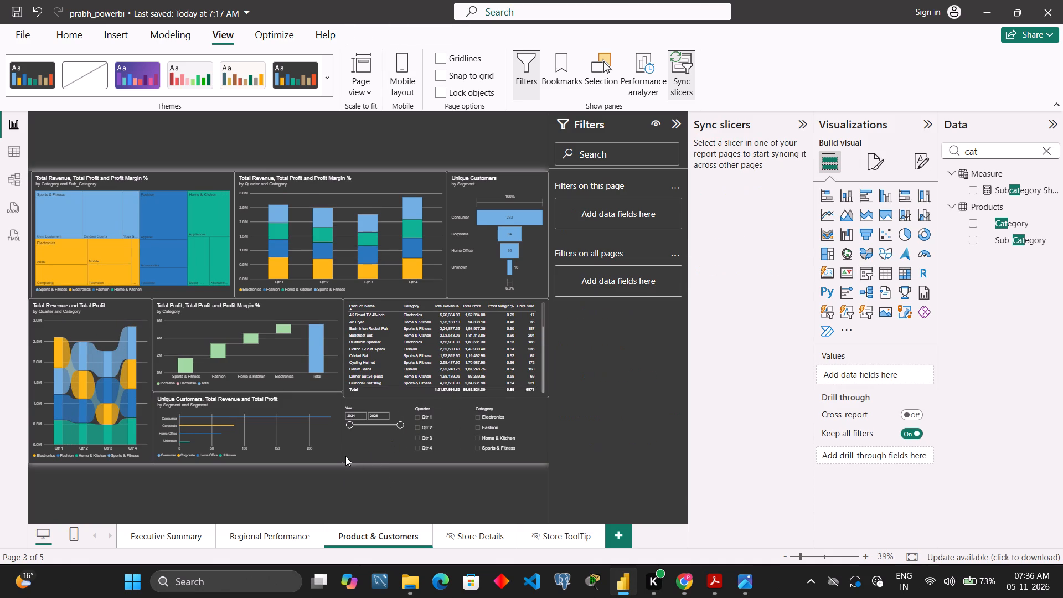
{"action": "left_click", "coordinate": [171, 546]}
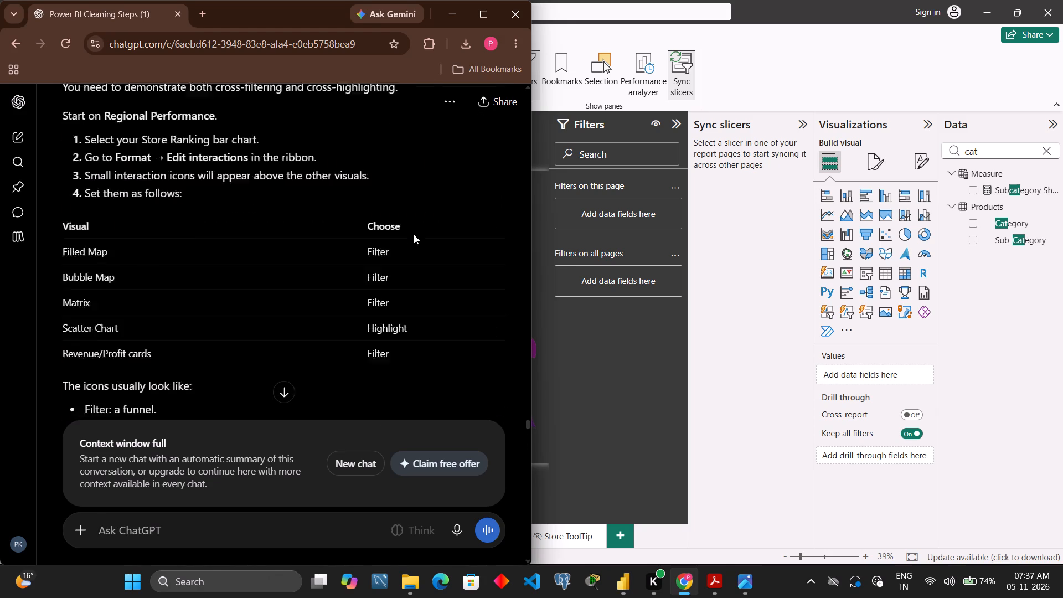
{"action": "scroll", "coordinate": [414, 234], "scroll_direction": "up", "scroll_amount": 11}
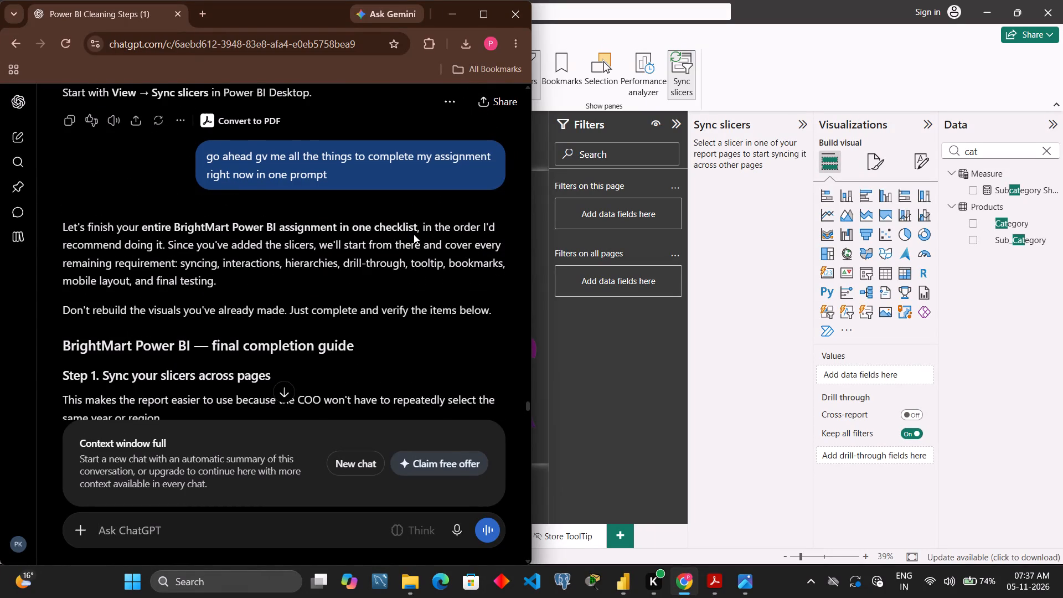
{"action": "scroll", "coordinate": [414, 234], "scroll_direction": "down", "scroll_amount": 1}
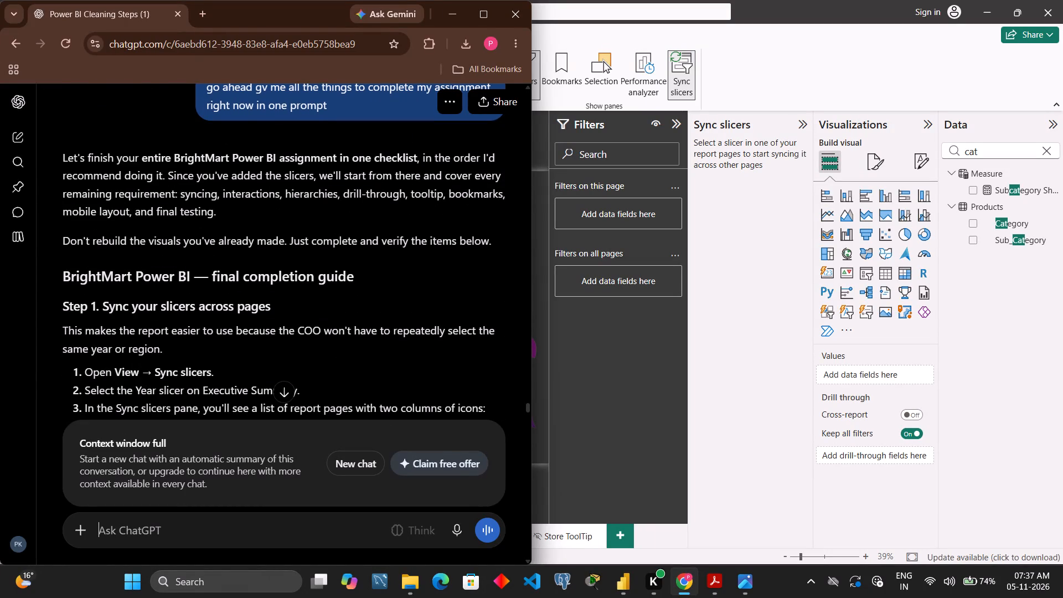
Switch back to Power BI Desktop and save the report.
{"action": "left_click", "coordinate": [767, 303]}
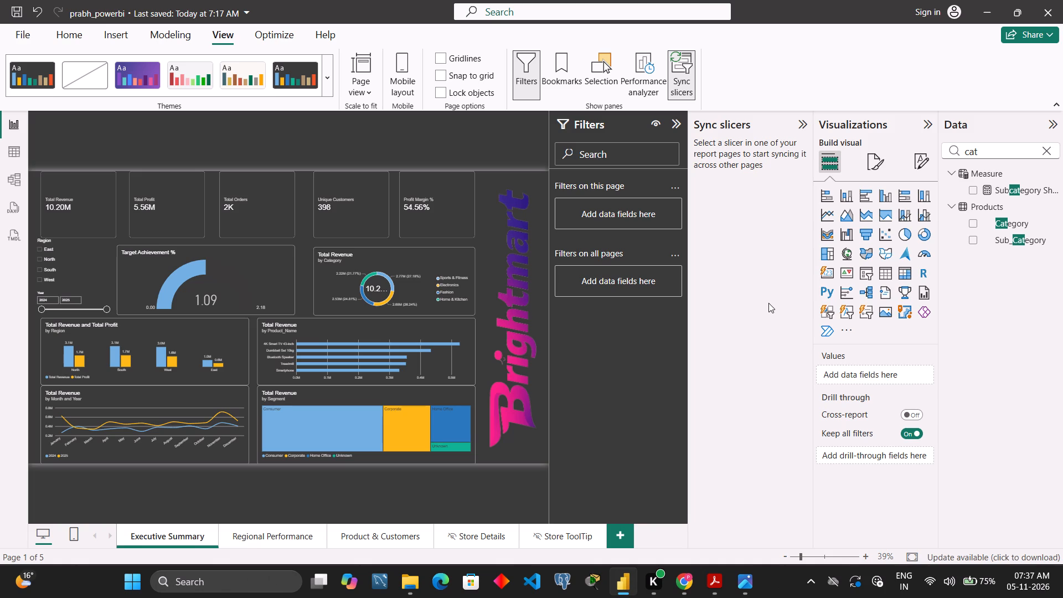
{"action": "key", "text": "ctrl+s"}
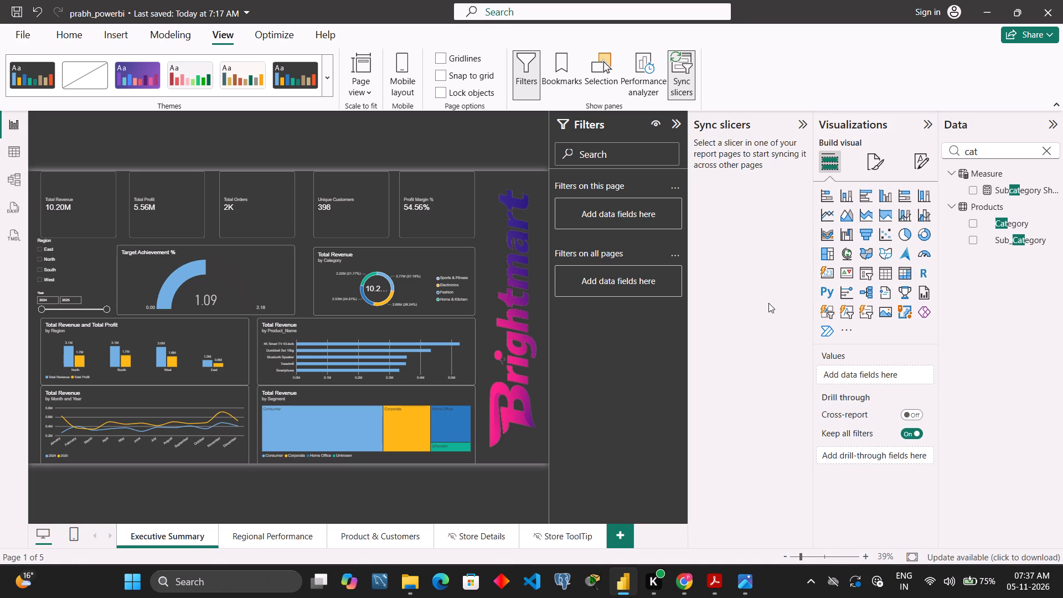